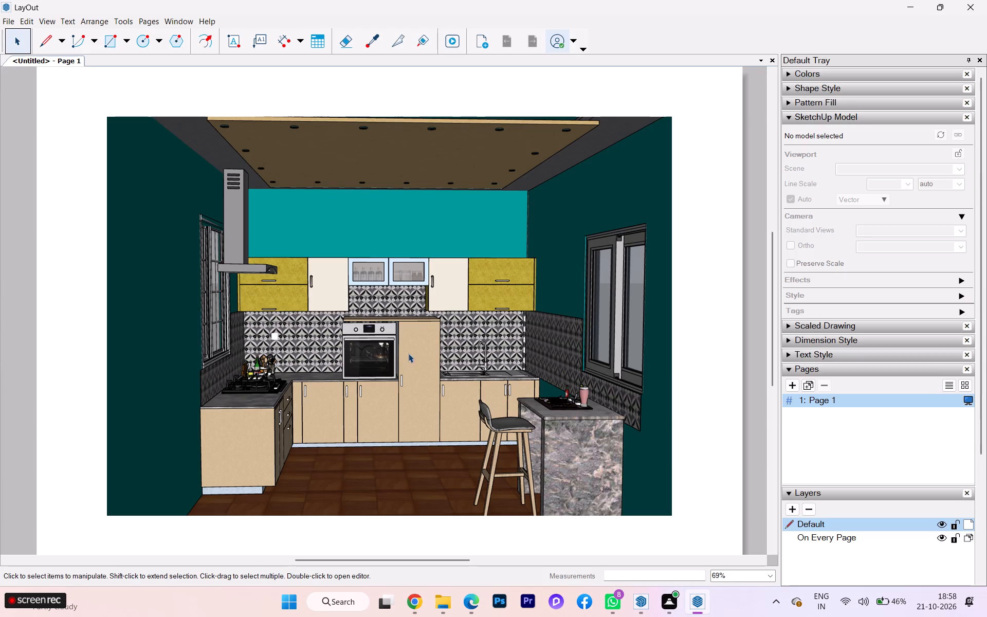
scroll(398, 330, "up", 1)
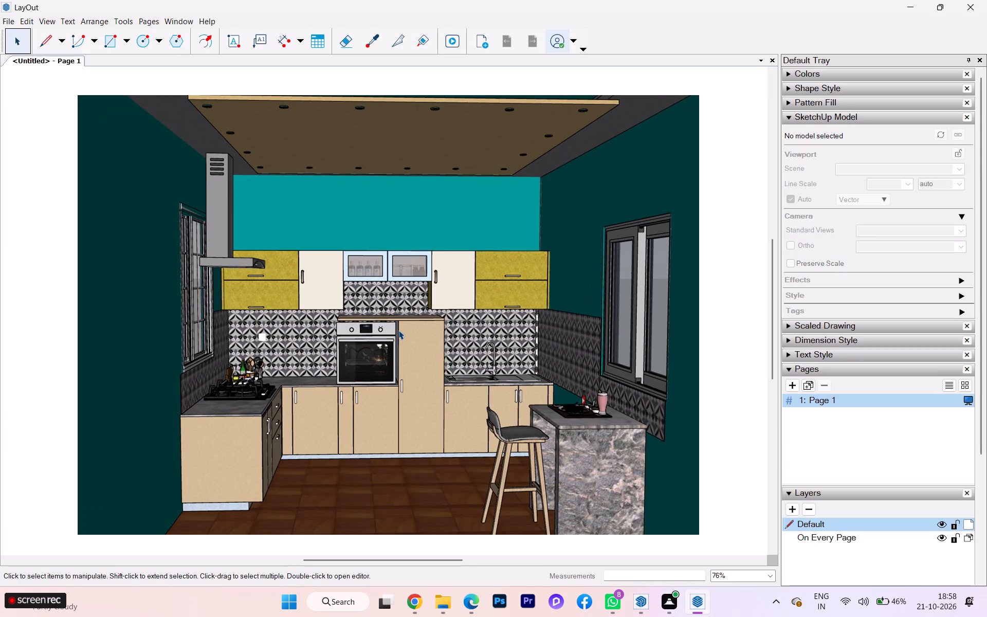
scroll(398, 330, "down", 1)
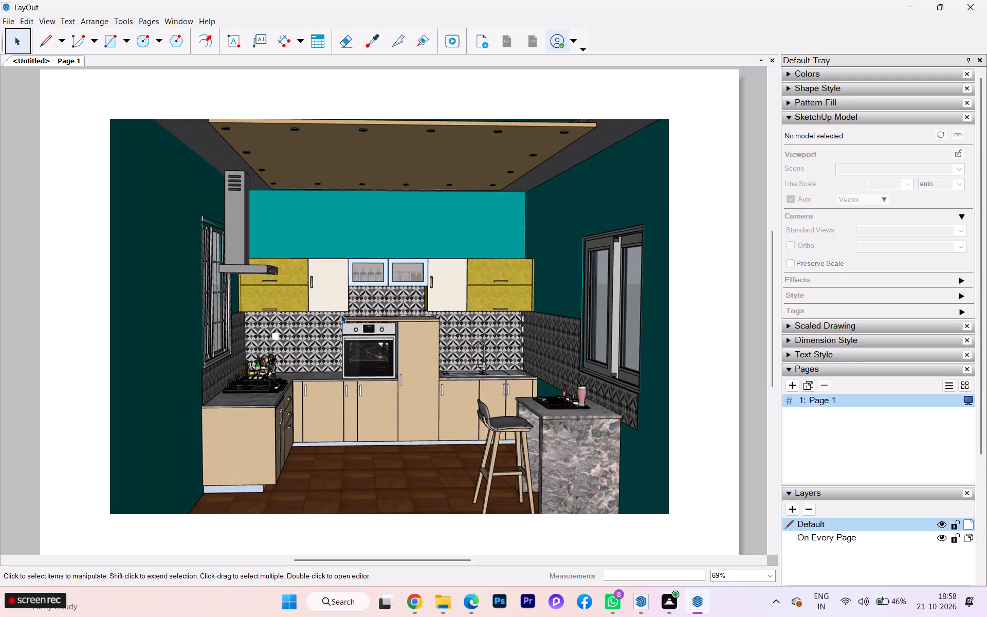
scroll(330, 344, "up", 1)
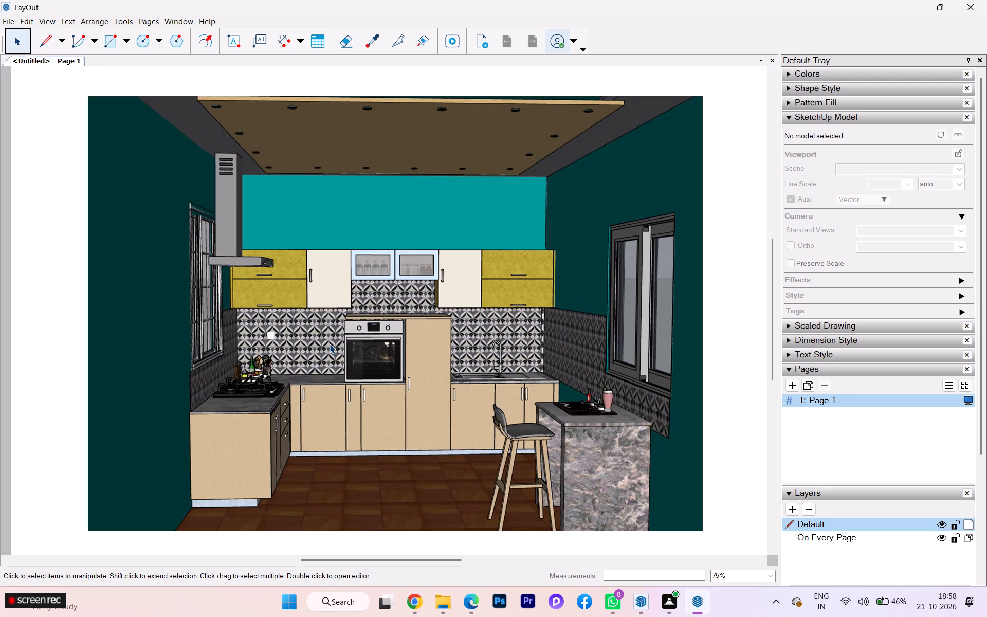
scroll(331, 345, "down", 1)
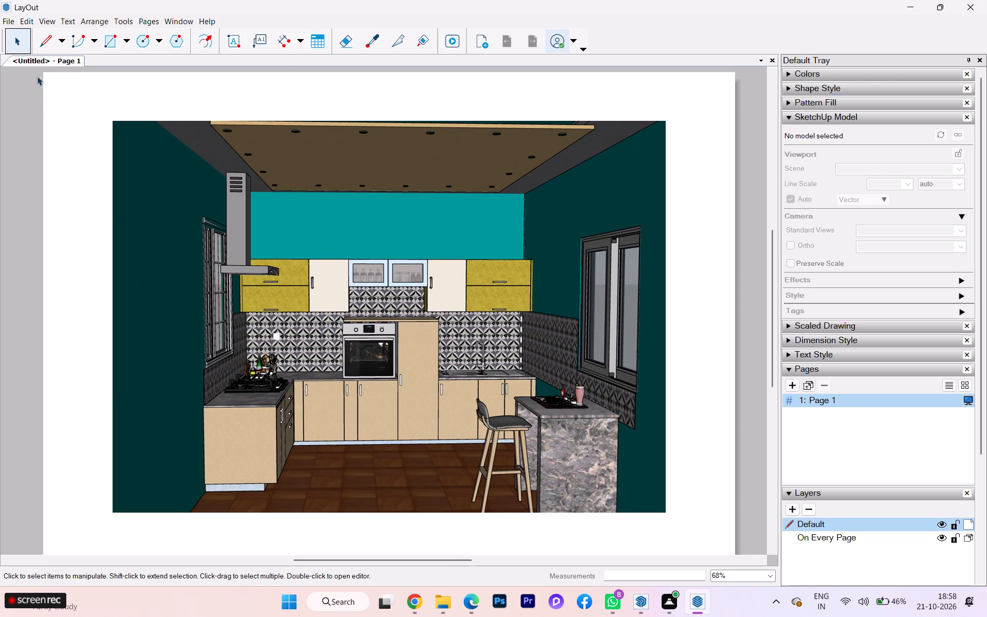
Review the paper sizes in Page Setup, keep Letter, and try to switch the orientation to Portrait.
left_click(10, 20)
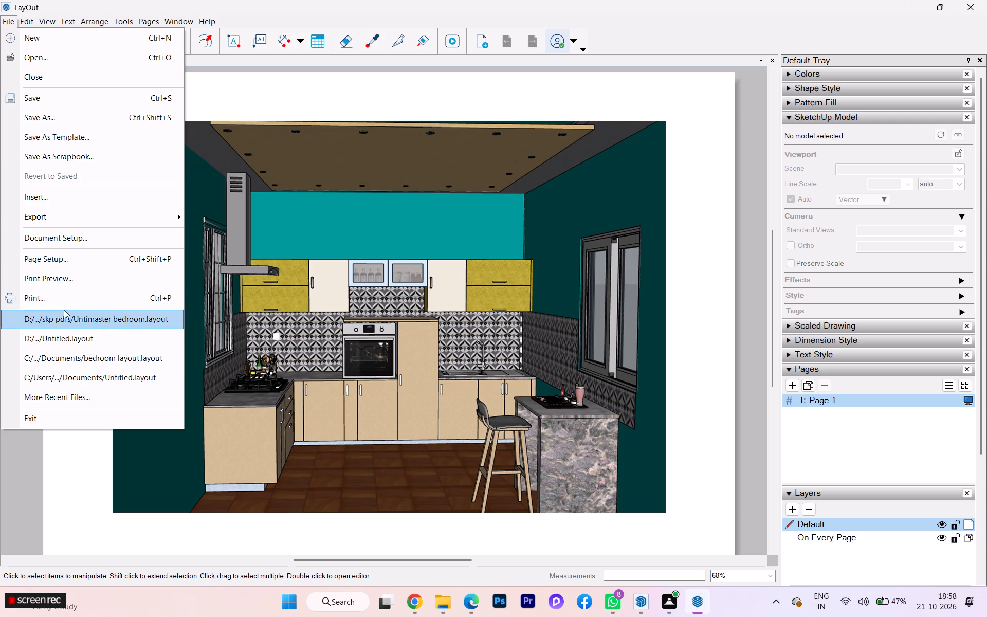
left_click(70, 263)
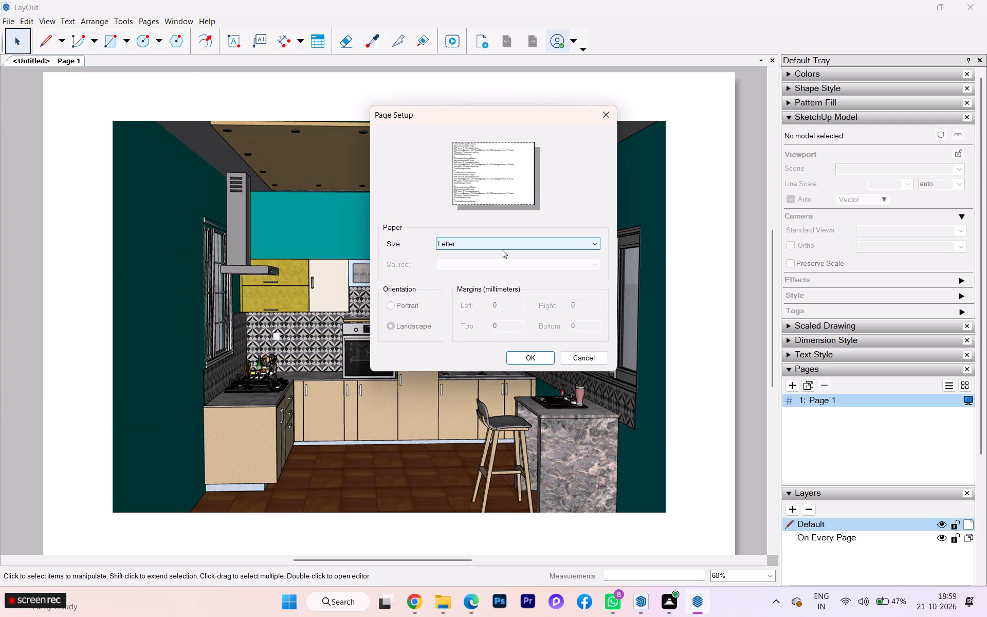
left_click(502, 249)
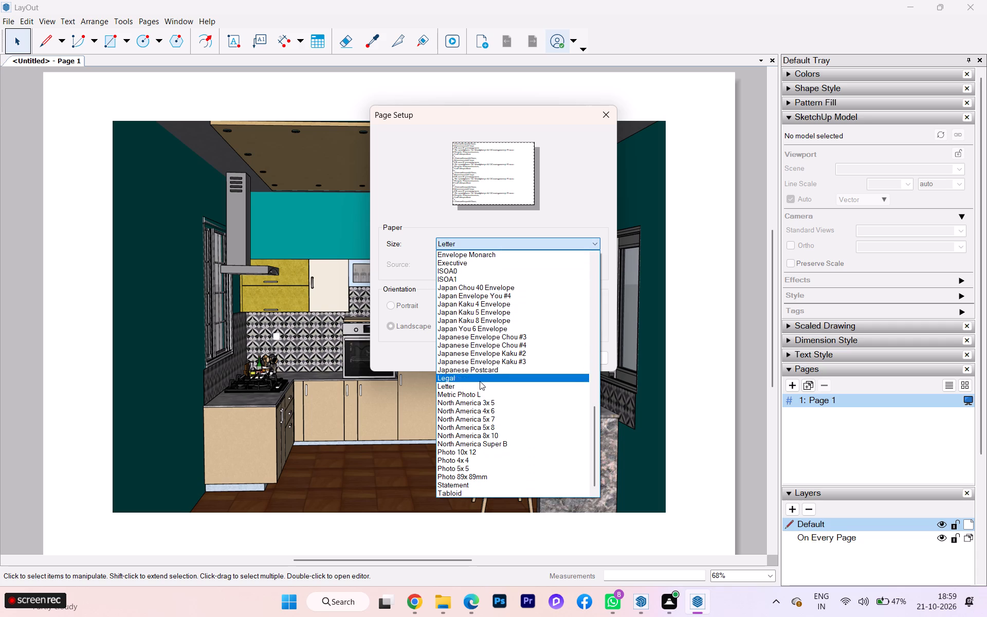
scroll(479, 386, "down", 3)
left_click(594, 238)
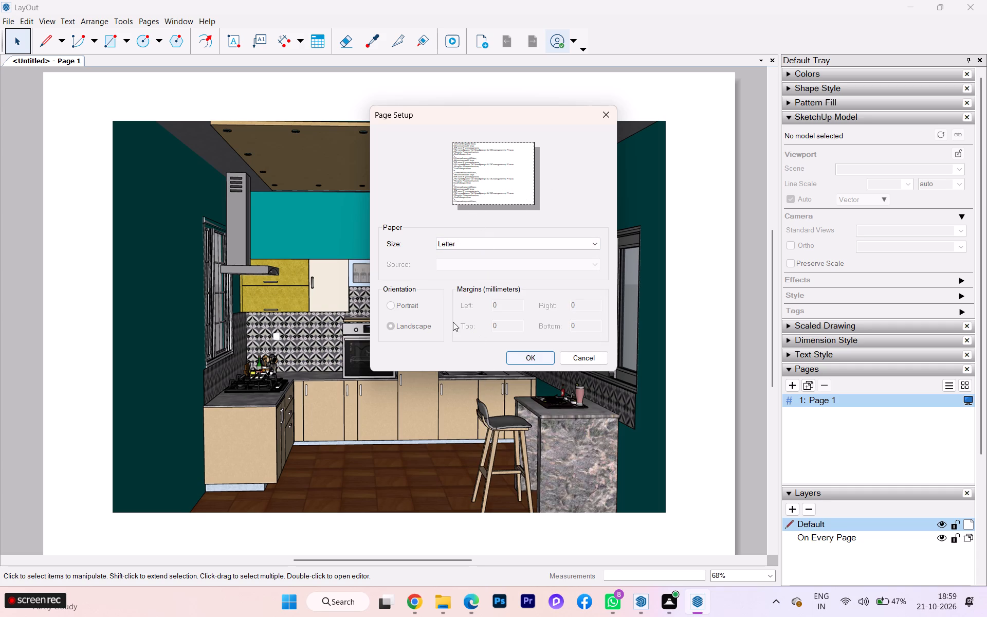
left_click(408, 300)
left_click(396, 308)
left_click(529, 361)
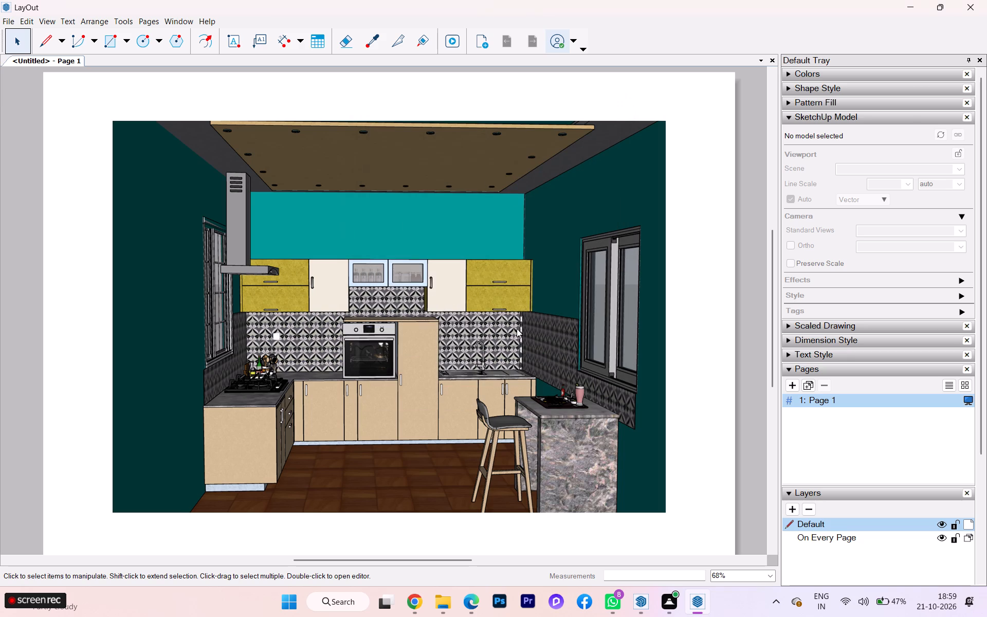
Print page 1 as a custom range with Microsoft Print to PDF, in Landscape orientation with Print to file turned on.
left_click(8, 21)
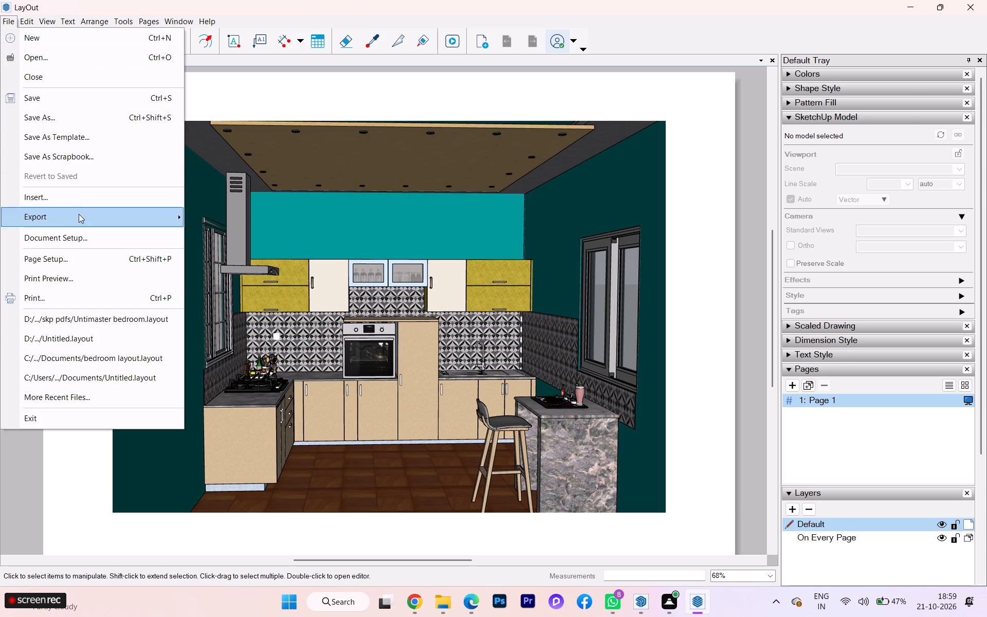
left_click(64, 300)
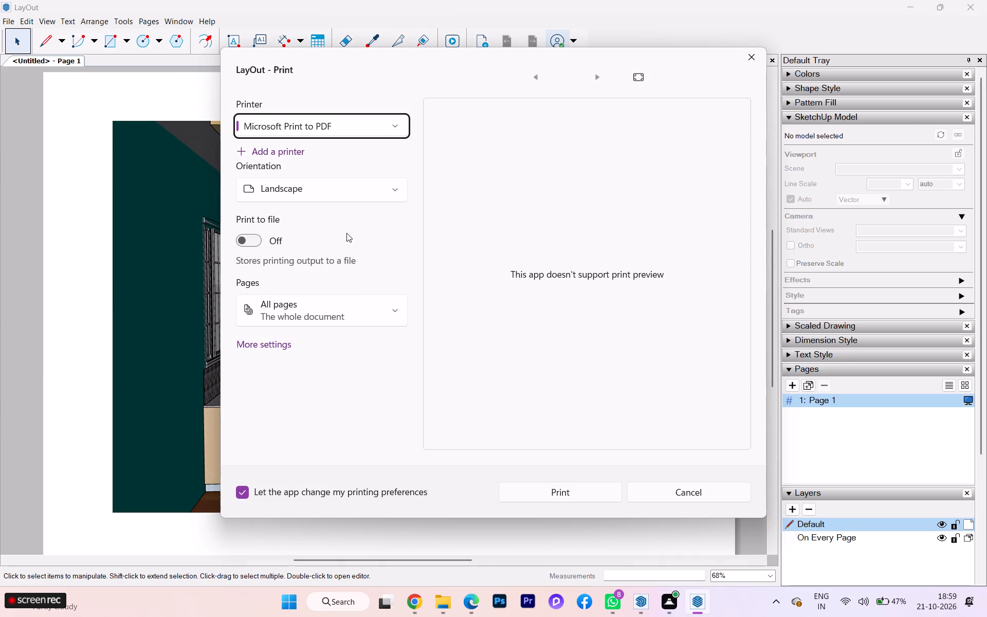
left_click(300, 198)
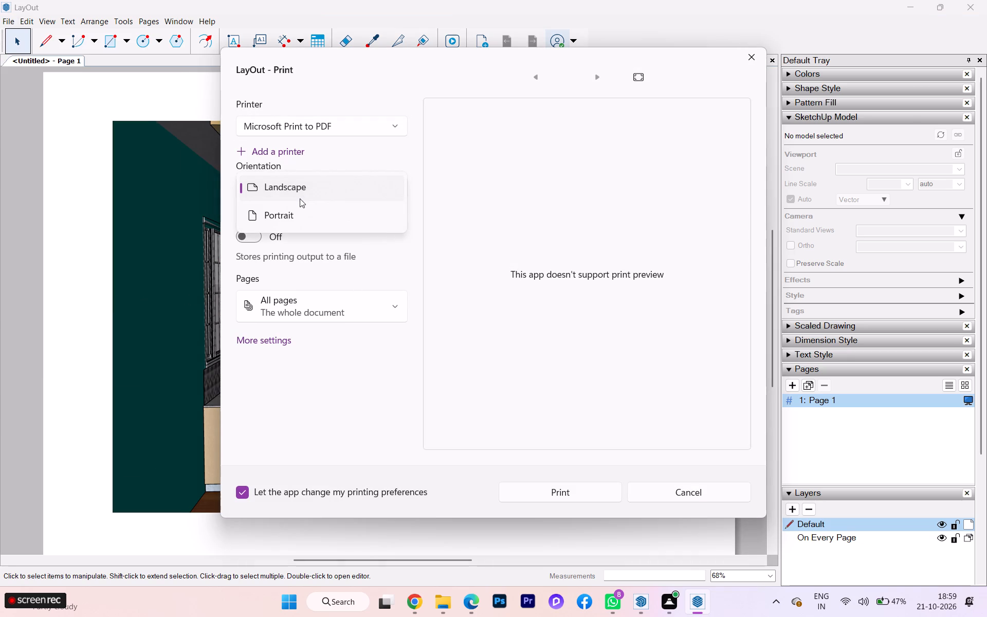
left_click(300, 198)
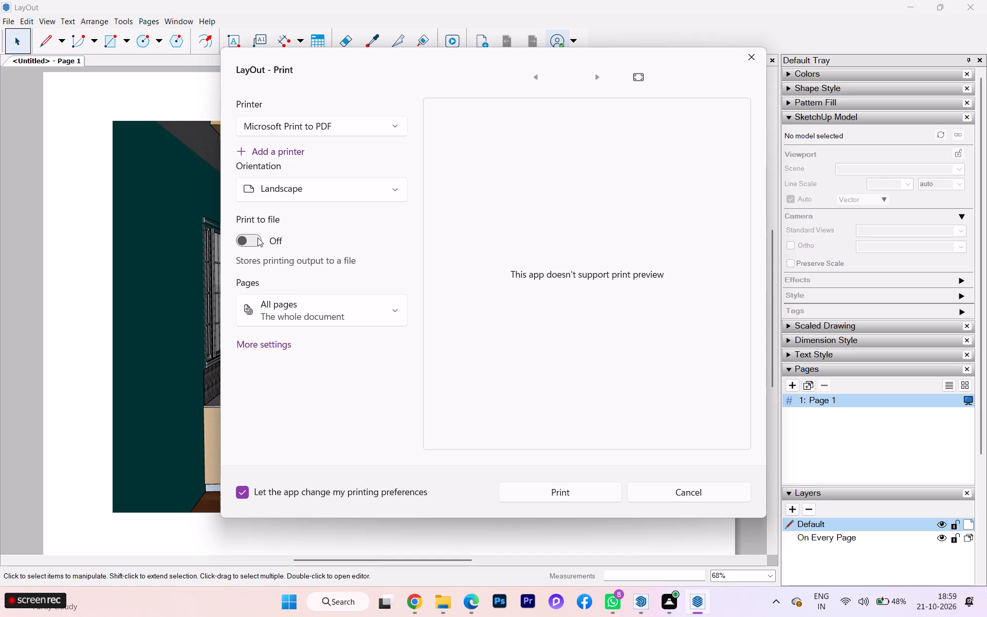
left_click(255, 239)
left_click(330, 315)
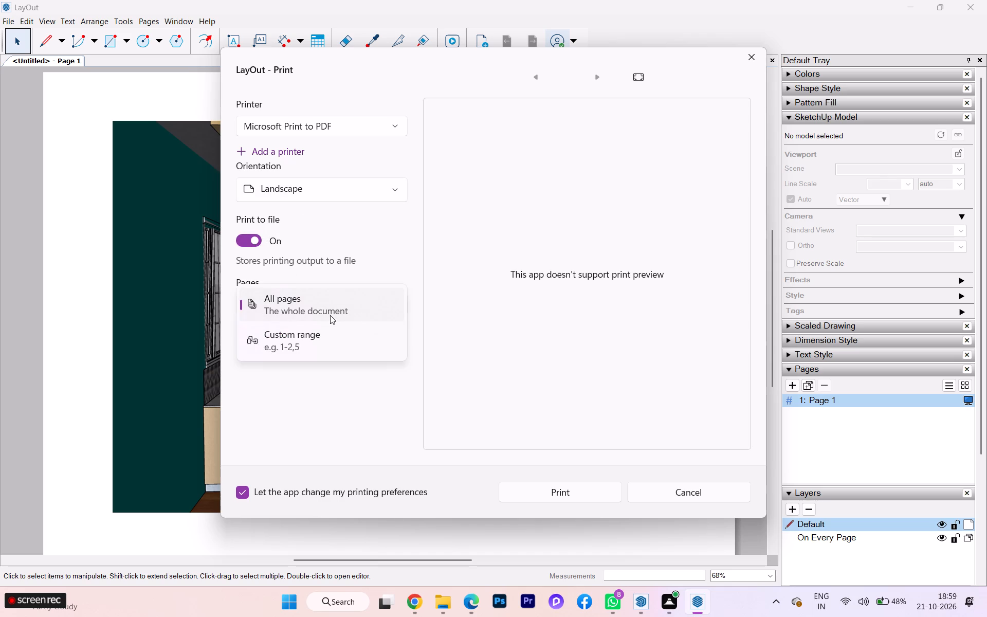
left_click(294, 340)
key("1")
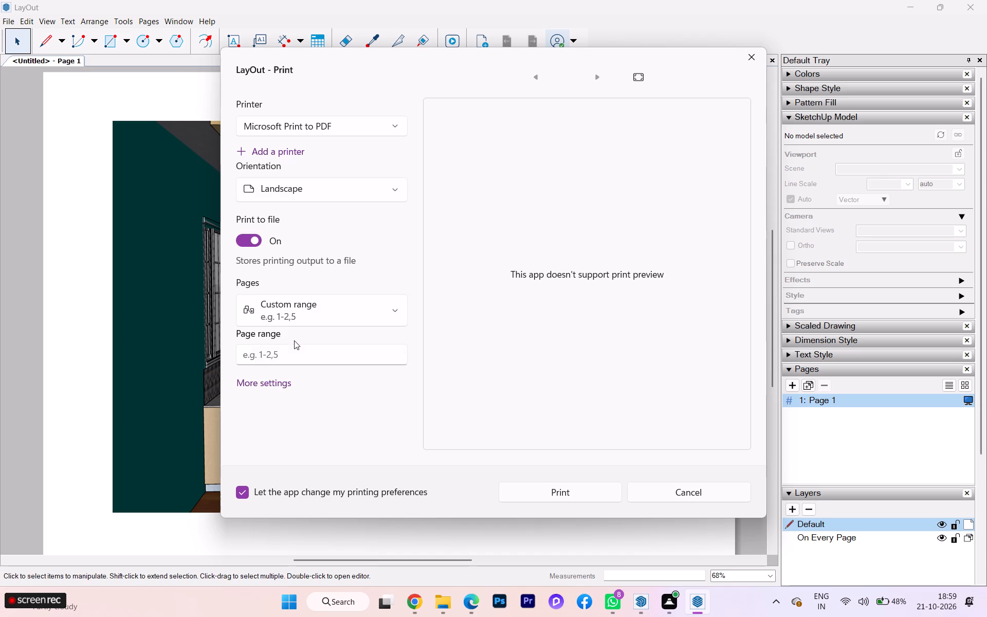
left_click(282, 346)
key("1")
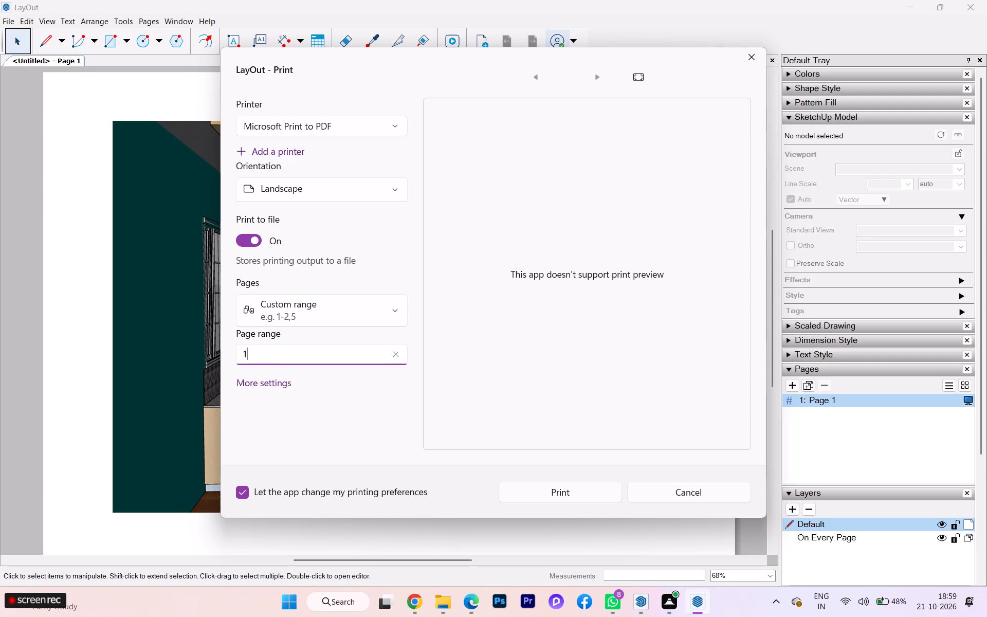
left_click(560, 495)
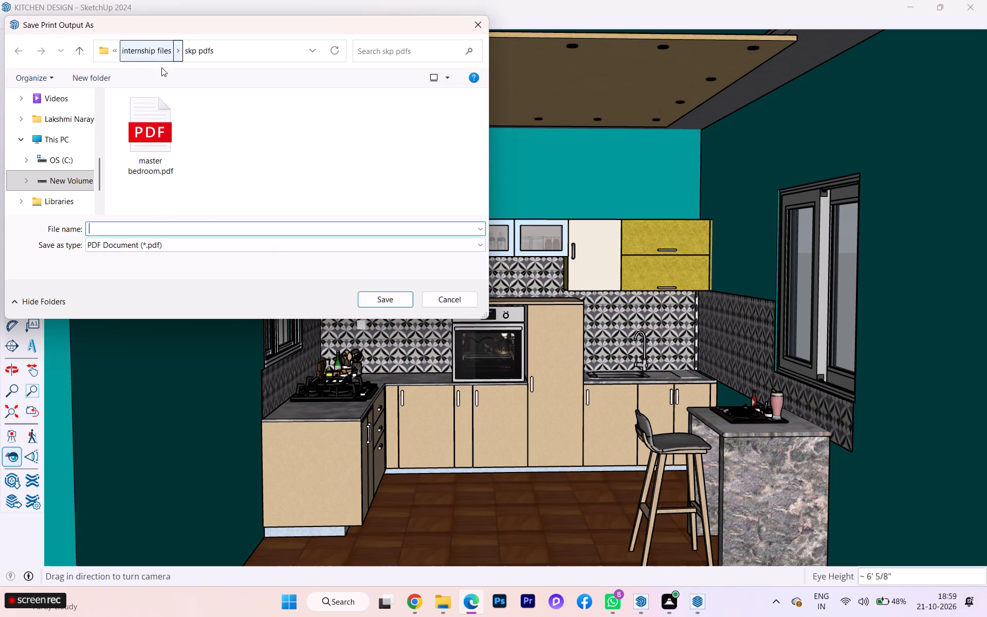
Save the print output as kitchen design.pdf in the skp pdfs folder.
type("be")
key("d")
key("BackSpace")
key("BackSpace")
key("BackSpace")
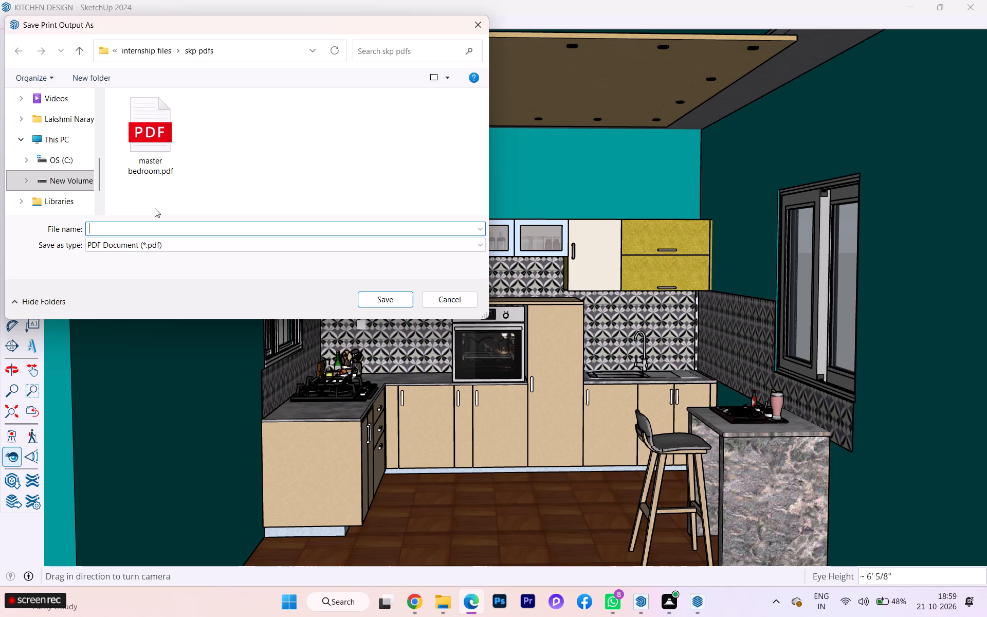
type("ki")
type("tchen design.p")
key("d")
key("f")
left_click(370, 300)
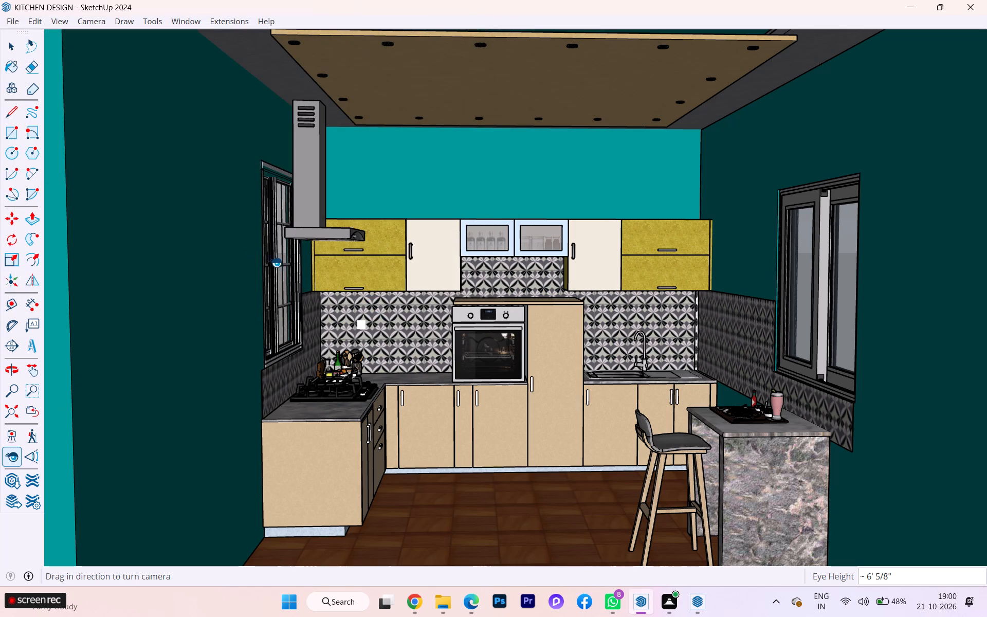
Activate the Select tool in the SketchUp kitchen model.
left_click(17, 45)
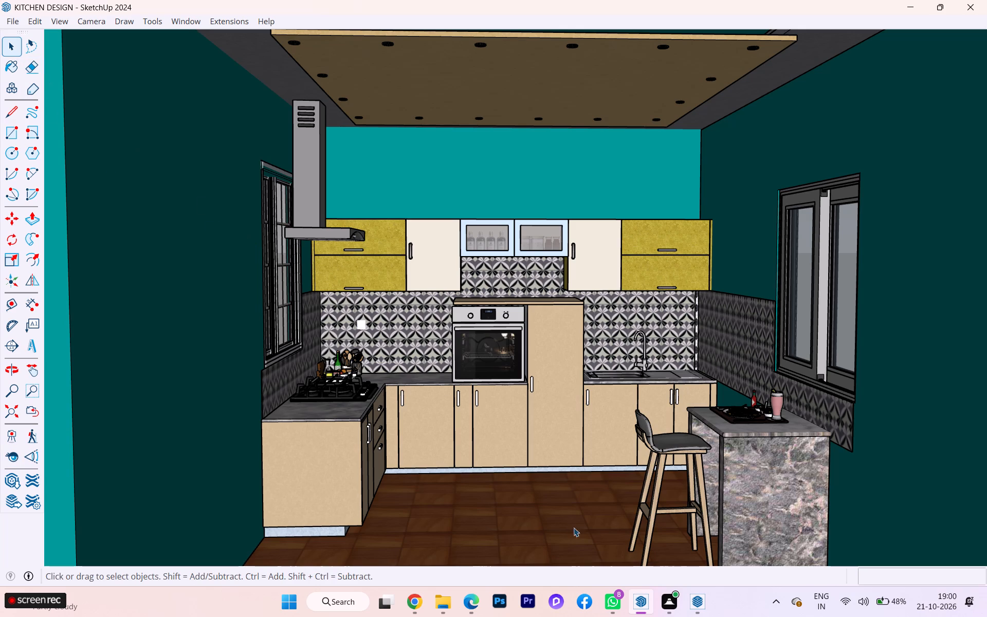
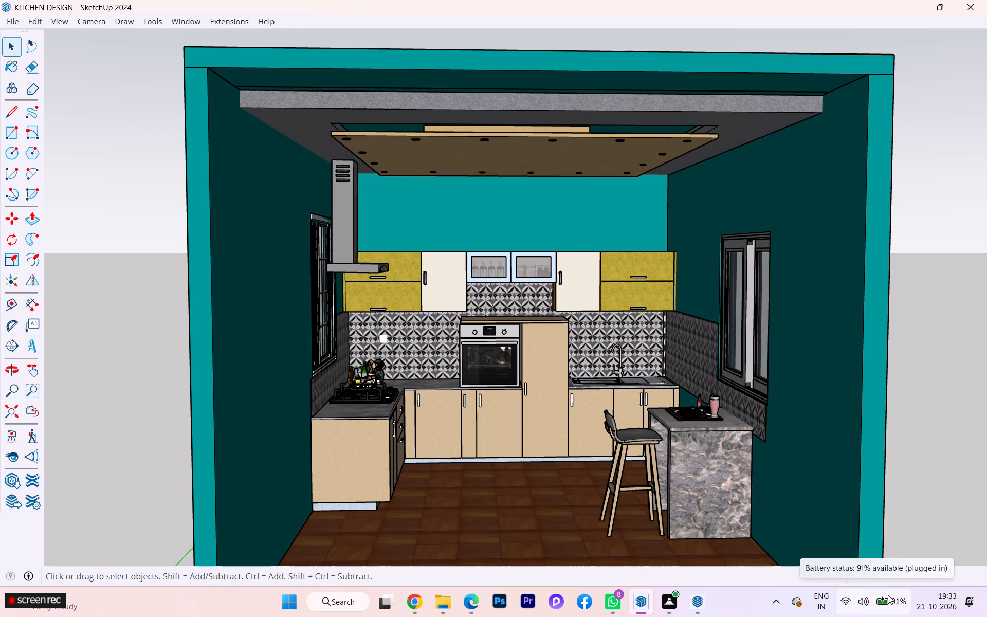
Frame a front view of the kitchen room and send the SketchUp model to LayOut.
scroll(770, 598, "down", 1)
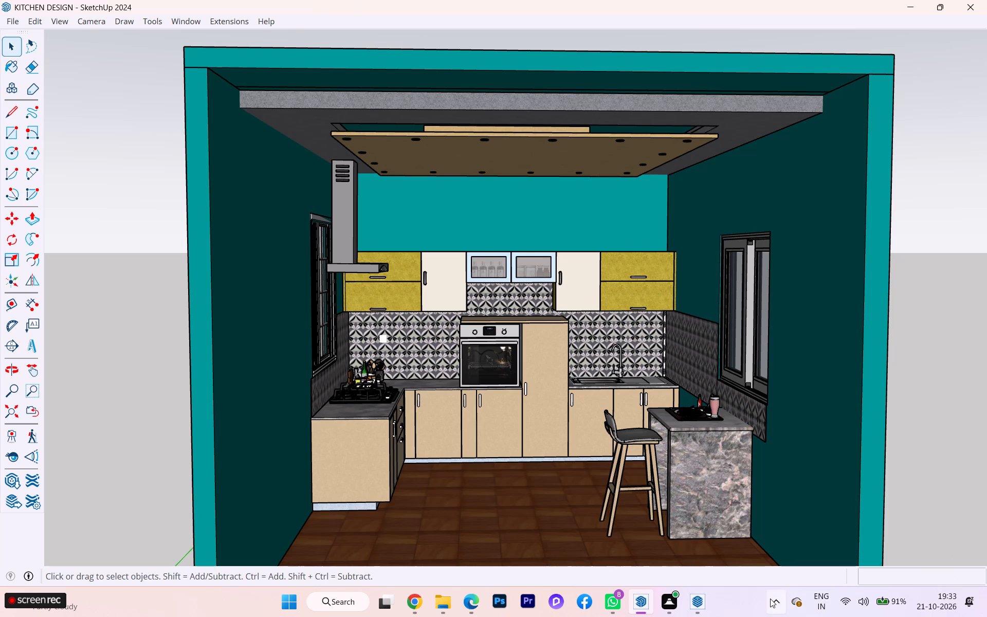
scroll(770, 598, "down", 2)
scroll(529, 425, "down", 2)
middle_click_drag(537, 441, 467, 411)
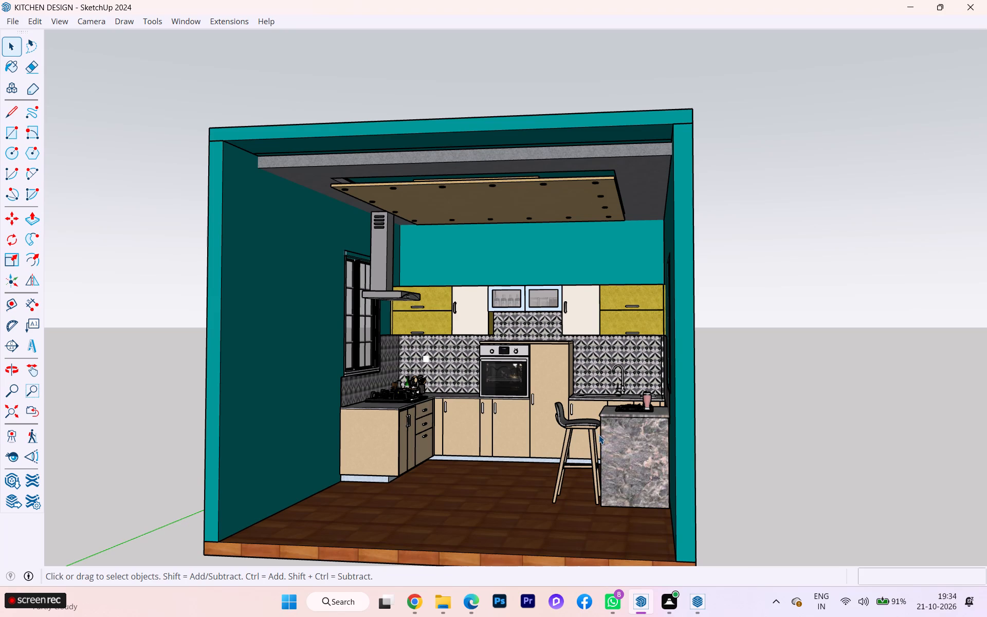
middle_click_drag(620, 434, 658, 435)
scroll(623, 434, "down", 1)
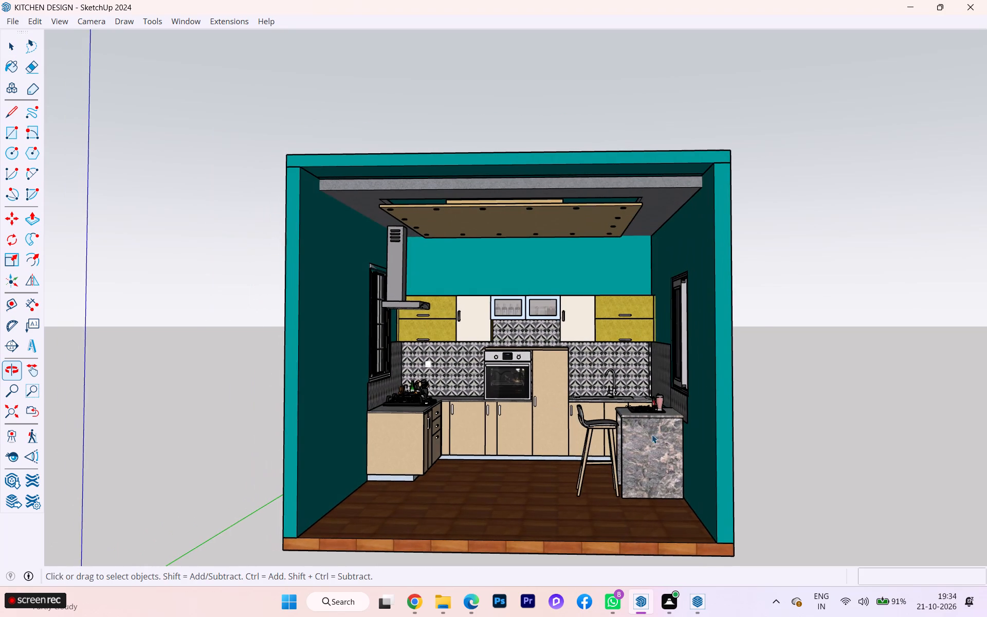
scroll(628, 423, "up", 2)
scroll(628, 423, "down", 1)
middle_click_drag(628, 423, 628, 421)
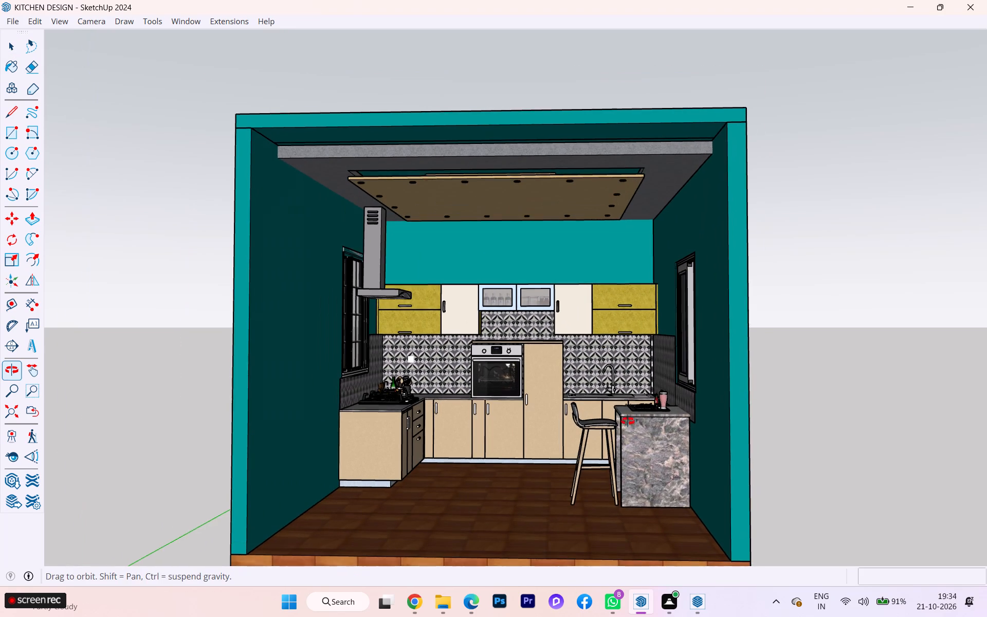
middle_click_drag(628, 421, 638, 425)
scroll(602, 401, "up", 1)
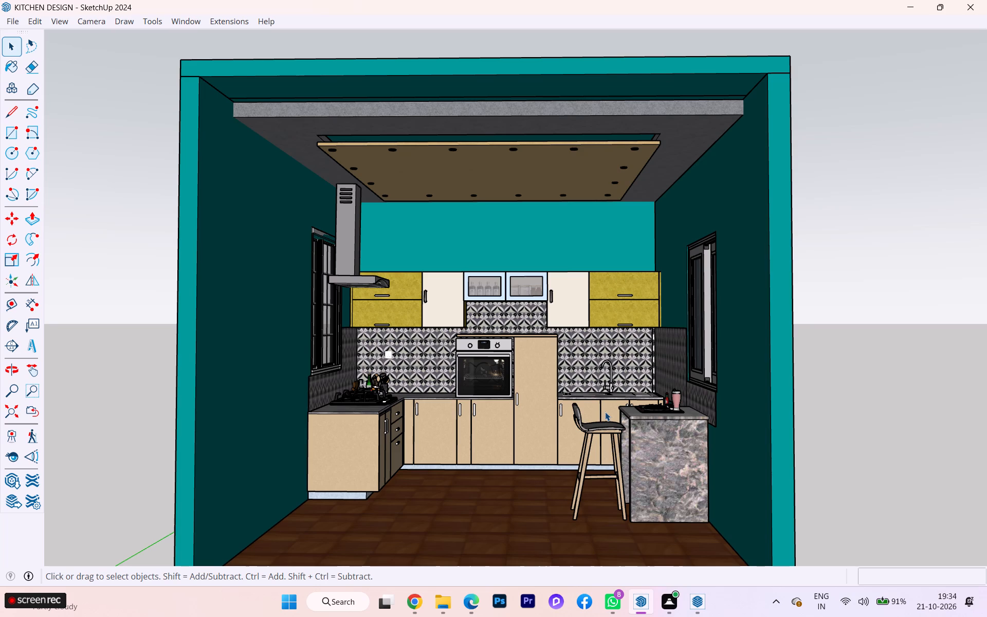
left_click(2, 18)
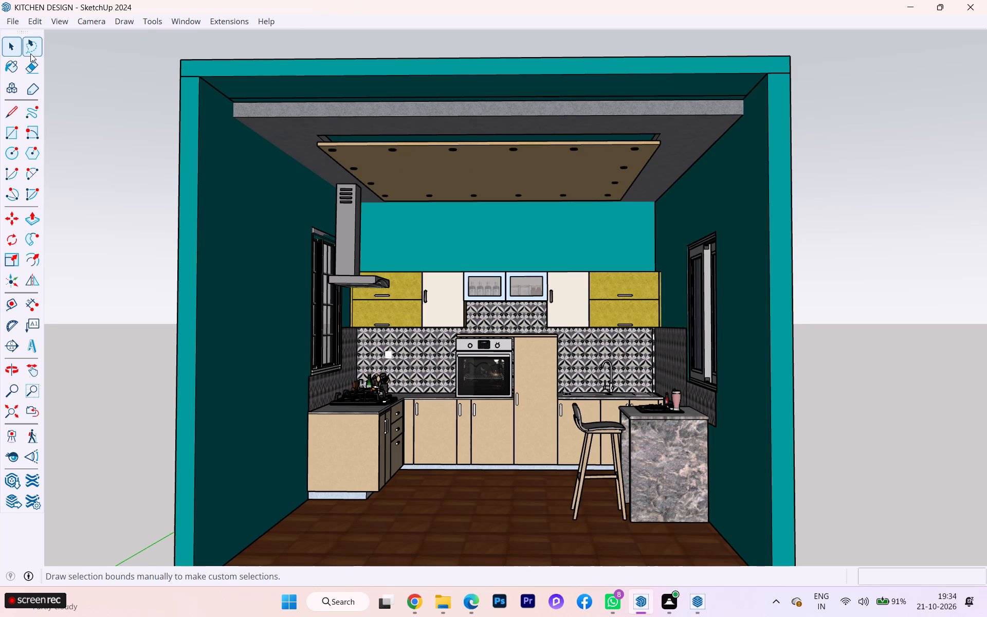
left_click(10, 25)
left_click(41, 229)
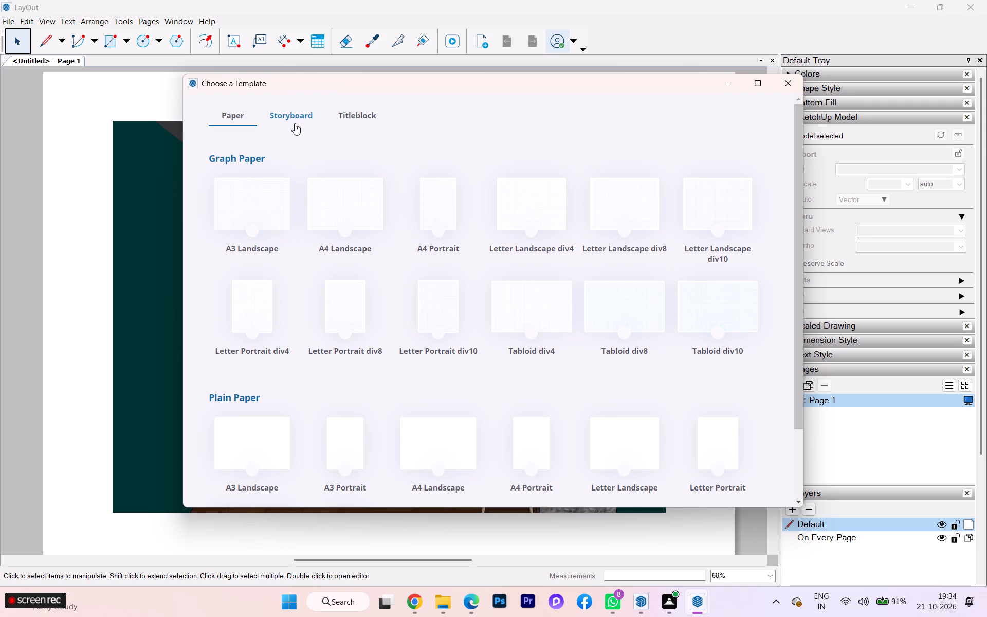
Review the graph paper and plain paper templates available for the new LayOut document.
scroll(162, 90, "down", 2)
scroll(342, 324, "down", 1)
scroll(351, 331, "up", 5)
scroll(368, 341, "down", 5)
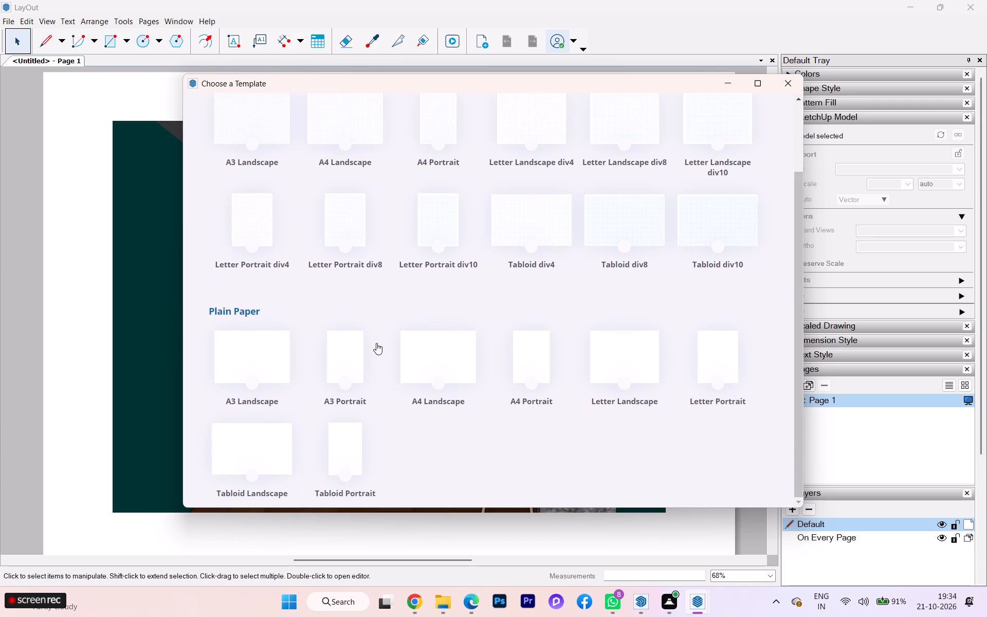
scroll(376, 343, "down", 3)
scroll(325, 343, "down", 1)
scroll(325, 343, "up", 2)
scroll(325, 343, "down", 1)
scroll(354, 241, "up", 2)
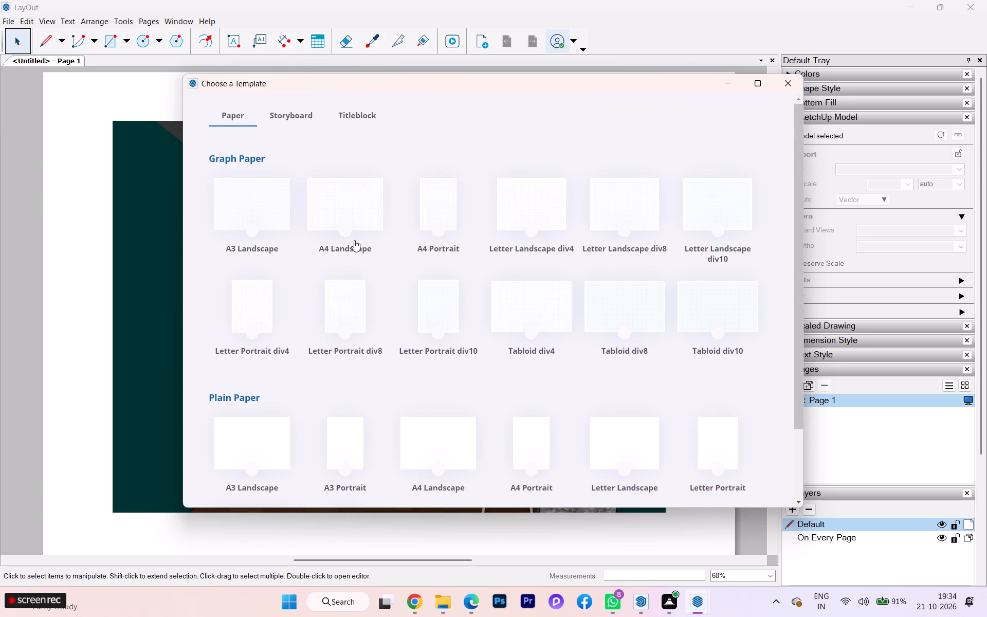
scroll(354, 240, "up", 1)
scroll(354, 240, "down", 1)
scroll(355, 239, "up", 5)
scroll(436, 237, "up", 5)
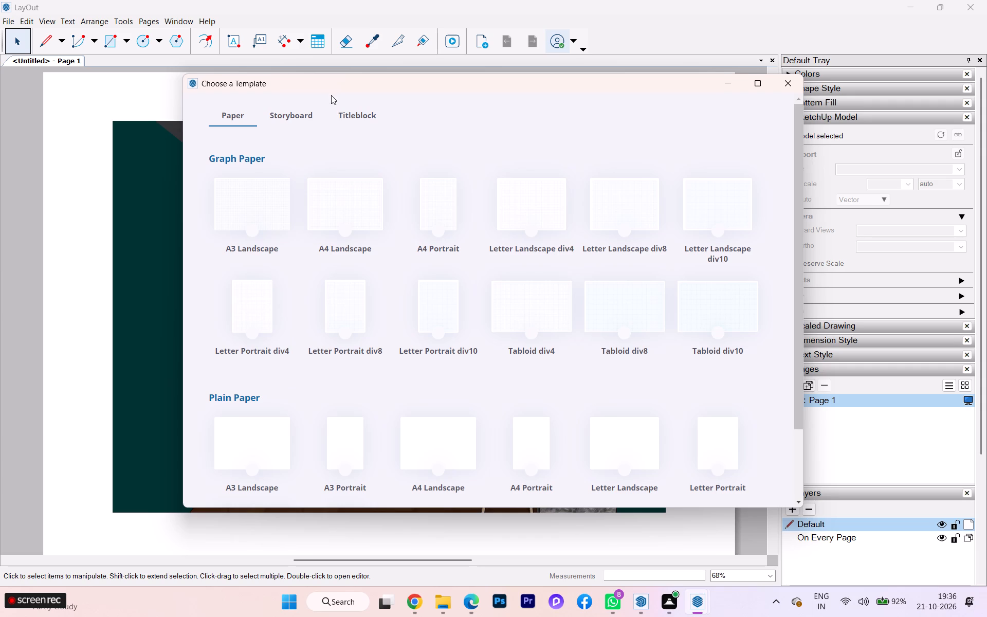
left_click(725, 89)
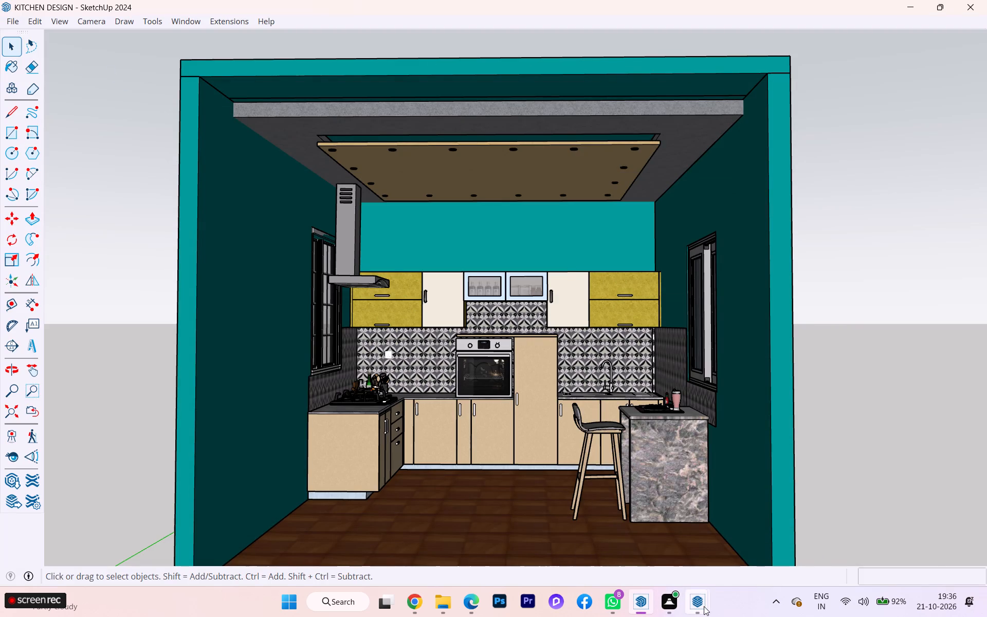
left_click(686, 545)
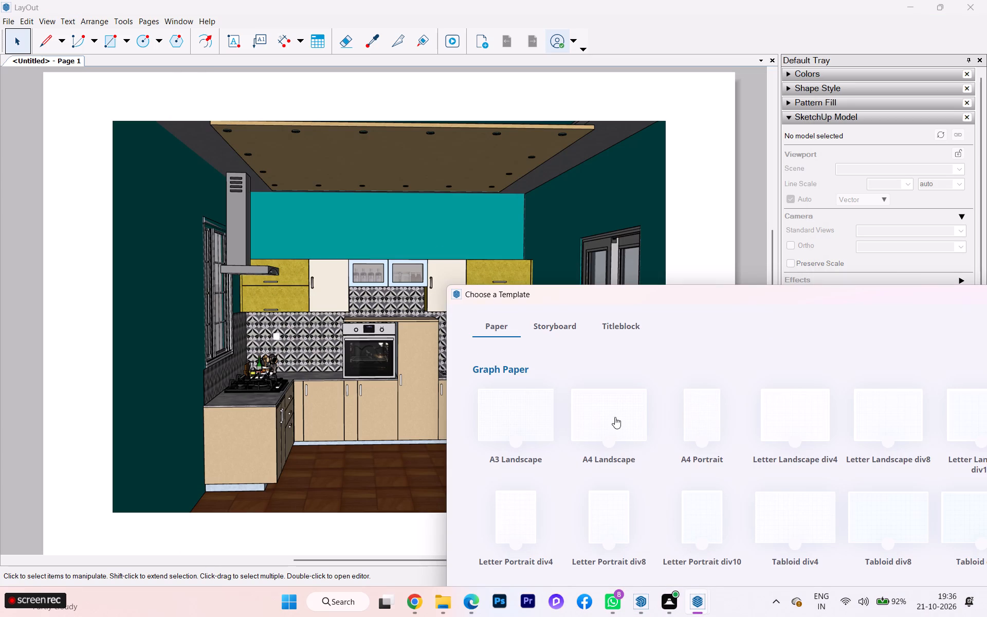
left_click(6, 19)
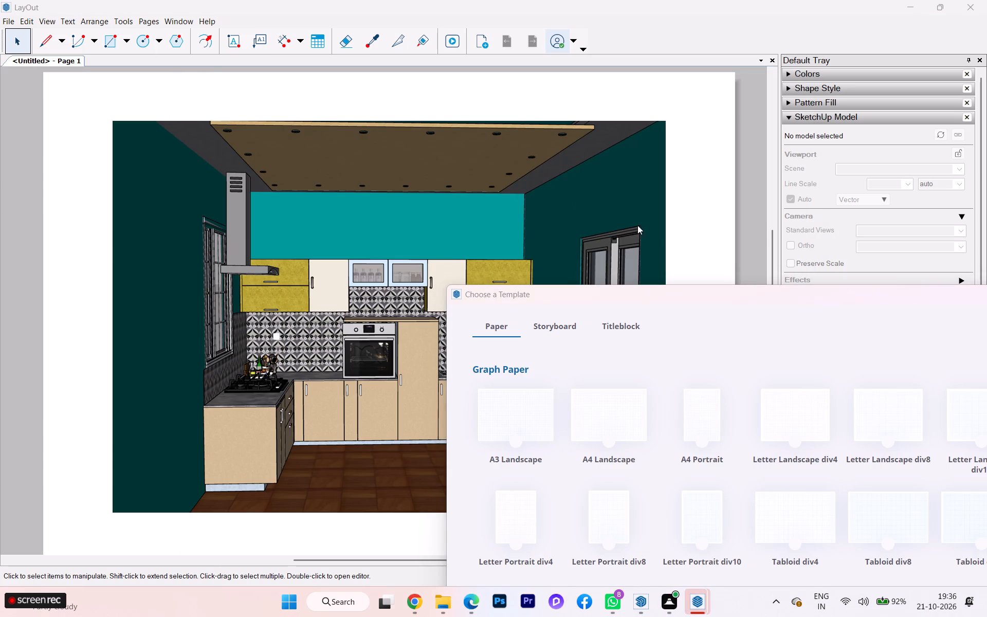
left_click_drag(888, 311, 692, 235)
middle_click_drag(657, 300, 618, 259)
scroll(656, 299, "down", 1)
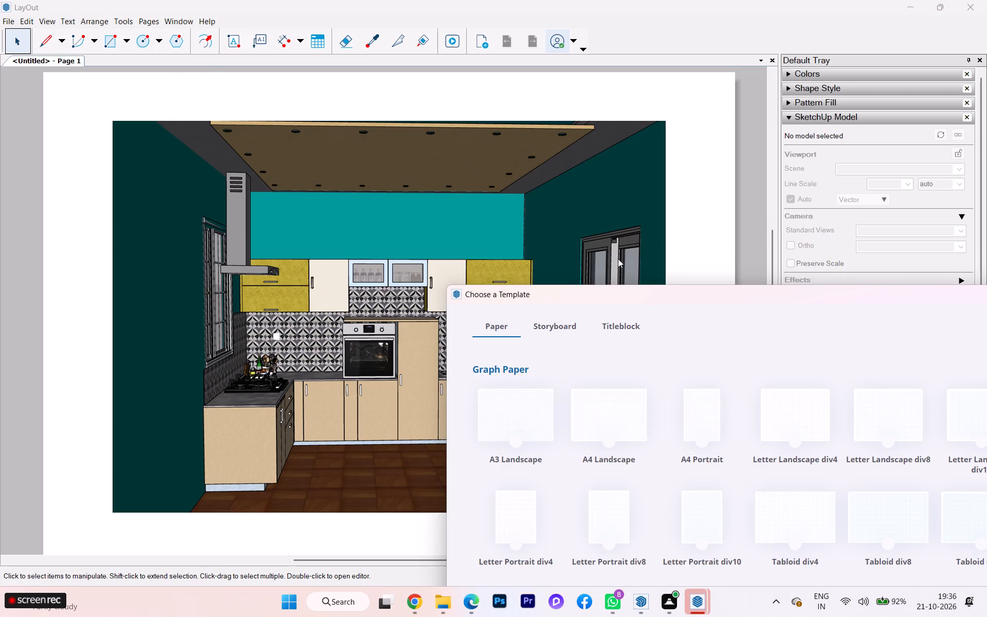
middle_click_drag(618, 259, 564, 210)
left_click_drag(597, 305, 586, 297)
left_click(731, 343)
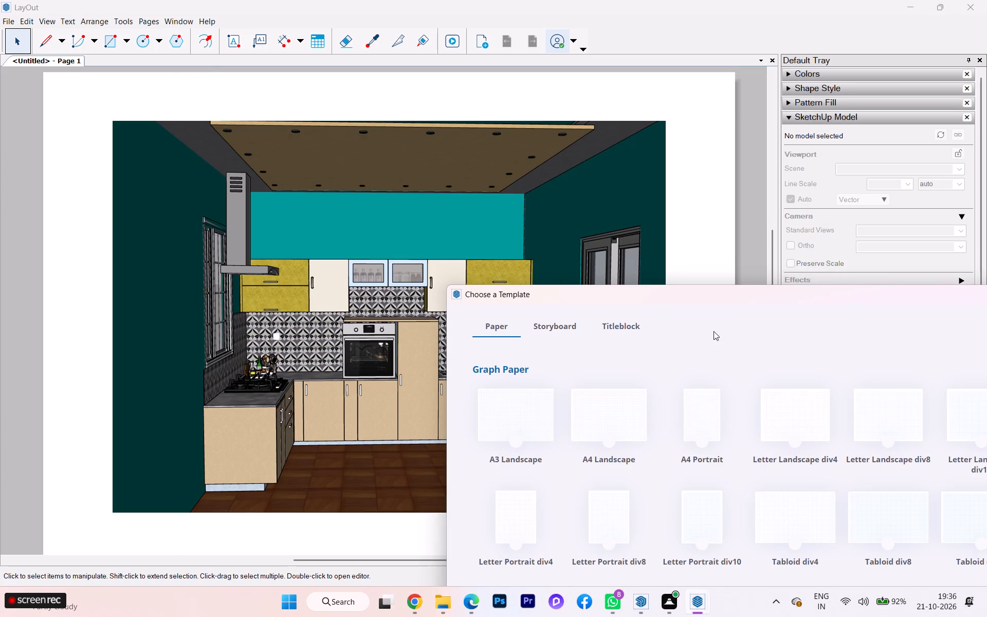
Create the LayOut document from the Plain Paper A3 Landscape template.
scroll(637, 310, "down", 1)
scroll(591, 393, "down", 2)
scroll(558, 437, "down", 7)
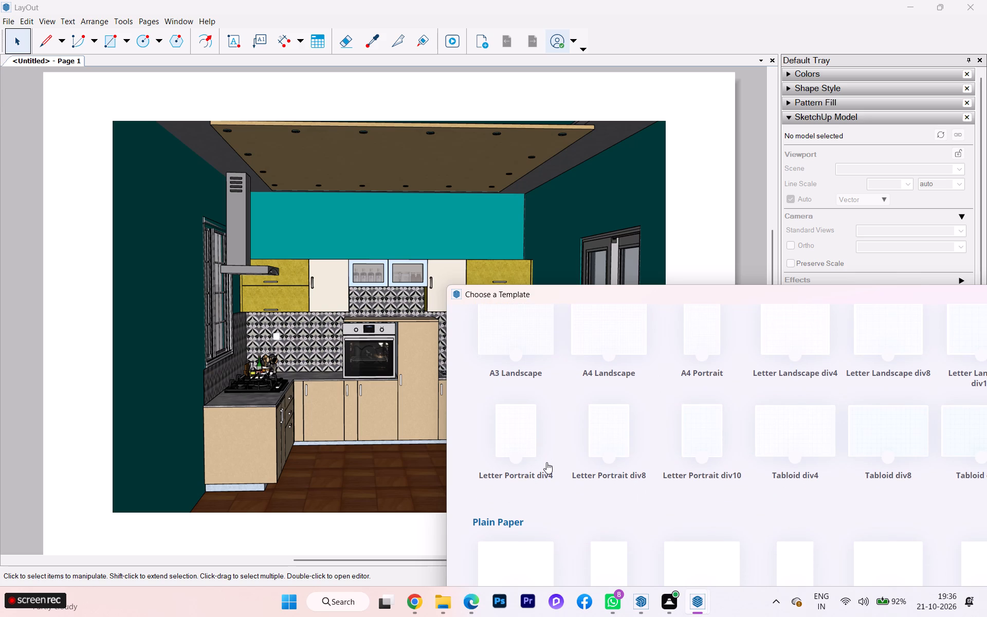
scroll(546, 462, "down", 3)
left_click(515, 555)
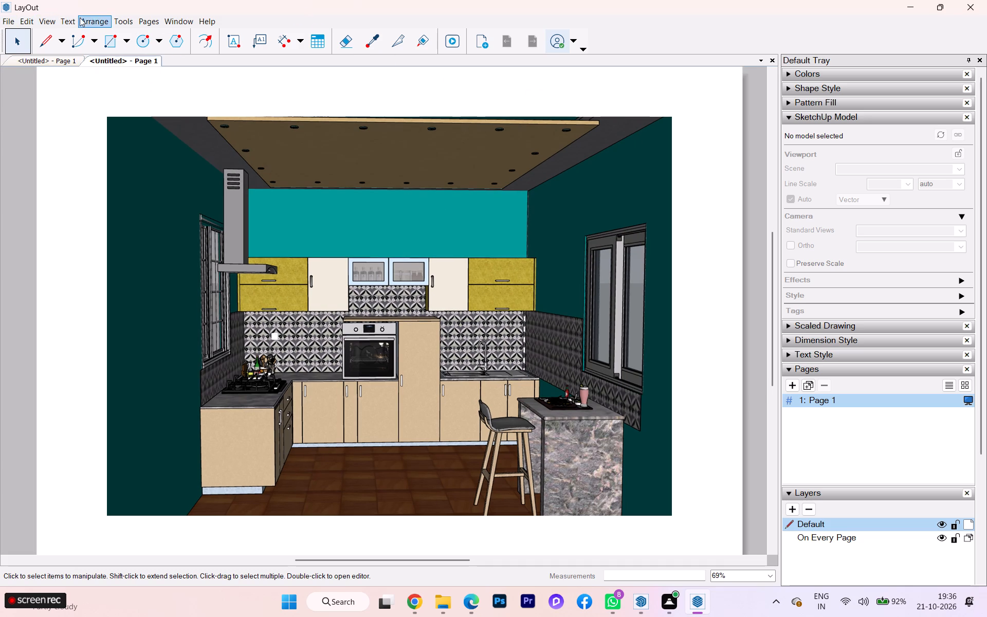
Add a second page to the new LayOut document.
left_click(160, 21)
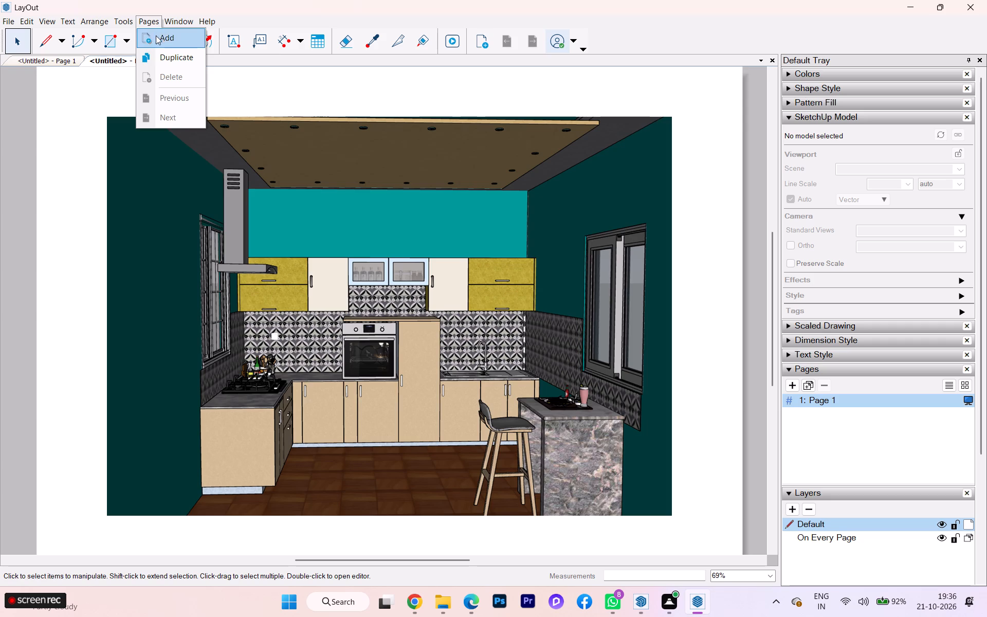
left_click(156, 37)
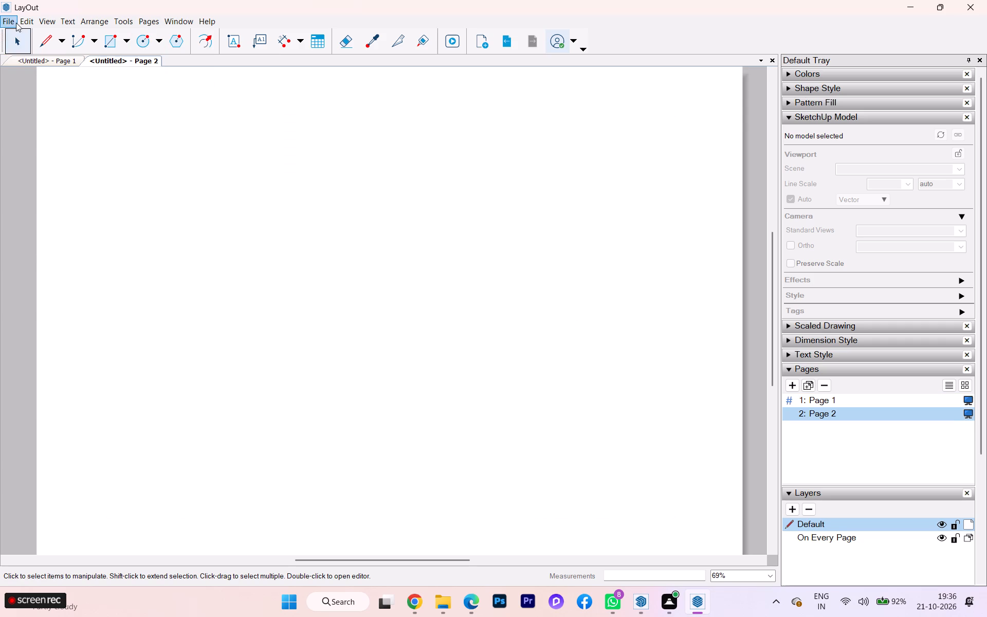
Set the paper size to ISOA1 in Page Setup and look through the size options again.
left_click(14, 20)
left_click(67, 258)
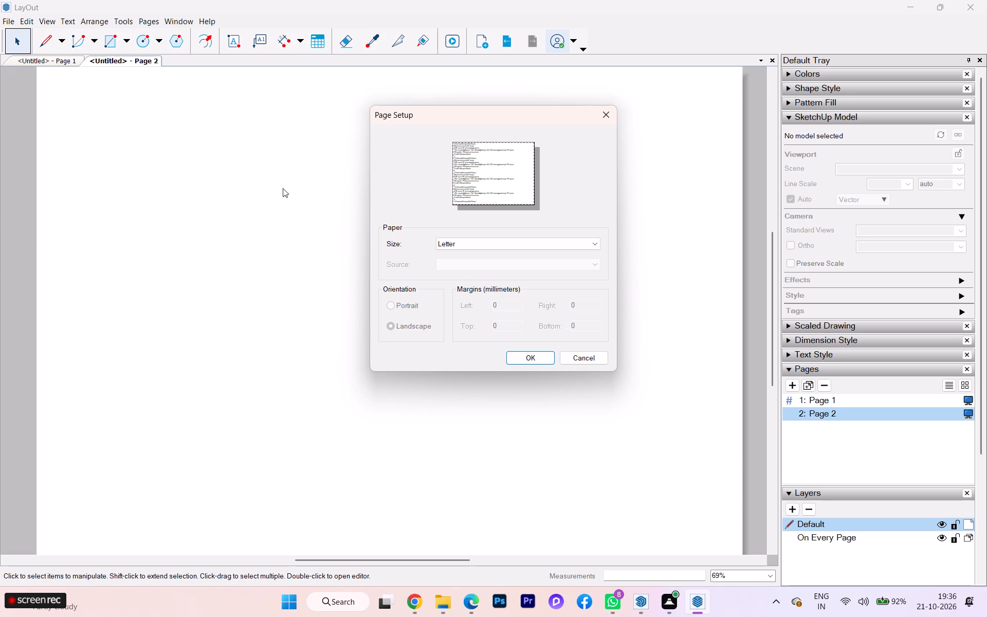
left_click(519, 240)
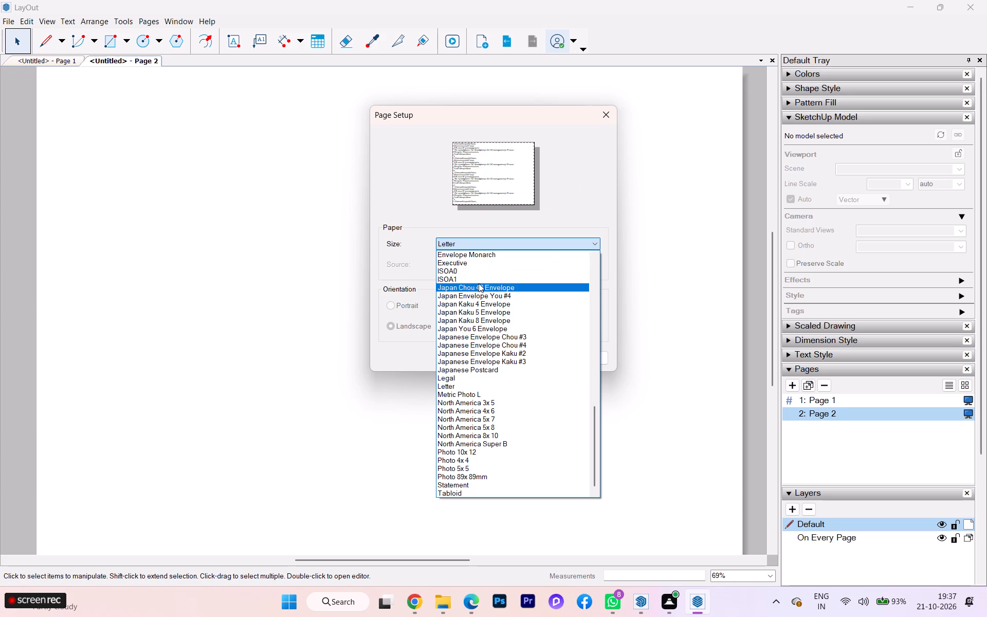
left_click(453, 281)
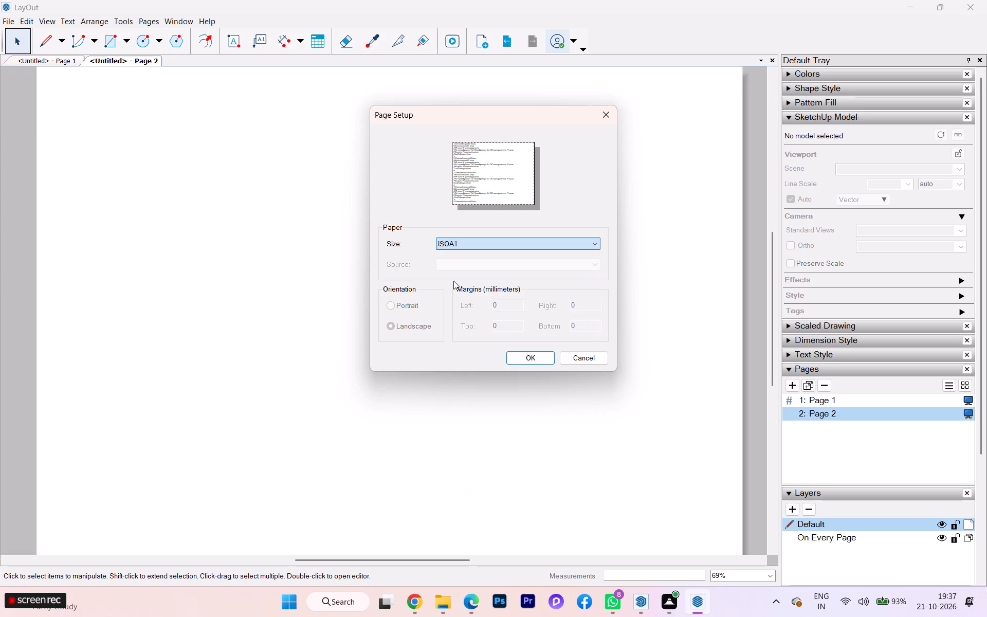
left_click(469, 244)
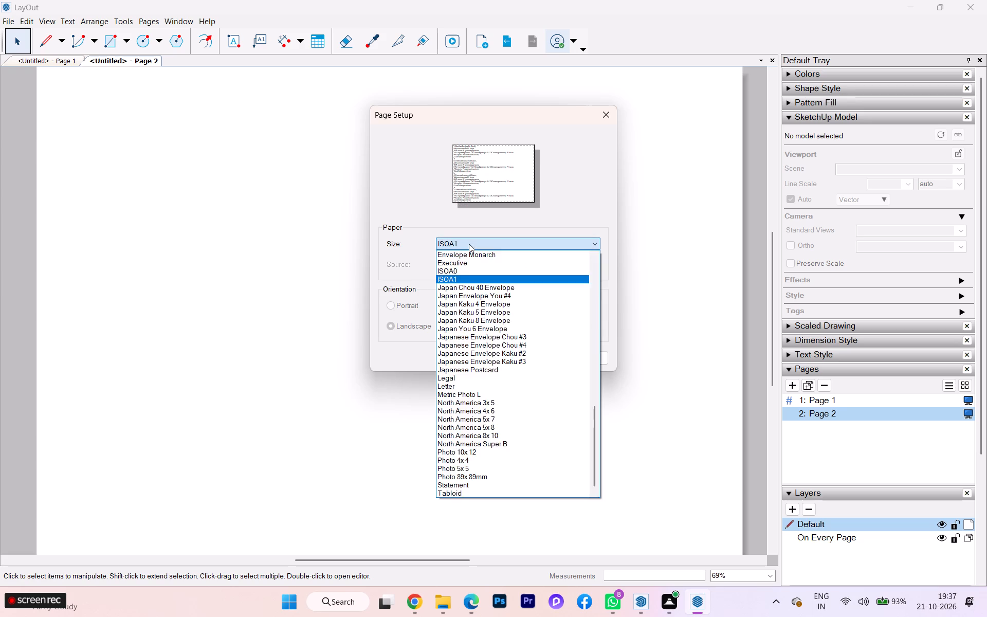
left_click(469, 244)
left_click(495, 287)
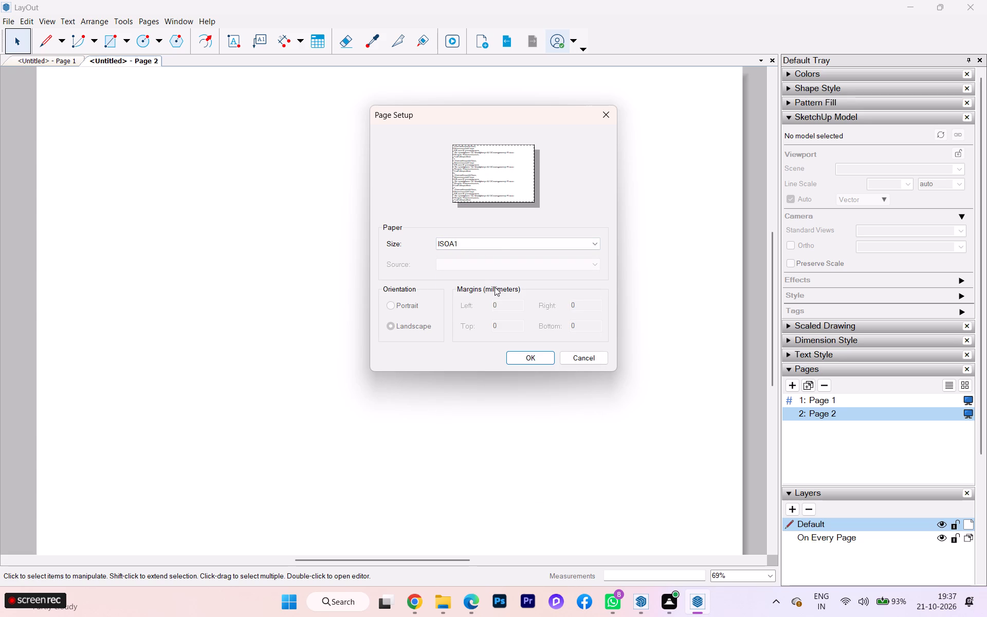
left_click(500, 246)
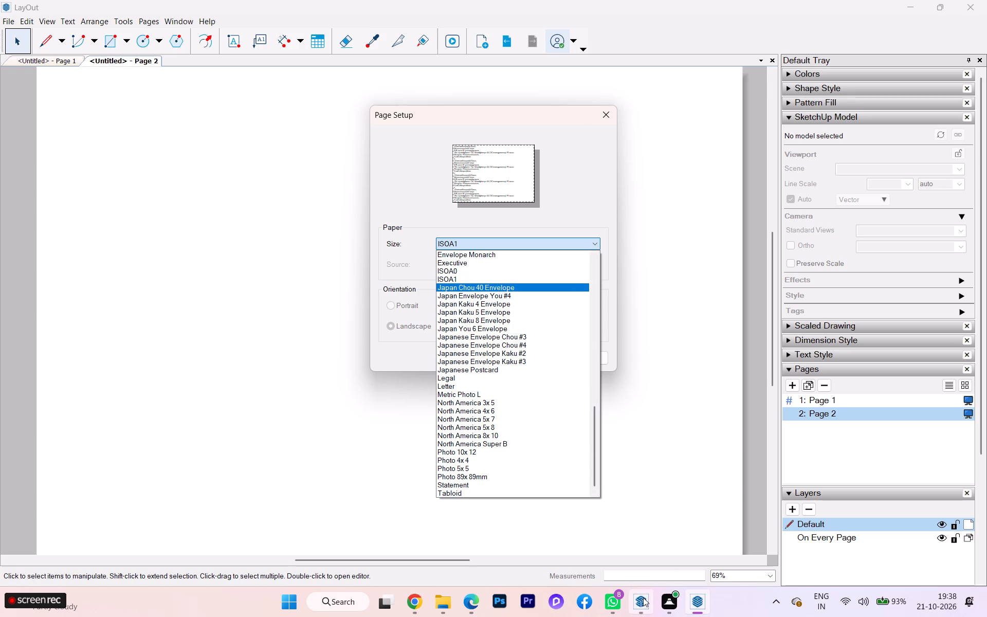
Switch to the SketchUp kitchen model and add a new scene with a front view of the whole room.
left_click(635, 517)
scroll(433, 361, "up", 1)
middle_click_drag(434, 375, 436, 412)
scroll(437, 402, "down", 3)
scroll(444, 369, "up", 2)
scroll(444, 369, "down", 2)
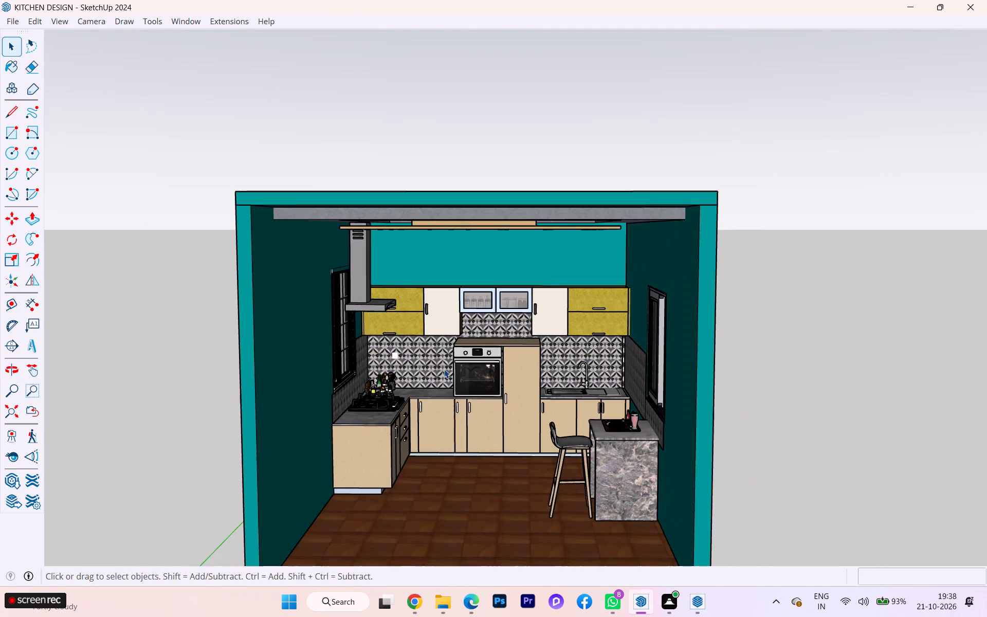
middle_click_drag(444, 369, 444, 328)
left_click(32, 27)
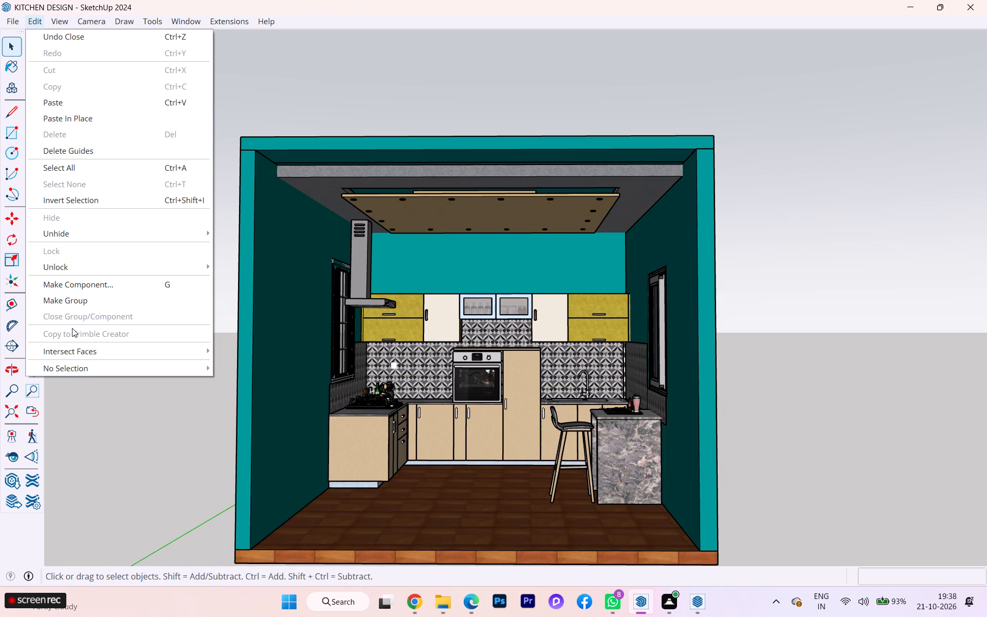
double_click(60, 17)
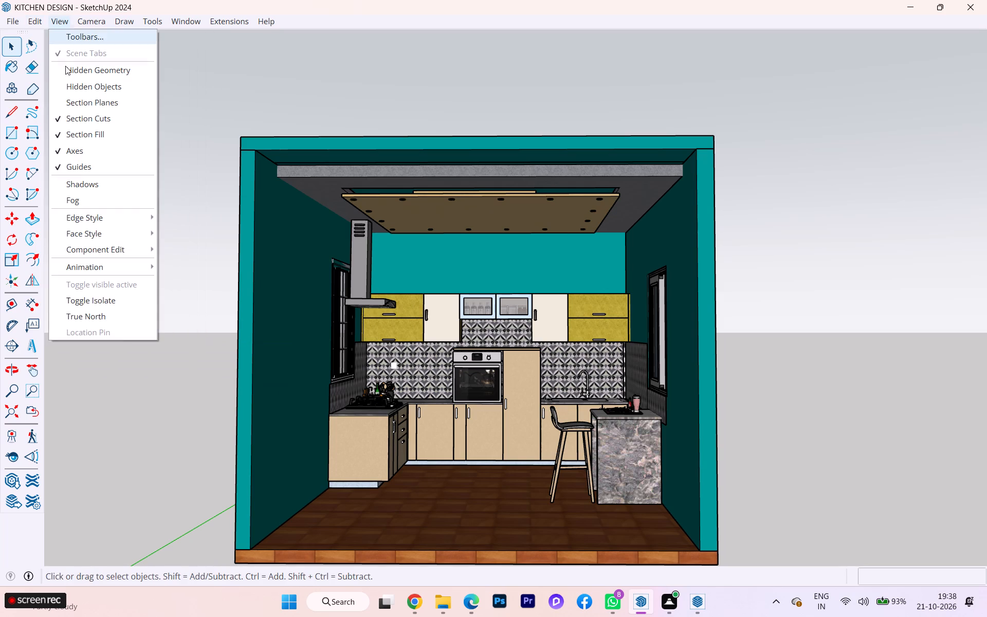
left_click(100, 269)
left_click(189, 270)
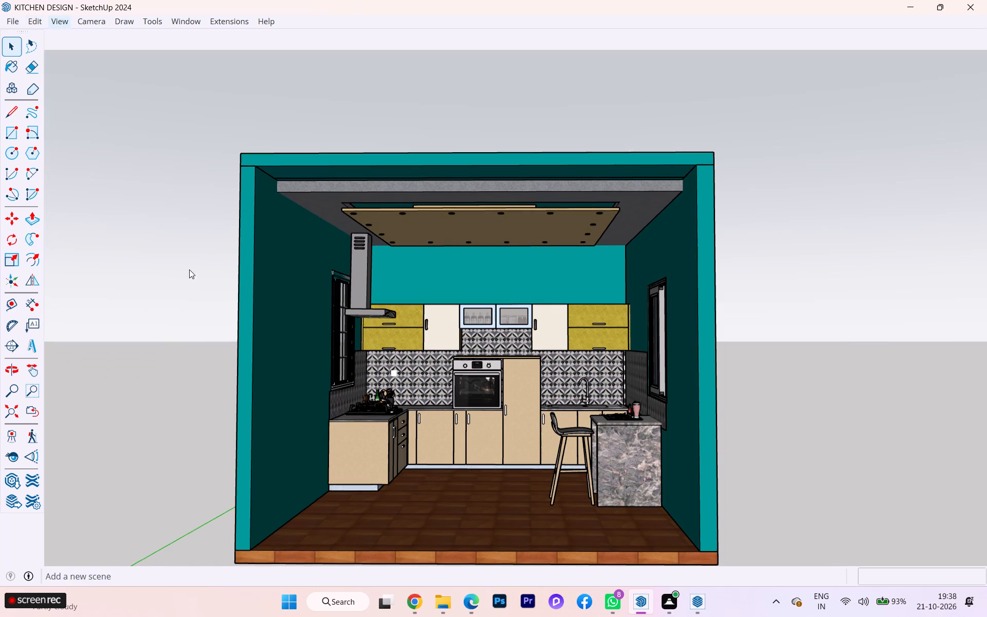
Update Scene 1 with a closer front view of the kitchen interior.
scroll(455, 342, "up", 1)
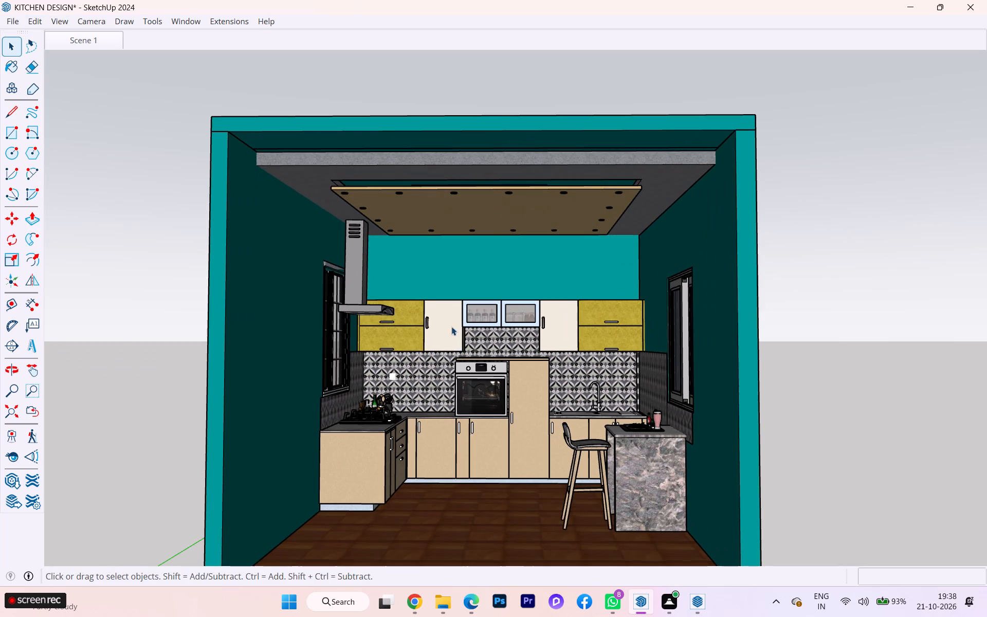
scroll(419, 231, "down", 3)
scroll(382, 396, "up", 1)
scroll(382, 398, "down", 1)
scroll(382, 398, "up", 3)
scroll(407, 391, "down", 2)
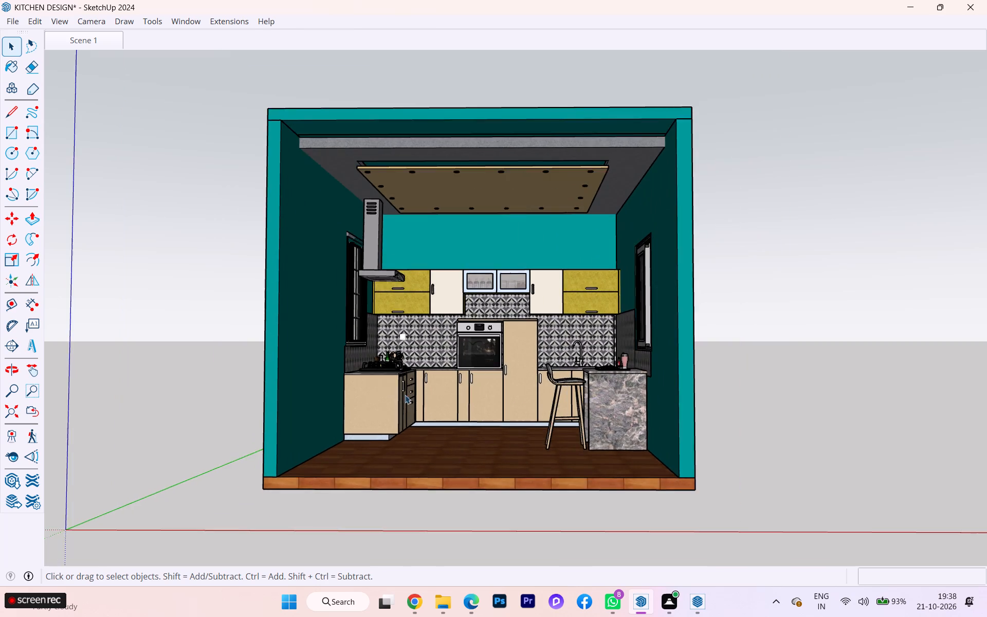
middle_click_drag(406, 403, 407, 421)
scroll(469, 349, "up", 2)
middle_click(472, 340)
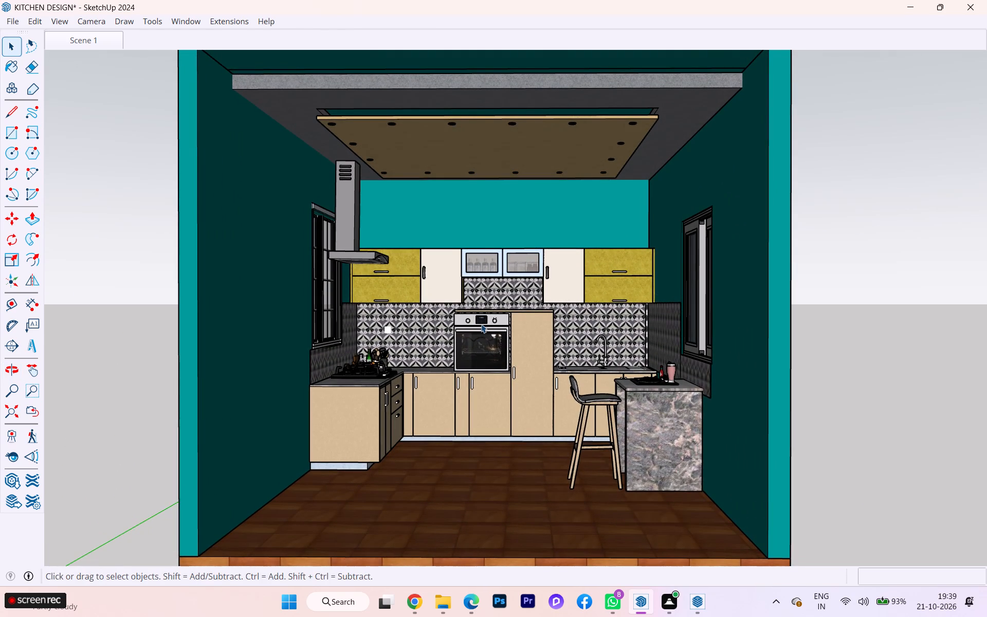
scroll(481, 324, "up", 2)
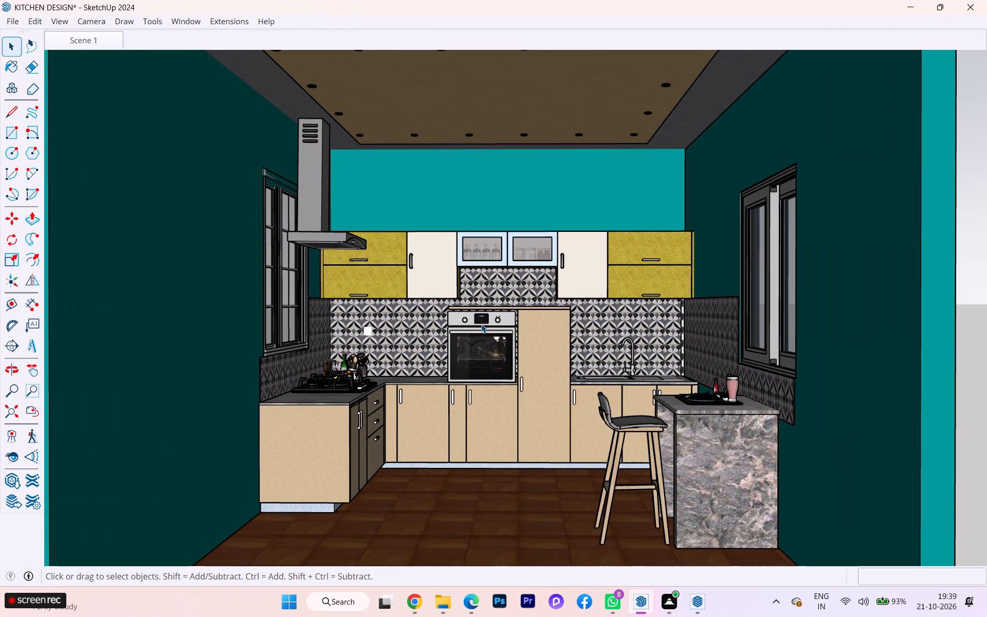
right_click(99, 45)
left_click(132, 104)
Add a second scene from the same close-up view of the kitchen and clear the wall selection.
left_click(34, 19)
left_click(219, 87)
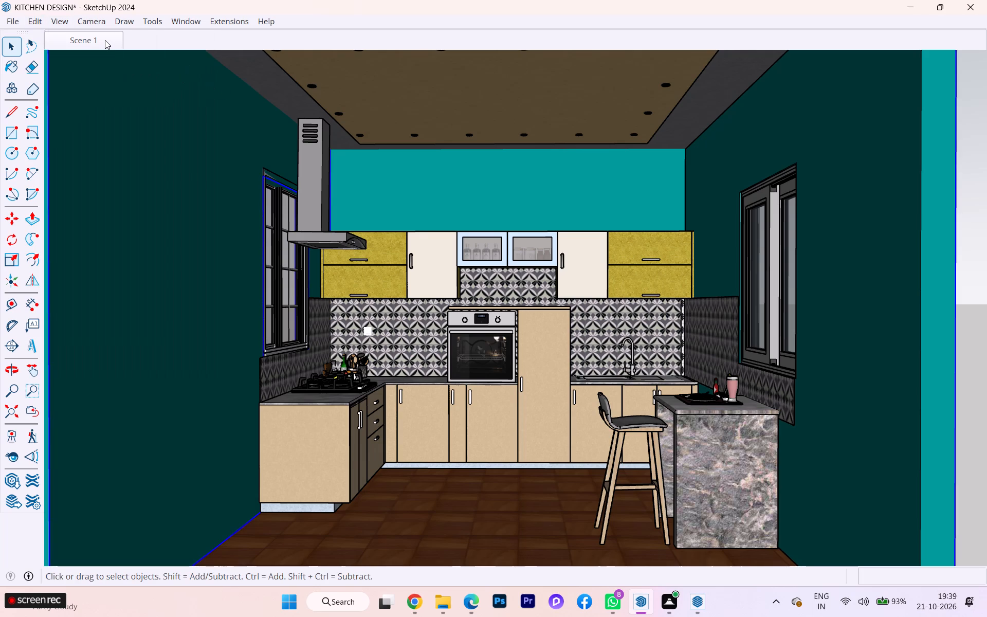
right_click(103, 40)
scroll(287, 119, "down", 2)
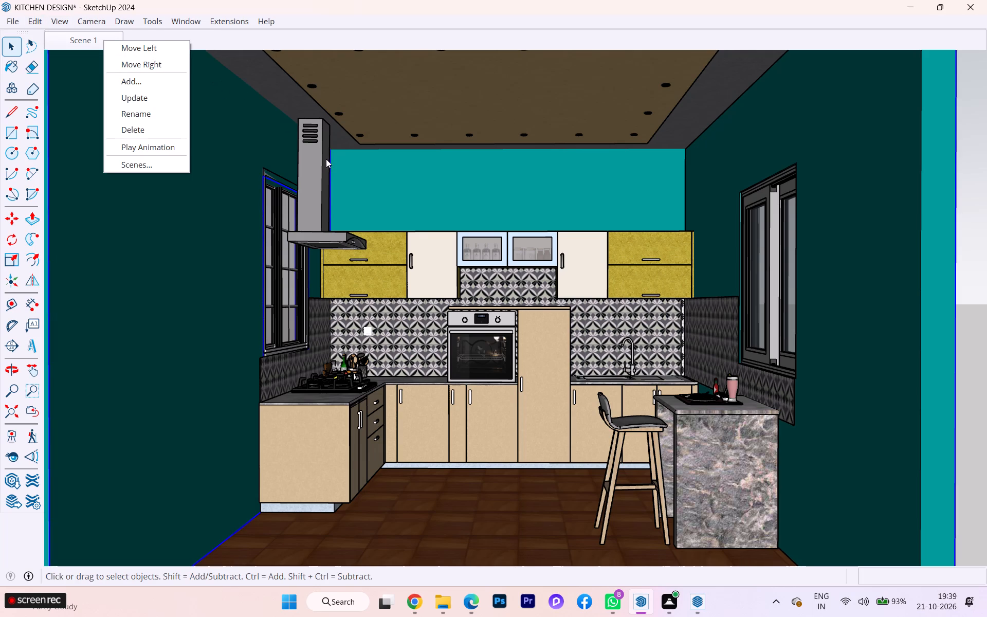
scroll(326, 161, "down", 1)
scroll(326, 161, "up", 1)
scroll(326, 161, "down", 4)
scroll(329, 166, "up", 2)
scroll(330, 167, "down", 2)
left_click(162, 78)
scroll(342, 110, "down", 9)
scroll(397, 147, "down", 2)
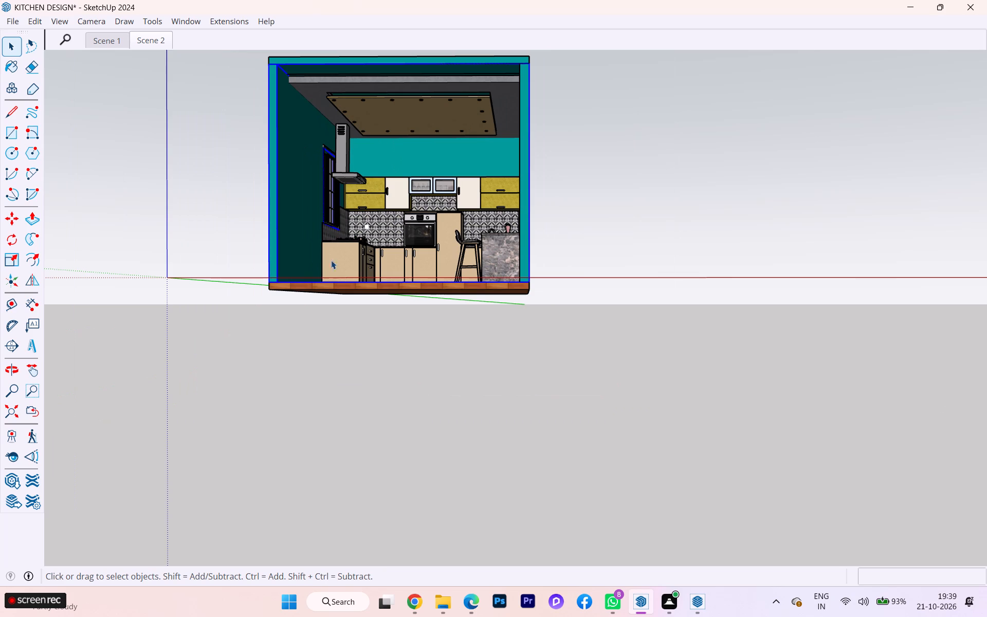
left_click(306, 320)
Show the Views tool set for the standard camera views.
scroll(369, 98, "down", 1)
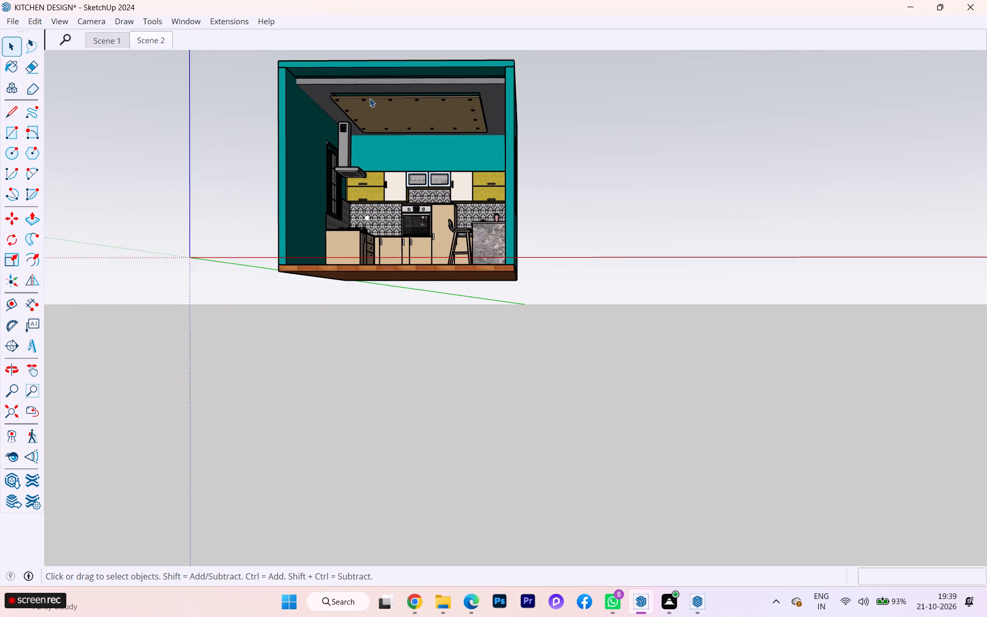
middle_click_drag(370, 98, 400, 129)
right_click(573, 17)
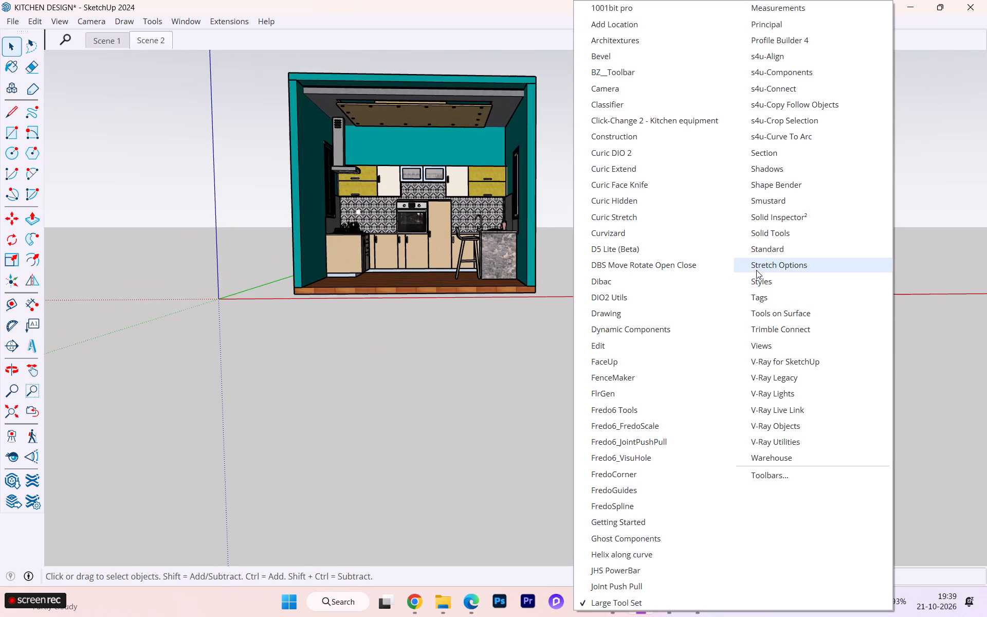
left_click(755, 349)
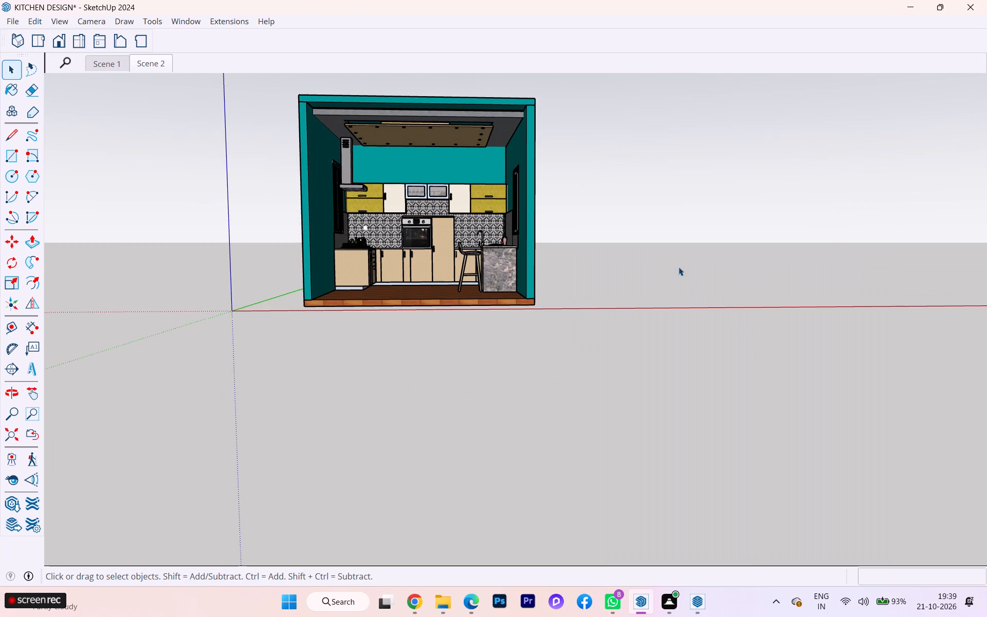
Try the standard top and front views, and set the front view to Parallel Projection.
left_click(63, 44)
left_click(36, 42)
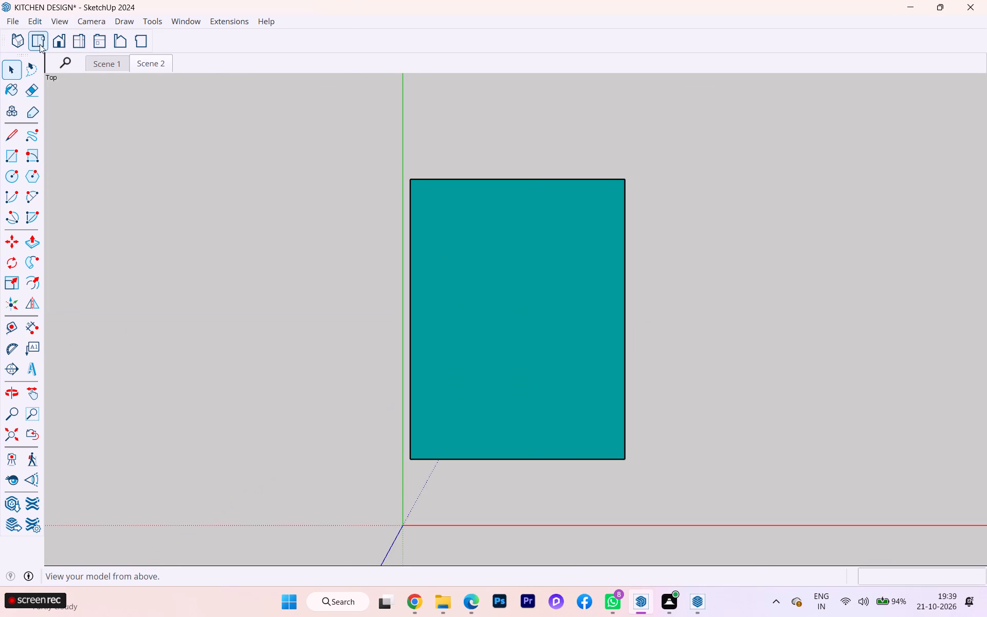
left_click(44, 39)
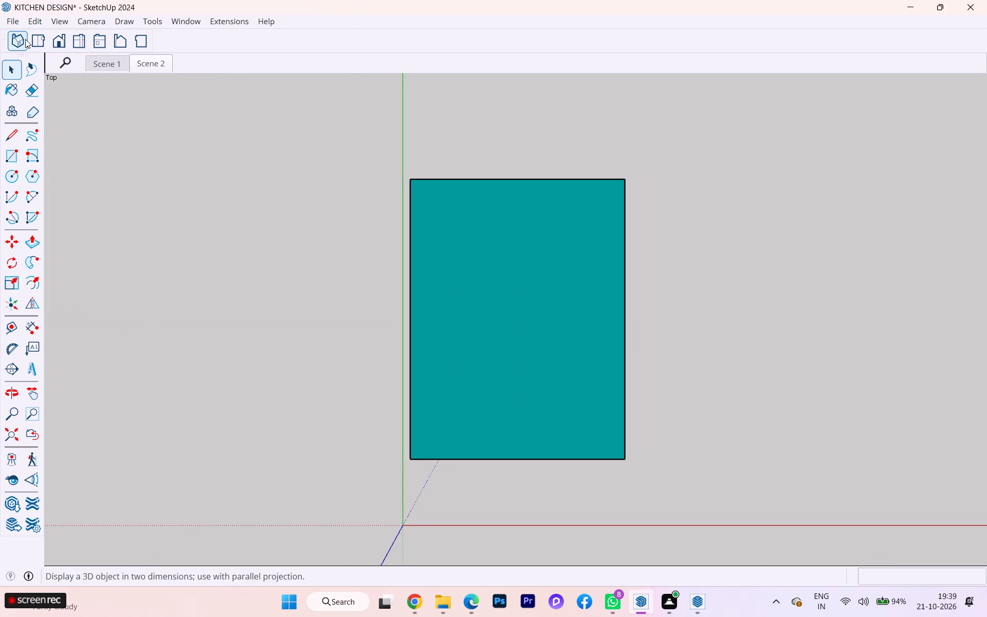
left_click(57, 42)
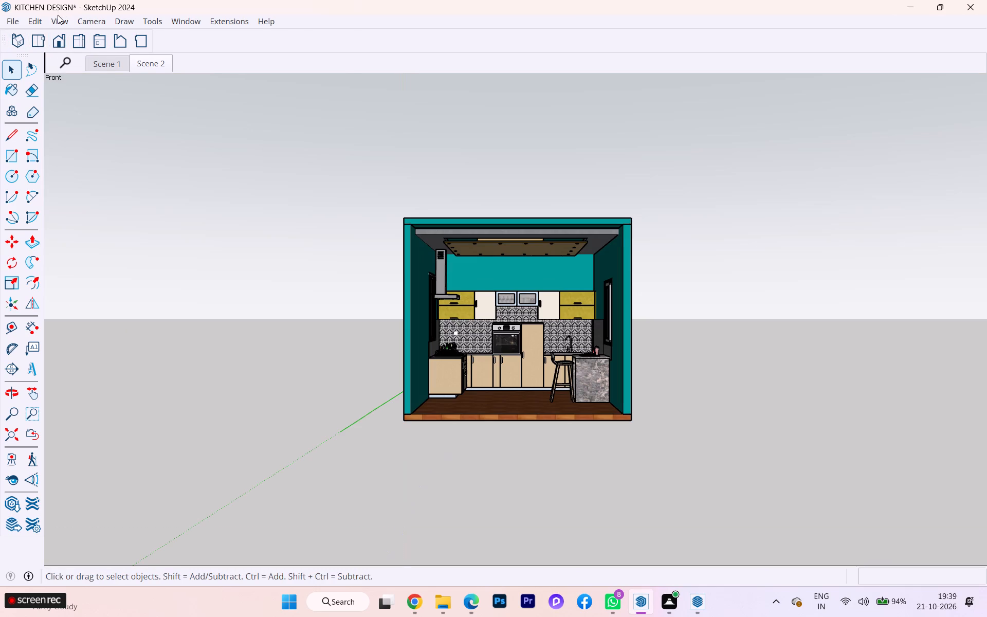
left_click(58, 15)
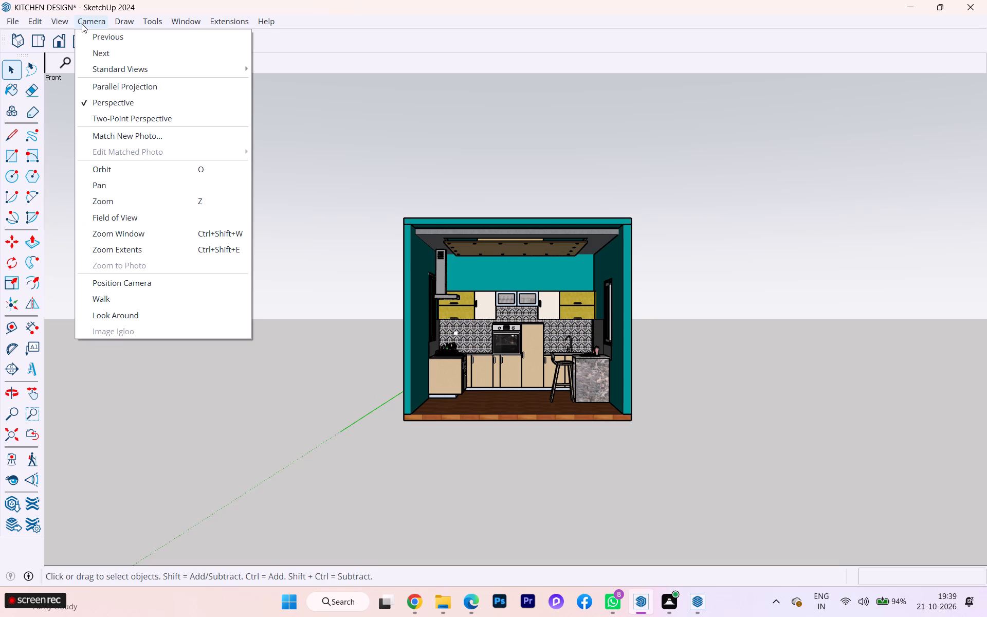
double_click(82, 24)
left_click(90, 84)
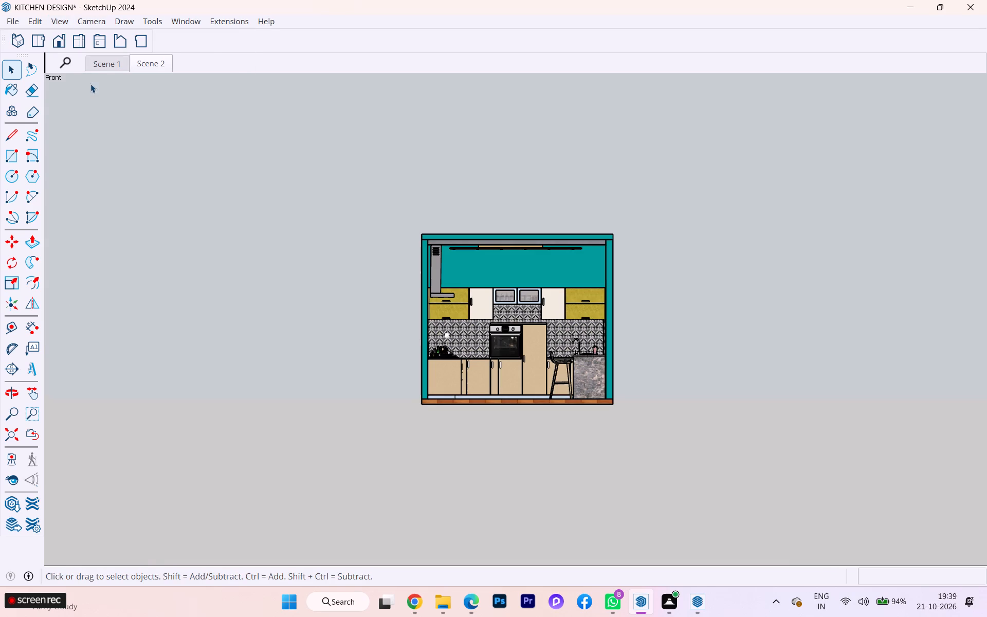
Examine the oven, cabinets and tiled backsplash in the parallel front view, up close and from a slight angle.
scroll(575, 320, "up", 5)
scroll(454, 349, "down", 1)
scroll(451, 349, "up", 3)
scroll(451, 350, "down", 1)
scroll(449, 351, "up", 5)
scroll(444, 355, "down", 1)
scroll(444, 355, "up", 5)
scroll(444, 355, "down", 1)
scroll(444, 355, "up", 7)
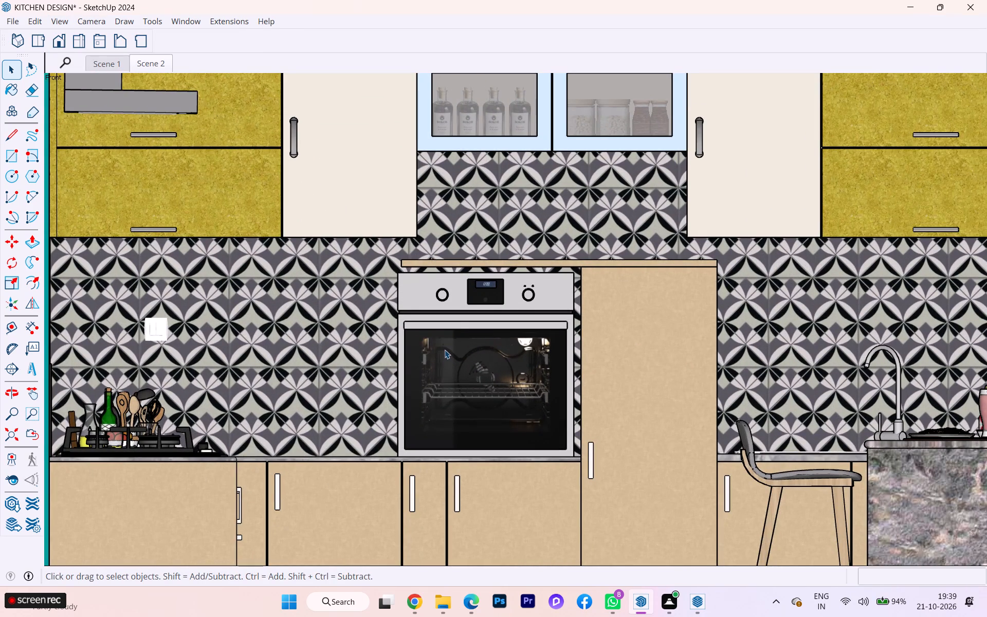
scroll(445, 350, "down", 5)
scroll(413, 367, "up", 5)
scroll(410, 368, "down", 1)
scroll(409, 368, "up", 3)
scroll(442, 320, "down", 2)
scroll(442, 321, "up", 1)
scroll(442, 321, "down", 1)
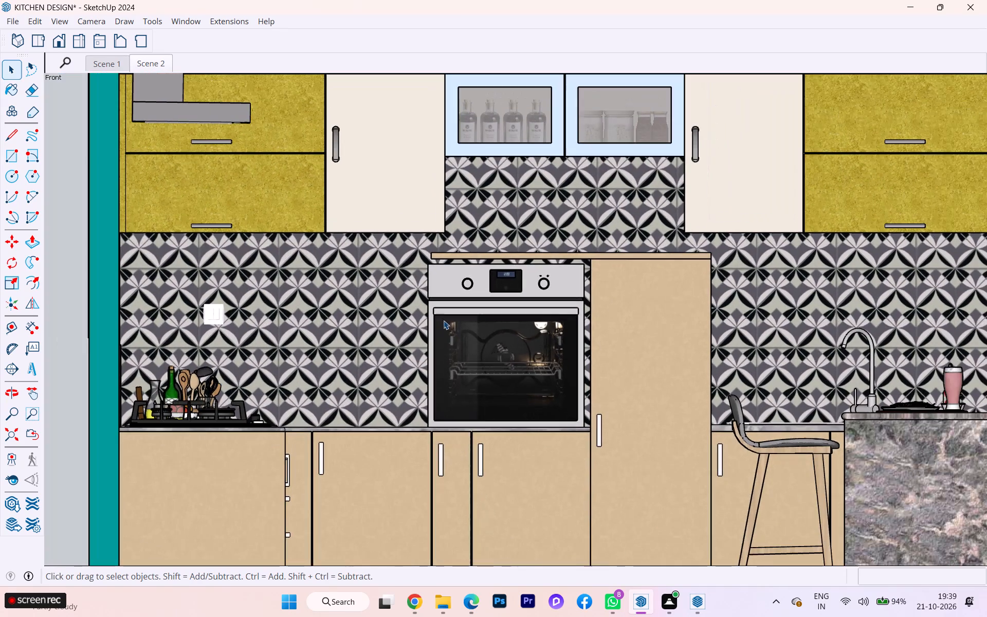
middle_click_drag(447, 322, 459, 331)
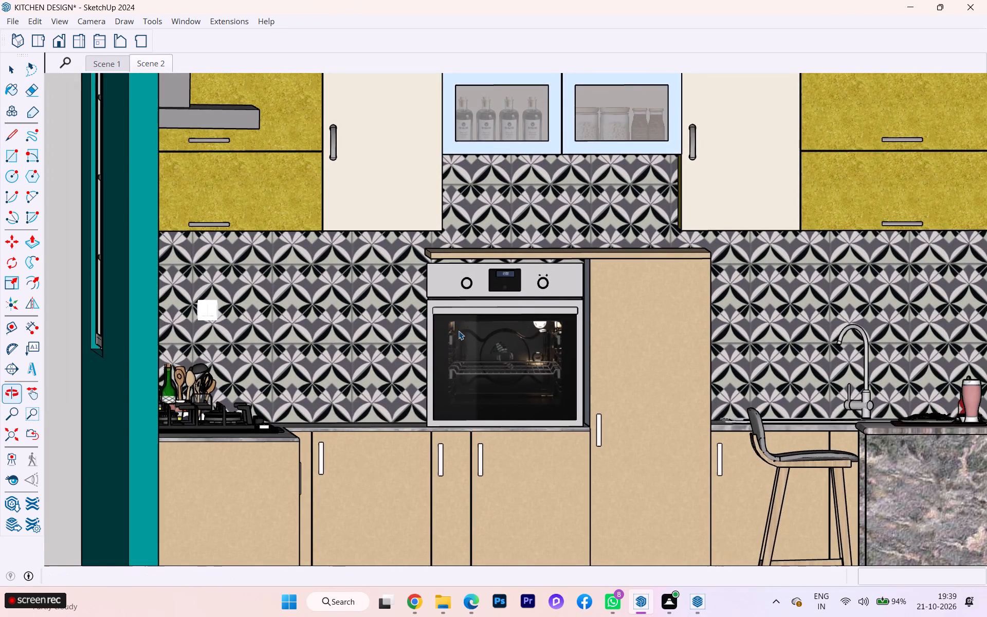
scroll(283, 153, "down", 2)
scroll(287, 154, "up", 1)
scroll(303, 162, "down", 3)
scroll(432, 209, "up", 1)
scroll(432, 209, "down", 7)
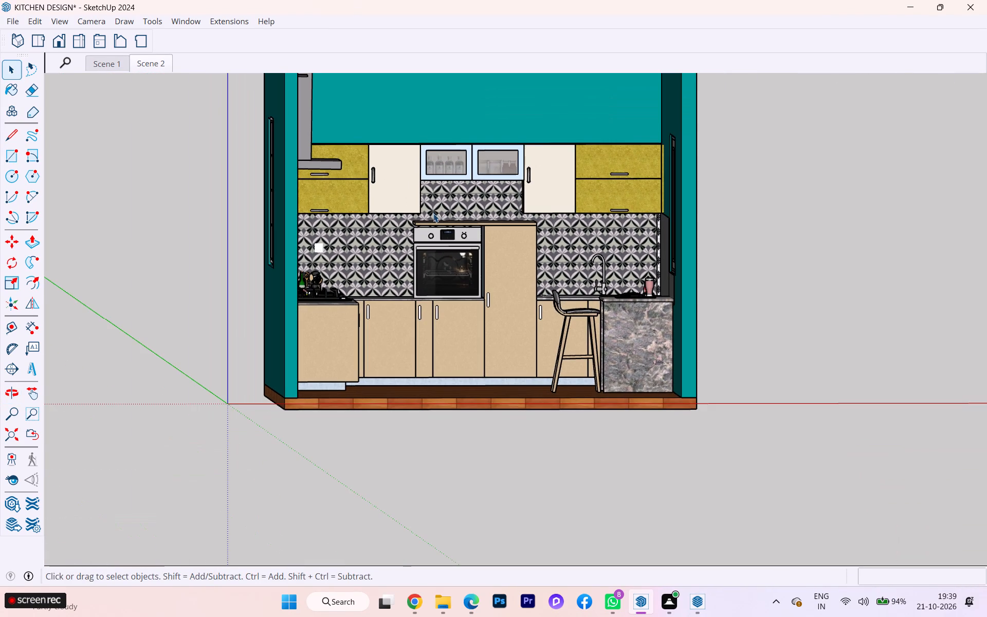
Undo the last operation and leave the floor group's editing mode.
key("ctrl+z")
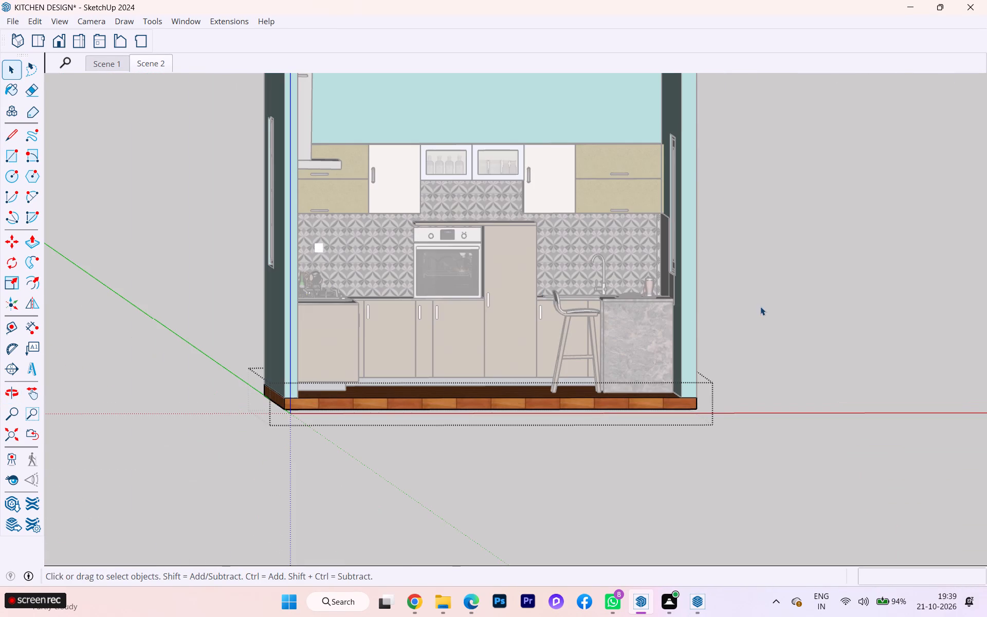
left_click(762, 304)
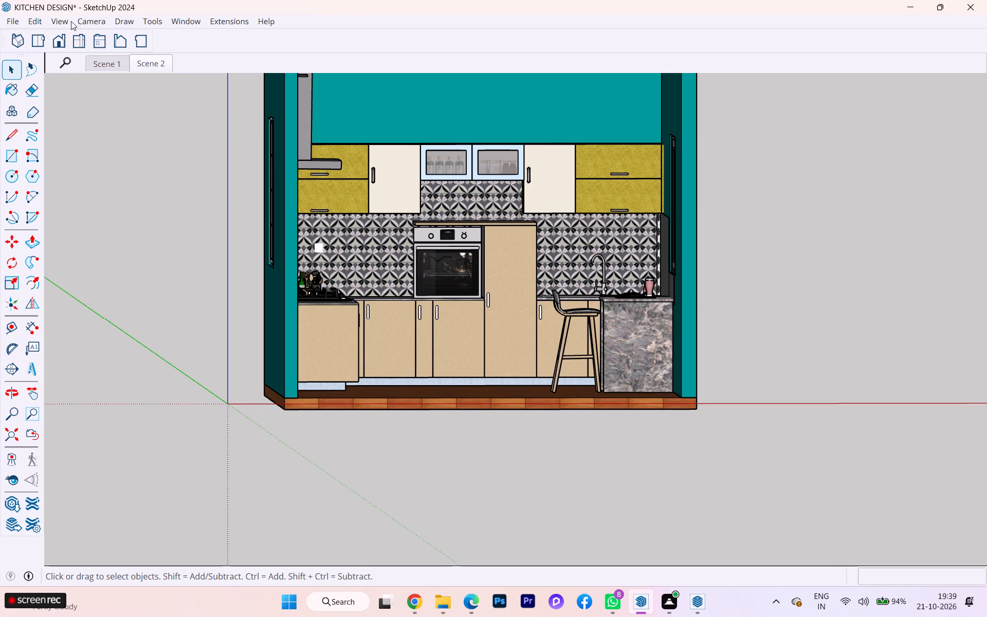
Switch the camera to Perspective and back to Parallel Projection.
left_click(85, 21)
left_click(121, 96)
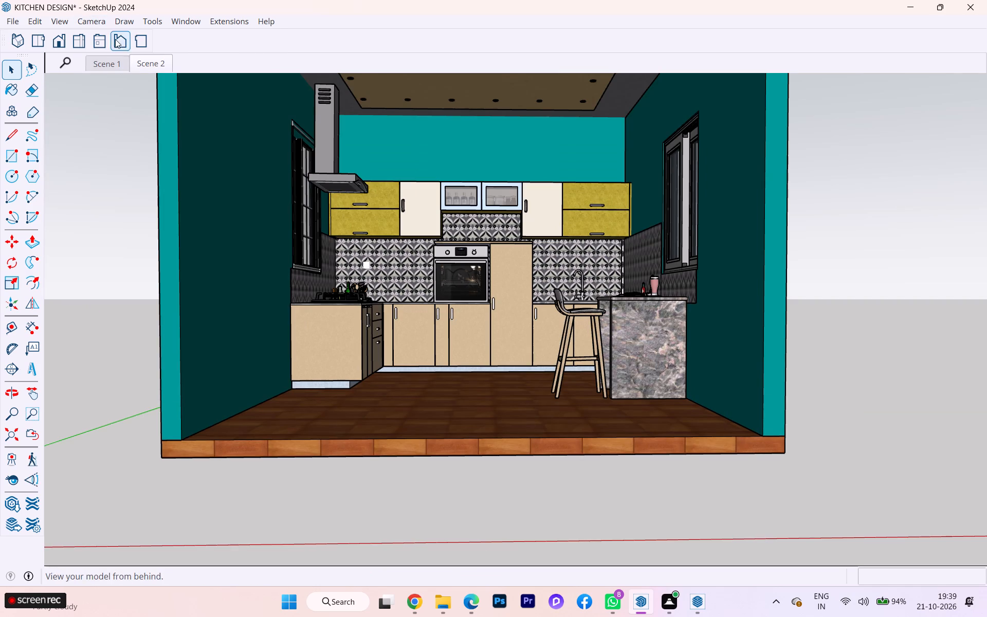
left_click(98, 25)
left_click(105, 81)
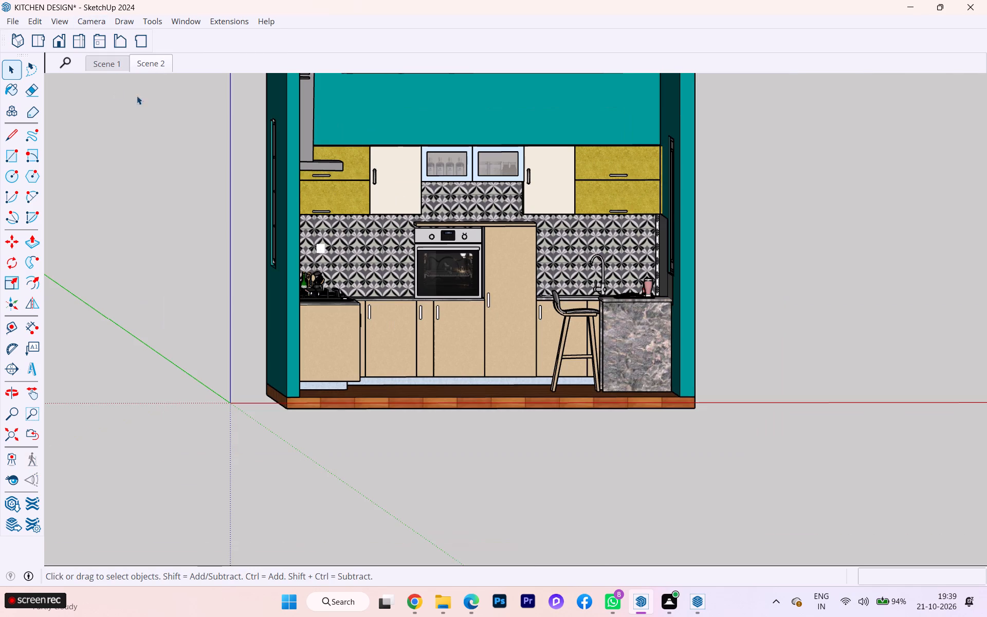
Undo the most recent edits to the floor group and exit group editing.
middle_click_drag(271, 219, 235, 256)
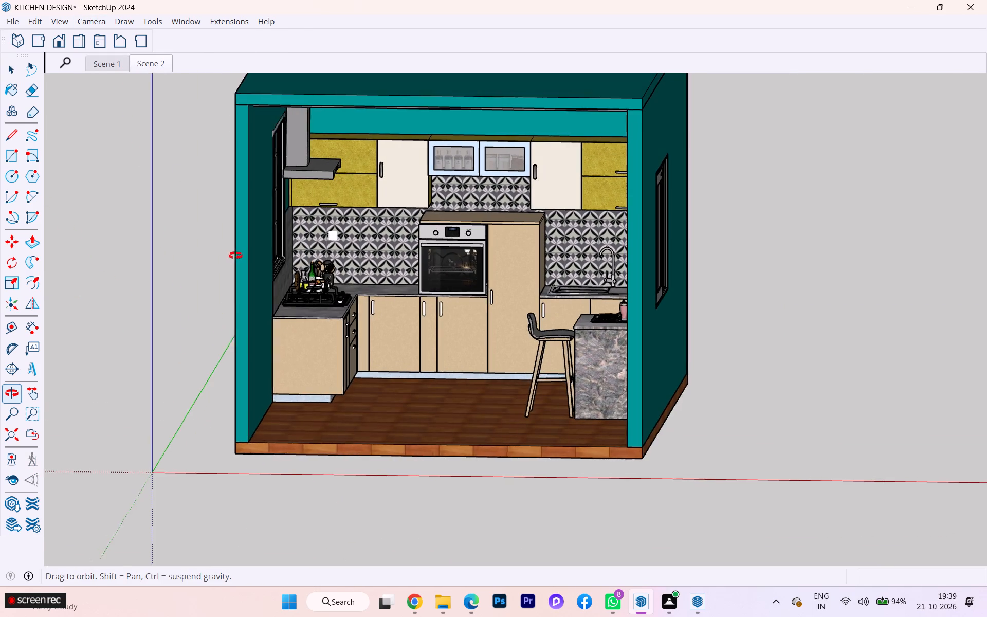
middle_click_drag(235, 256, 238, 256)
left_click(705, 216)
key("ctrl+z")
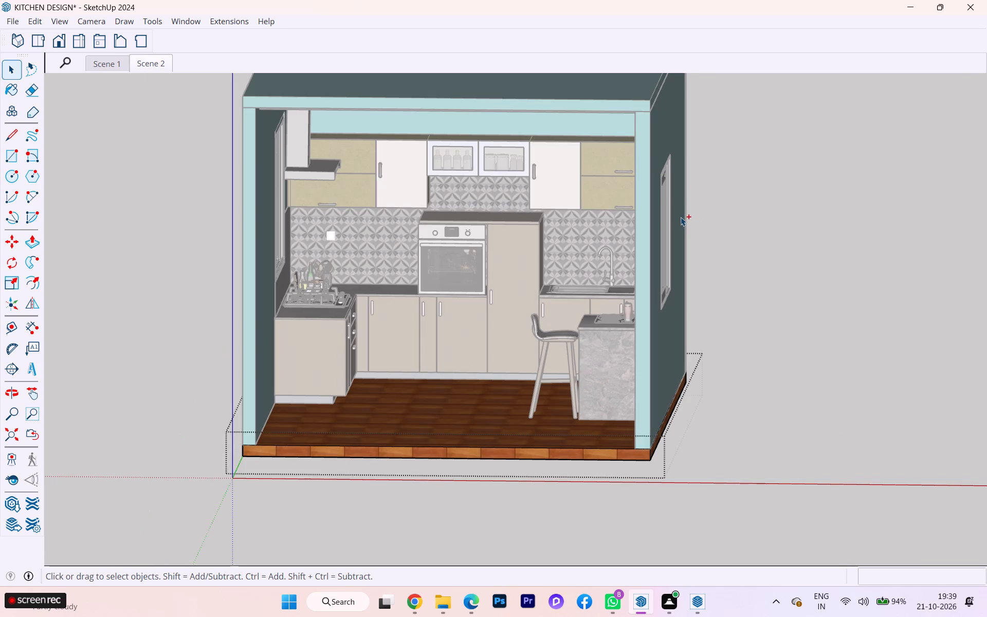
key("ctrl+z")
key("ctrl+z")
key("ctrl+z")
left_click(722, 217)
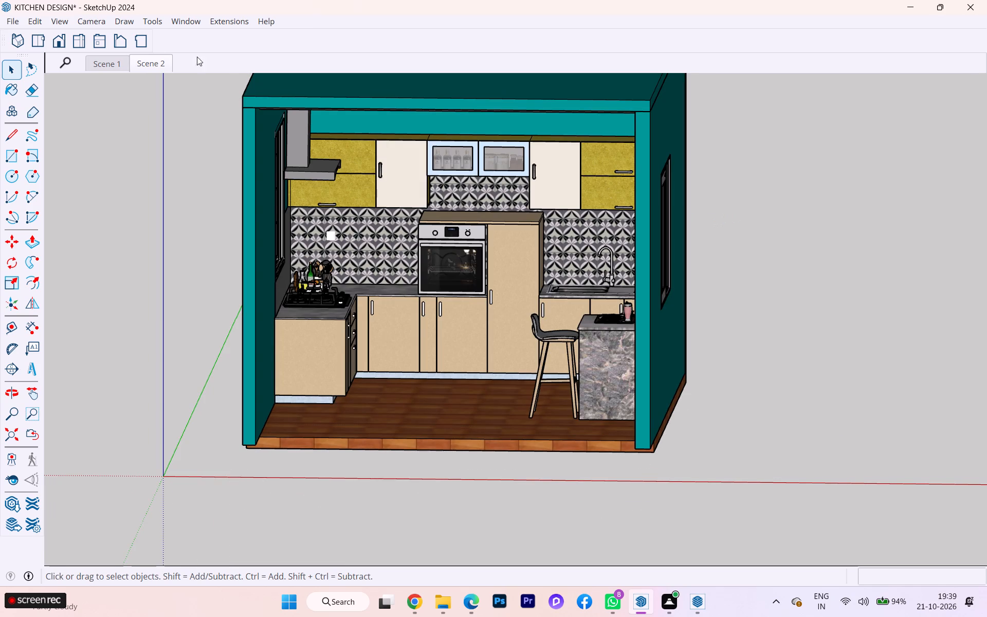
Set the camera back to Perspective and face the kitchen from the front.
left_click(90, 24)
left_click(95, 103)
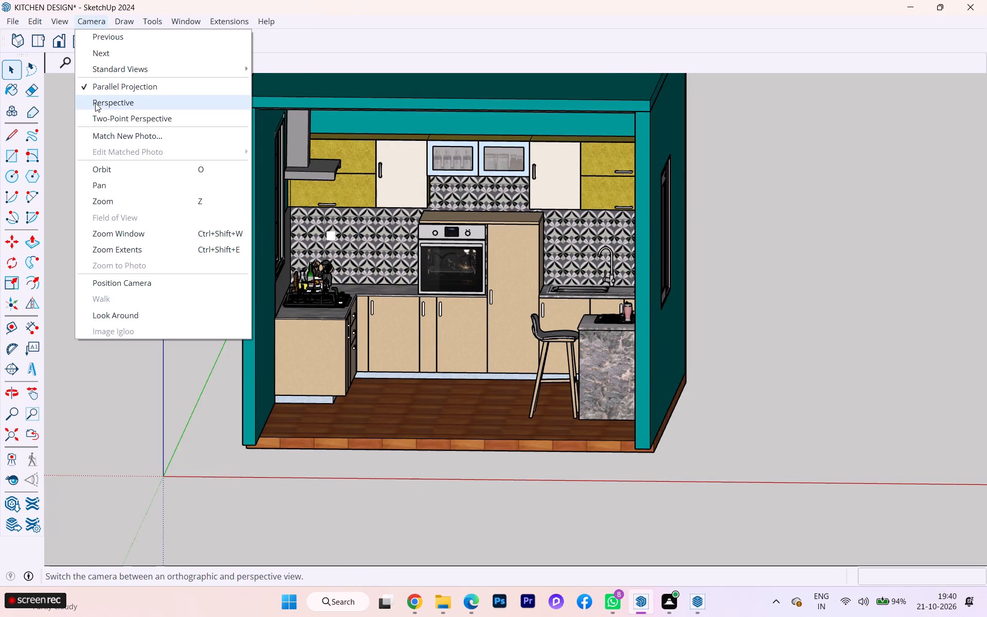
scroll(748, 176, "down", 3)
middle_click_drag(587, 217, 596, 167)
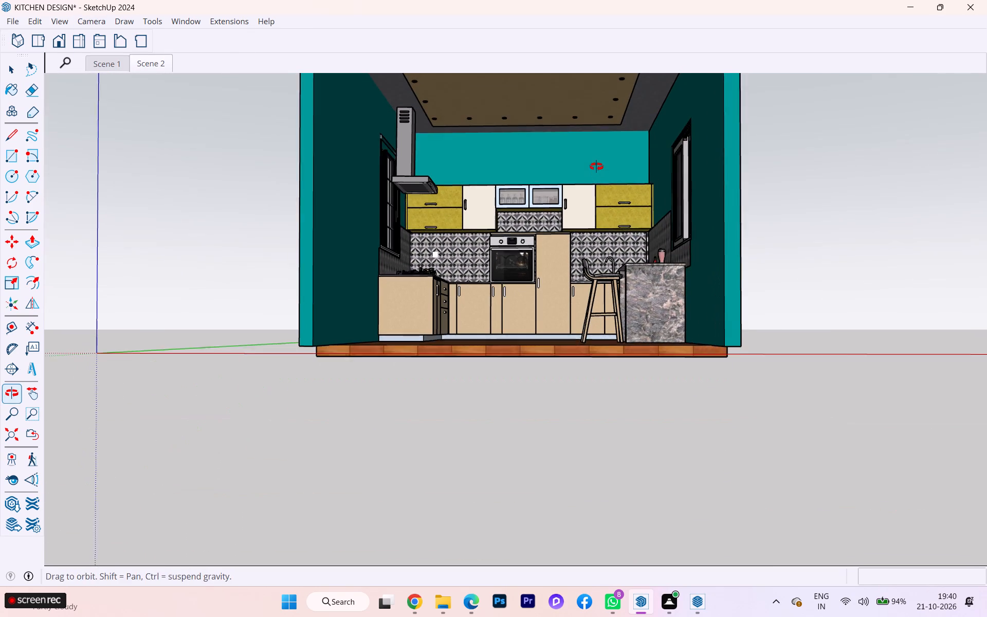
middle_click_drag(596, 167, 596, 166)
Undo the recent side wall edits step by step until the walls line up with the floor edges.
key("ctrl+z")
key("ctrl+z")
key("ctrl+z")
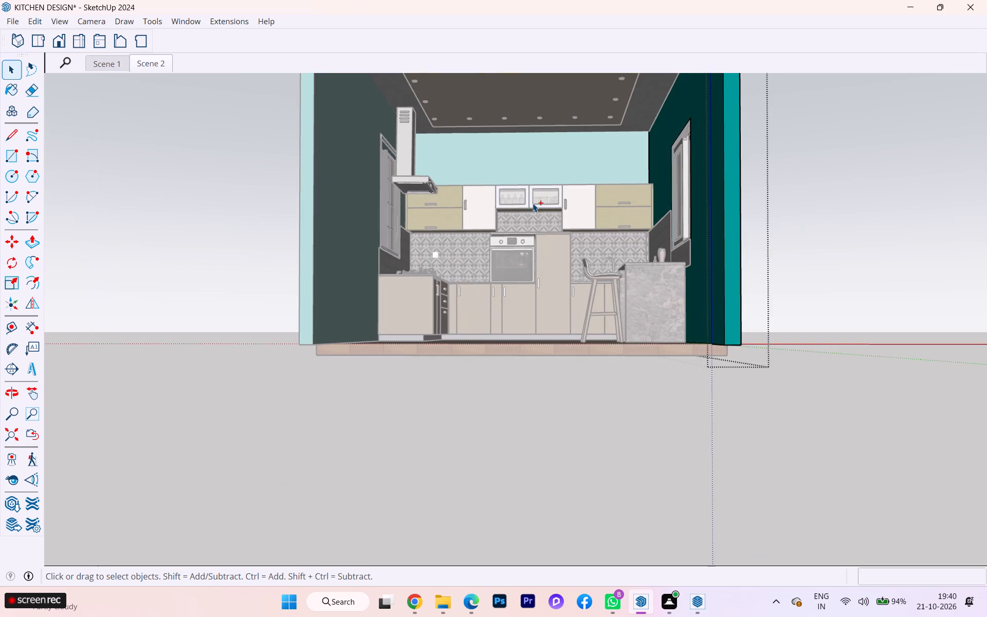
key("ctrl+z")
key("ctrl+z")
key("ctrl+z")
key("ctrl+z")
key("ctrl+z")
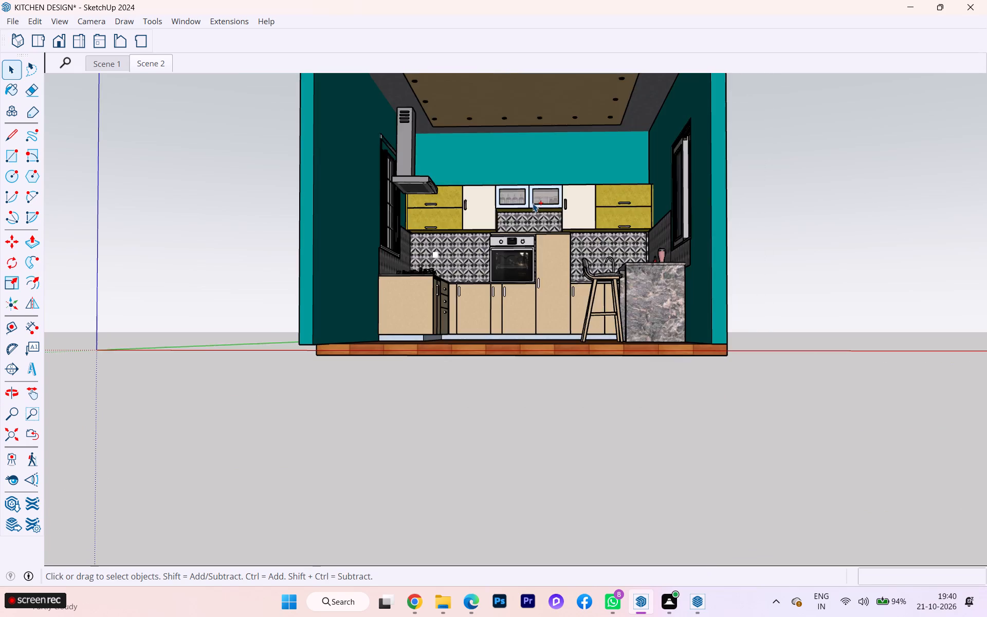
key("ctrl+z")
key("ctrl+z")
key("ctrl+z")
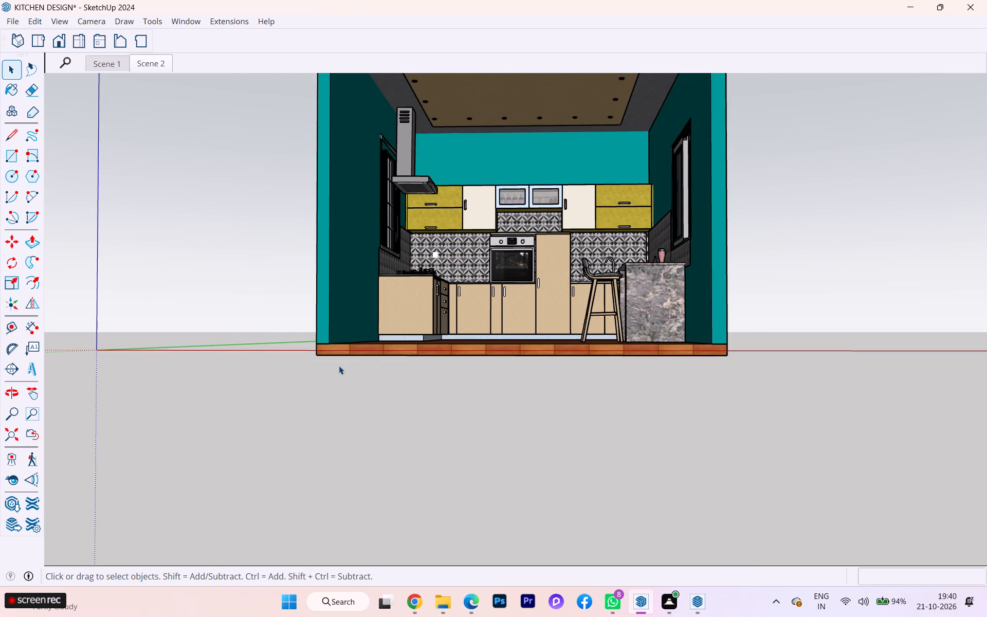
left_click(339, 366)
Examine the kitchen interior, ceiling and side walls from the front at different distances and angles.
scroll(564, 278, "down", 1)
middle_click_drag(564, 278, 520, 365)
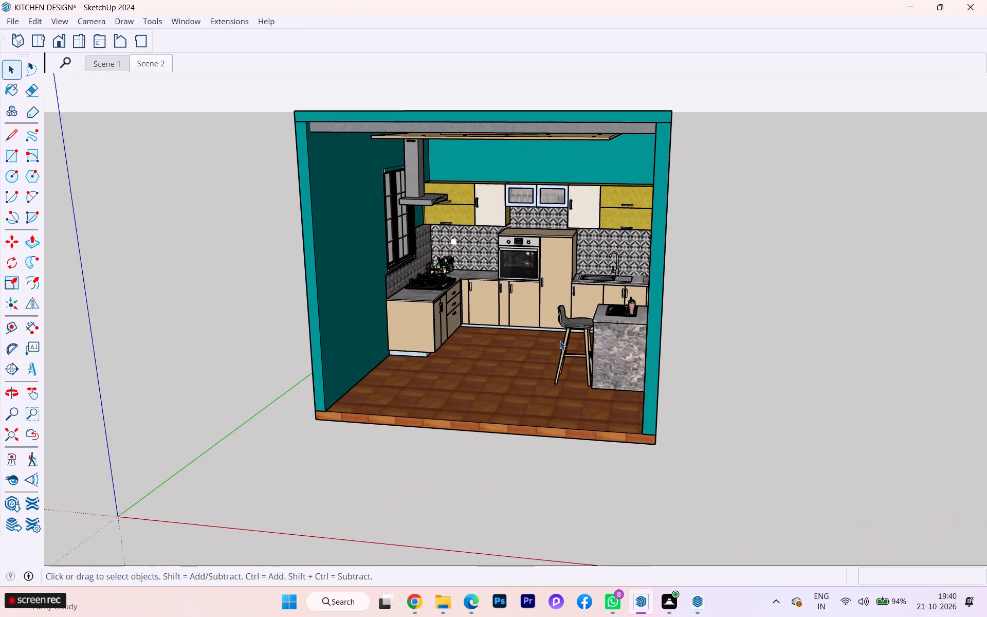
scroll(493, 178, "up", 7)
scroll(515, 146, "down", 1)
middle_click_drag(519, 141, 550, 105)
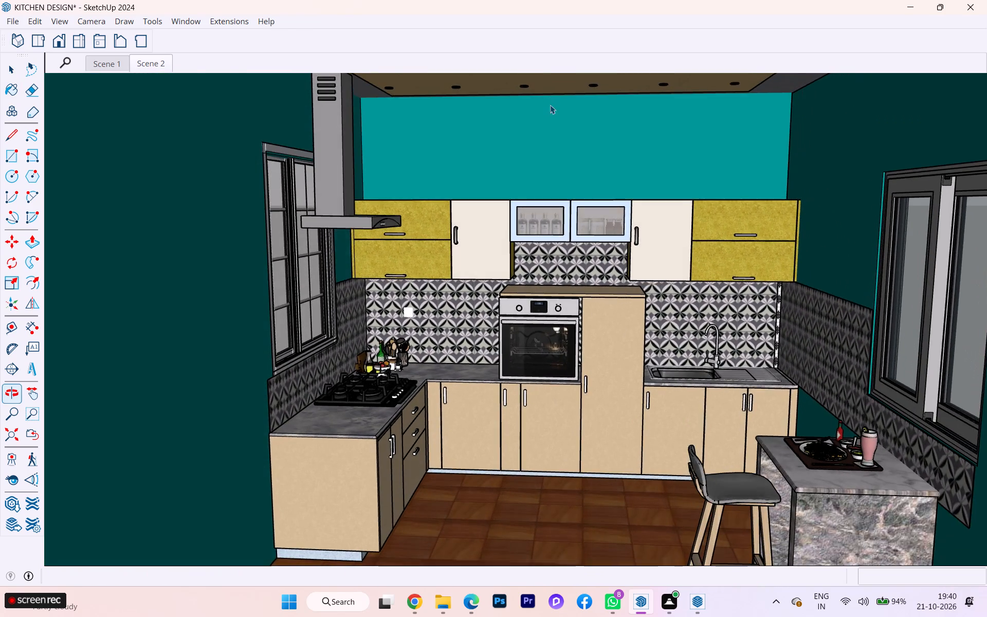
scroll(532, 119, "down", 5)
scroll(527, 124, "up", 1)
scroll(527, 125, "down", 2)
scroll(508, 152, "up", 2)
scroll(508, 153, "down", 2)
scroll(508, 155, "up", 4)
scroll(508, 155, "down", 1)
middle_click_drag(509, 160, 522, 199)
scroll(510, 71, "up", 2)
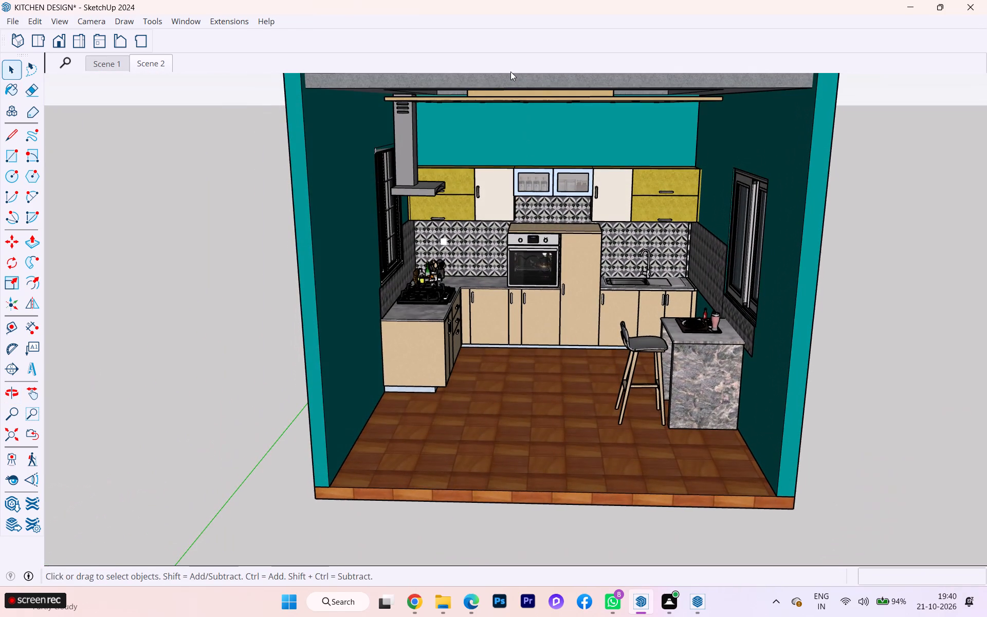
scroll(510, 71, "up", 2)
scroll(502, 86, "down", 1)
scroll(501, 88, "up", 2)
scroll(499, 92, "down", 6)
scroll(471, 144, "up", 2)
scroll(471, 148, "down", 3)
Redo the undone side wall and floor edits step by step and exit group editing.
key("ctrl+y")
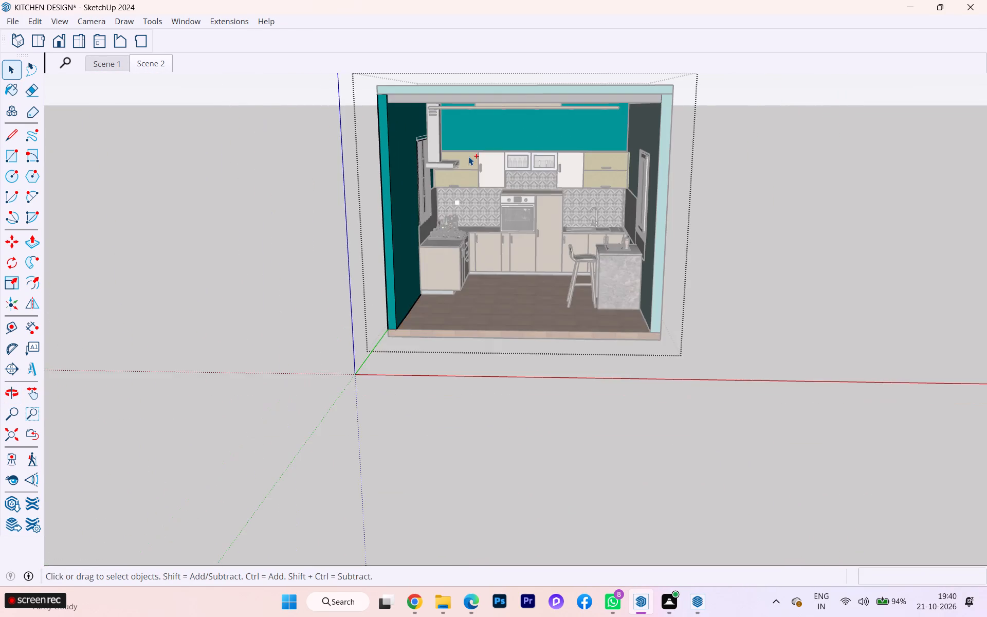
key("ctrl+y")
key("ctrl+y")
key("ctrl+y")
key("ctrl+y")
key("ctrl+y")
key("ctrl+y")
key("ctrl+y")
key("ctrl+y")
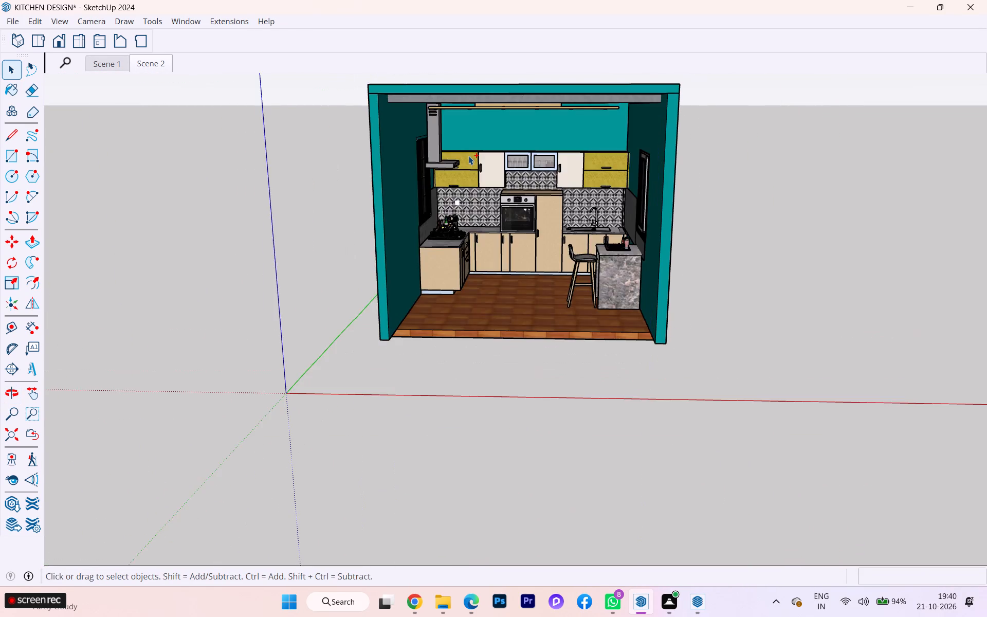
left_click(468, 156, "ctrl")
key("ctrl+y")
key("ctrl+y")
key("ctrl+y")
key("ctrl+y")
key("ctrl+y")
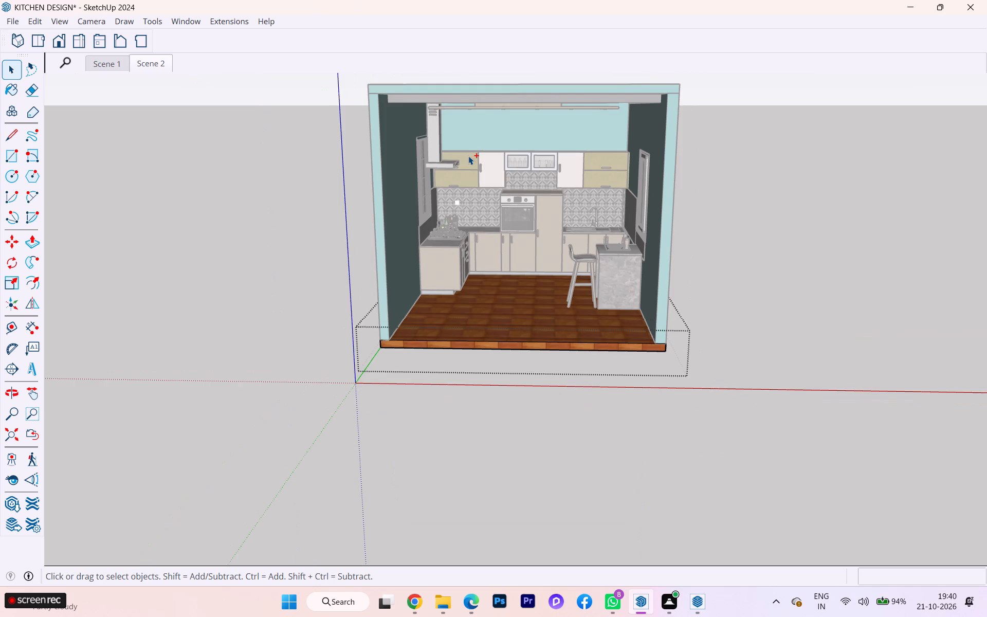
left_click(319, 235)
Examine the front edges of the walls, ceiling and floor after the redone edits.
middle_click_drag(435, 173, 468, 112)
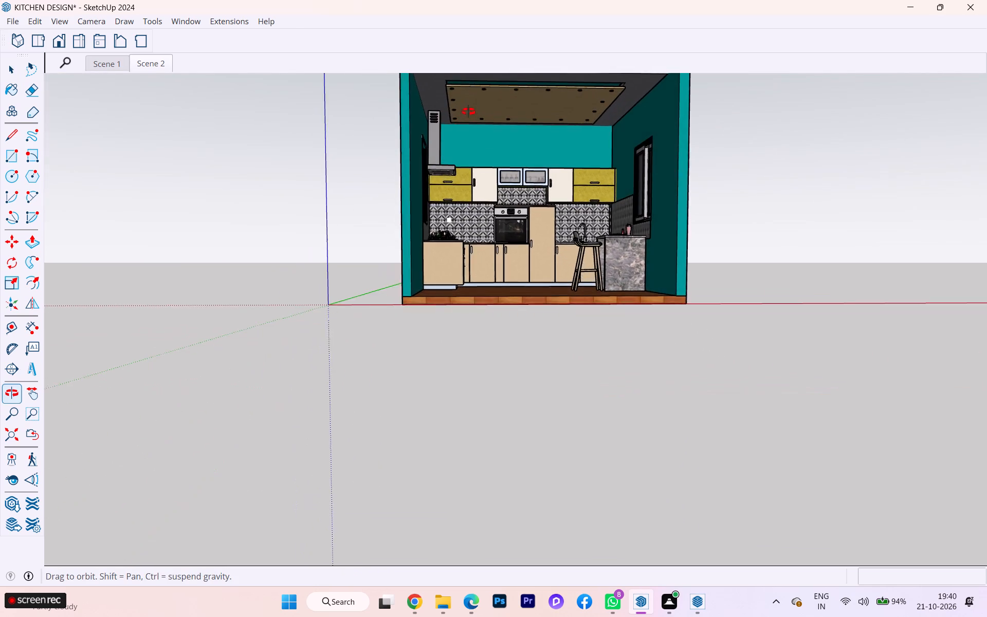
middle_click_drag(468, 112, 480, 209)
scroll(523, 138, "up", 5)
middle_click_drag(527, 121, 528, 35)
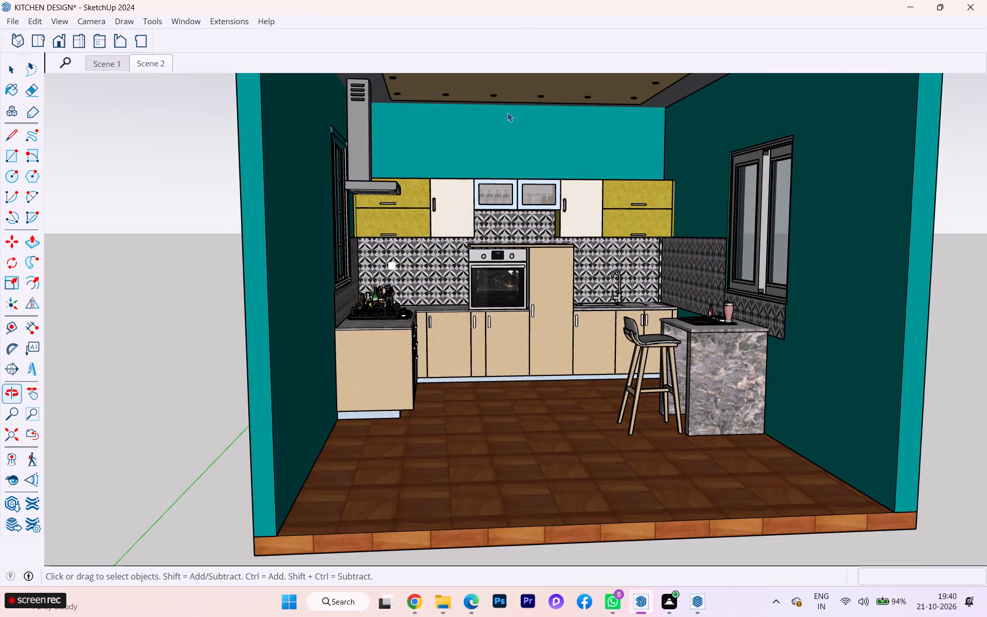
scroll(438, 267, "down", 1)
scroll(437, 268, "up", 3)
scroll(433, 268, "down", 2)
scroll(427, 269, "up", 4)
scroll(423, 269, "down", 6)
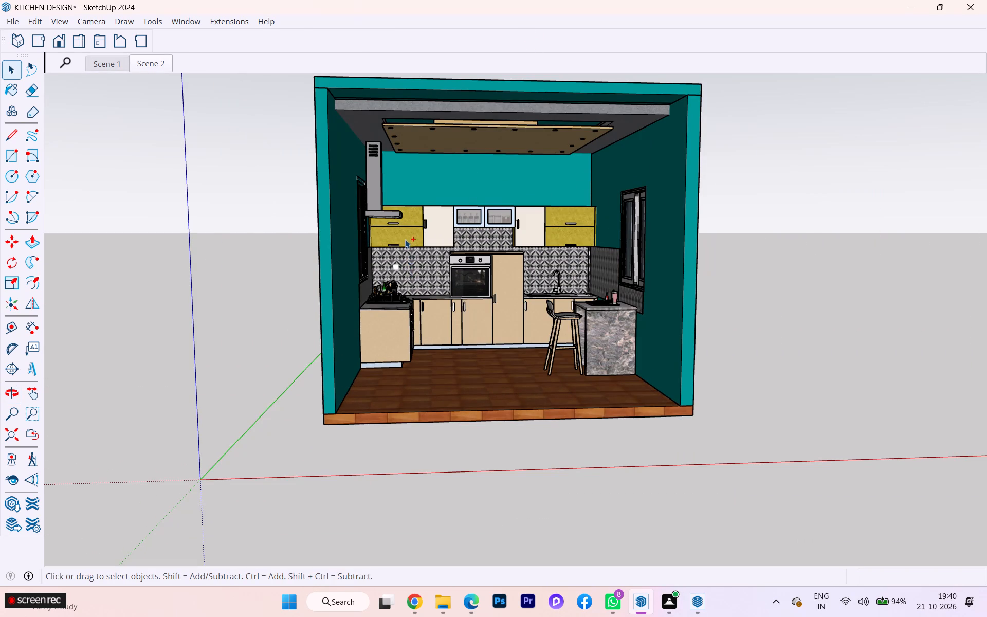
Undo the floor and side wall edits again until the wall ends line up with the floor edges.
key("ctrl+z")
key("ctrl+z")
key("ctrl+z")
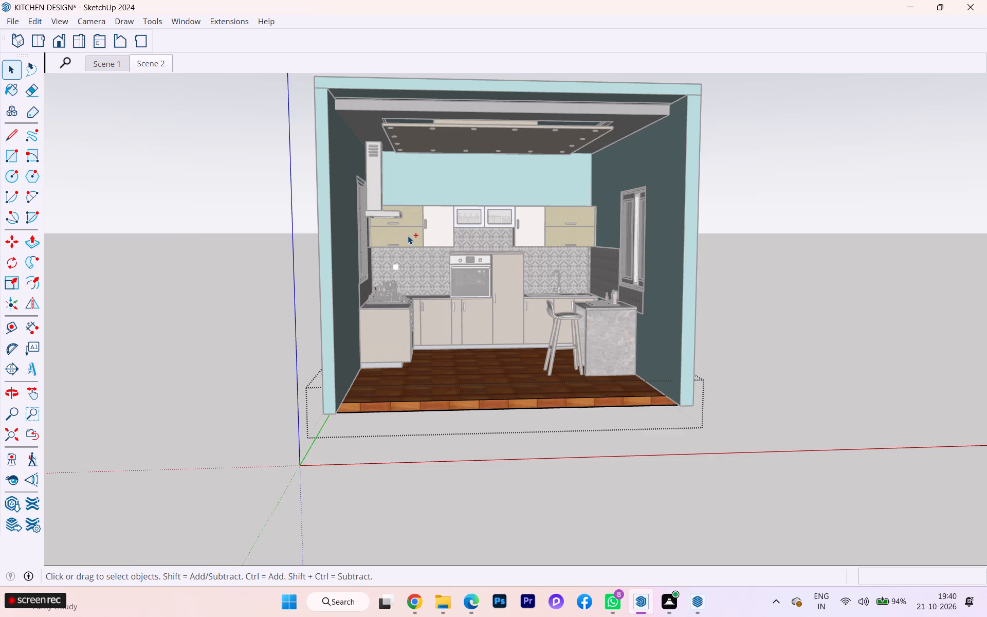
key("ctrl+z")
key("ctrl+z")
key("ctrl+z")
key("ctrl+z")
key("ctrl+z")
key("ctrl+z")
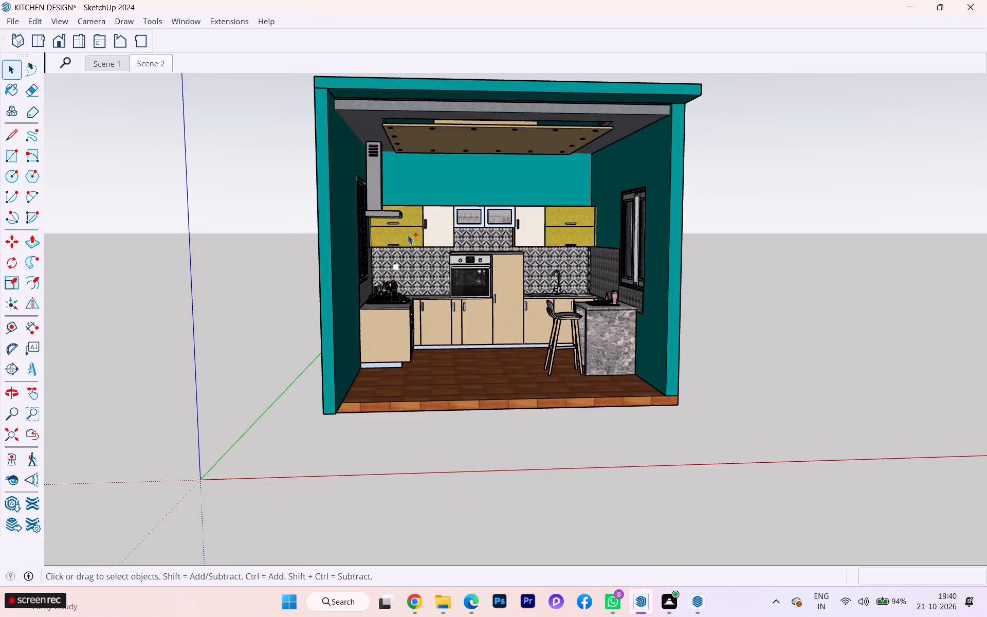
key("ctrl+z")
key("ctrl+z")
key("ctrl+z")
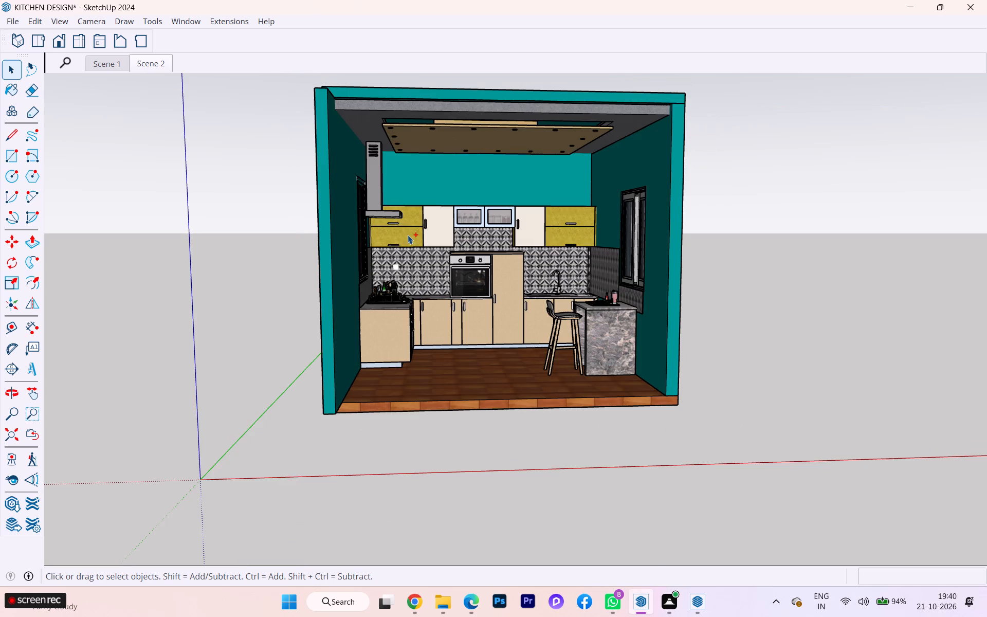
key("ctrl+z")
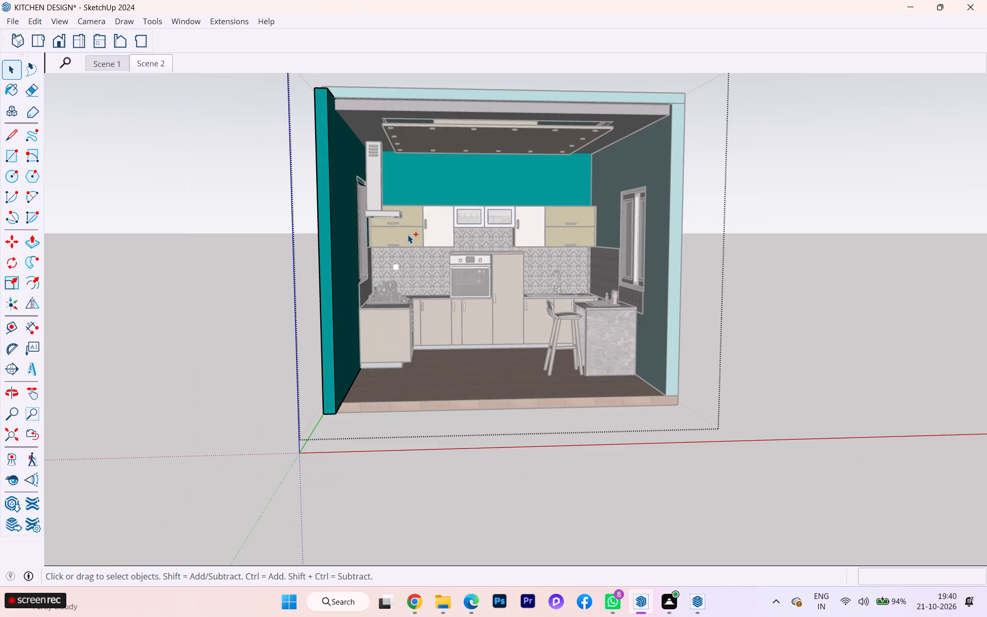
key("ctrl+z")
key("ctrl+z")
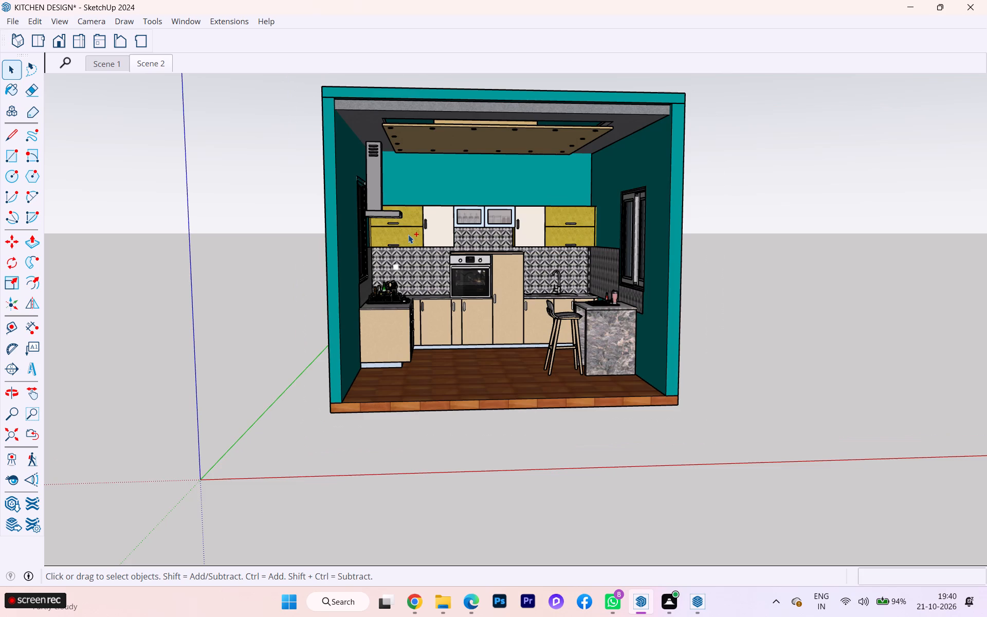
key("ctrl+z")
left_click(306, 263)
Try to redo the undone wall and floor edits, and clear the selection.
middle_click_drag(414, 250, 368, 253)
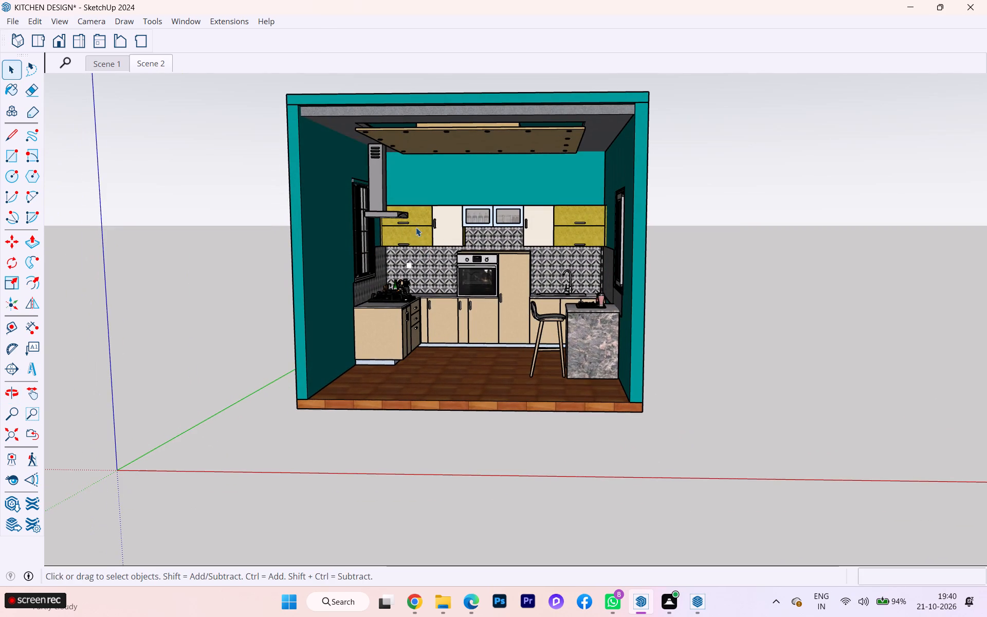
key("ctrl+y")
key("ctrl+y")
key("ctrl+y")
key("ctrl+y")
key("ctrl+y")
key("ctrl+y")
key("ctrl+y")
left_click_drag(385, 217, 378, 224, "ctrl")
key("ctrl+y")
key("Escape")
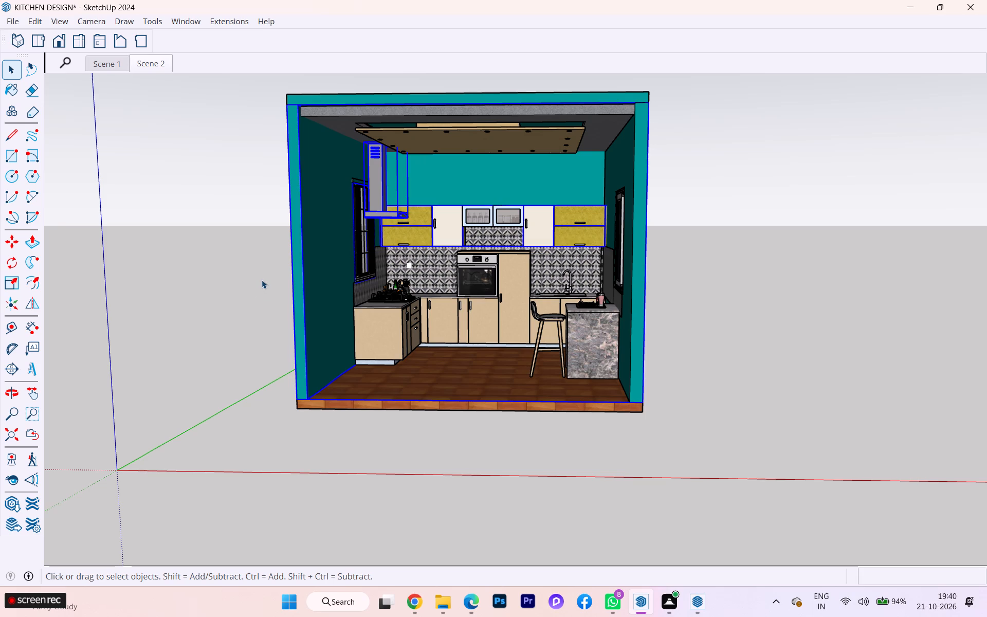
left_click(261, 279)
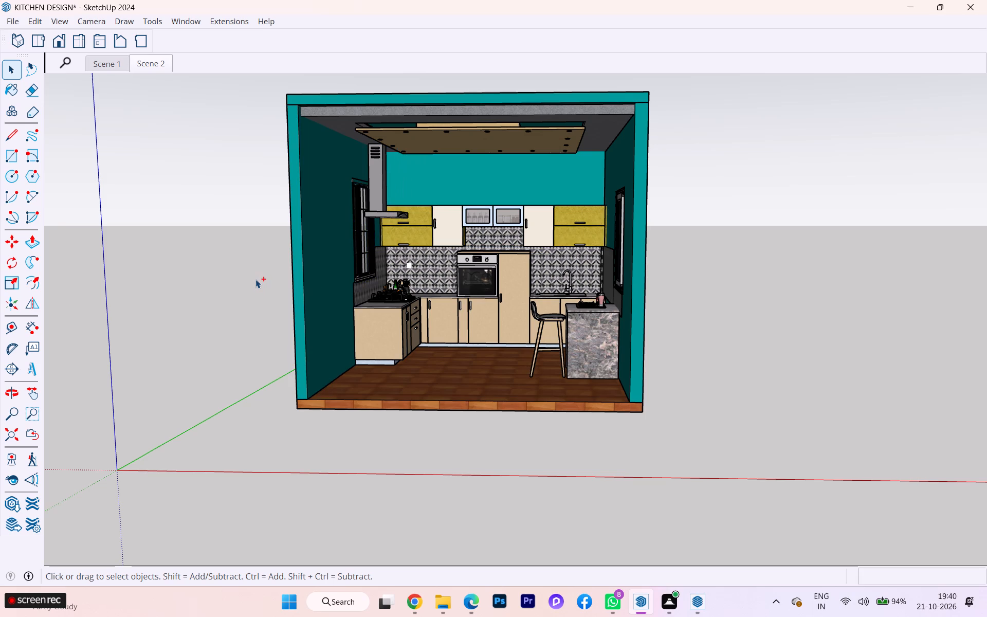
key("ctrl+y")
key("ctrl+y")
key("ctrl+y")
Examine the kitchen interior, false ceiling and side walls from the open front.
scroll(463, 278, "up", 1)
scroll(463, 278, "down", 3)
scroll(464, 278, "up", 2)
scroll(456, 245, "down", 1)
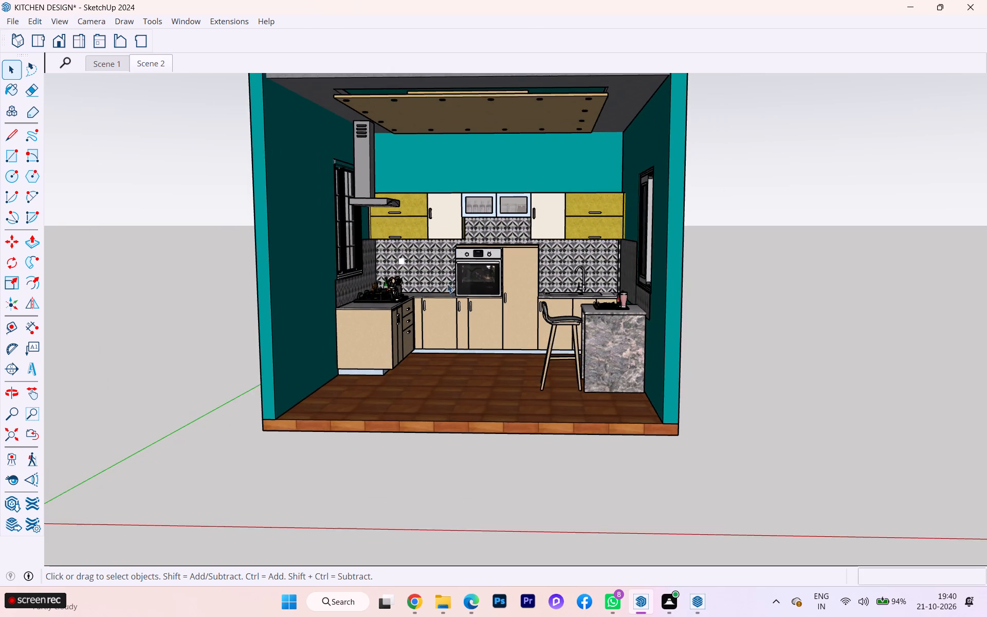
scroll(447, 292, "down", 3)
scroll(447, 293, "up", 1)
scroll(447, 293, "down", 2)
middle_click_drag(451, 267, 458, 245)
scroll(432, 134, "up", 6)
scroll(432, 133, "down", 2)
scroll(431, 133, "up", 3)
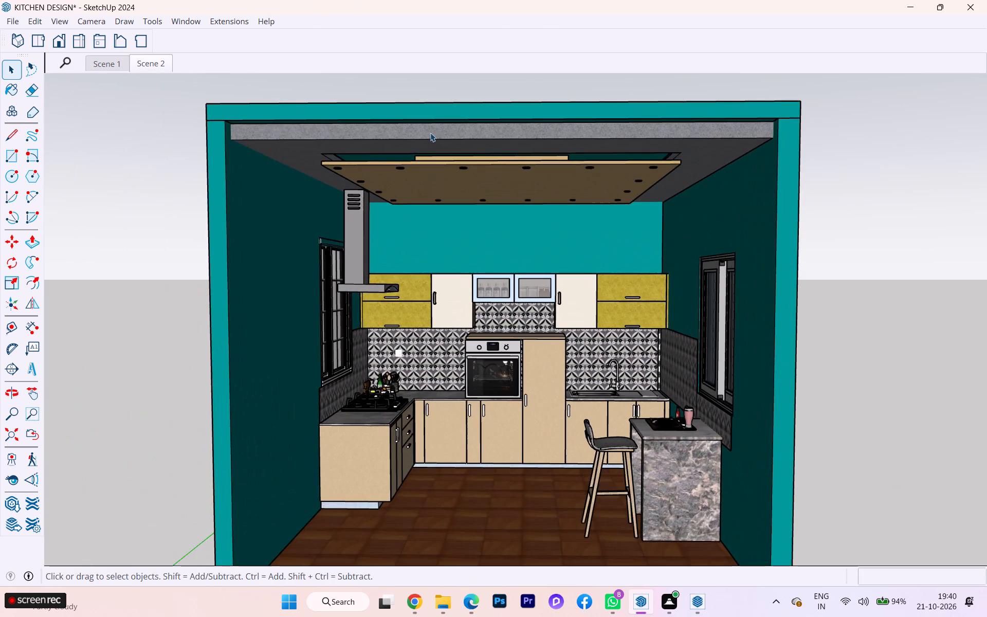
scroll(430, 143, "up", 1)
scroll(430, 143, "down", 2)
scroll(430, 143, "up", 3)
middle_click_drag(414, 177, 425, 160)
scroll(313, 213, "up", 2)
scroll(312, 213, "down", 2)
scroll(311, 214, "up", 2)
scroll(308, 216, "down", 3)
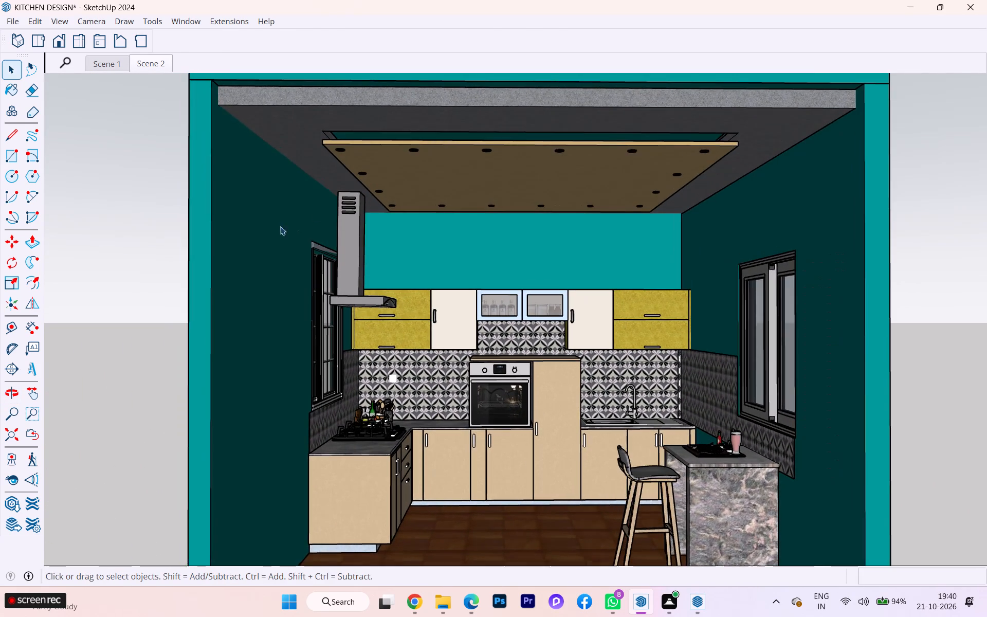
left_click(211, 236)
double_click(211, 236)
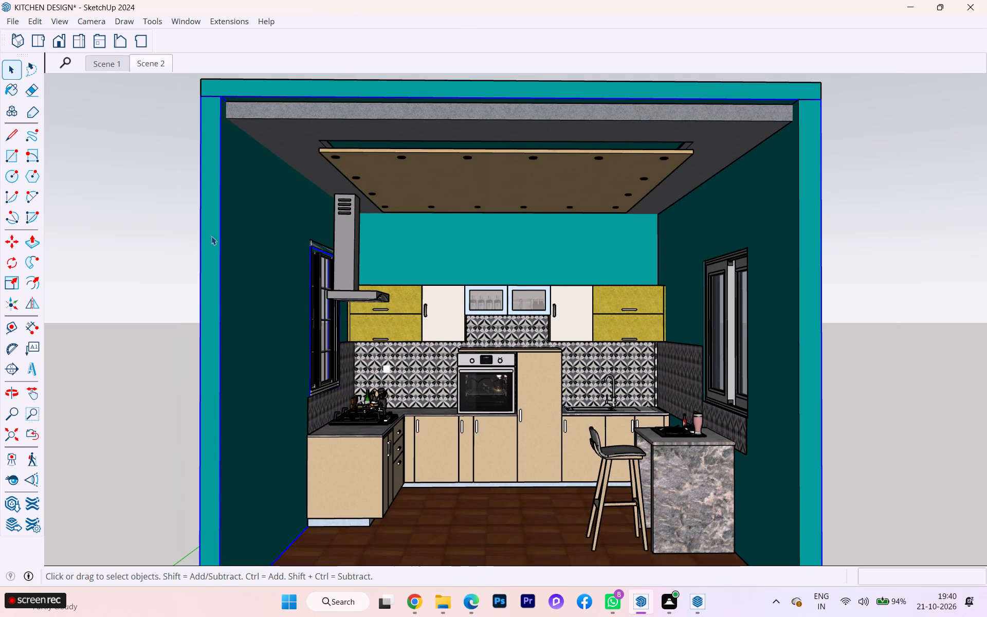
left_click(908, 251)
scroll(716, 208, "down", 2)
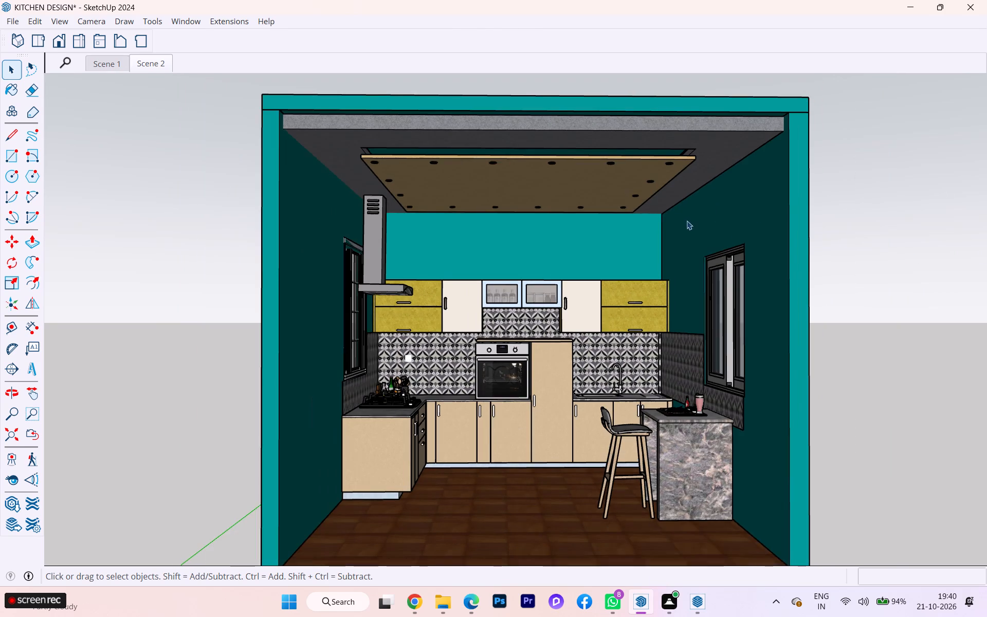
scroll(686, 222, "up", 1)
scroll(467, 230, "down", 2)
scroll(662, 259, "up", 2)
middle_click_drag(661, 253, 651, 245)
scroll(617, 215, "up", 4)
scroll(625, 224, "down", 1)
middle_click_drag(627, 225, 672, 224)
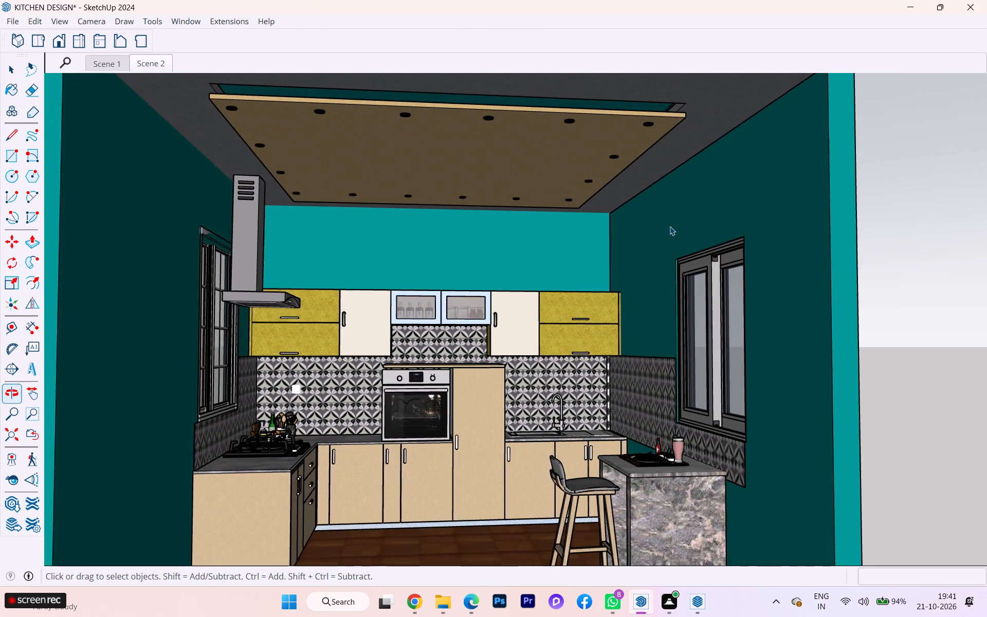
scroll(670, 226, "up", 1)
scroll(671, 225, "down", 1)
middle_click_drag(630, 229, 612, 233)
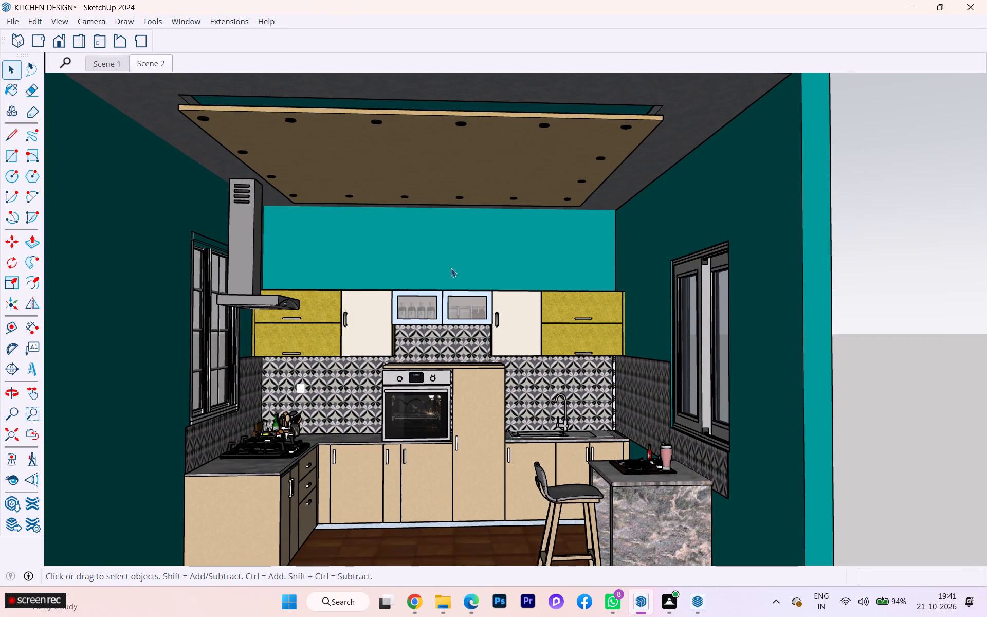
Examine the kitchen interior from the open front, turning the camera towards the false ceiling, hood and side walls.
left_click_drag(72, 523, 49, 508)
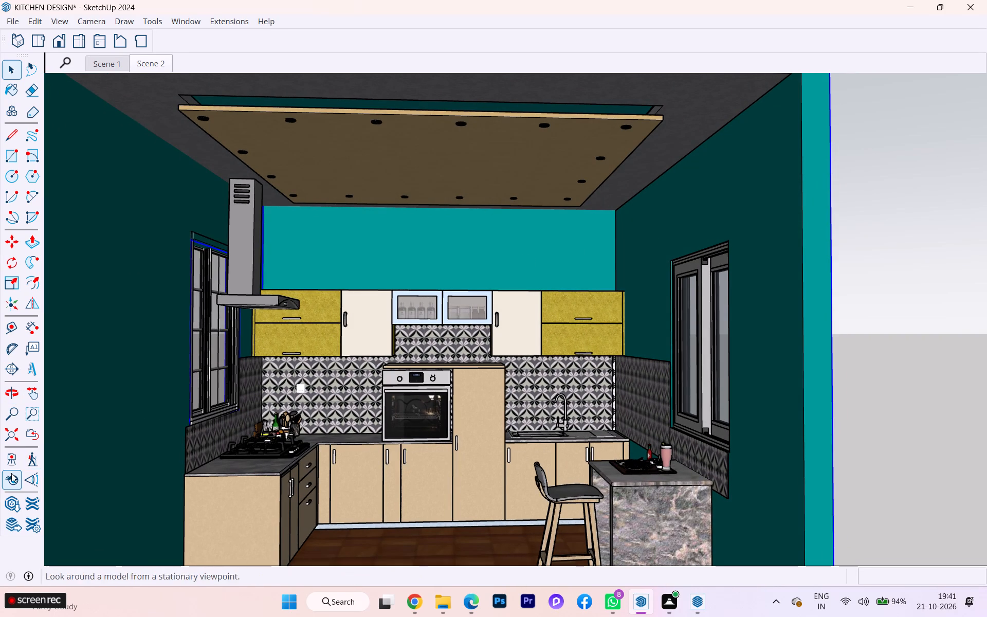
left_click(11, 473)
middle_click_drag(363, 368, 355, 362)
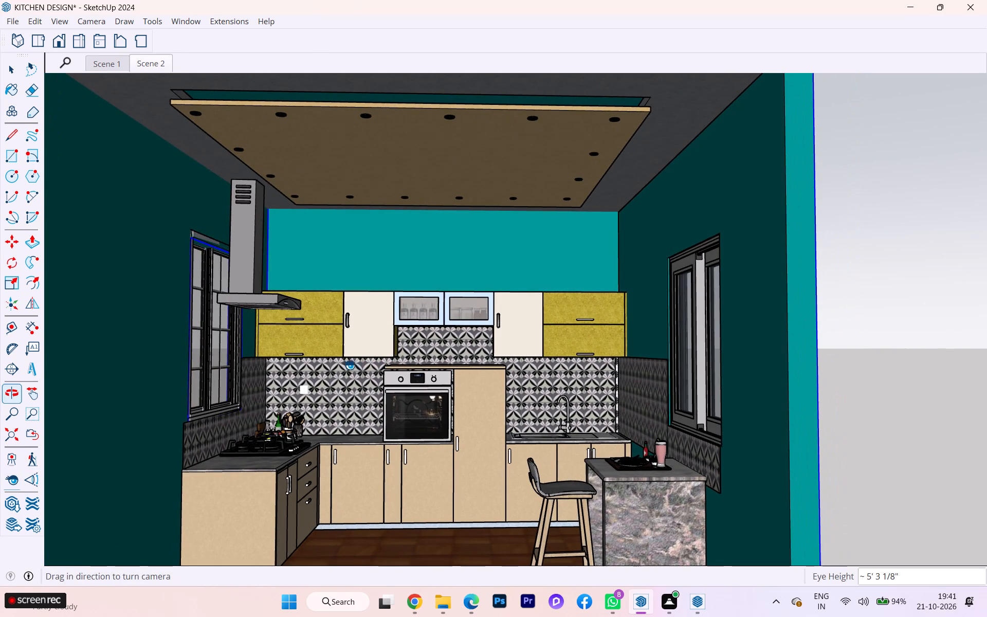
left_click_drag(324, 383, 349, 386)
left_click_drag(349, 386, 286, 386)
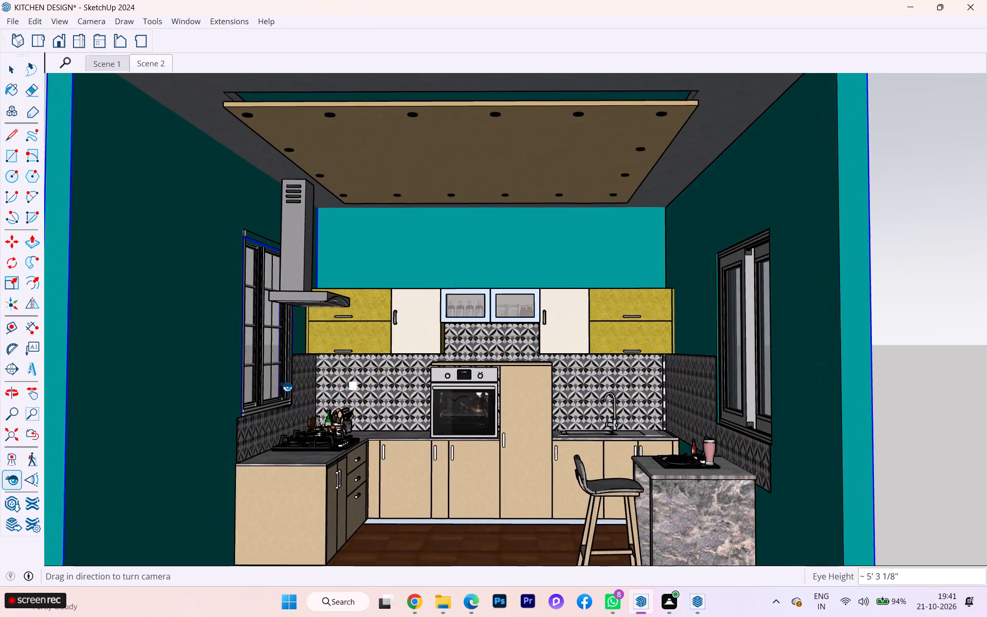
left_click_drag(286, 386, 277, 387)
scroll(419, 372, "down", 1)
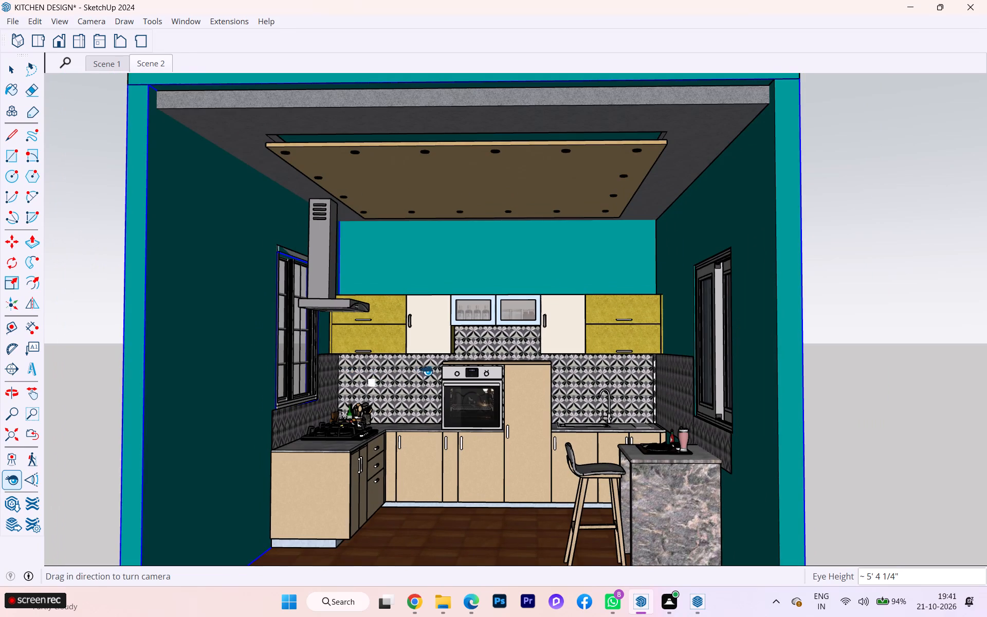
middle_click_drag(431, 371, 445, 367)
scroll(440, 368, "down", 1)
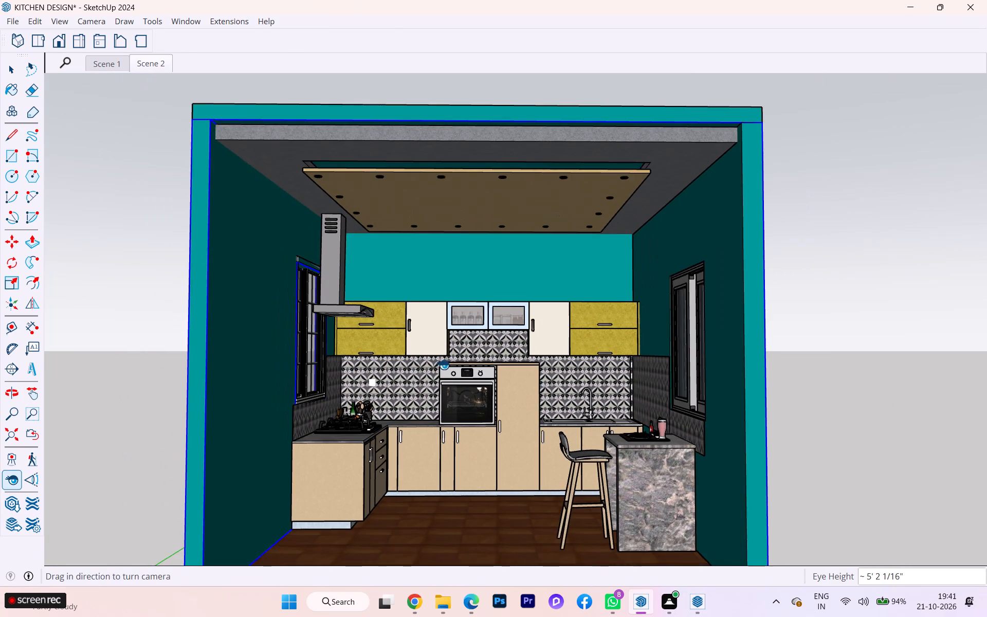
scroll(443, 364, "up", 3)
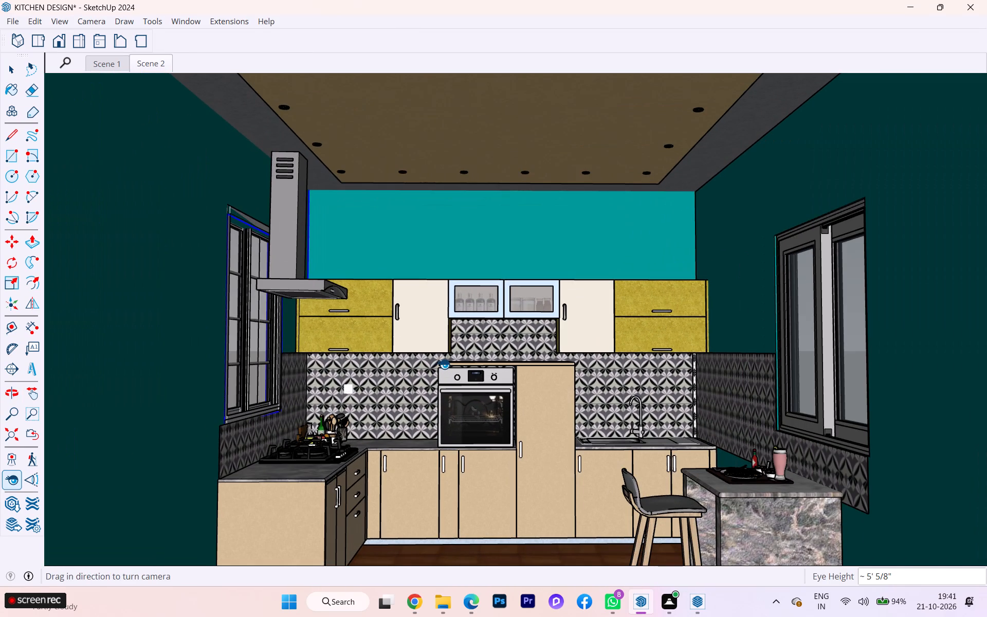
scroll(443, 364, "down", 2)
scroll(423, 204, "down", 1)
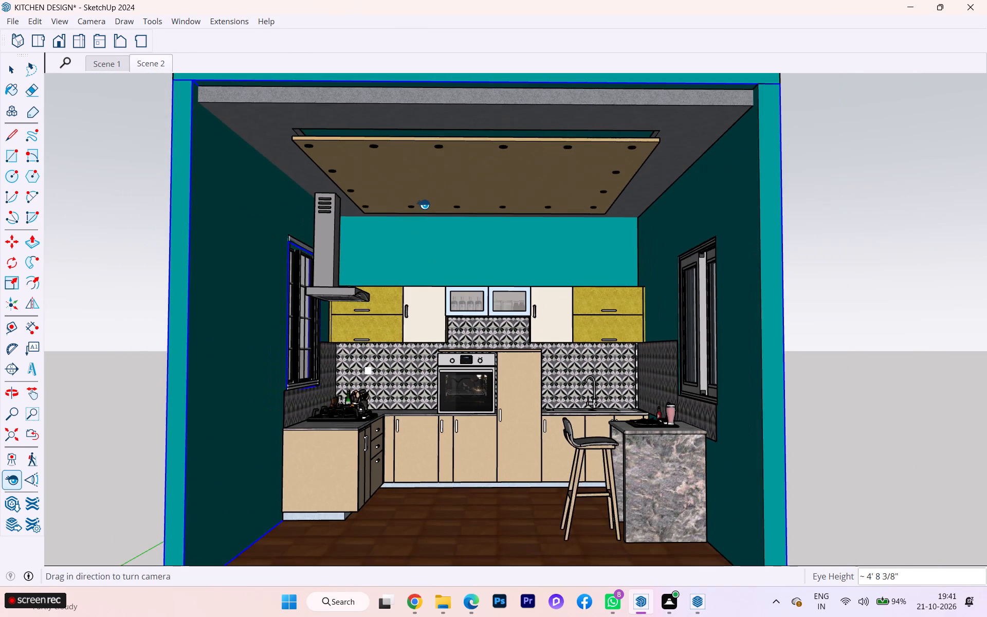
scroll(423, 208, "down", 1)
middle_click_drag(422, 213, 426, 211)
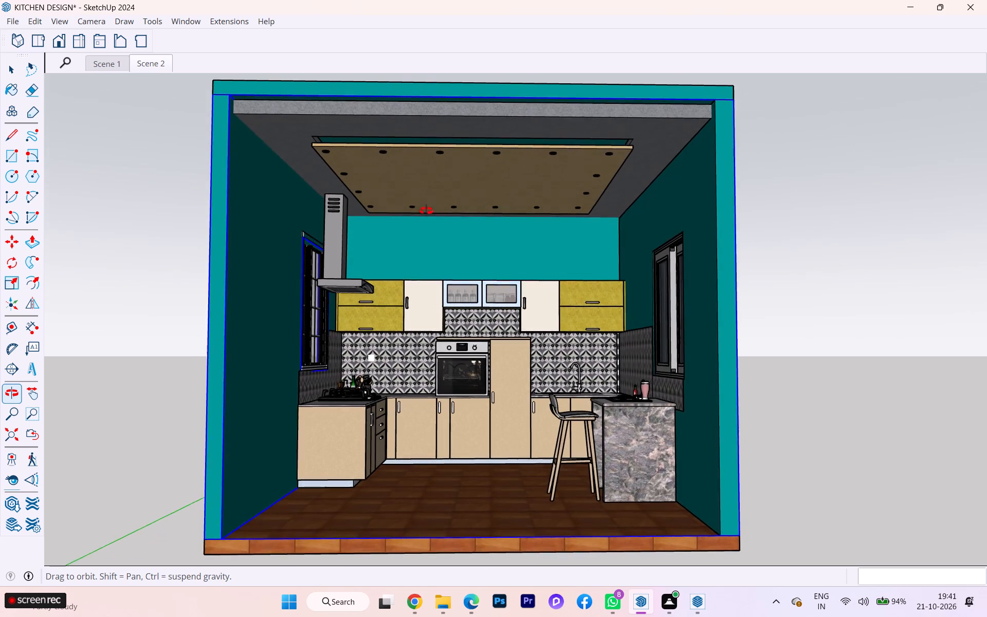
middle_click_drag(426, 211, 424, 207)
scroll(424, 207, "up", 2)
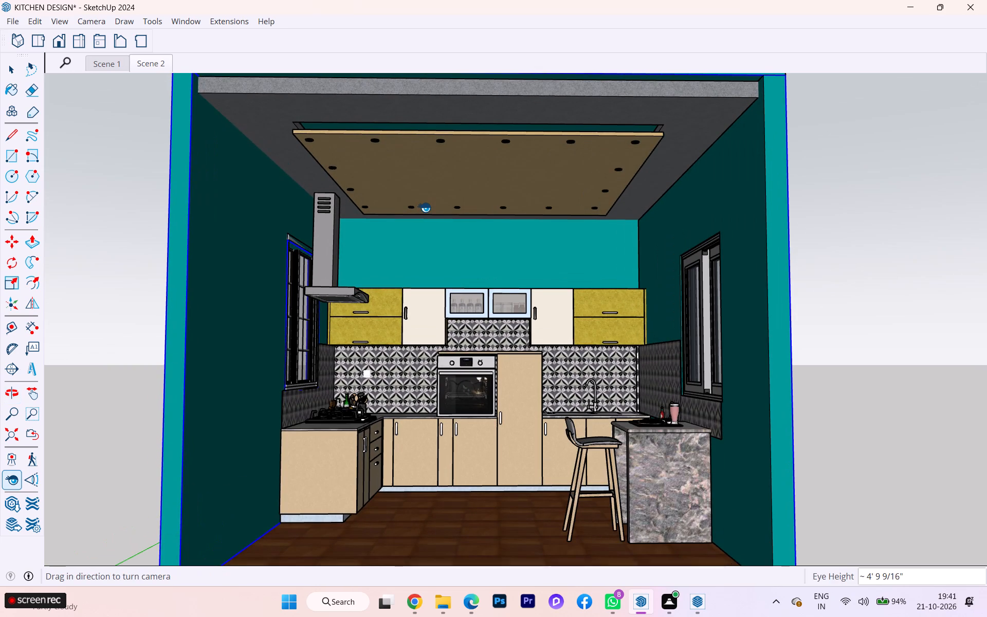
middle_click_drag(423, 211, 420, 225)
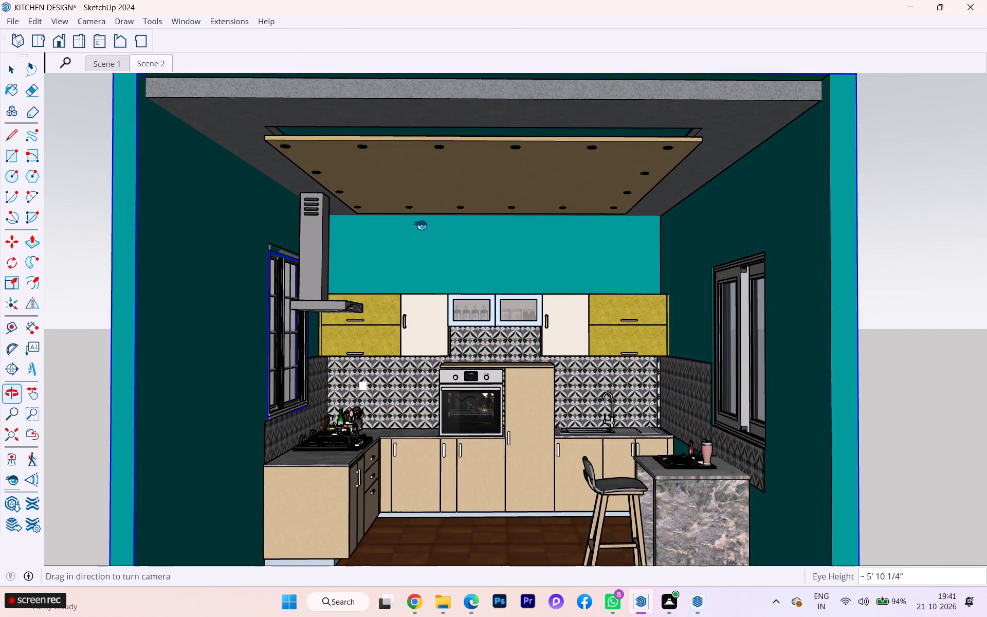
scroll(420, 225, "down", 2)
scroll(411, 232, "up", 1)
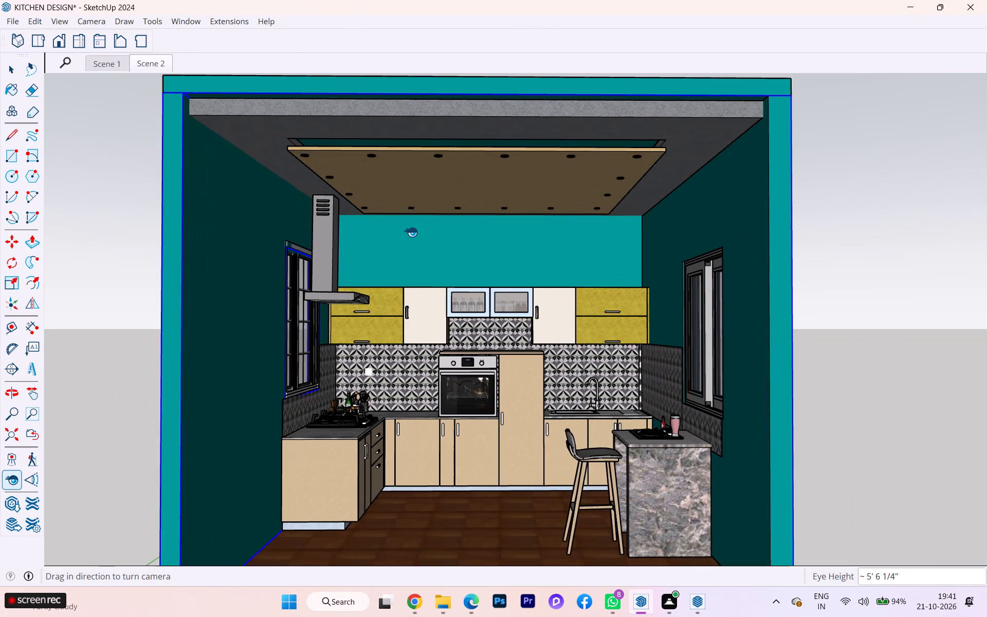
scroll(411, 232, "down", 1)
scroll(411, 232, "up", 1)
scroll(412, 231, "down", 1)
middle_click_drag(413, 229, 414, 210)
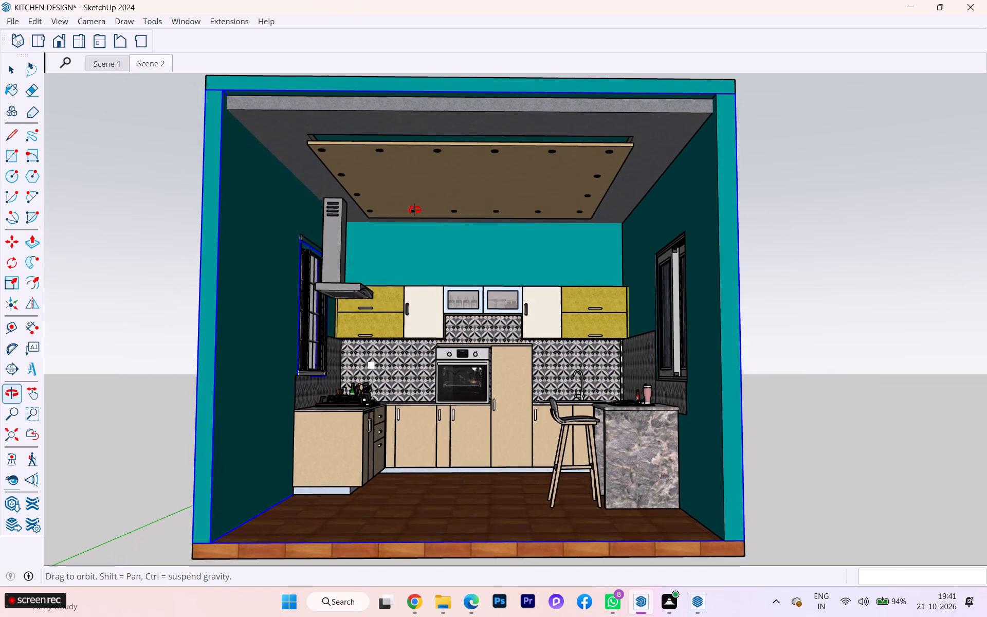
middle_click_drag(414, 210, 414, 209)
scroll(414, 209, "up", 2)
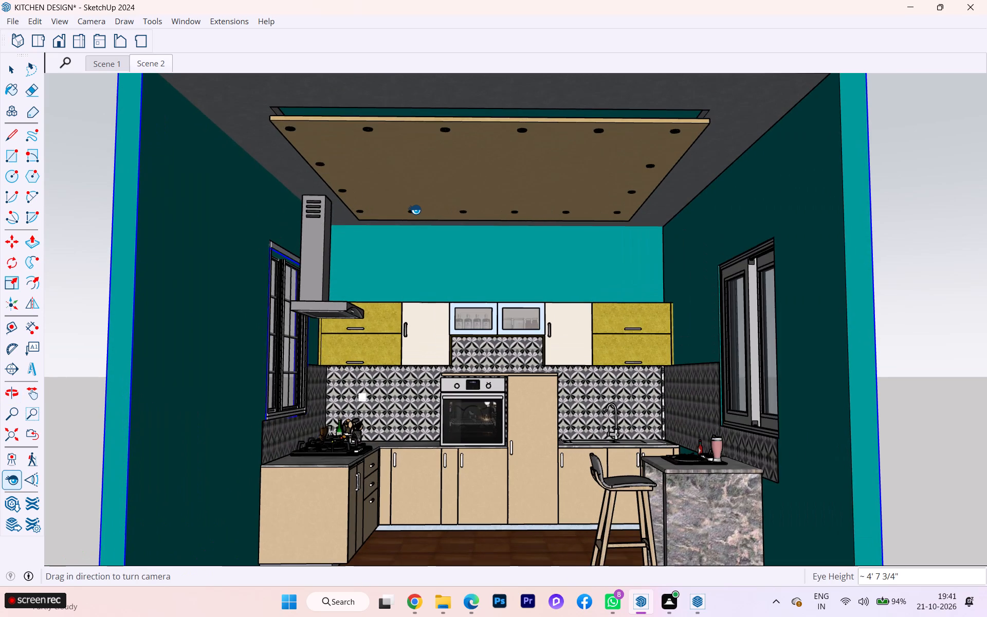
scroll(612, 187, "down", 2)
middle_click_drag(625, 195, 617, 217)
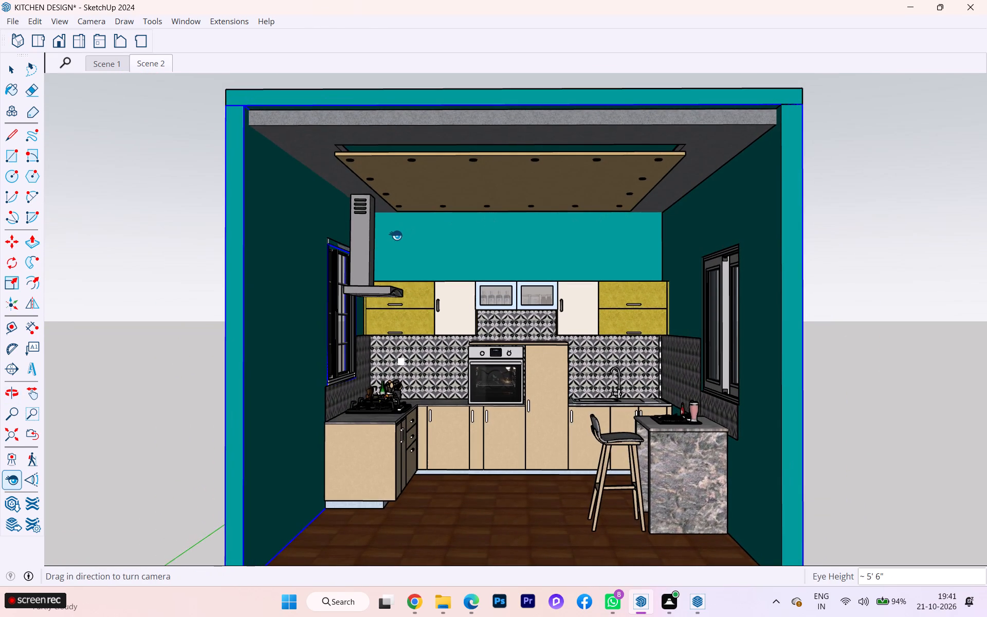
scroll(549, 149, "down", 4)
scroll(446, 240, "up", 4)
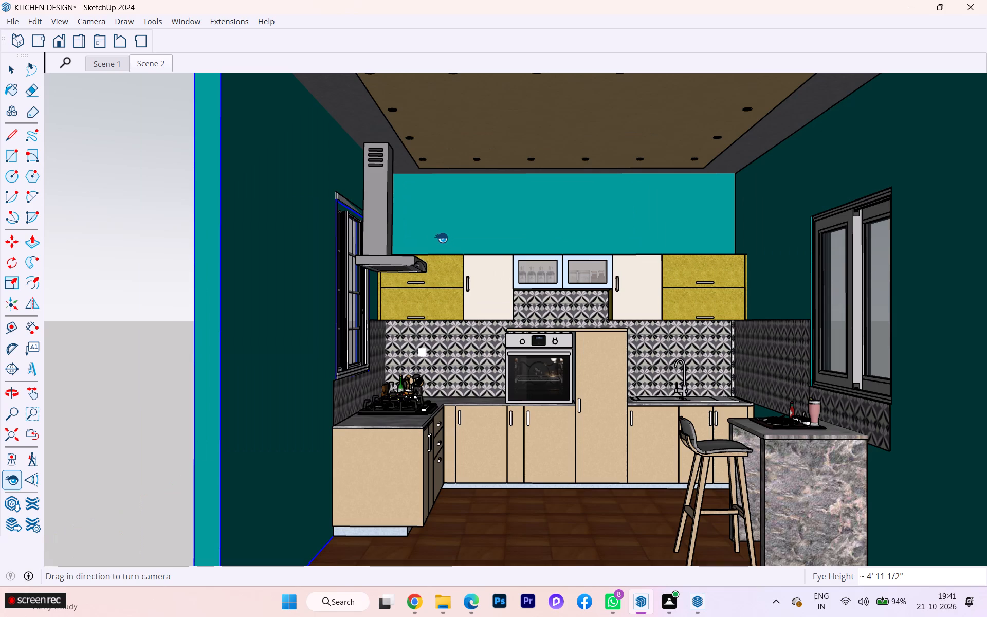
scroll(454, 147, "down", 4)
middle_click_drag(473, 140, 474, 149)
scroll(467, 156, "up", 3)
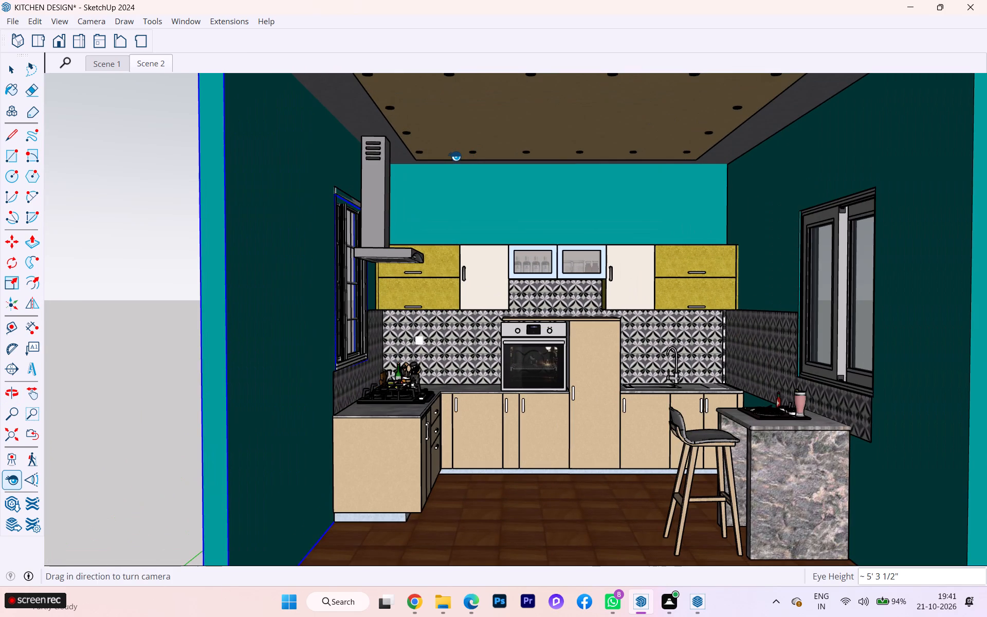
Examine how the kitchen, floor and side wall ends frame the interior at closer and wider front views.
scroll(186, 185, "down", 1)
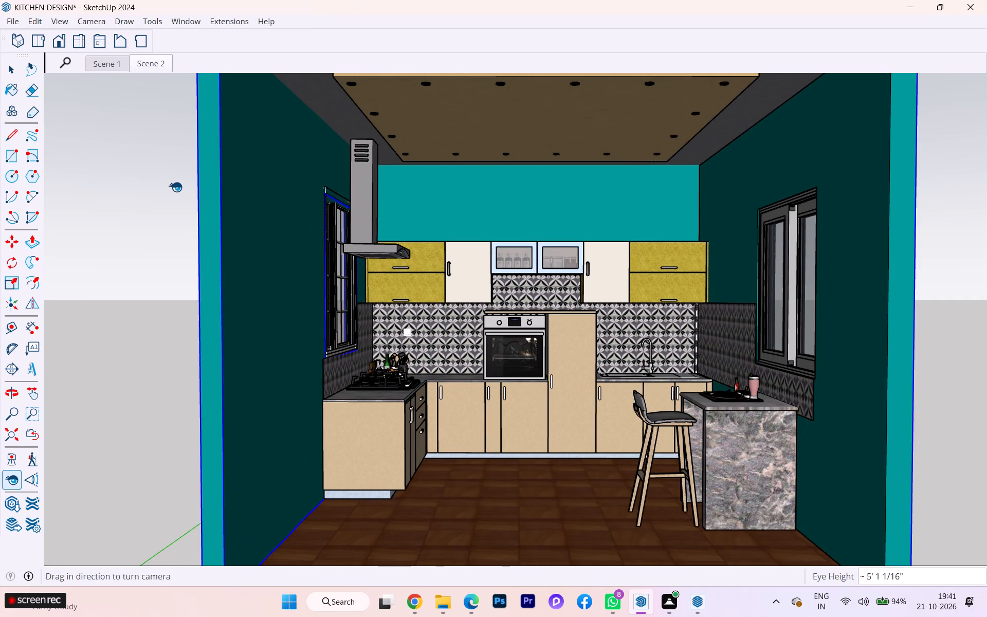
scroll(174, 187, "down", 2)
scroll(188, 188, "up", 2)
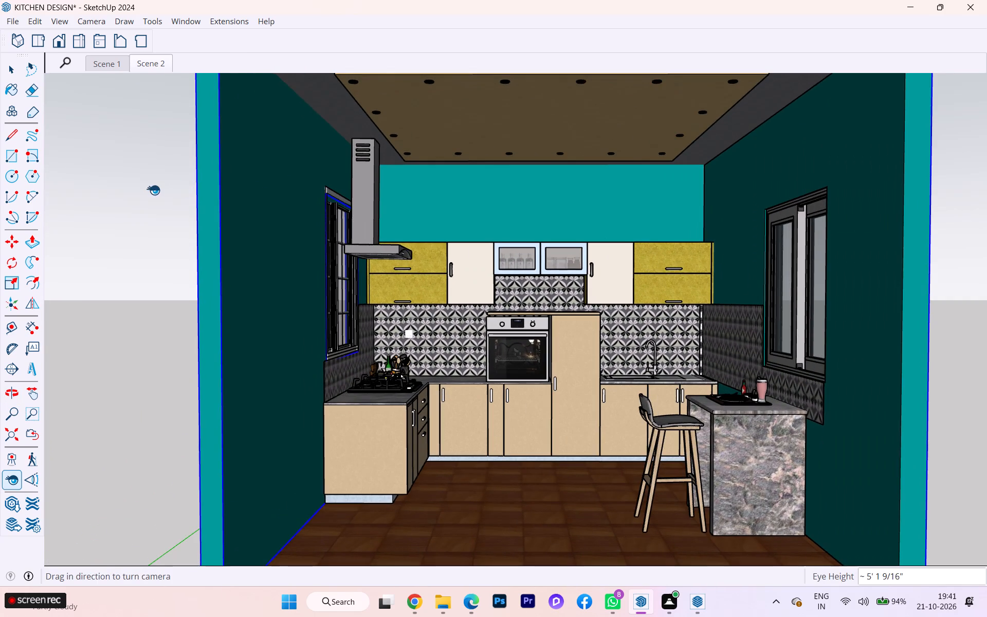
scroll(141, 190, "down", 1)
scroll(253, 190, "up", 2)
scroll(136, 194, "down", 3)
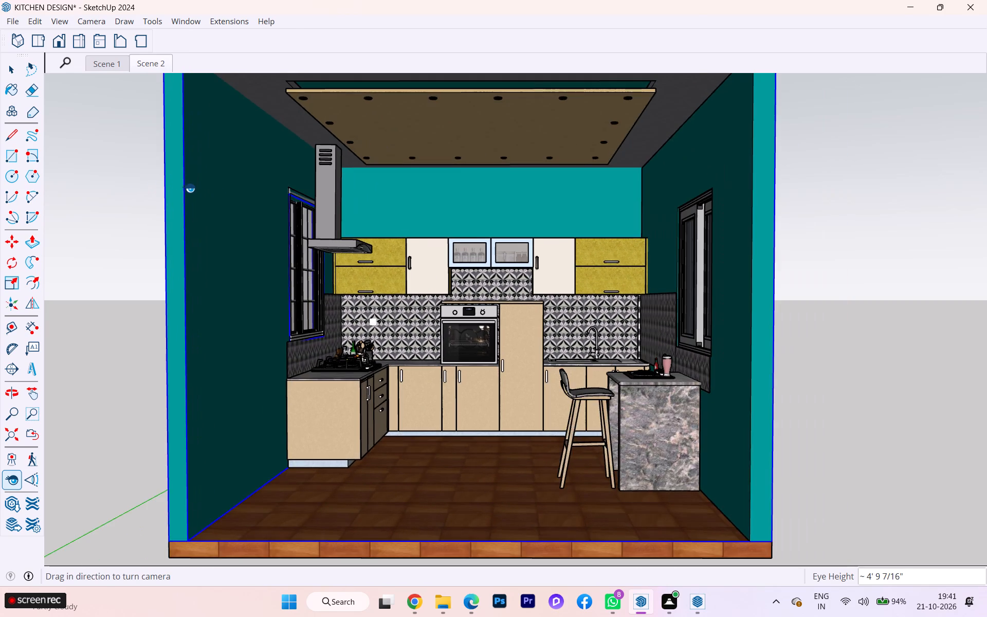
scroll(189, 188, "up", 1)
scroll(189, 188, "down", 1)
scroll(189, 188, "up", 1)
scroll(103, 195, "down", 2)
scroll(441, 188, "up", 4)
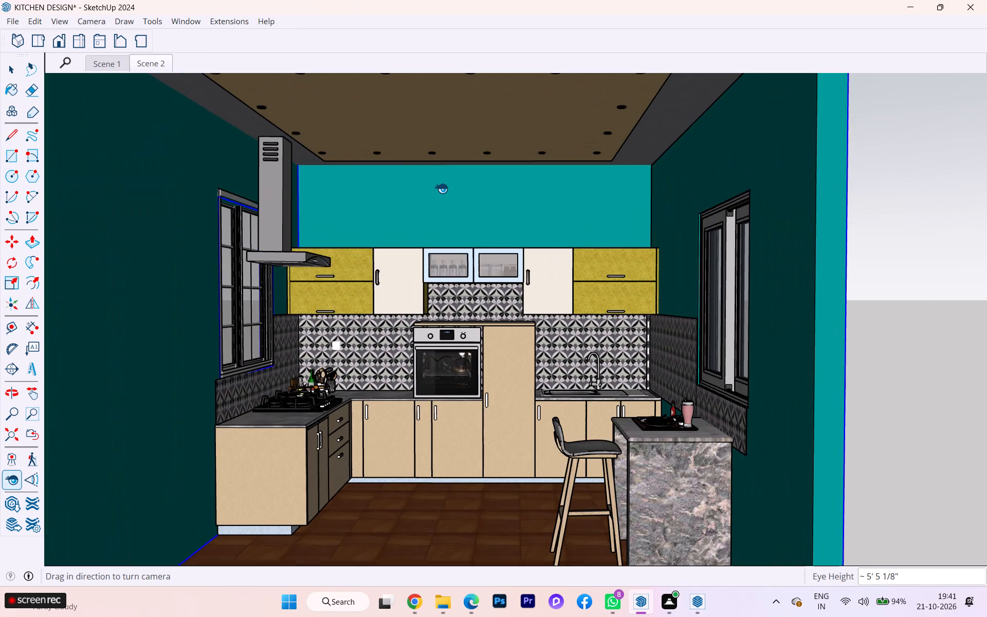
scroll(722, 175, "down", 3)
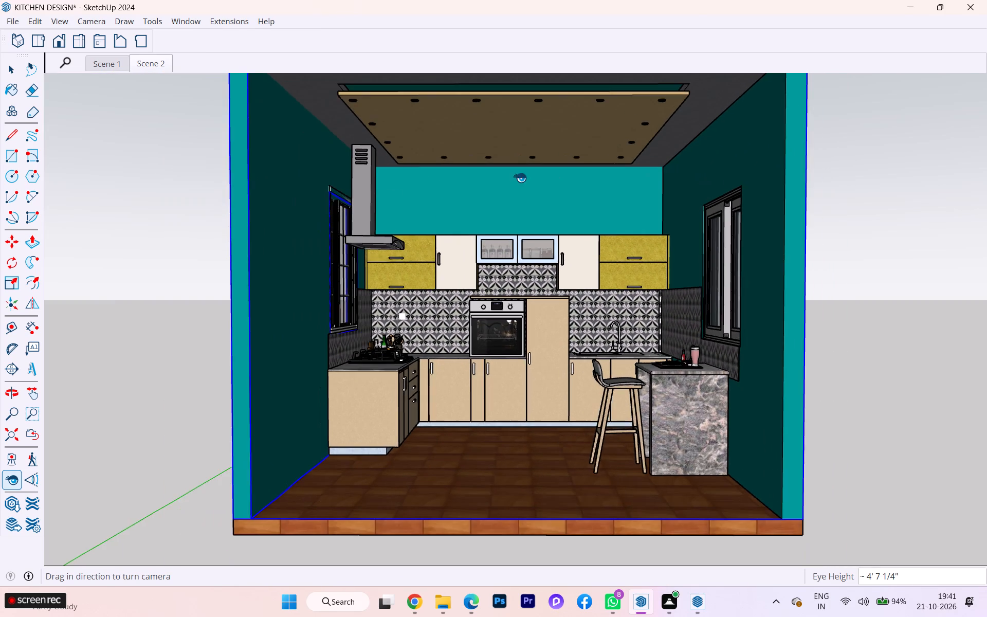
scroll(497, 178, "up", 6)
scroll(355, 166, "down", 1)
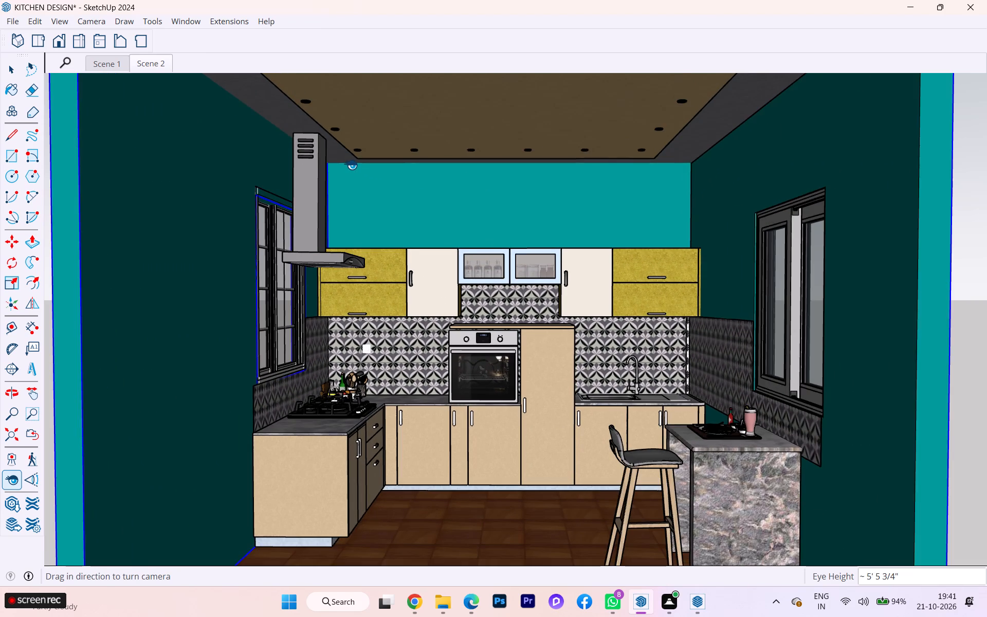
scroll(351, 165, "down", 1)
middle_click_drag(349, 170, 350, 181)
scroll(347, 182, "up", 1)
scroll(347, 182, "down", 1)
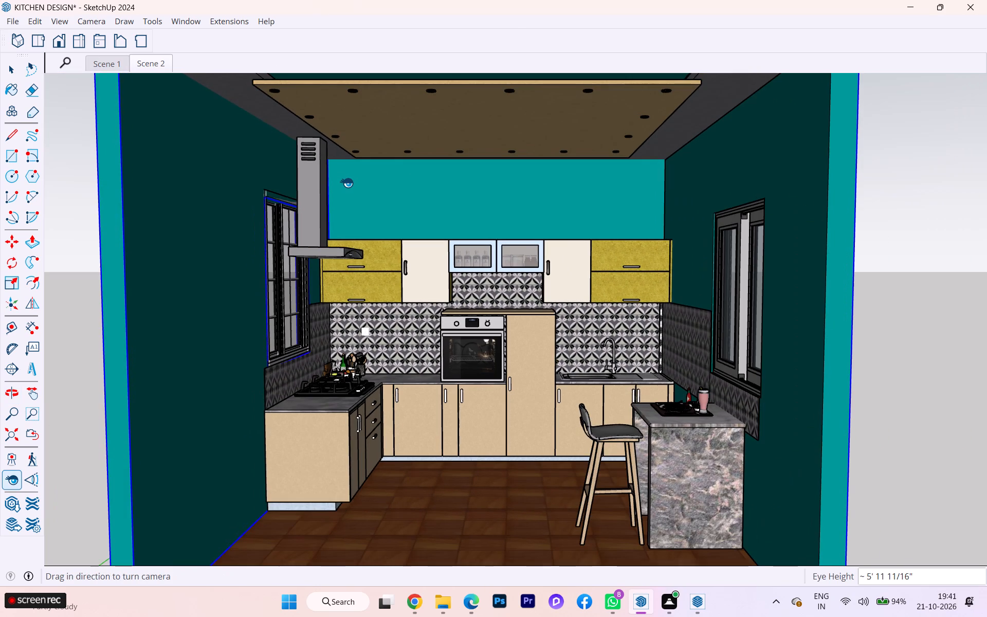
scroll(341, 185, "up", 1)
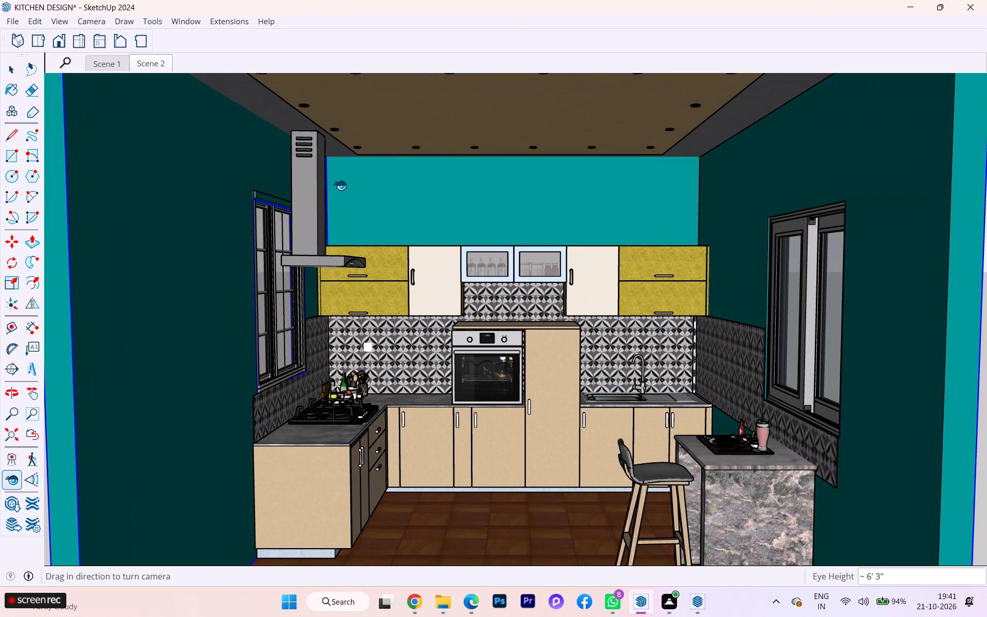
scroll(340, 185, "down", 1)
scroll(273, 193, "down", 1)
Extend the front end of the hood-side wall outward about 1' 7" with Push/Pull.
key("space")
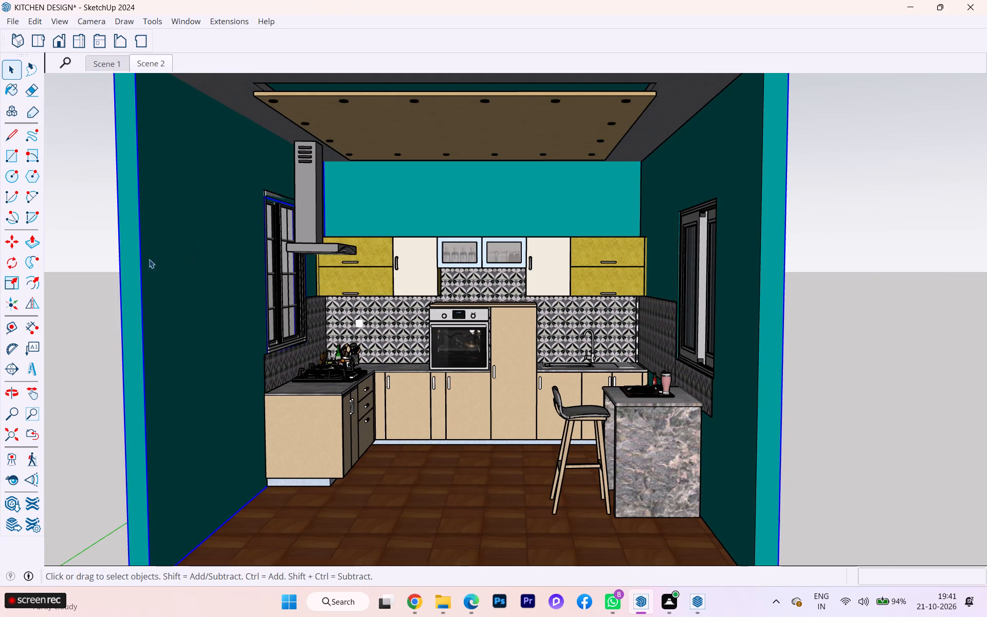
left_click(130, 258)
triple_click(130, 257)
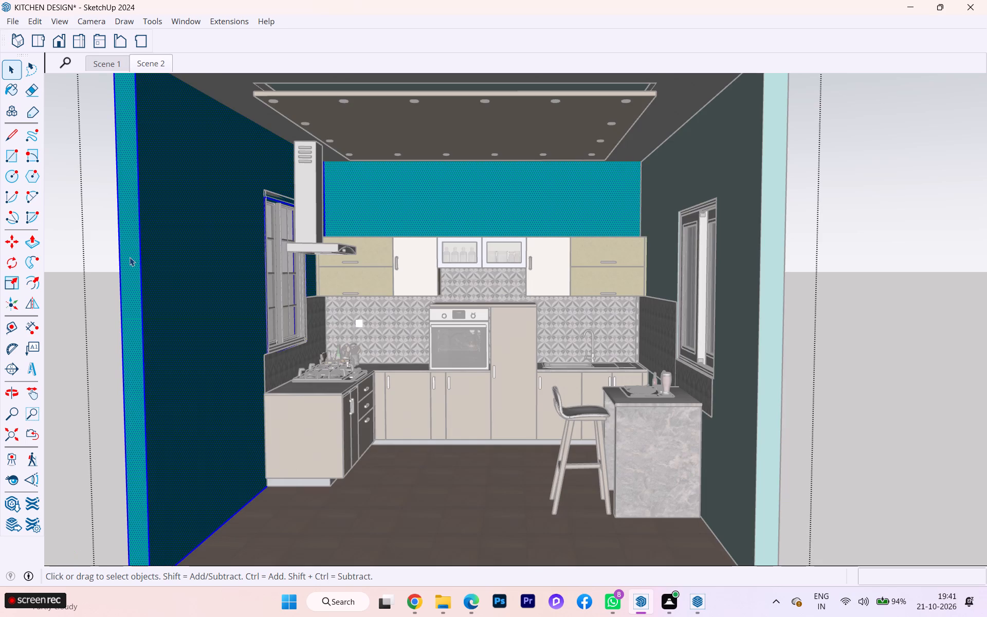
left_click(130, 257)
key("p")
left_click(130, 257)
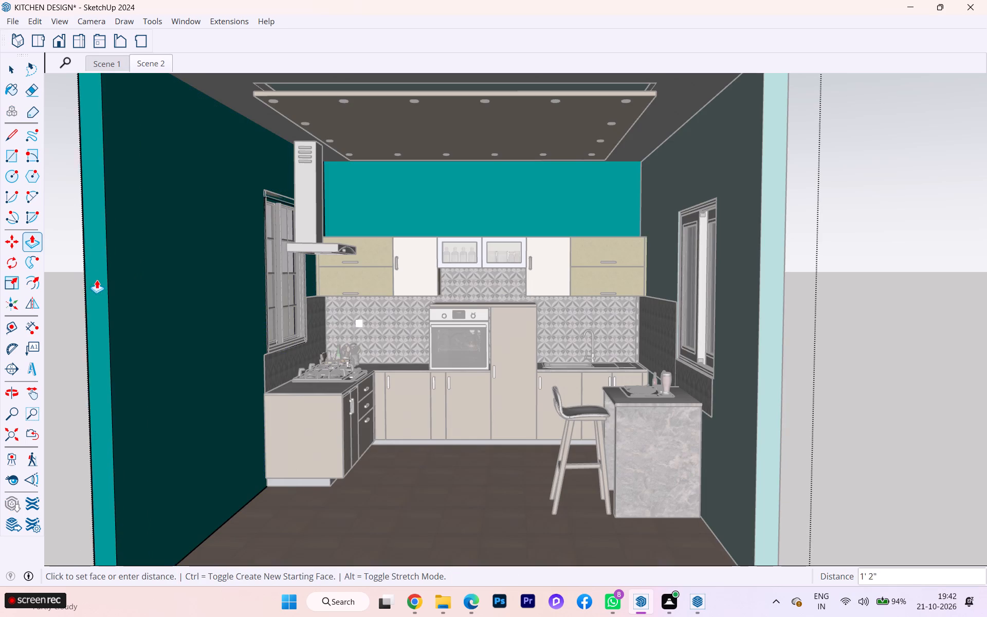
scroll(102, 279, "down", 4)
left_click(93, 295)
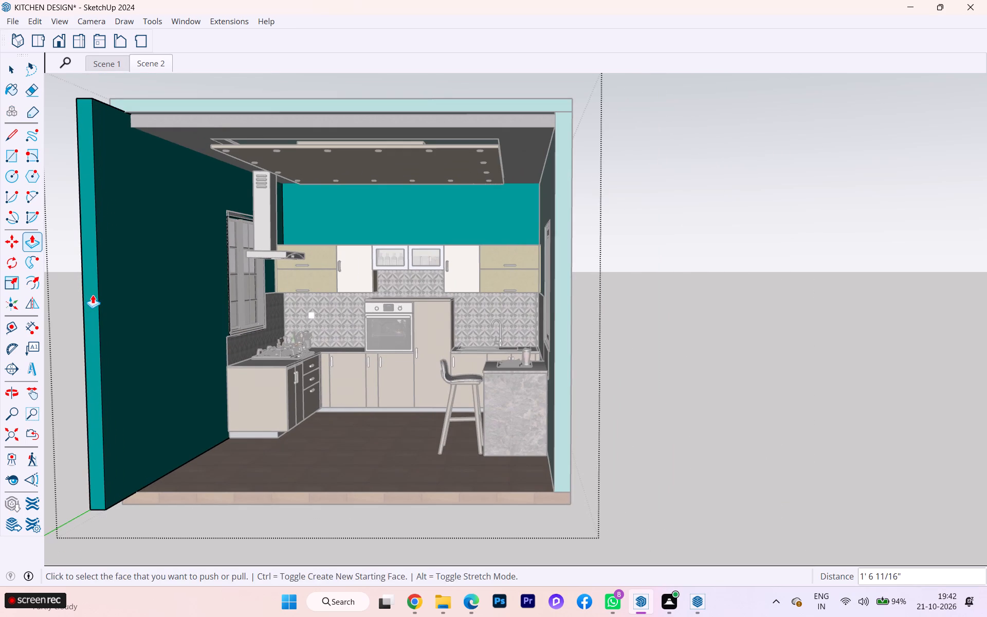
key("space")
Extend the roof slab's front face with Push/Pull until it is flush with the hood-side wall's front end.
left_click(404, 105)
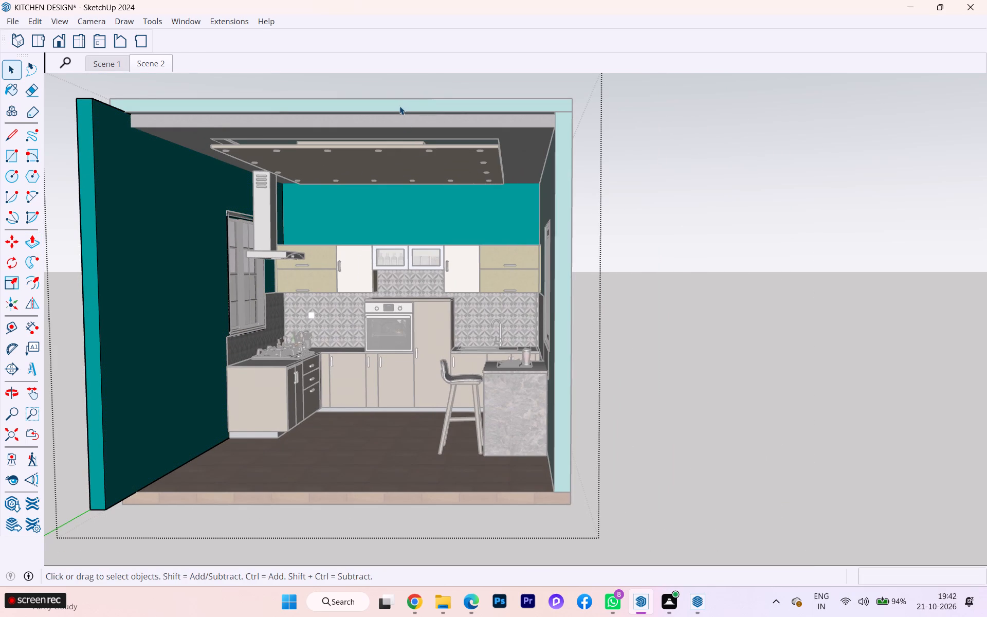
left_click(780, 164)
left_click(500, 101)
double_click(486, 104)
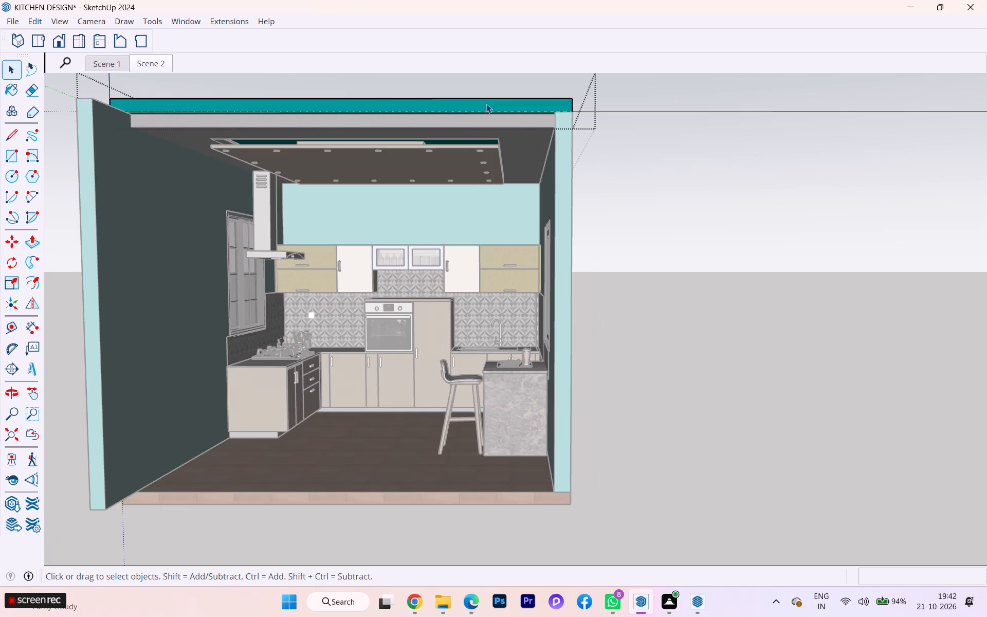
left_click(486, 104)
key("p")
left_click(452, 110)
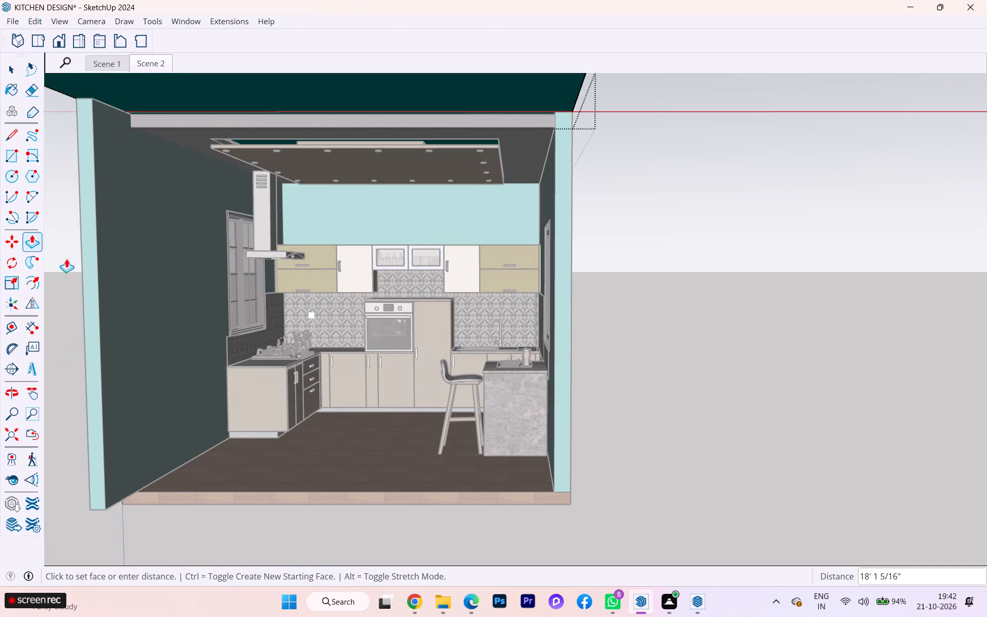
left_click(96, 210)
key("space")
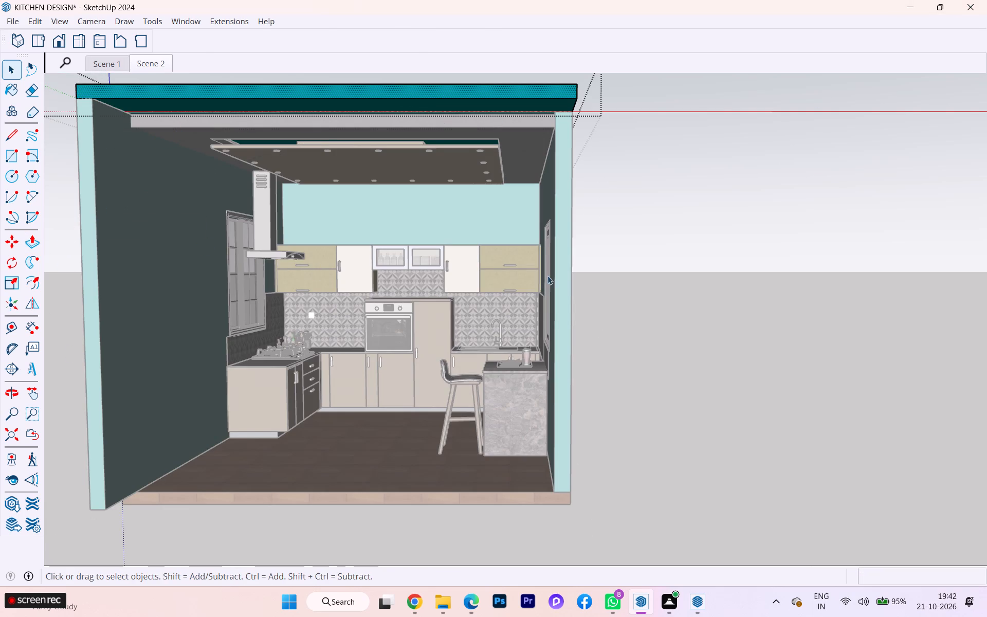
Extend the front end of the island-side wall with Push/Pull until it is flush with the hood-side wall's front end.
left_click(558, 274)
left_click(561, 246)
left_click(561, 246)
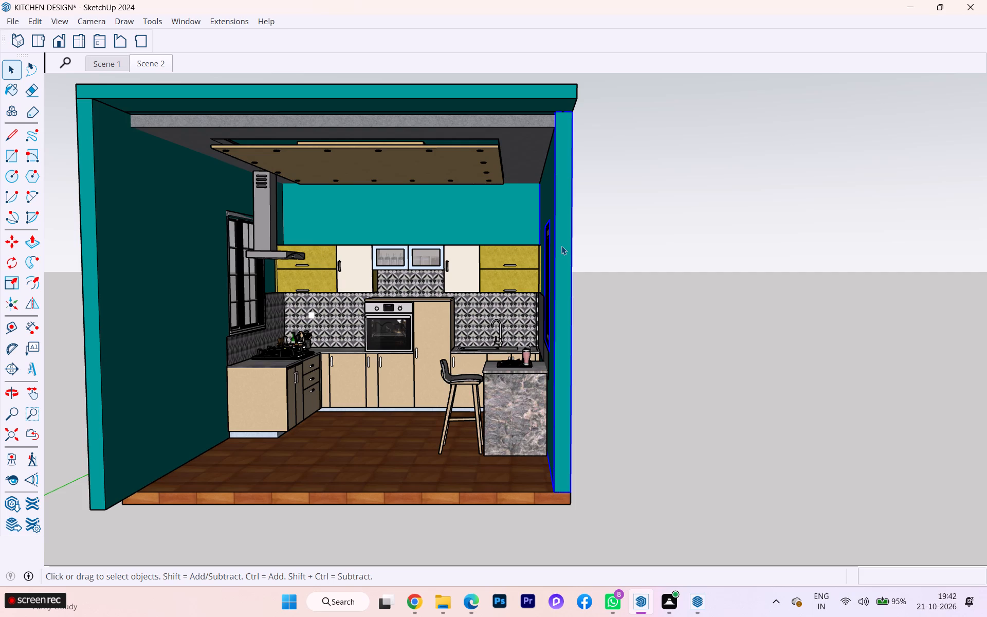
left_click(561, 246)
left_click(561, 246)
left_click(561, 246)
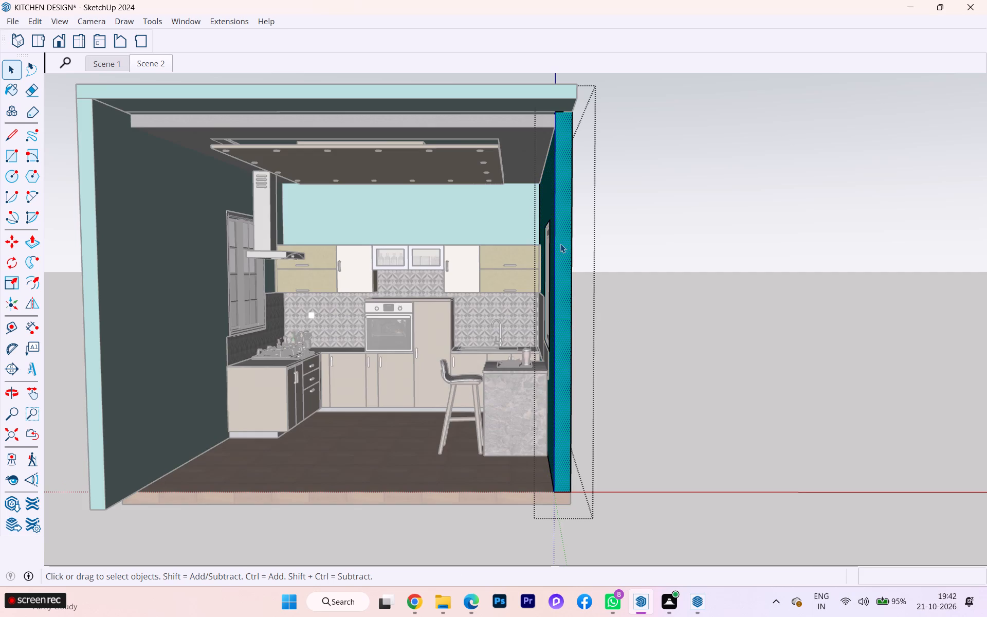
key("p")
left_click(560, 244)
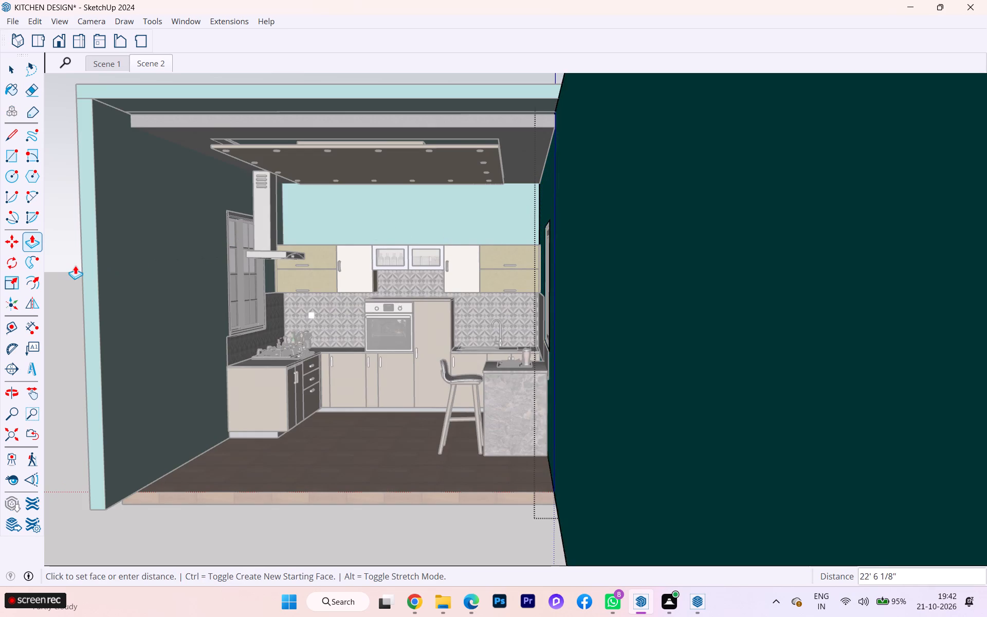
left_click(95, 251)
key("space")
left_click(236, 502)
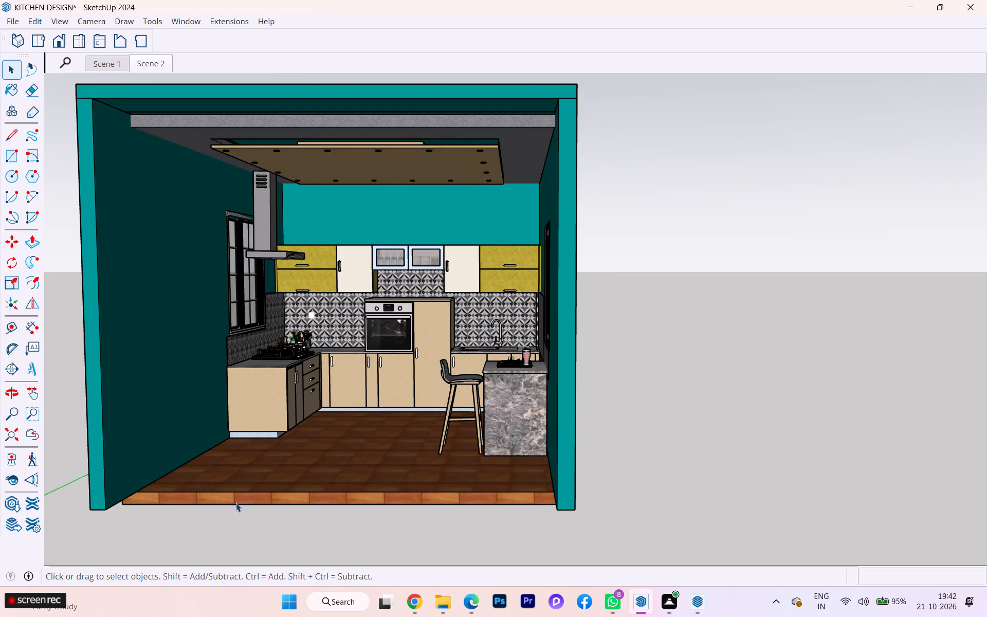
Extend the wood floor's front face with Push/Pull until it is flush with the front ends of the side walls.
left_click(259, 500)
left_click(259, 500)
left_click(259, 500)
left_click(248, 503)
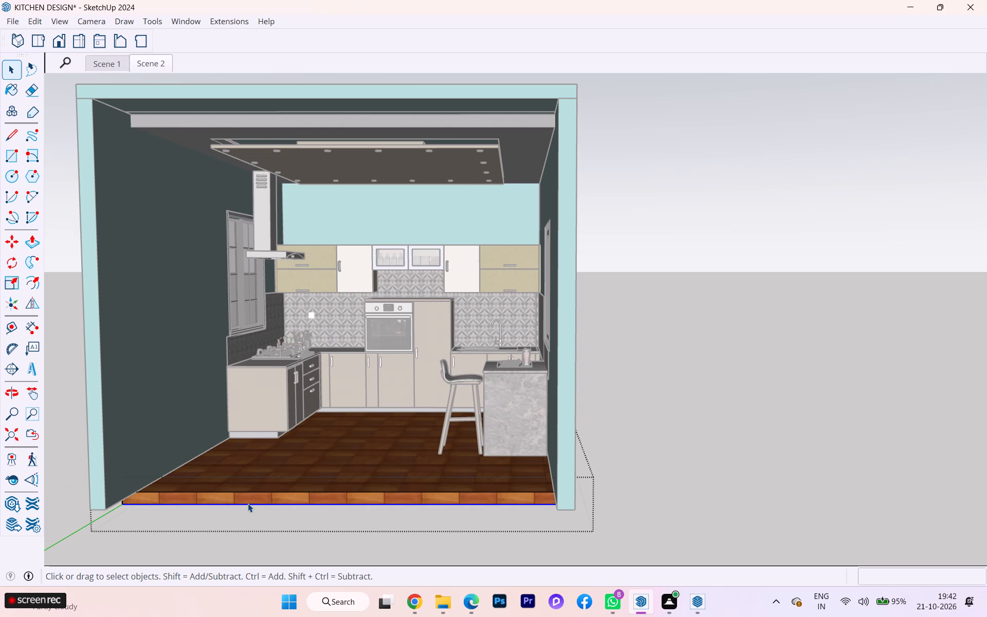
key("p")
left_click(244, 500)
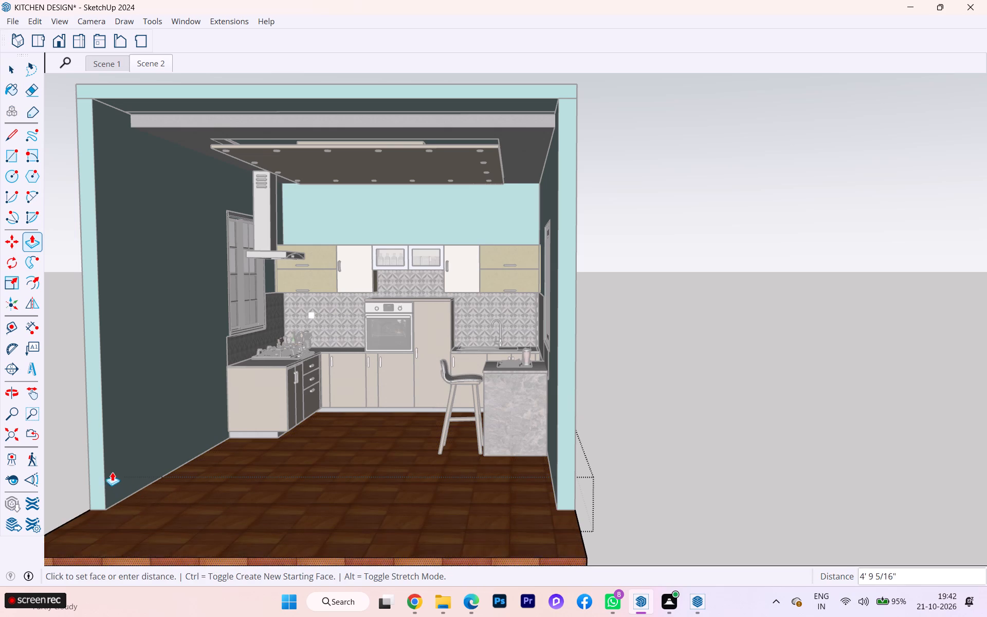
left_click(104, 458)
key("space")
left_click(725, 414)
scroll(874, 381, "down", 4)
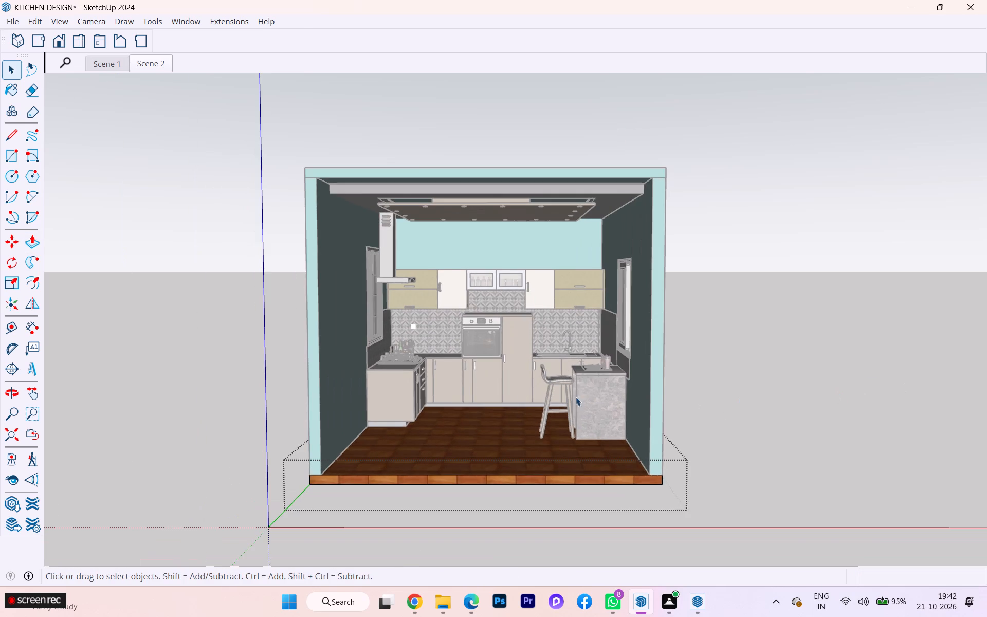
Examine how the extended floor and both side walls frame the kitchen at closer and wider front views, and finish editing the floor.
scroll(462, 379, "up", 3)
scroll(111, 361, "down", 2)
scroll(315, 364, "up", 4)
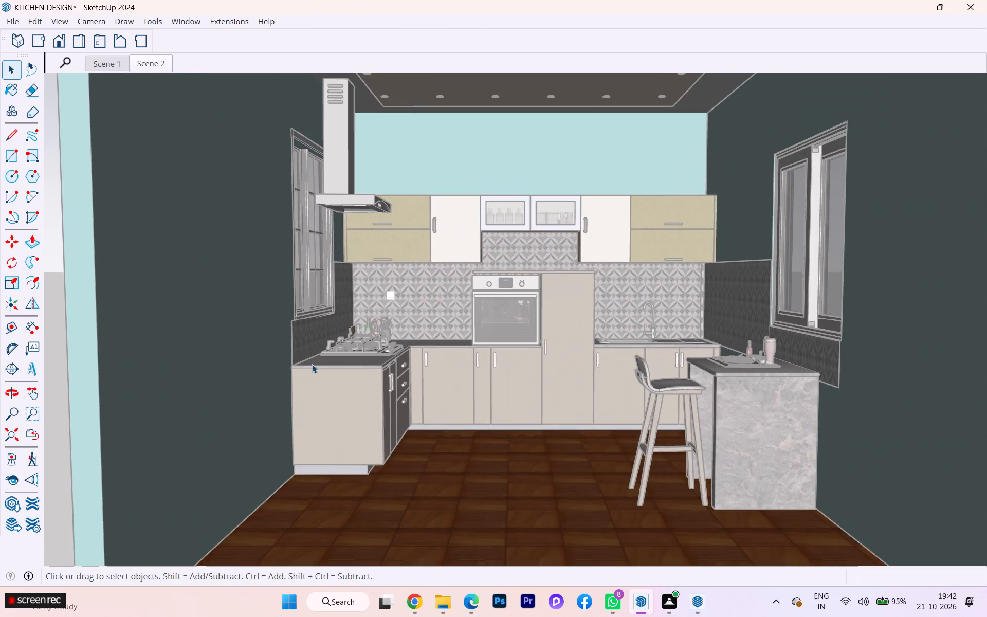
scroll(176, 368, "down", 3)
scroll(366, 354, "up", 1)
scroll(742, 342, "down", 1)
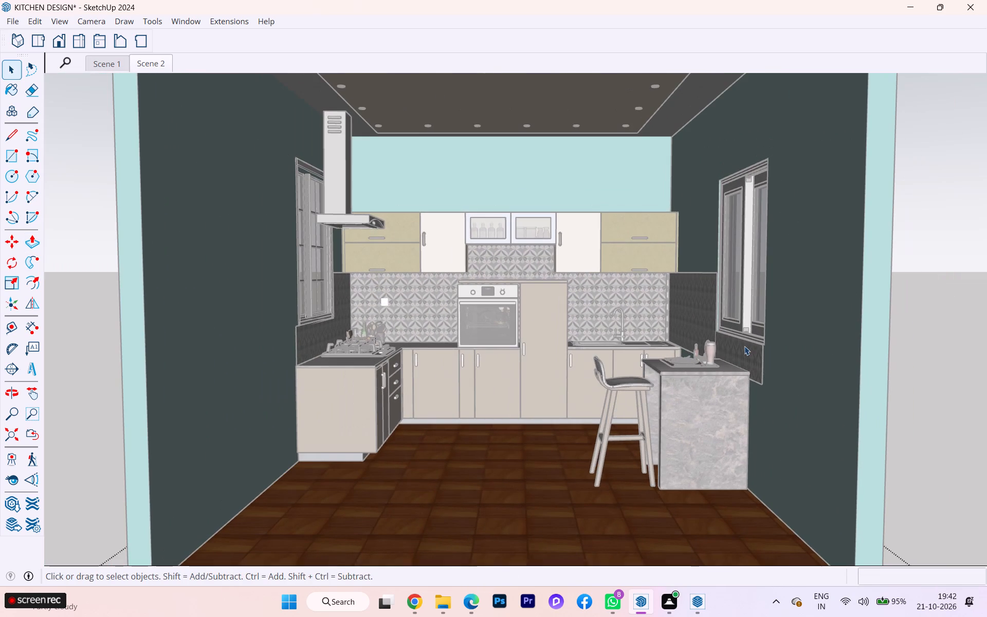
scroll(294, 364, "up", 1)
scroll(238, 358, "down", 1)
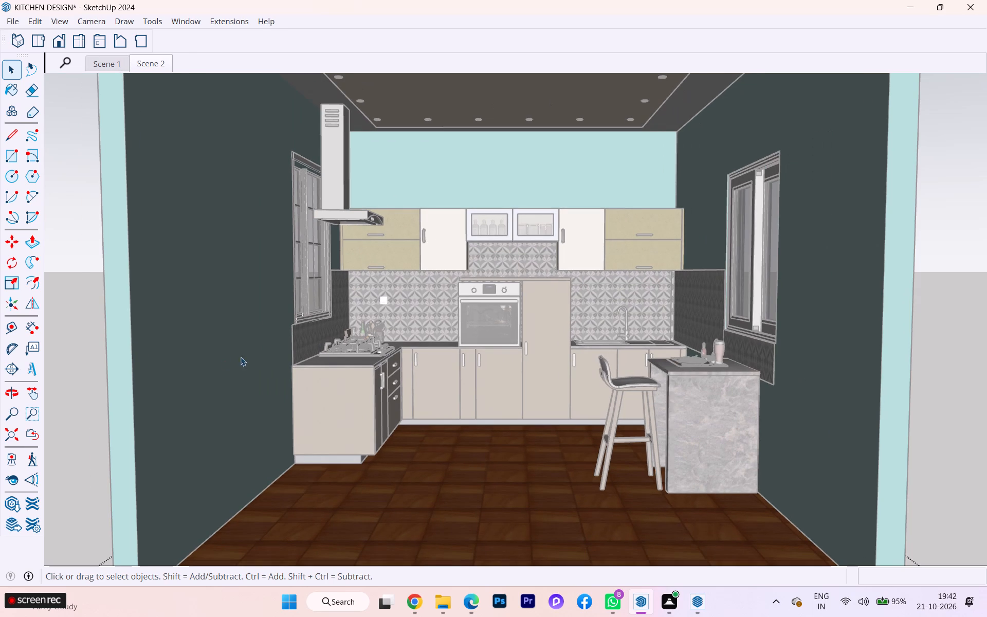
scroll(623, 351, "up", 1)
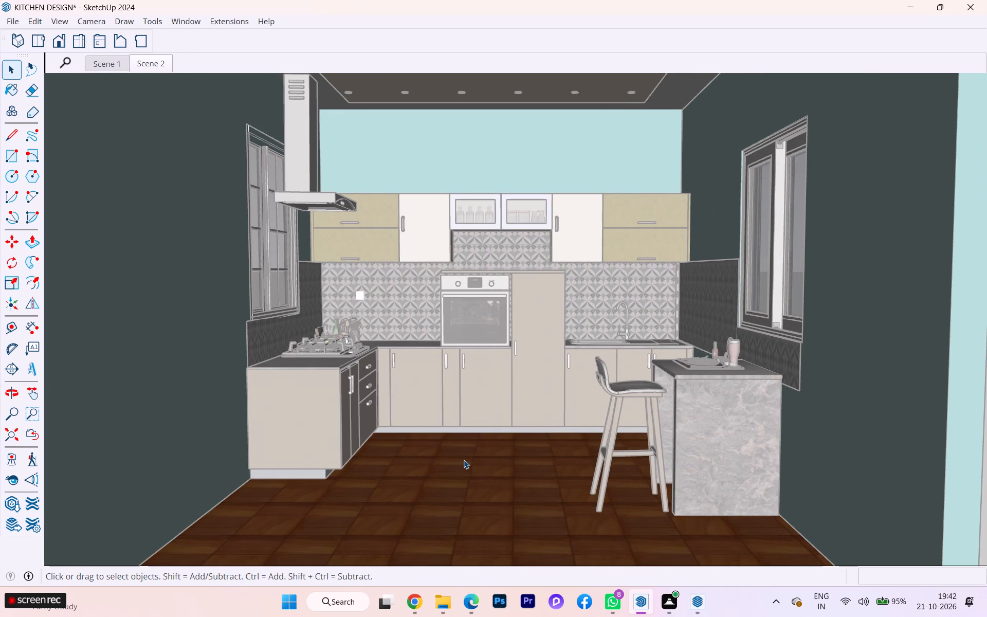
left_click(464, 460)
scroll(582, 417, "down", 1)
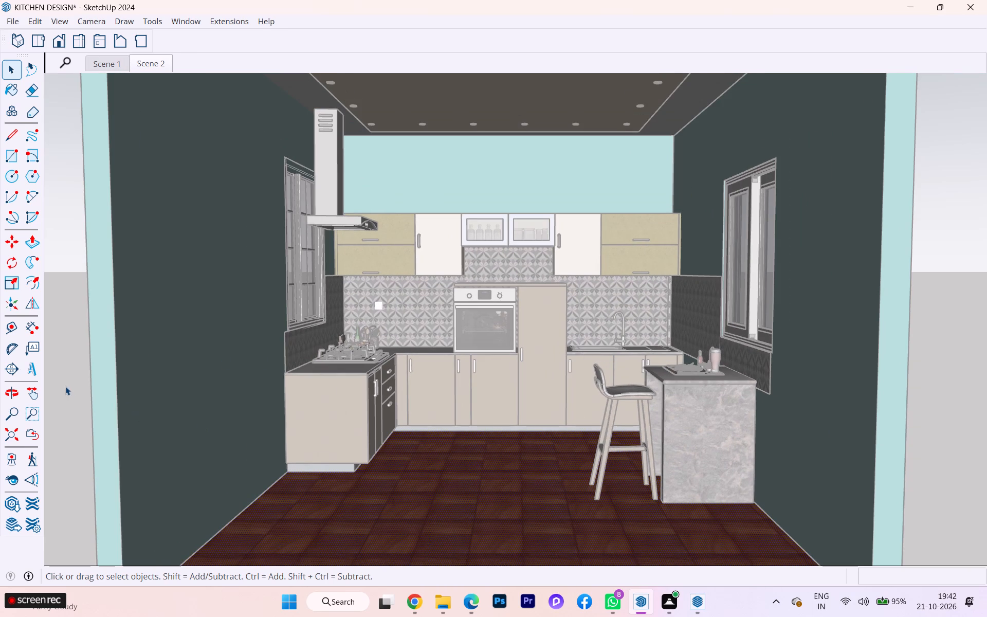
left_click(65, 386)
Examine the kitchen from slightly raised front views, comparing how the cabinets, island and false ceiling sit between the side walls.
scroll(534, 360, "up", 1)
scroll(533, 361, "down", 1)
middle_click_drag(532, 362, 534, 372)
scroll(532, 362, "down", 1)
scroll(531, 374, "up", 1)
scroll(530, 374, "down", 1)
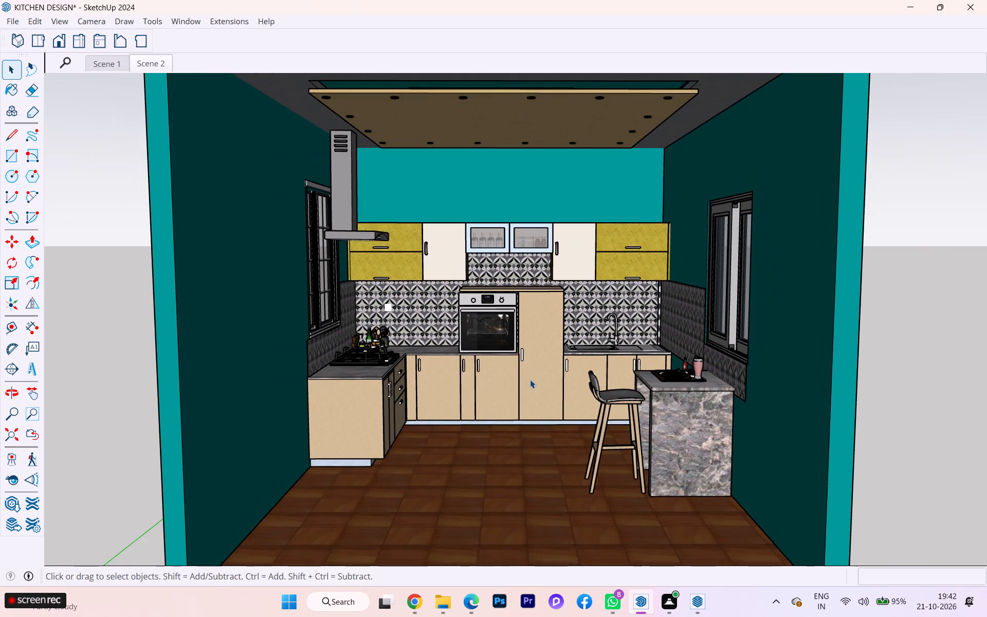
middle_click_drag(530, 379, 530, 386)
scroll(528, 388, "up", 1)
scroll(527, 389, "down", 1)
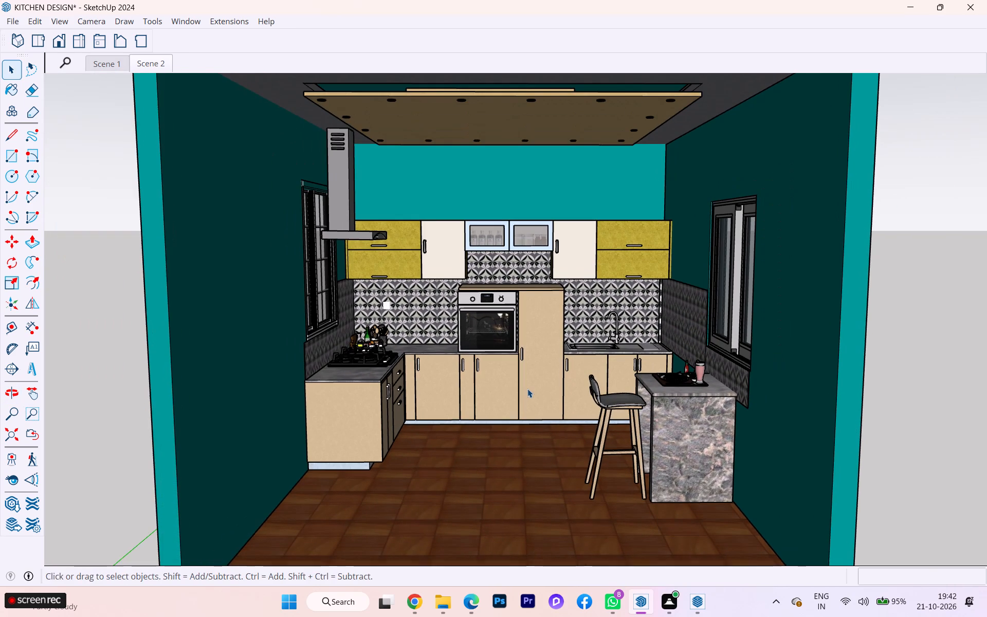
middle_click(527, 389)
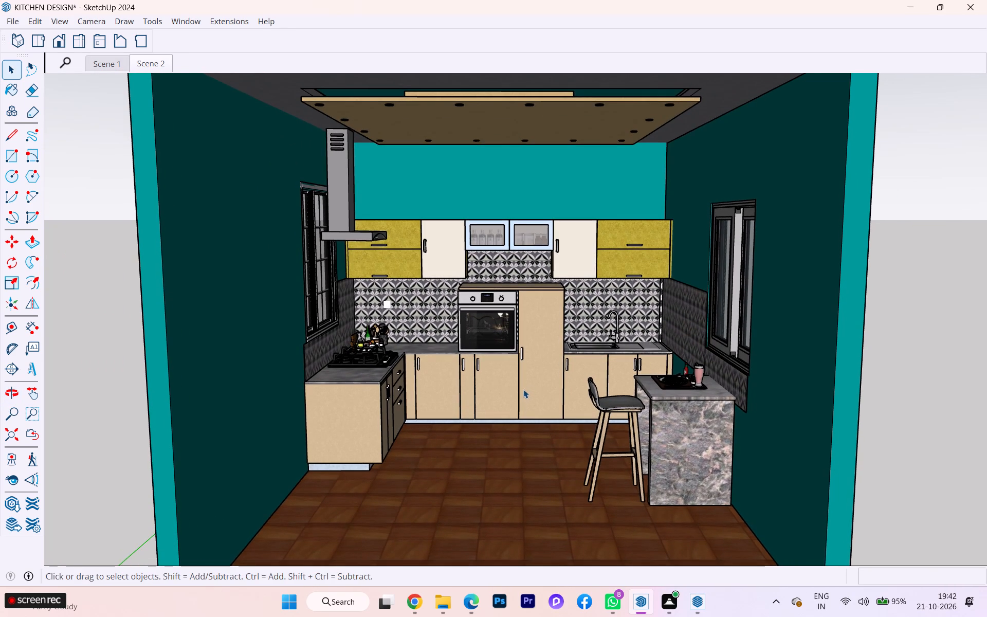
scroll(523, 389, "up", 1)
scroll(522, 390, "down", 1)
scroll(533, 281, "down", 1)
scroll(533, 281, "up", 3)
scroll(533, 281, "down", 1)
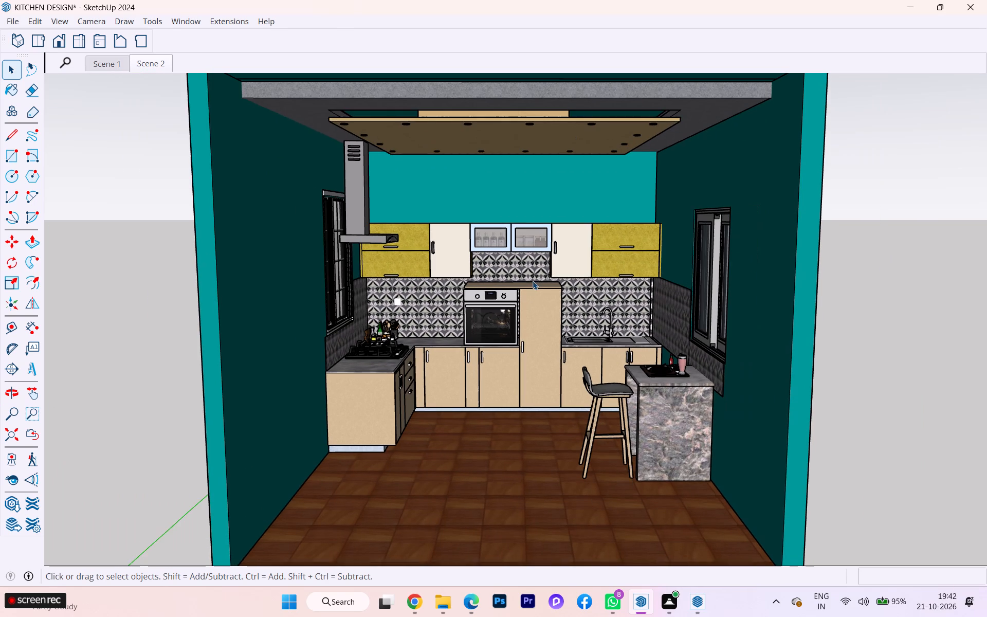
Examine the false ceiling, roof slab and wall ends from lower front viewpoints at closer and wider distances.
middle_click_drag(530, 252, 532, 241)
scroll(482, 379, "down", 5)
scroll(526, 262, "down", 1)
middle_click_drag(529, 256, 536, 237)
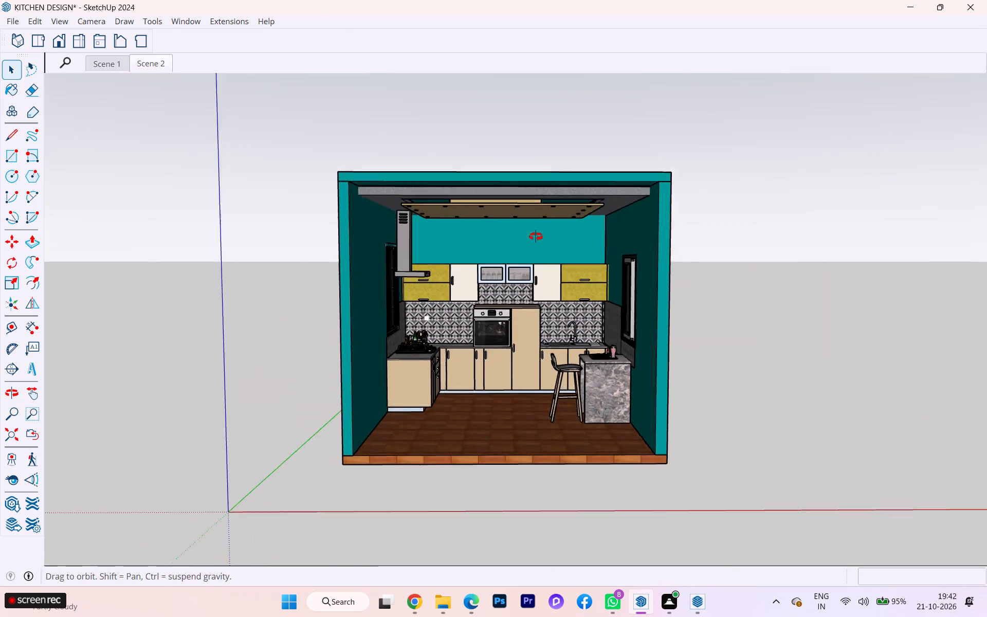
middle_click_drag(536, 237, 550, 169)
scroll(543, 168, "up", 3)
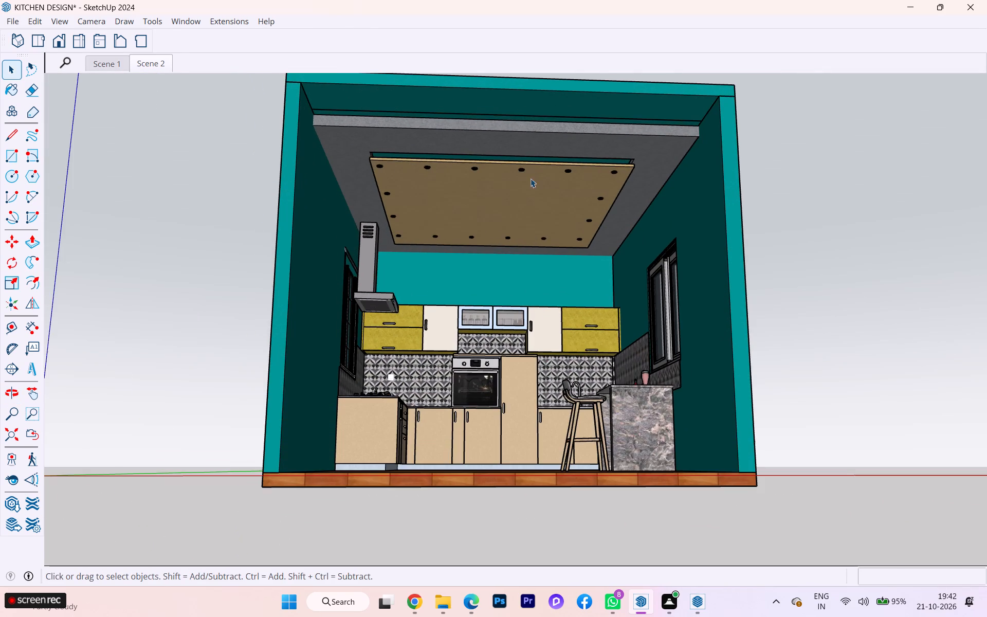
scroll(530, 179, "up", 1)
scroll(507, 235, "up", 6)
scroll(502, 251, "down", 1)
middle_click_drag(494, 269, 487, 305)
scroll(492, 301, "down", 1)
scroll(545, 245, "down", 3)
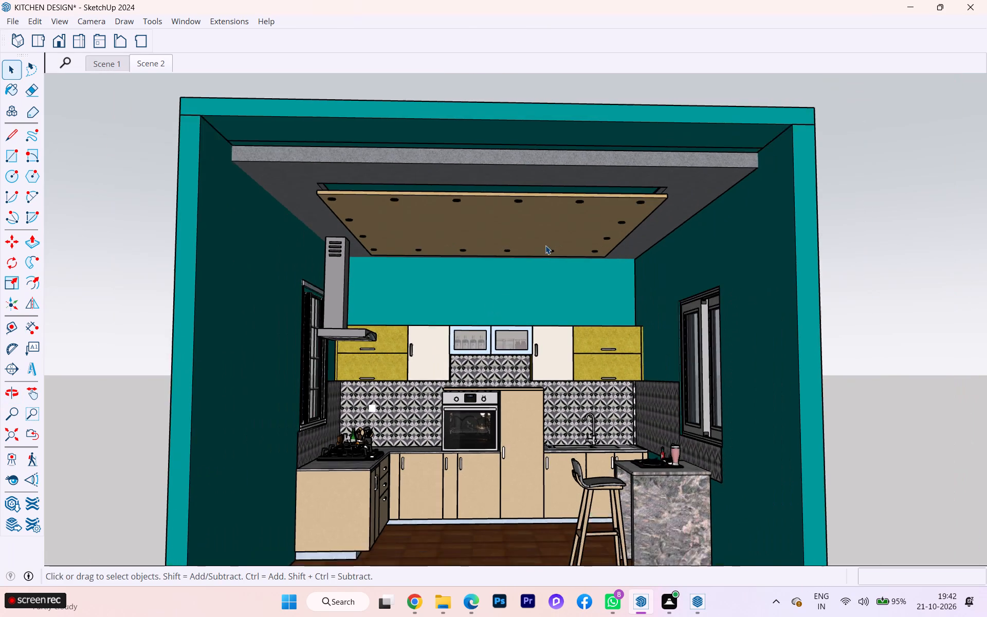
middle_click_drag(486, 408, 479, 411)
scroll(469, 395, "up", 1)
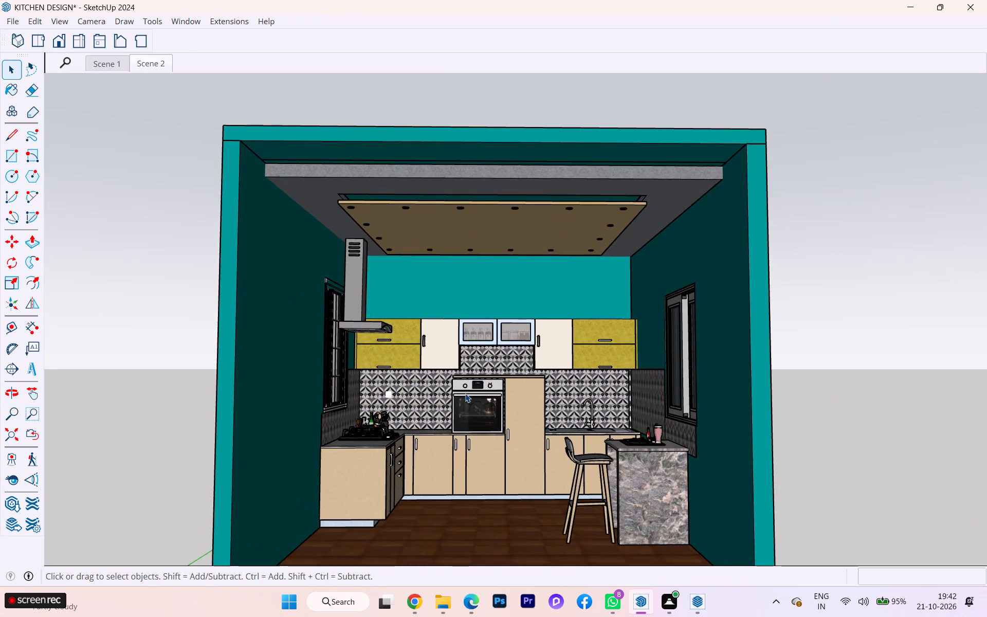
scroll(228, 203, "down", 1)
middle_click_drag(228, 203, 219, 216)
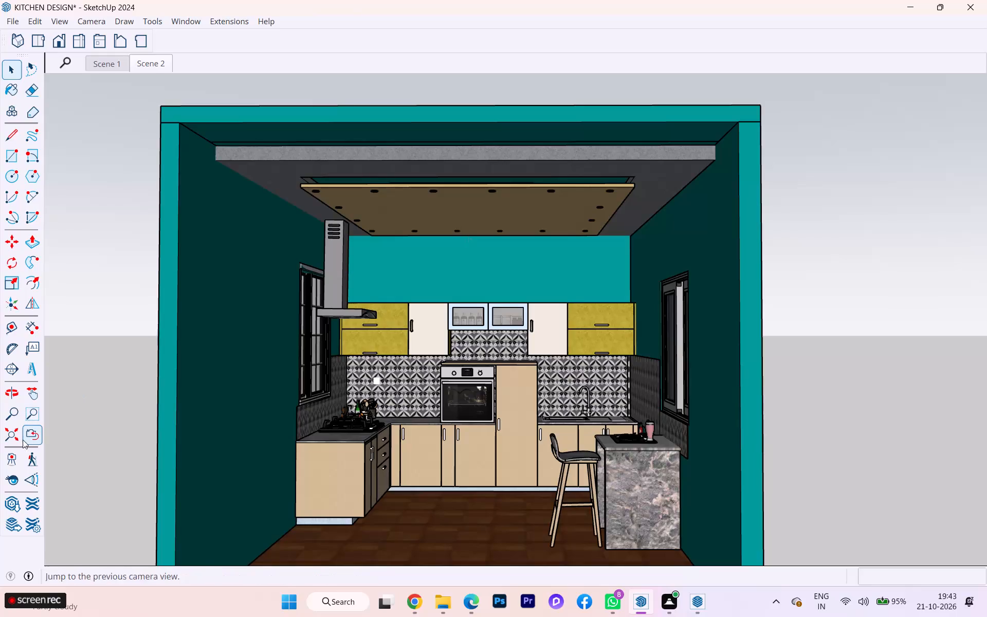
Examine the kitchen's front framing with Look Around, comparing close interior views with wider views of the whole room.
left_click(6, 478)
scroll(447, 177, "down", 1)
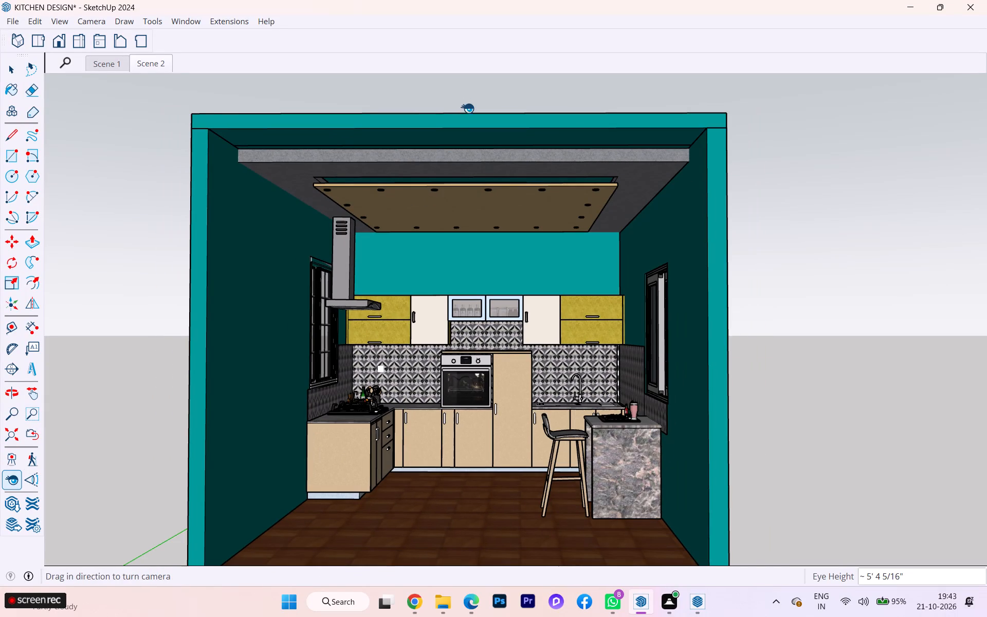
scroll(345, 465, "up", 2)
scroll(359, 510, "up", 1)
scroll(277, 481, "down", 1)
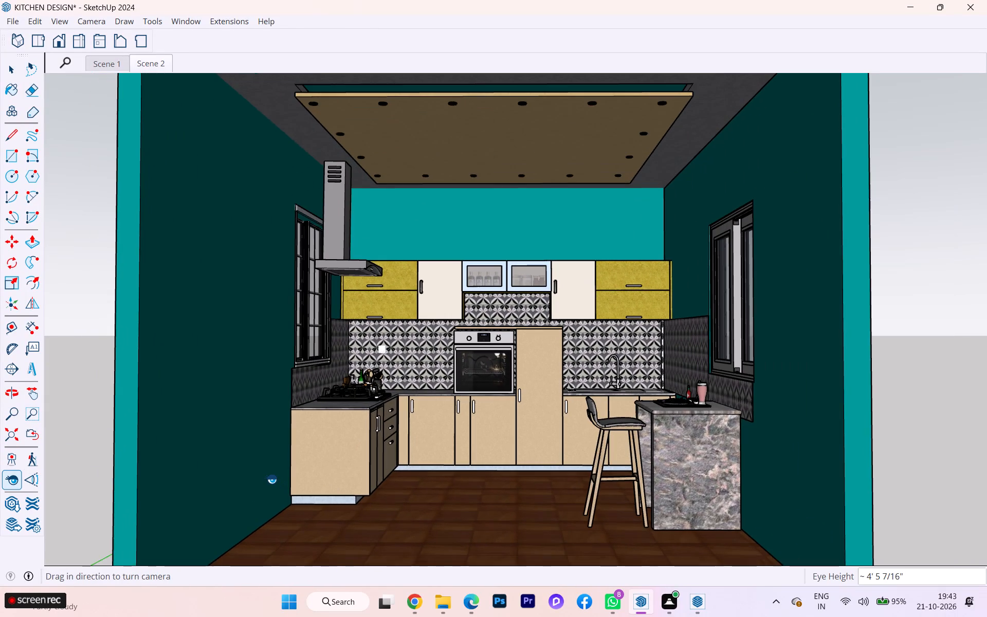
scroll(268, 479, "up", 1)
scroll(173, 482, "down", 1)
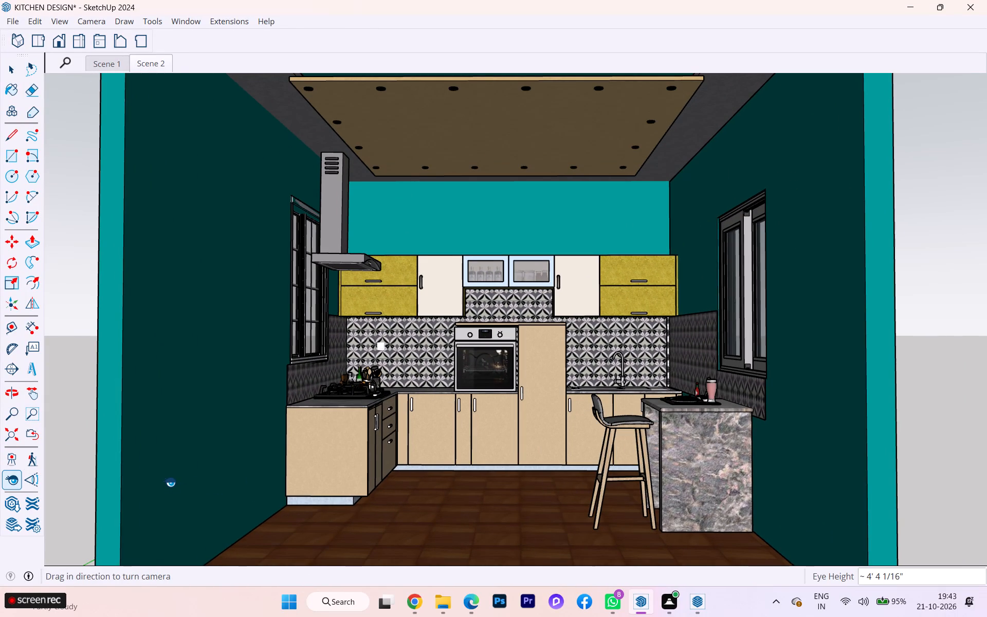
scroll(898, 391, "down", 1)
scroll(766, 427, "up", 2)
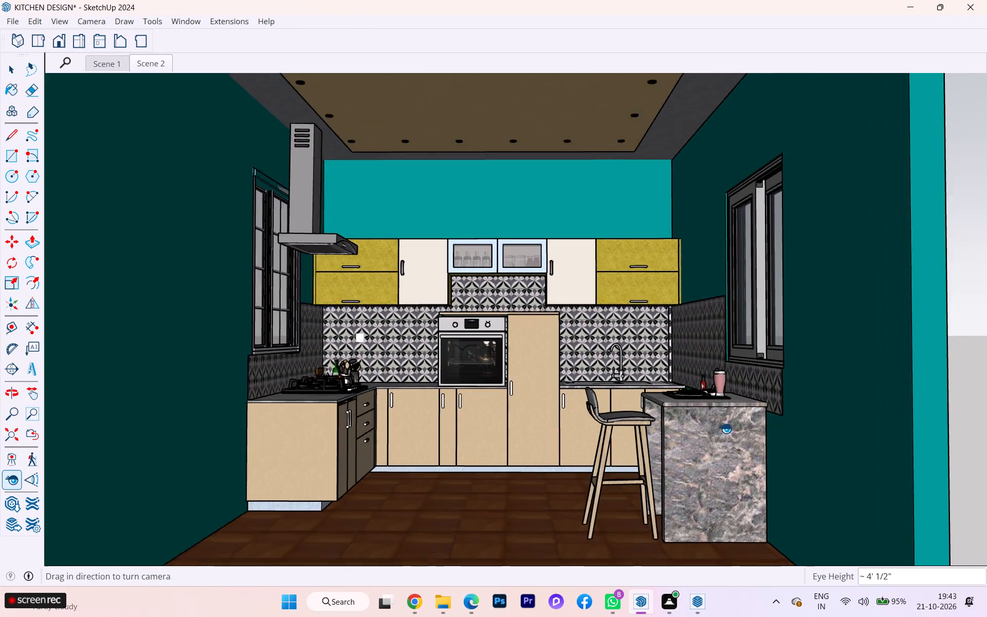
scroll(953, 394, "down", 1)
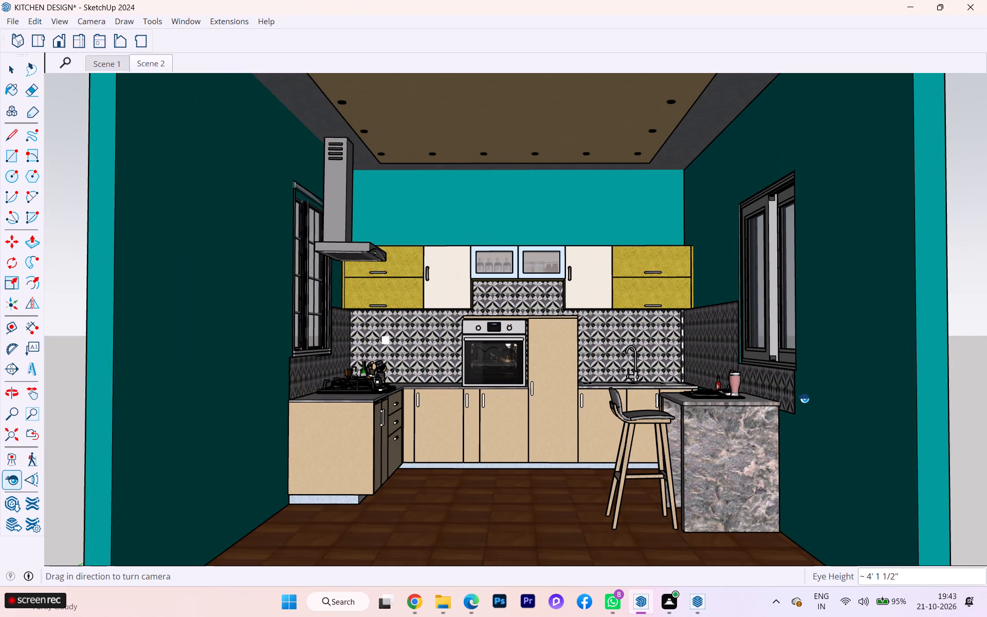
scroll(802, 398, "up", 1)
scroll(773, 404, "down", 1)
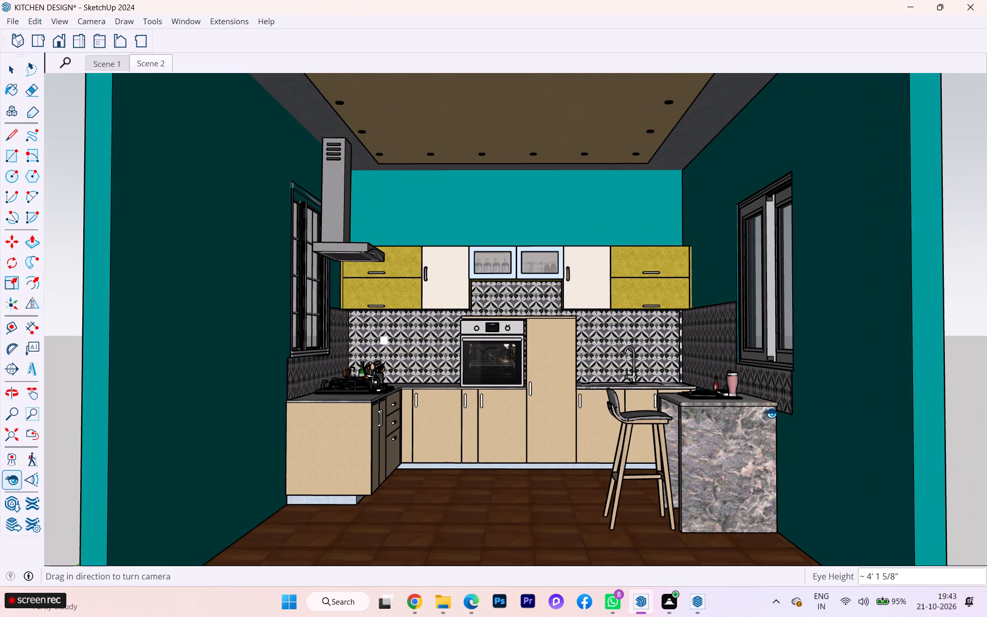
scroll(554, 186, "down", 2)
scroll(553, 128, "down", 1)
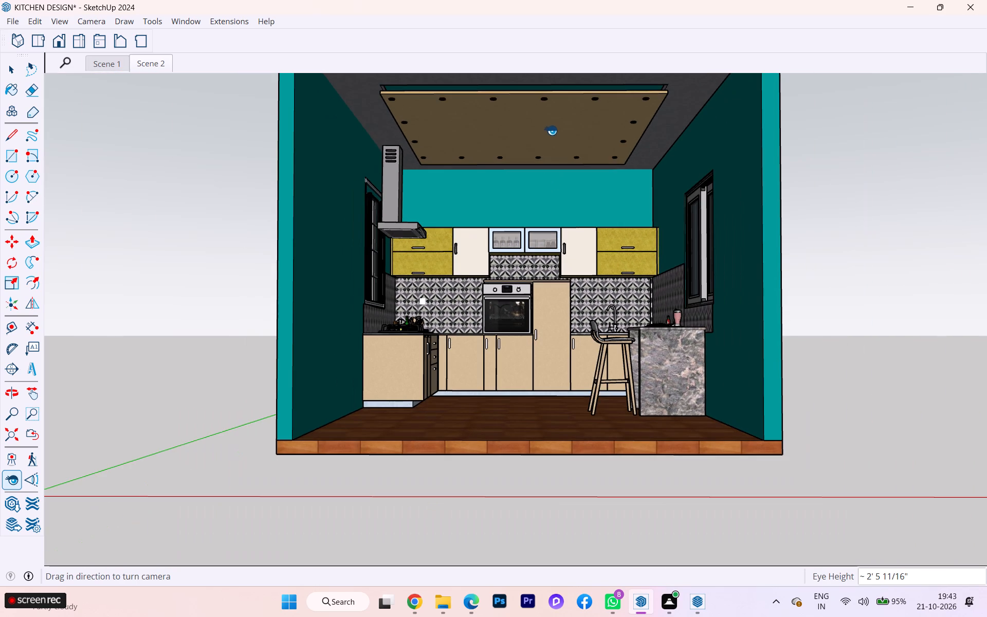
scroll(530, 468, "down", 2)
scroll(529, 473, "up", 1)
scroll(529, 478, "down", 4)
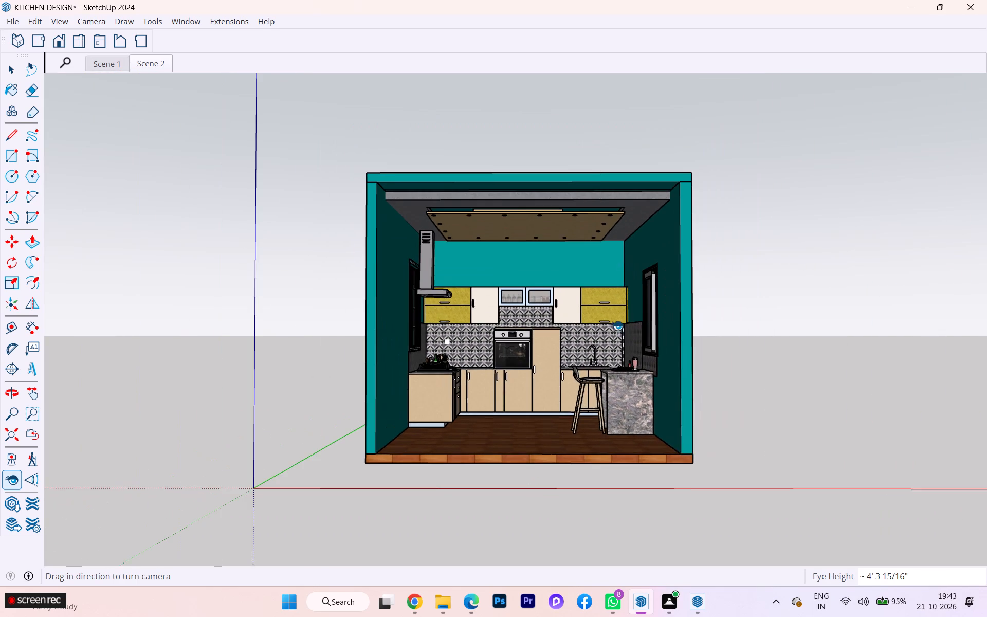
scroll(591, 152, "up", 1)
scroll(589, 154, "down", 2)
Examine the kitchen's front framing from raised perspective views, comparing the false ceiling, cabinets and side walls at closer and wider distances.
middle_click_drag(584, 193, 581, 221)
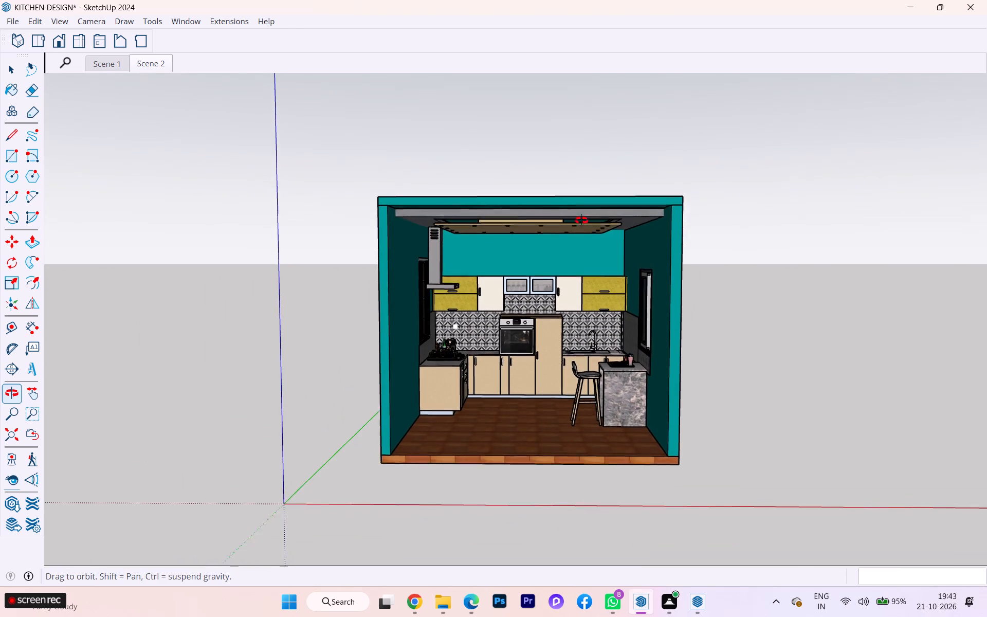
middle_click_drag(581, 221, 582, 216)
scroll(582, 216, "up", 5)
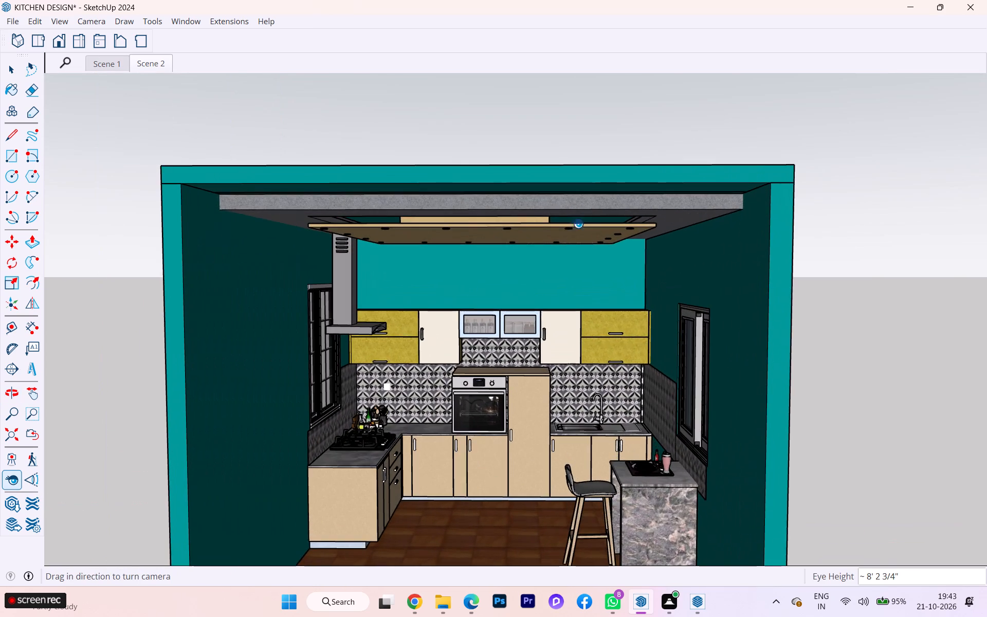
scroll(577, 223, "up", 3)
scroll(736, 231, "down", 1)
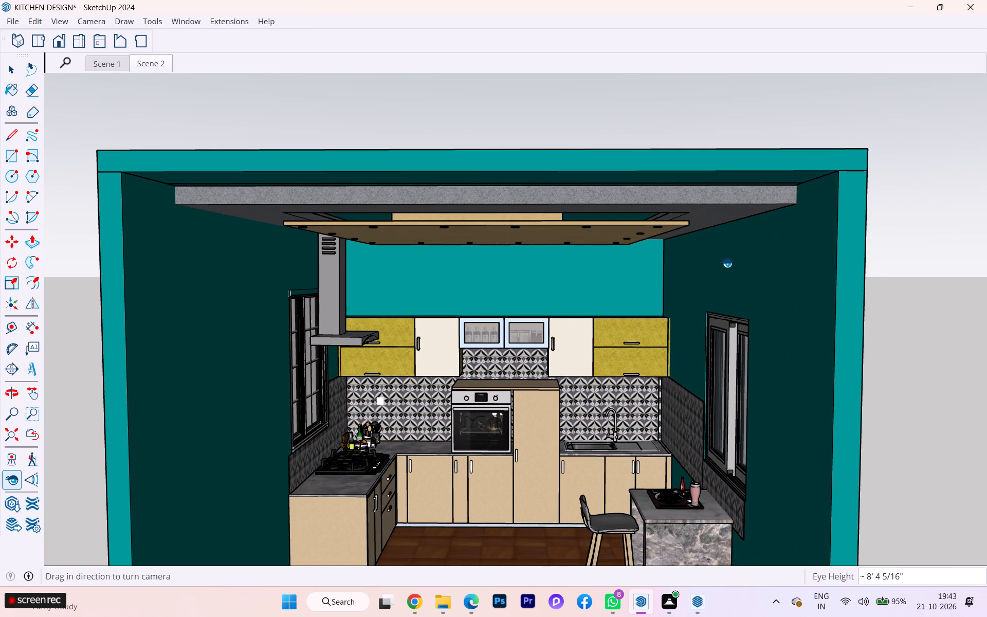
scroll(529, 81, "down", 2)
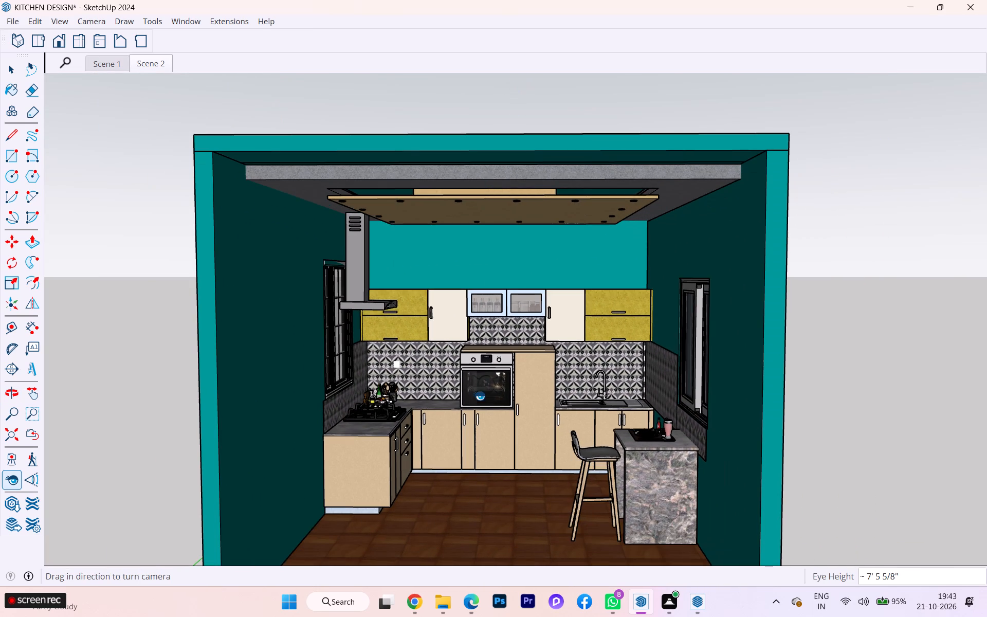
scroll(474, 443, "up", 1)
scroll(444, 513, "up", 1)
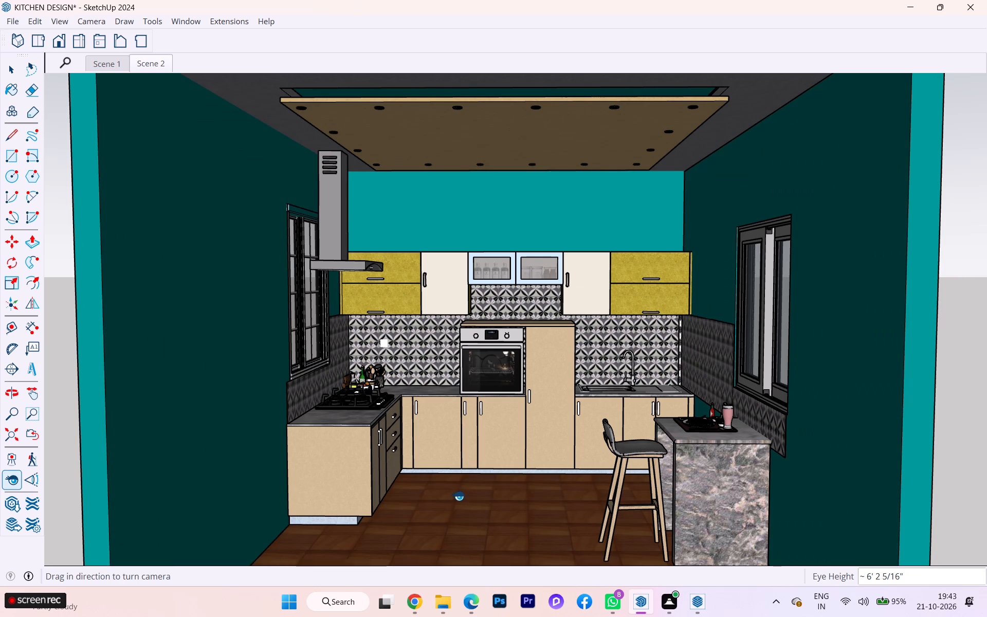
Switch the camera to Parallel Projection, set the standard Front view, and update Scene 2 with this front elevation.
left_click(54, 23)
left_click(71, 20)
left_click(86, 21)
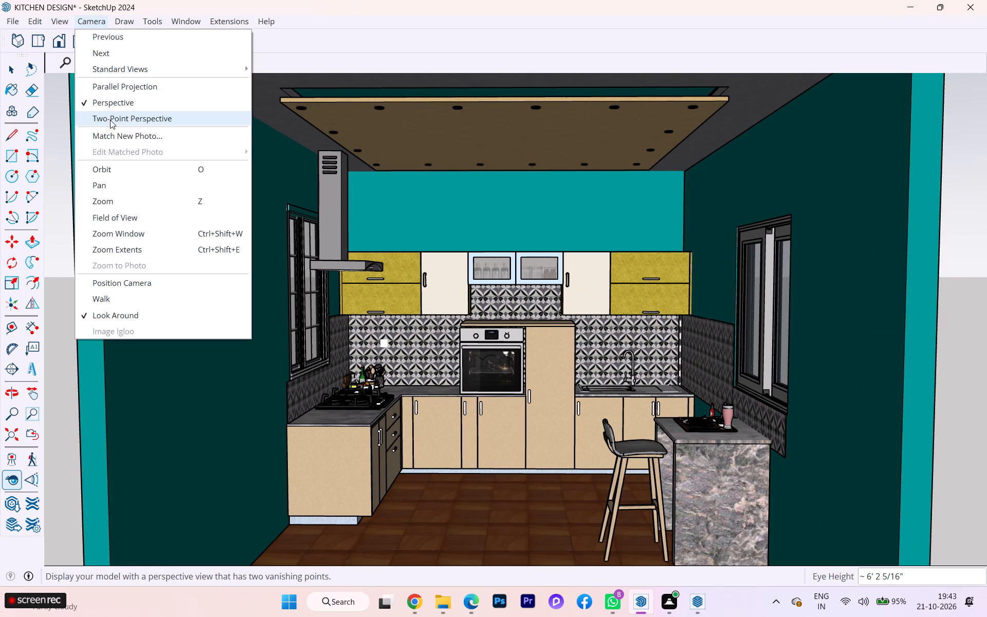
left_click(131, 85)
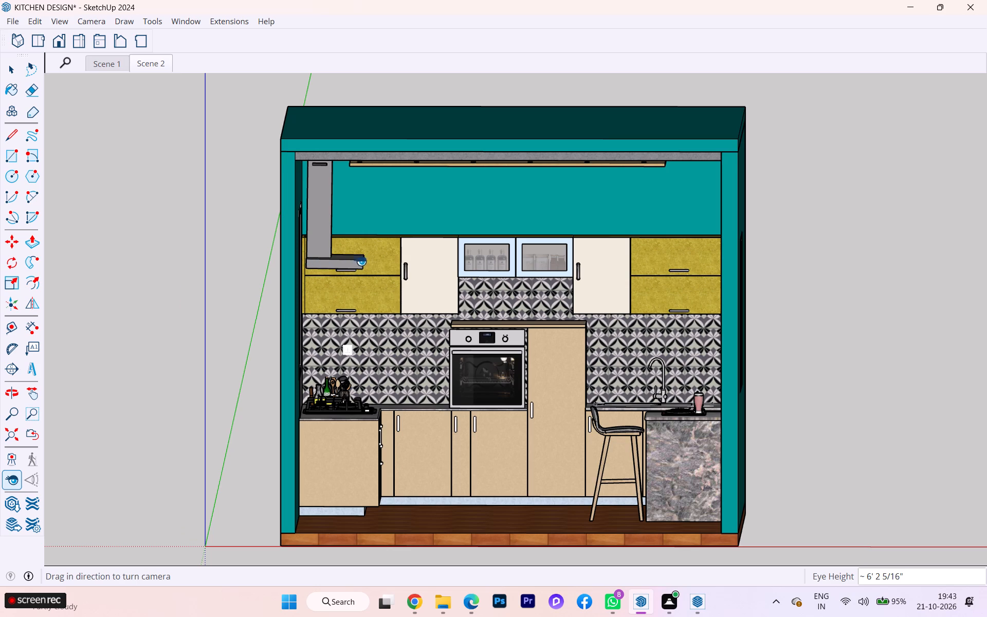
scroll(382, 321, "up", 3)
scroll(213, 287, "down", 2)
scroll(205, 284, "up", 2)
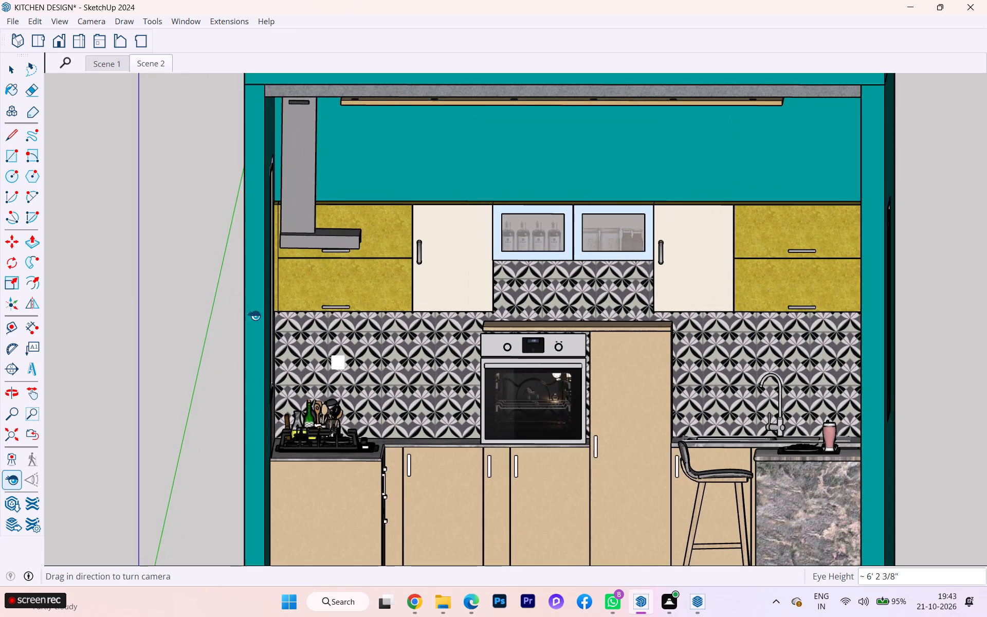
scroll(122, 283, "down", 4)
scroll(192, 340, "up", 2)
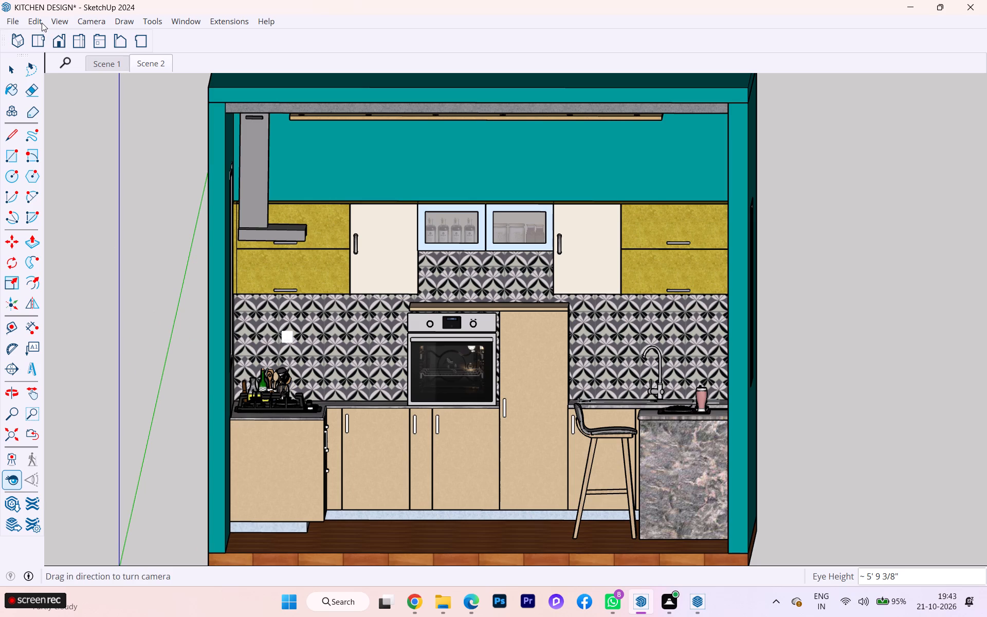
left_click(62, 47)
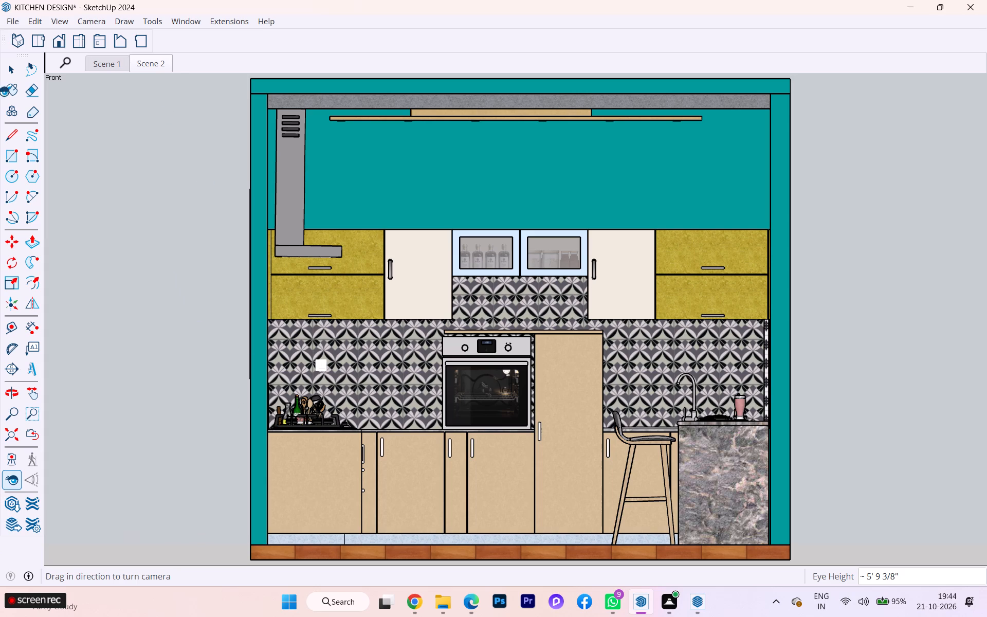
left_click(6, 75)
left_click(9, 68)
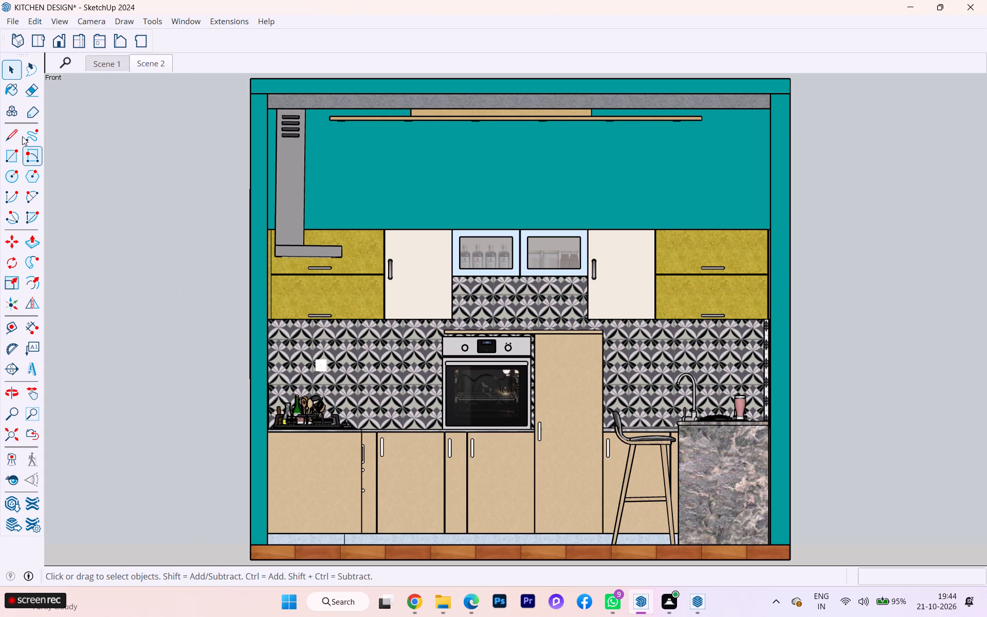
right_click(156, 64)
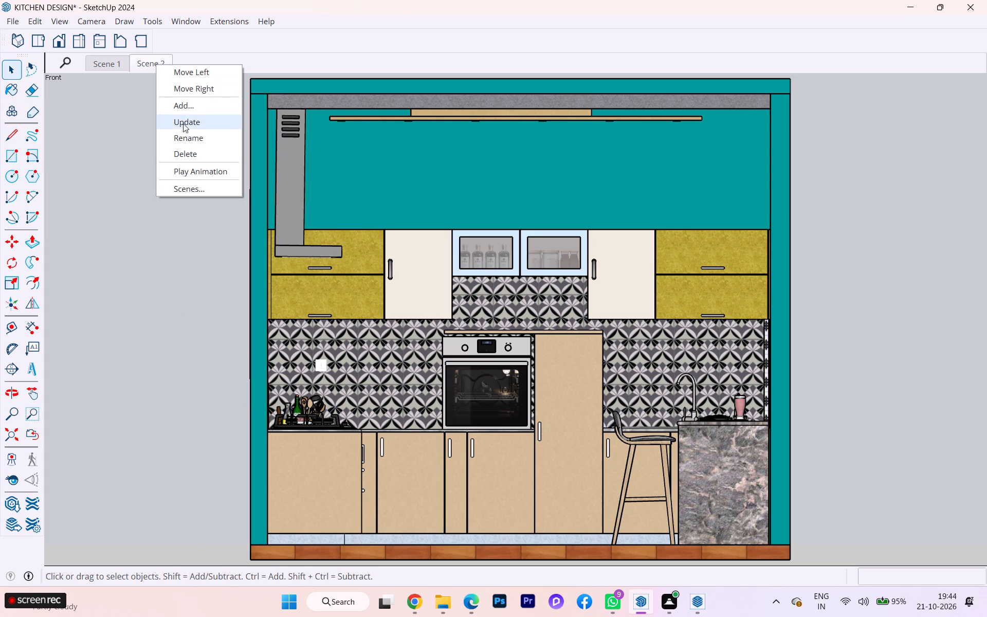
left_click(183, 125)
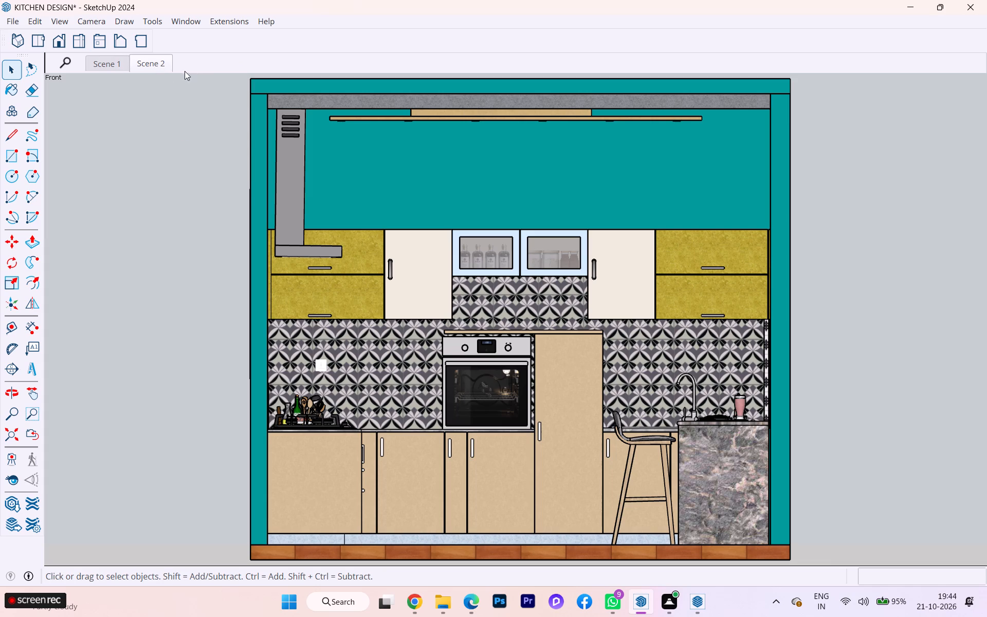
Add a new scene after Scene 2 from the current front elevation.
right_click(150, 69)
left_click(166, 110)
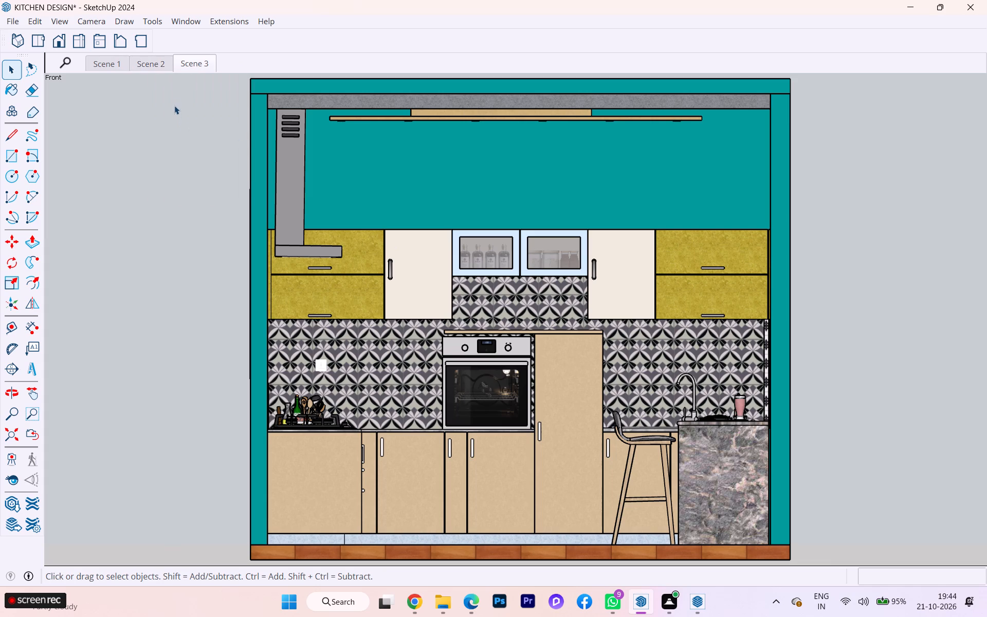
Examine the model in the standard right, left, back, bottom, front, top and isometric views.
left_click(82, 38)
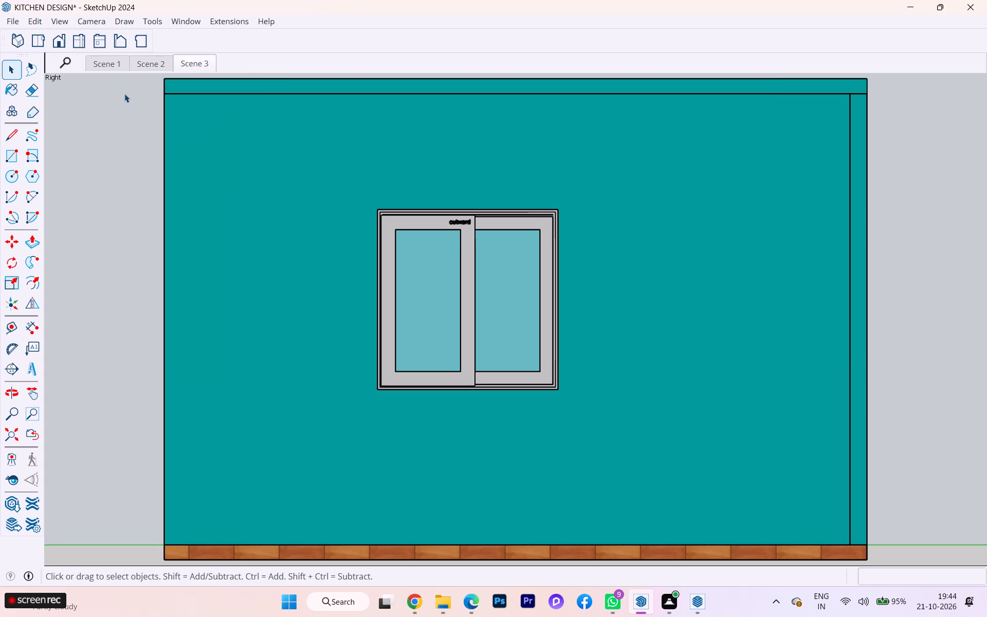
left_click(102, 40)
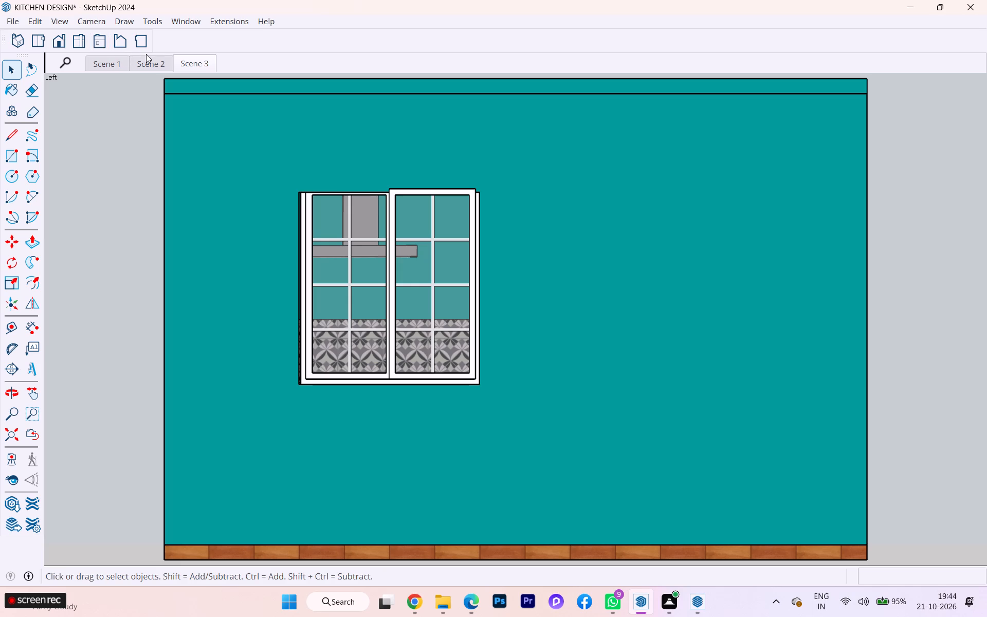
left_click(108, 42)
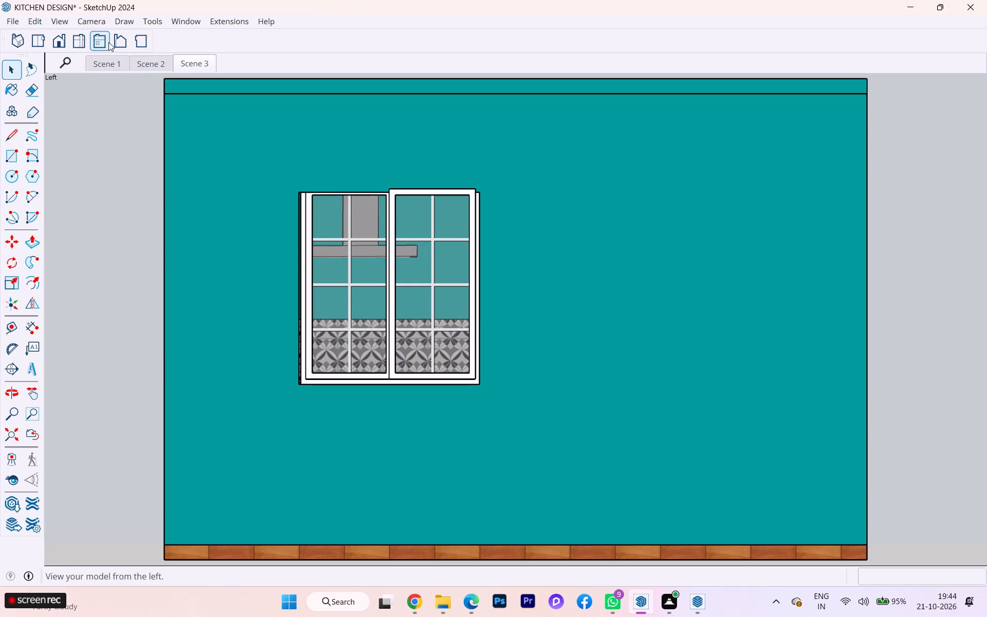
left_click(115, 43)
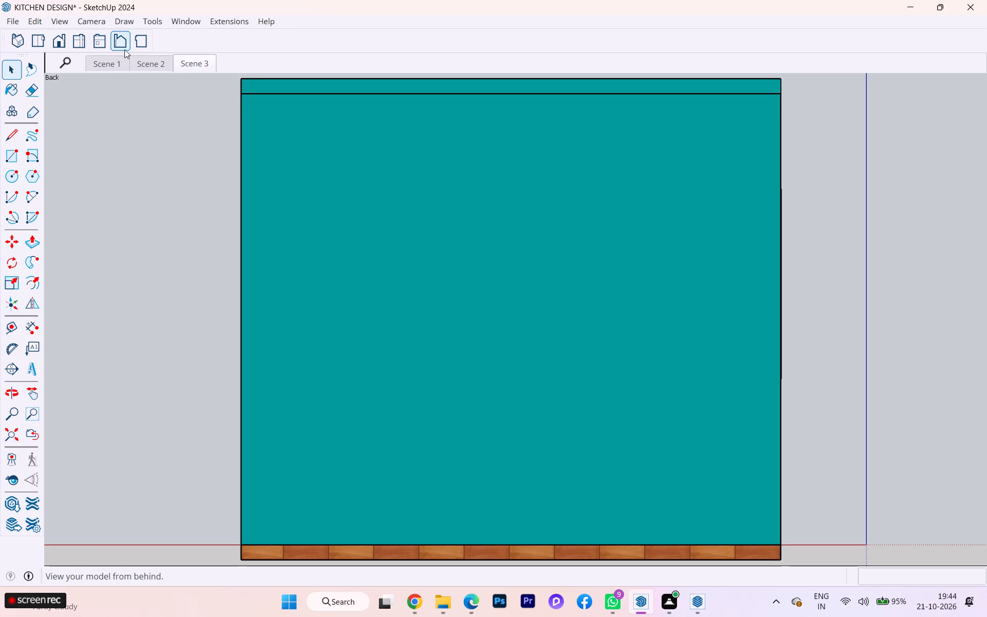
left_click(134, 44)
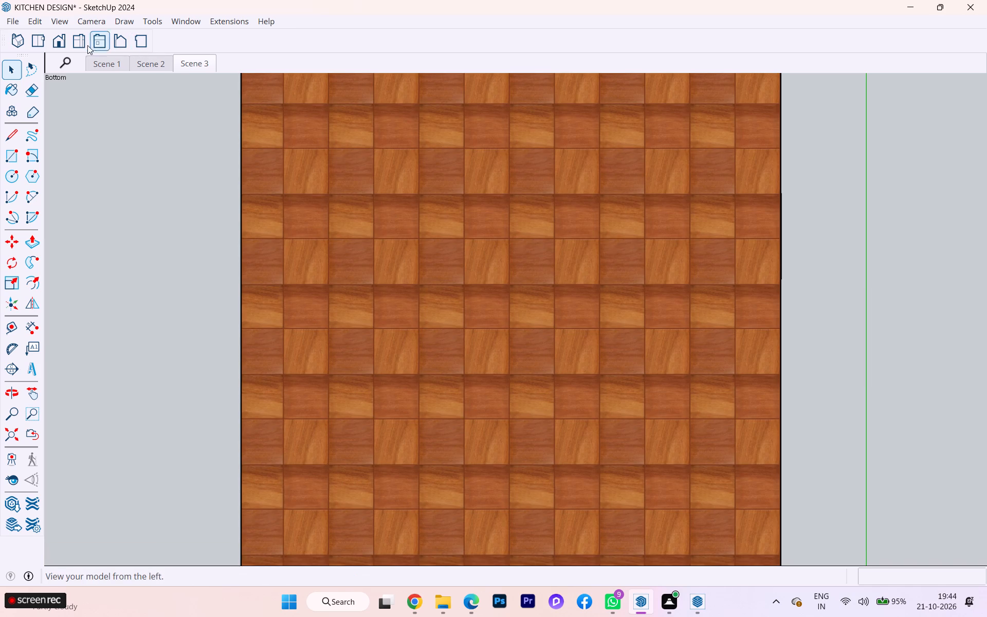
left_click(99, 45)
left_click(81, 43)
left_click(66, 39)
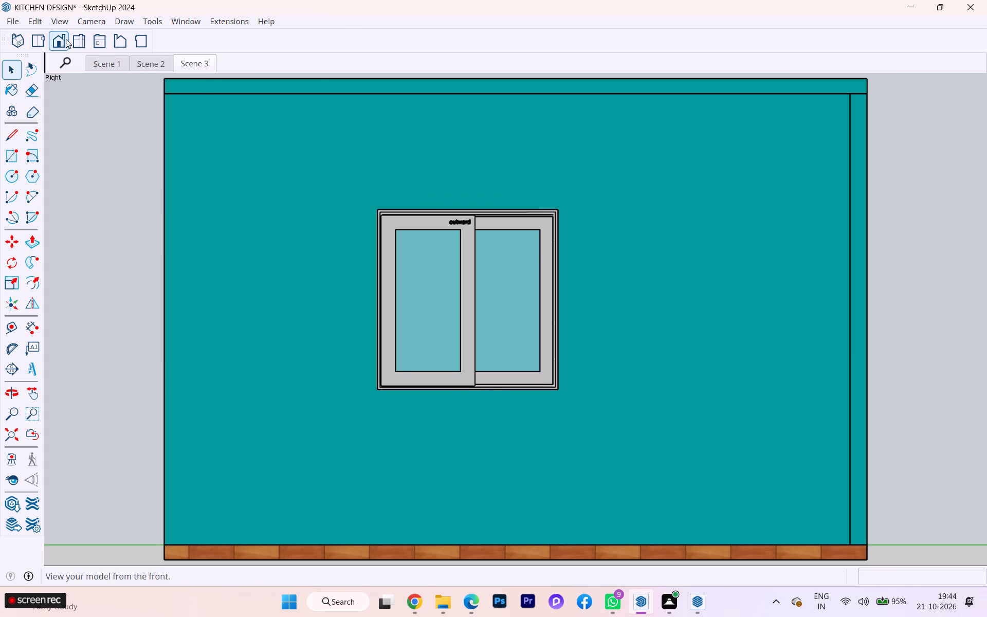
left_click(49, 41)
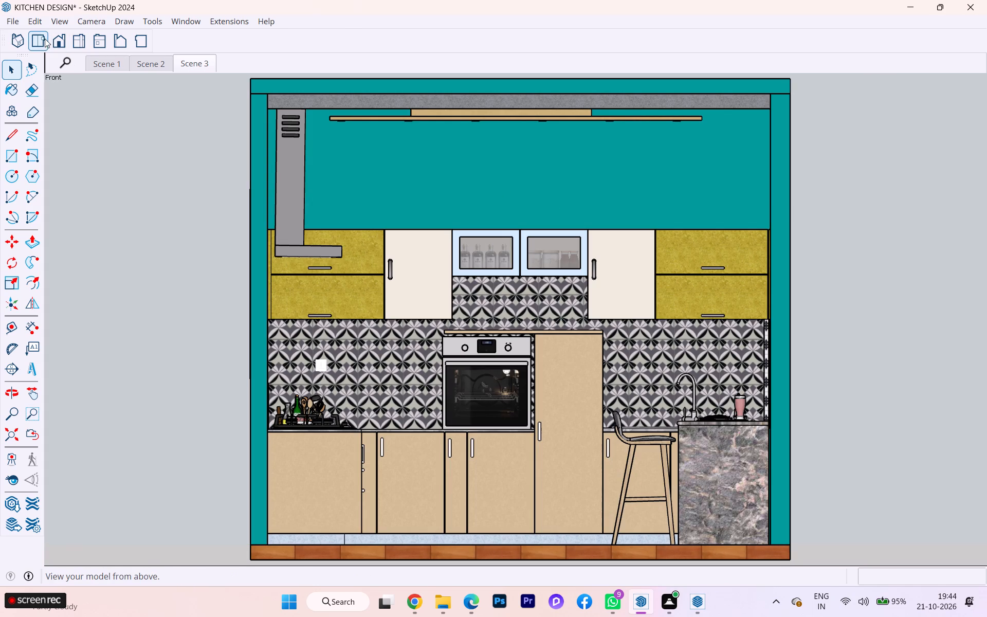
left_click(42, 37)
left_click(15, 35)
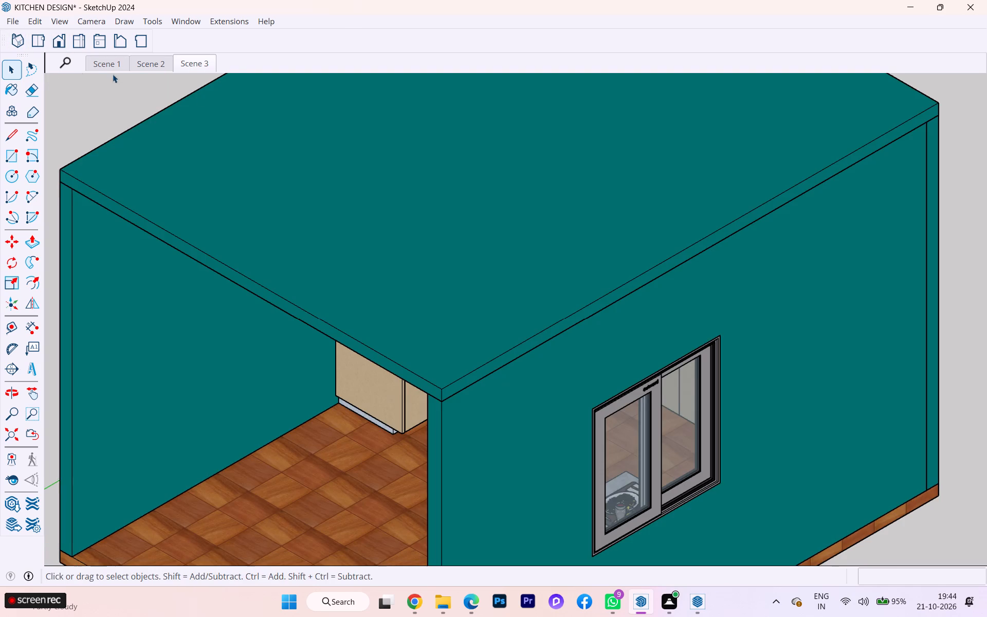
Examine the room from its open front corners, checking how the cabinets, island and windows appear at closer and wider distances.
scroll(428, 130, "down", 3)
middle_click_drag(599, 144, 643, 111)
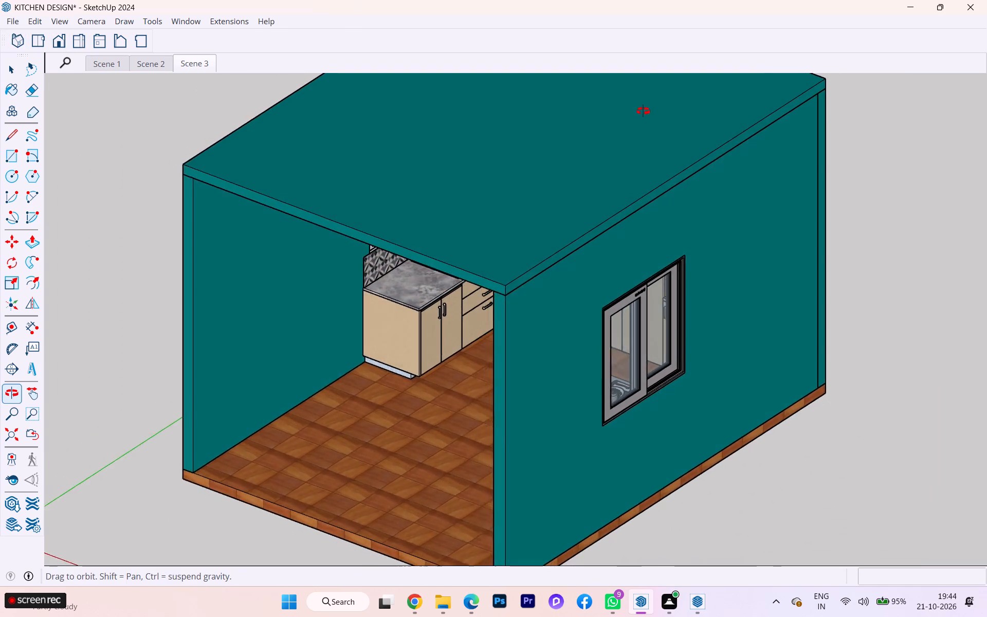
middle_click_drag(643, 111, 673, 48)
scroll(620, 168, "down", 6)
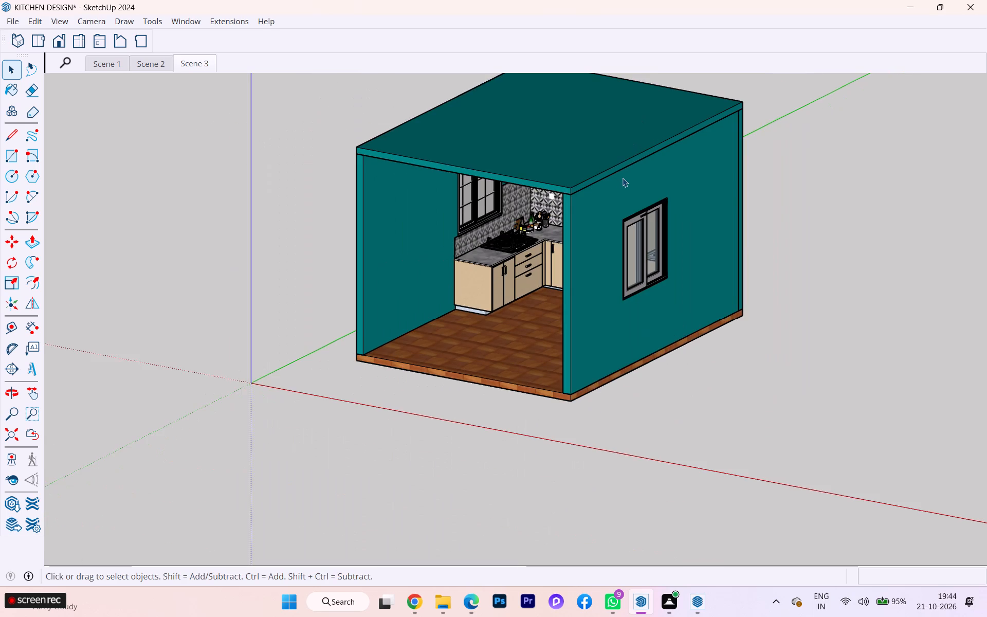
scroll(624, 178, "up", 1)
middle_click_drag(628, 177, 885, 136)
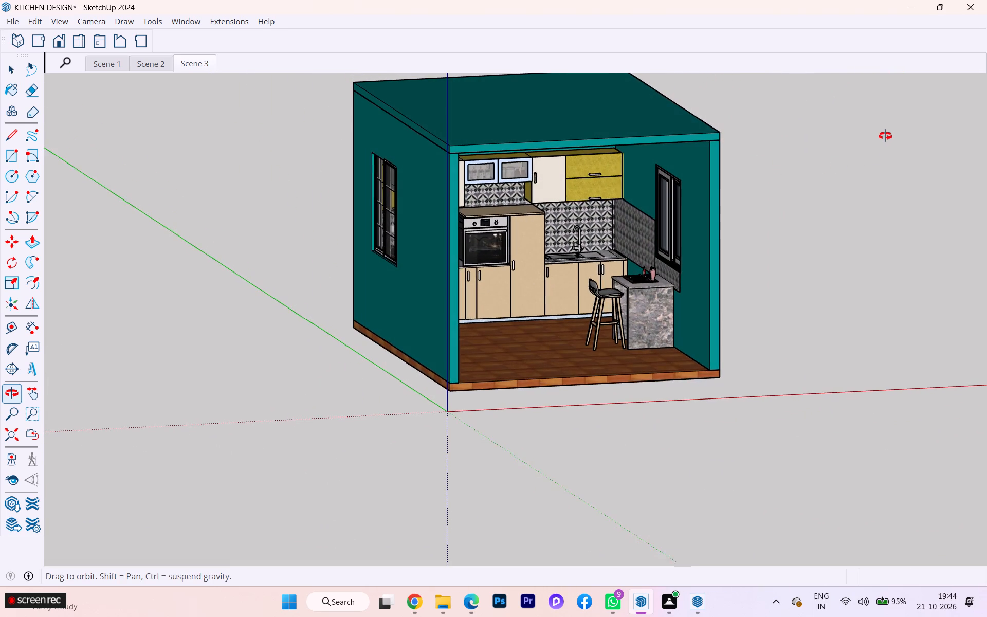
middle_click_drag(885, 136, 887, 134)
scroll(661, 187, "down", 2)
scroll(715, 170, "up", 4)
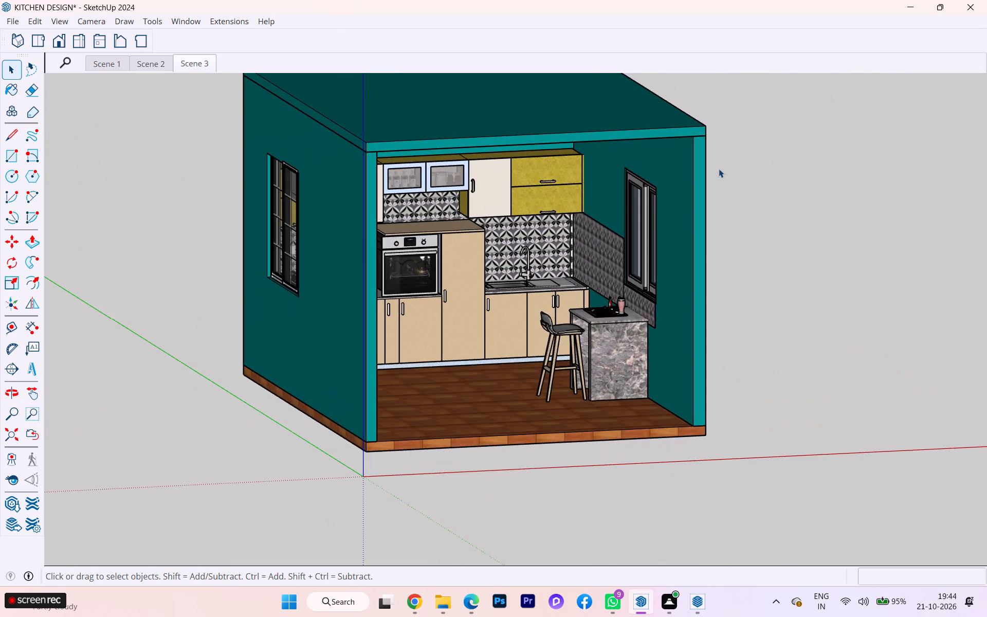
scroll(844, 164, "up", 2)
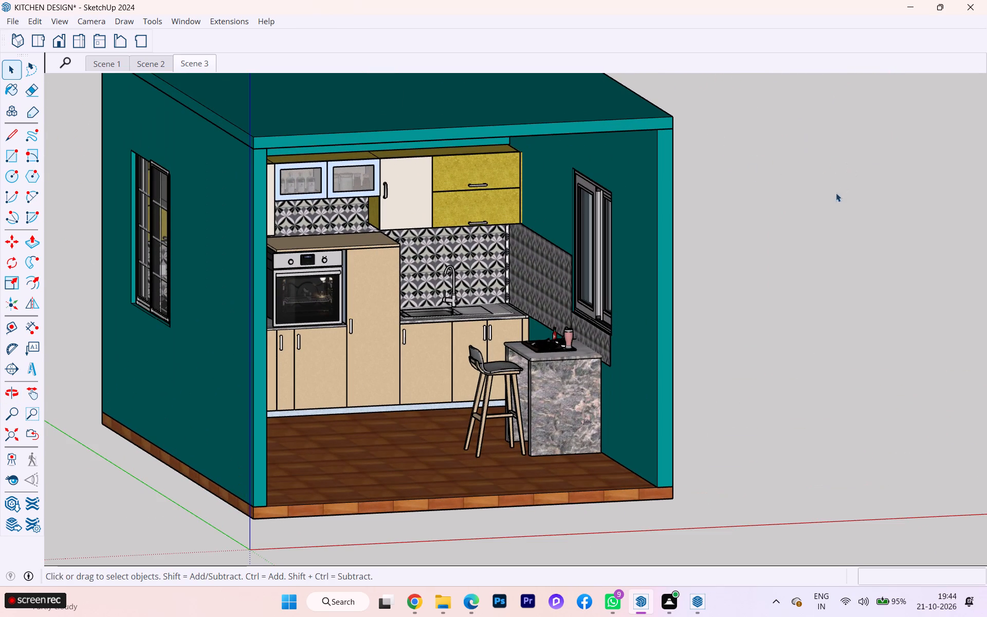
scroll(698, 252, "up", 3)
scroll(986, 206, "down", 3)
scroll(465, 248, "down", 1)
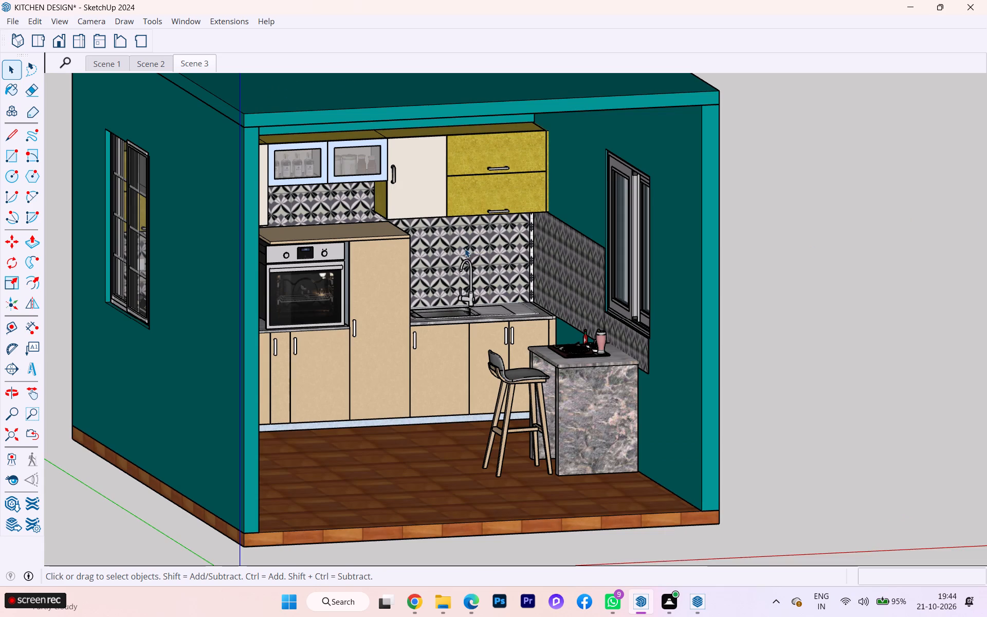
scroll(465, 248, "down", 1)
middle_click_drag(303, 229, 221, 217)
scroll(437, 219, "down", 1)
middle_click_drag(455, 222, 539, 226)
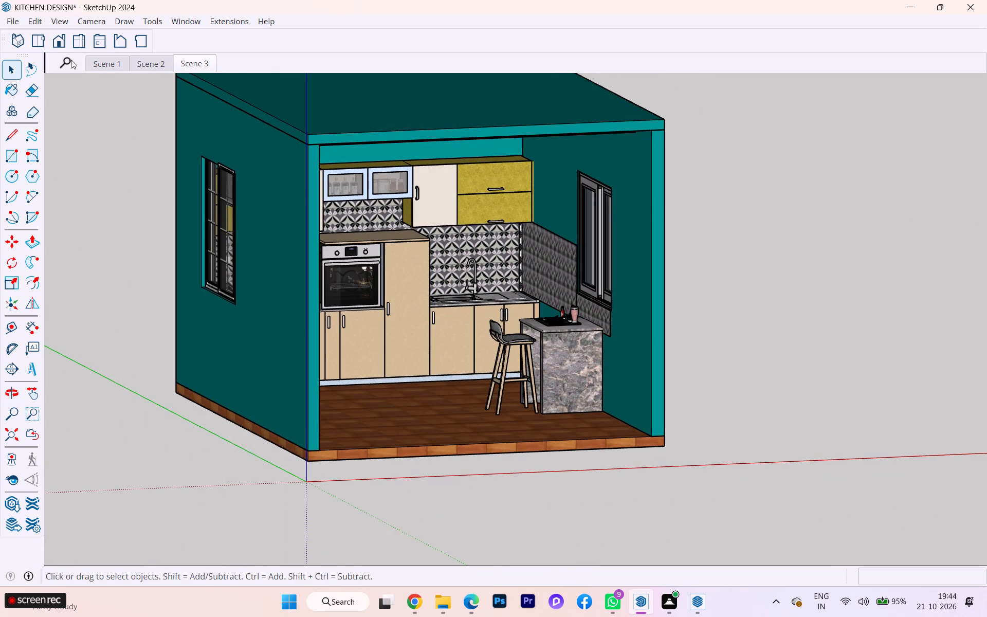
Examine the room from the standard isometric view and lower viewpoints around the front left corner, looking in at the sink and island.
left_click(7, 34)
left_click(11, 41)
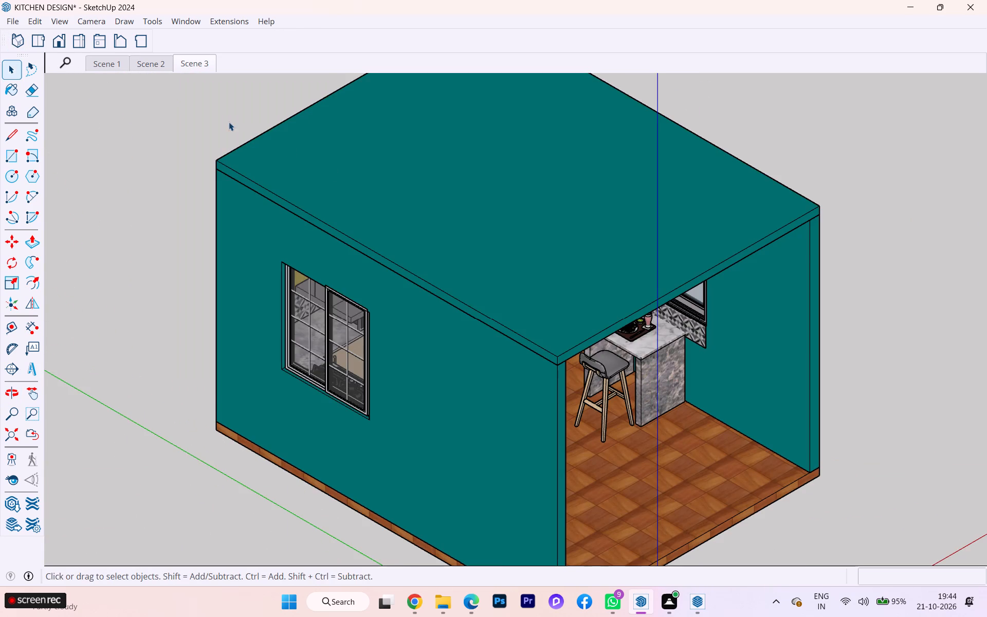
scroll(228, 122, "down", 5)
scroll(290, 204, "down", 2)
middle_click_drag(333, 256, 249, 98)
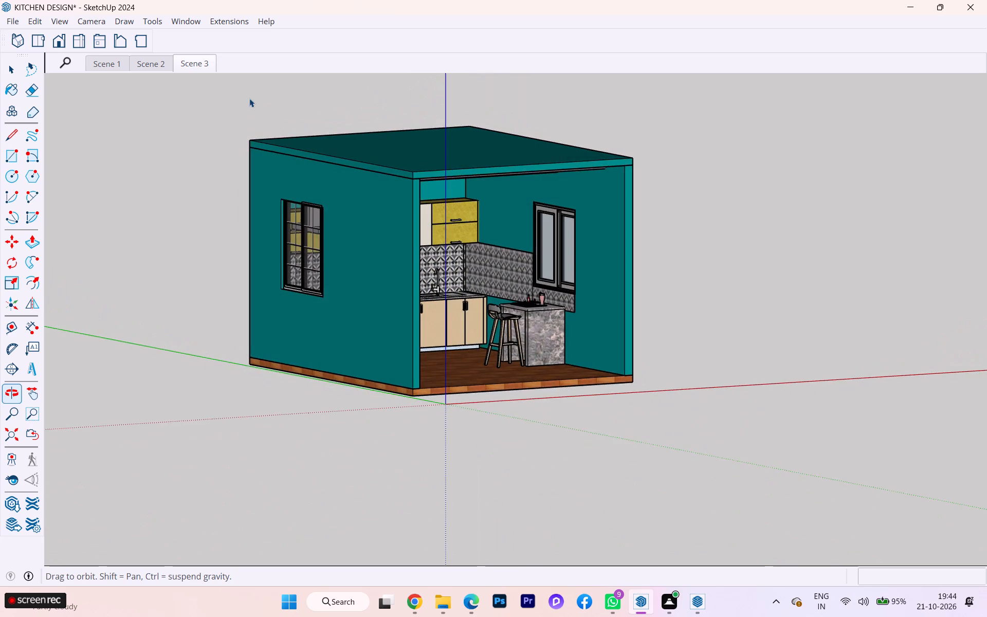
scroll(301, 173, "up", 3)
scroll(478, 271, "up", 4)
scroll(476, 266, "down", 1)
scroll(476, 265, "up", 3)
scroll(475, 265, "down", 1)
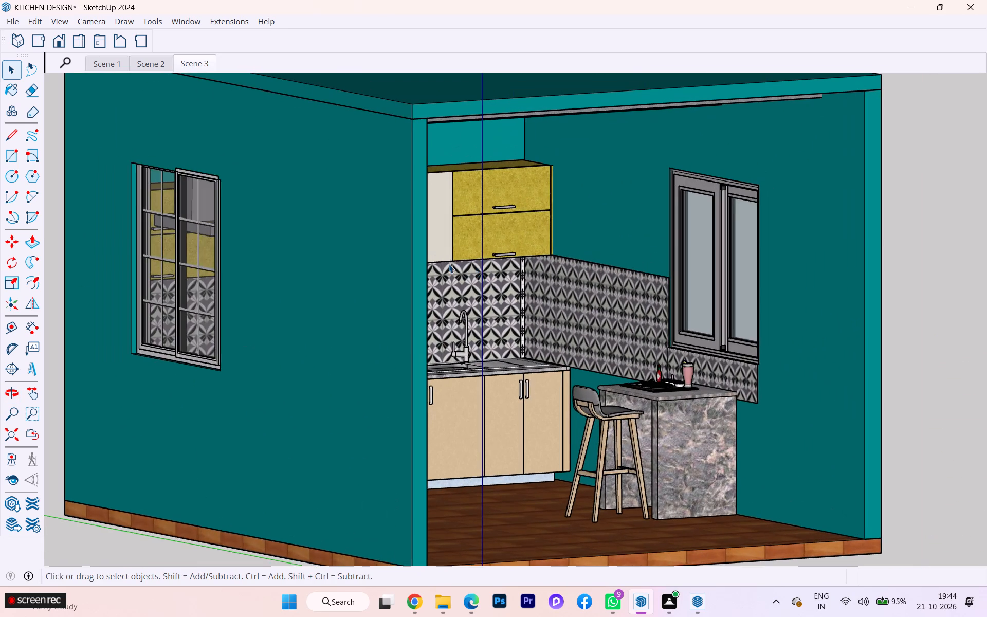
middle_click_drag(408, 260, 321, 277)
scroll(321, 275, "up", 1)
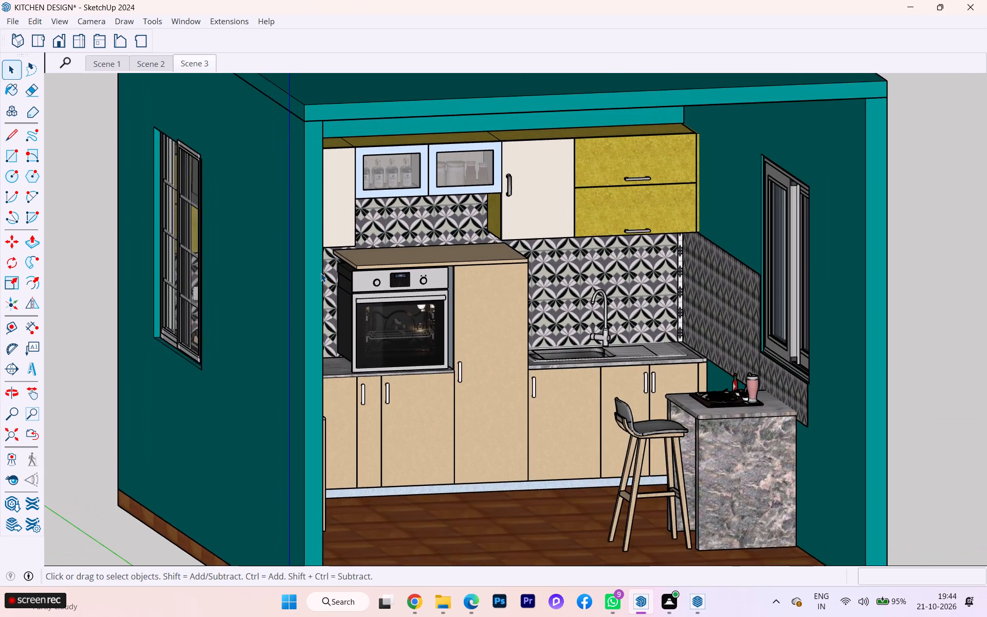
scroll(321, 273, "up", 1)
scroll(321, 273, "down", 3)
Examine the room from outside its open front and around the front right corner at closer and wider distances.
middle_click_drag(324, 270, 206, 267)
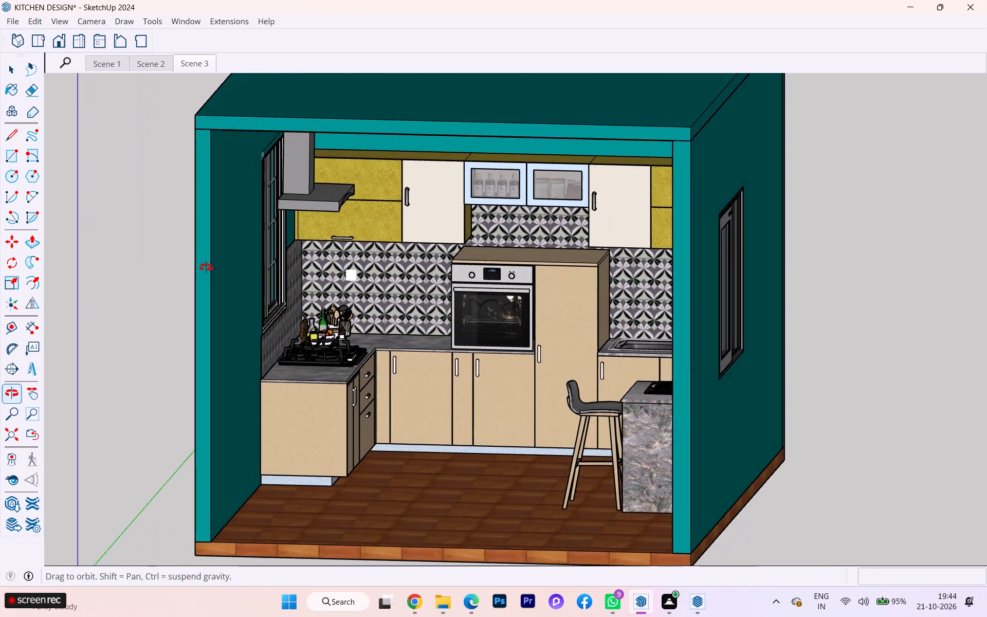
middle_click_drag(206, 267, 207, 267)
scroll(413, 259, "down", 2)
scroll(464, 264, "up", 1)
scroll(472, 264, "down", 1)
middle_click_drag(465, 274, 267, 294)
scroll(313, 277, "down", 3)
scroll(323, 277, "up", 2)
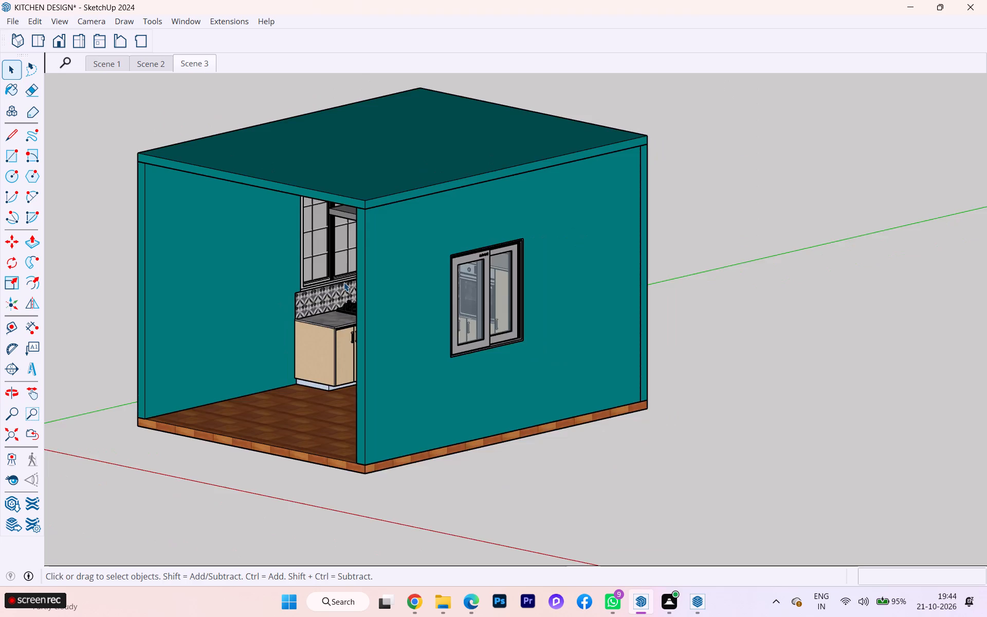
scroll(357, 283, "down", 9)
scroll(358, 289, "up", 2)
scroll(358, 289, "down", 1)
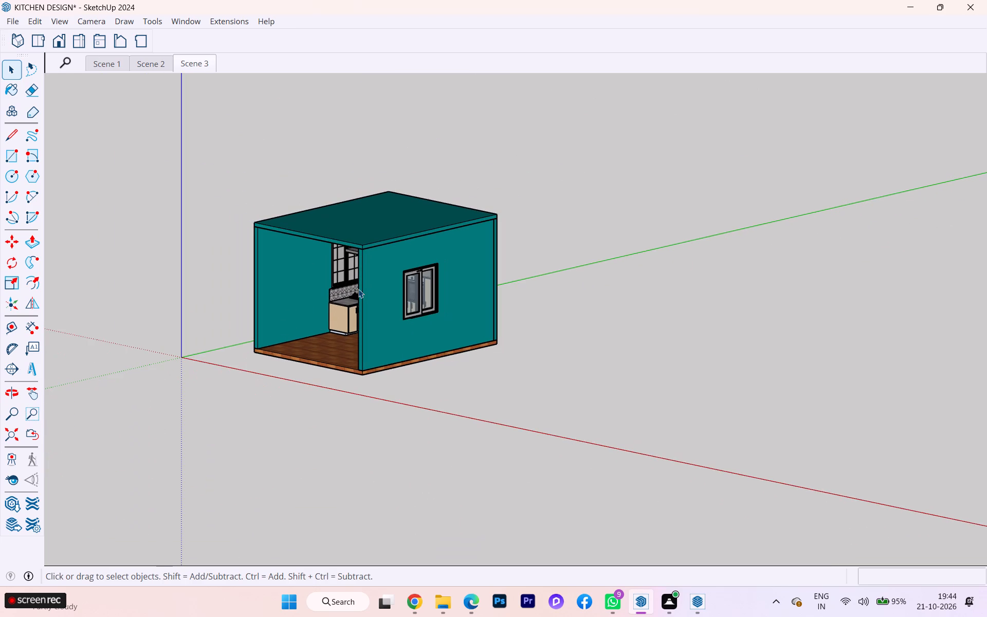
Set the model to the standard front view and switch the camera to Two-Point Perspective.
left_click(38, 48)
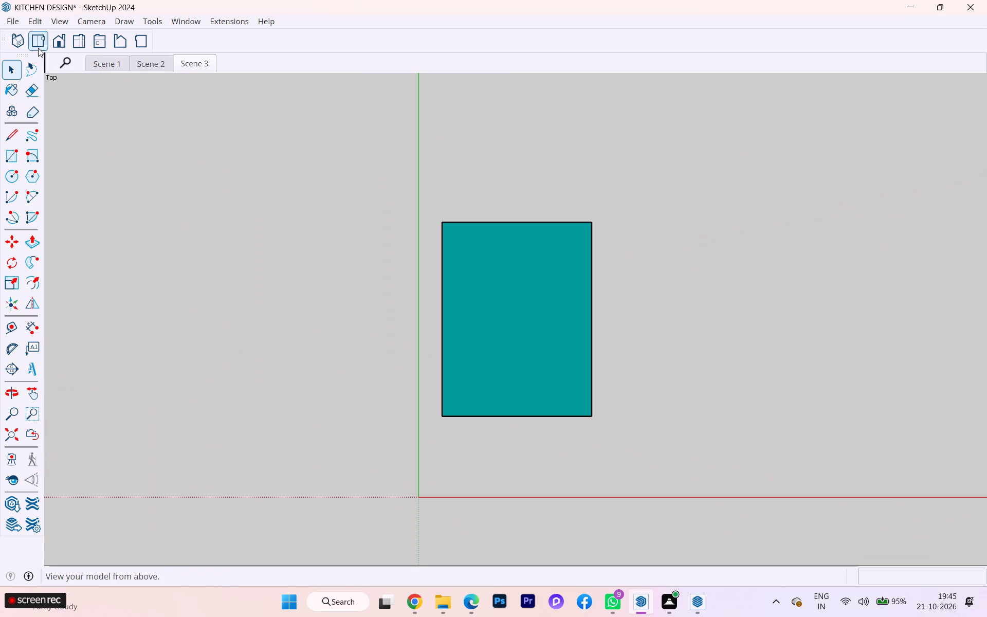
left_click(66, 45)
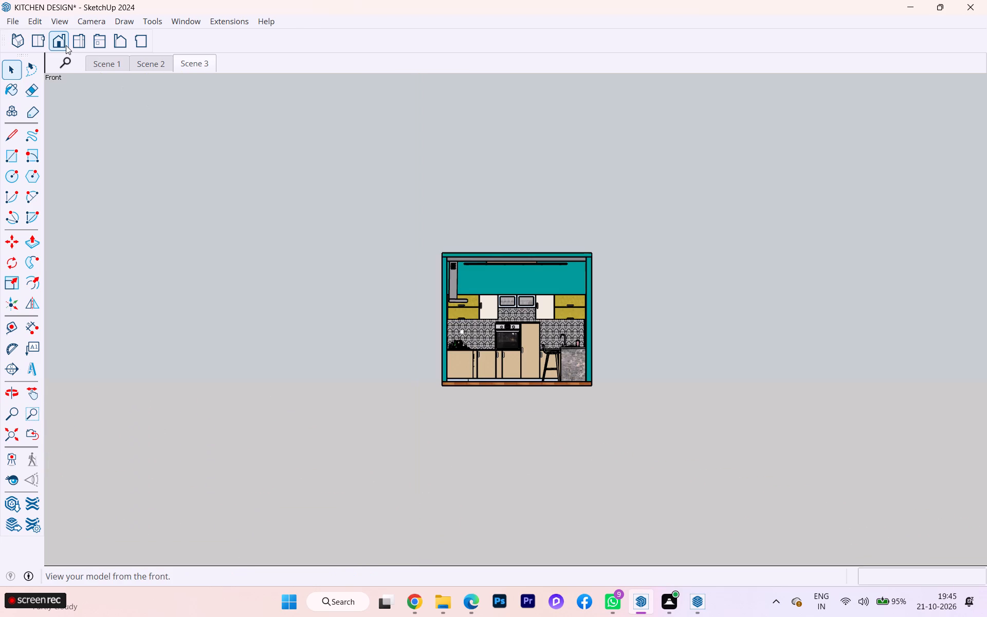
scroll(678, 366, "down", 1)
scroll(678, 366, "up", 9)
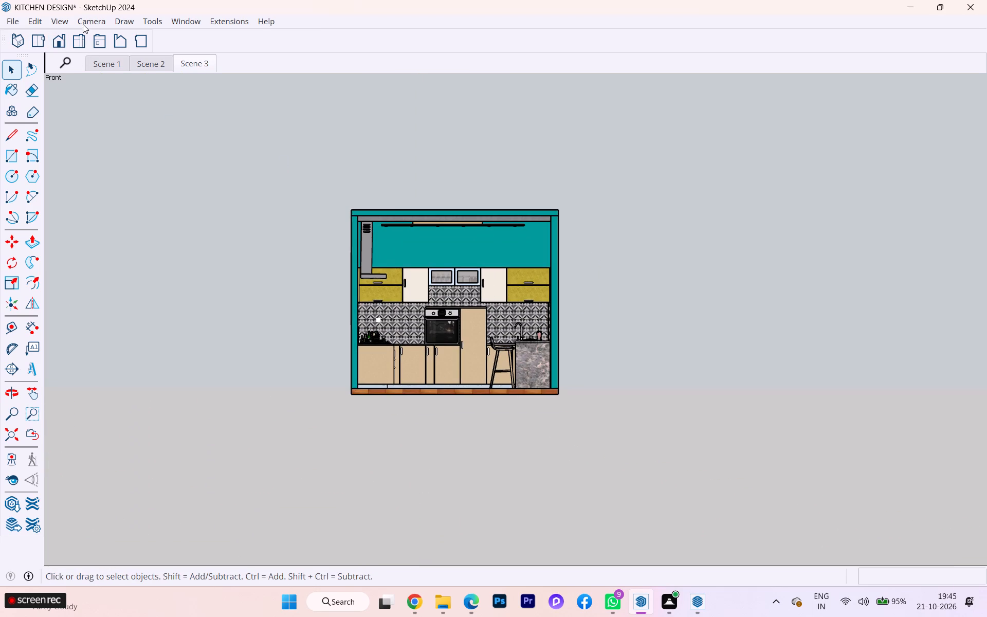
left_click(55, 21)
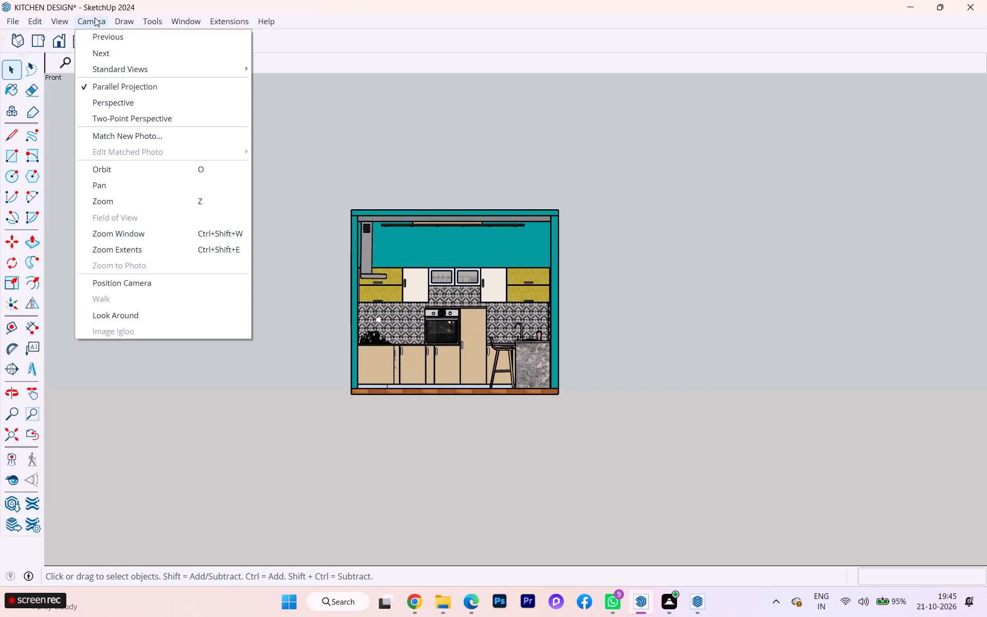
double_click(95, 17)
left_click(89, 118)
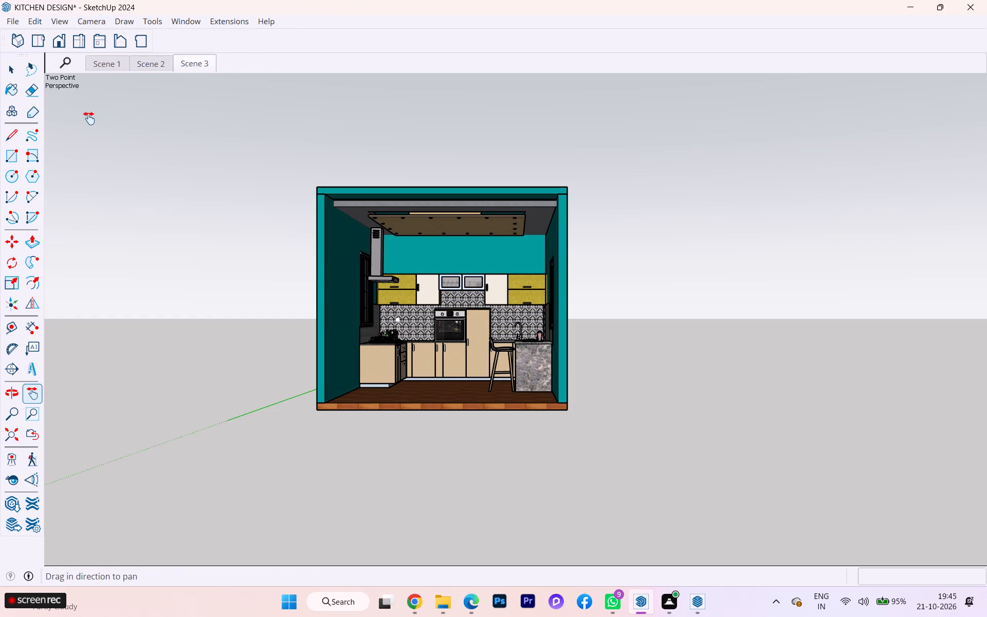
Examine the kitchen interior in perspective from straight ahead and from the front right corner.
scroll(613, 424, "up", 4)
scroll(986, 433, "down", 3)
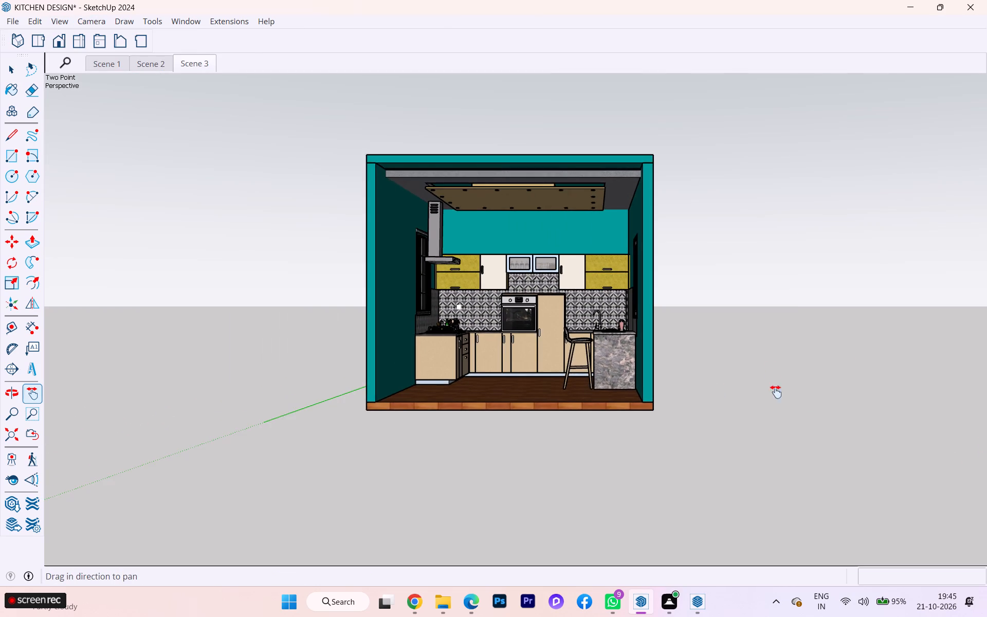
scroll(747, 326, "up", 3)
scroll(657, 309, "down", 3)
middle_click_drag(684, 405, 721, 434)
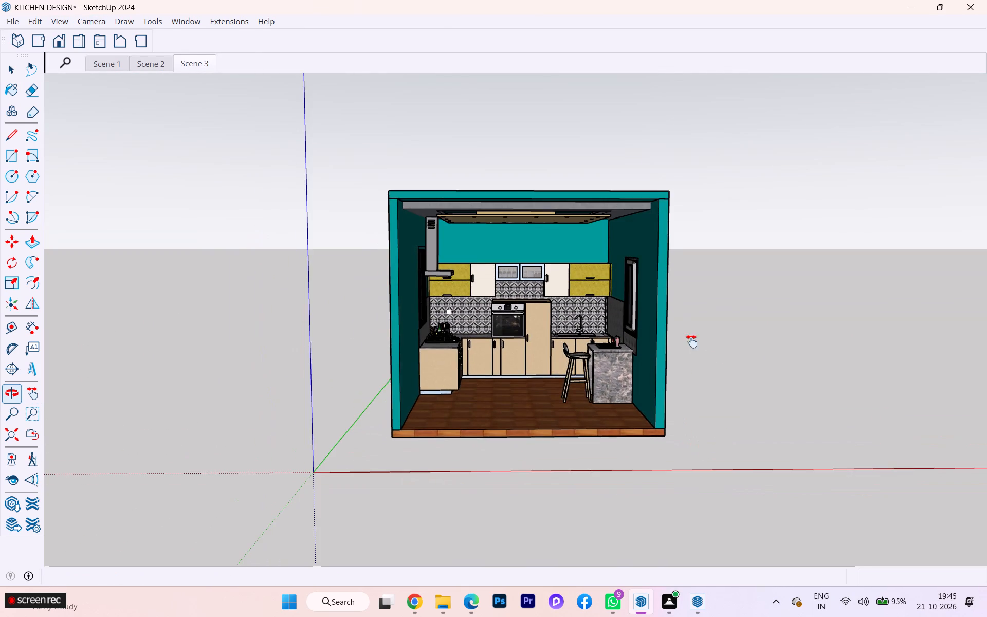
scroll(637, 277, "up", 5)
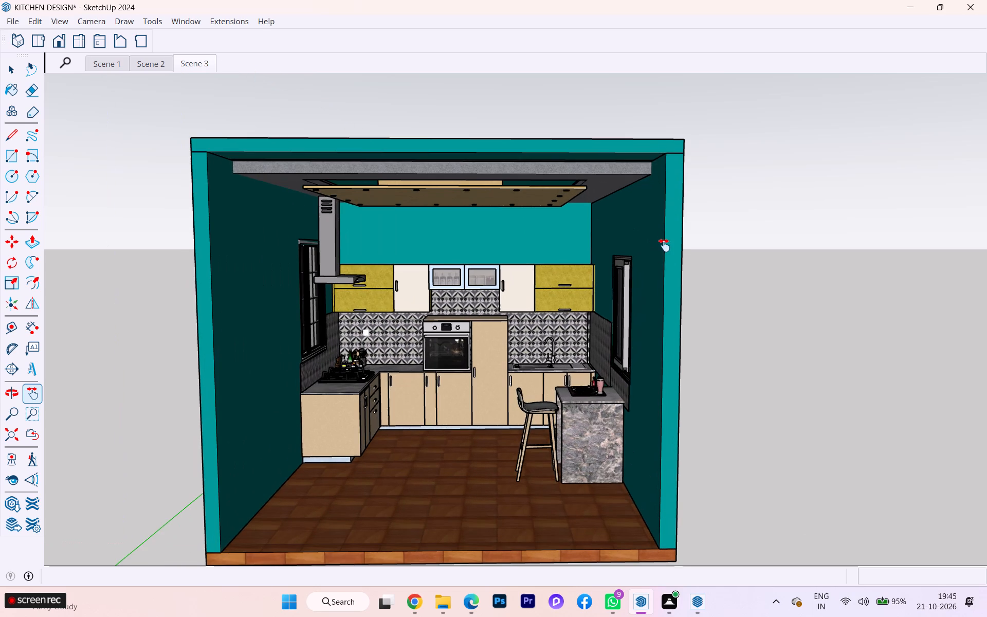
middle_click_drag(670, 249, 561, 251)
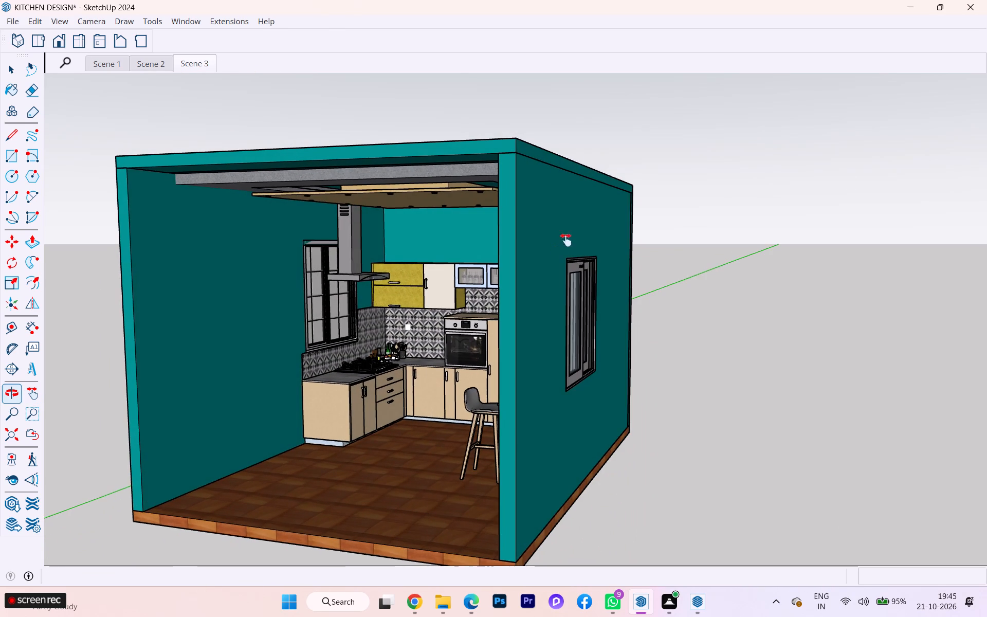
Show the Default Tray.
left_click(190, 23)
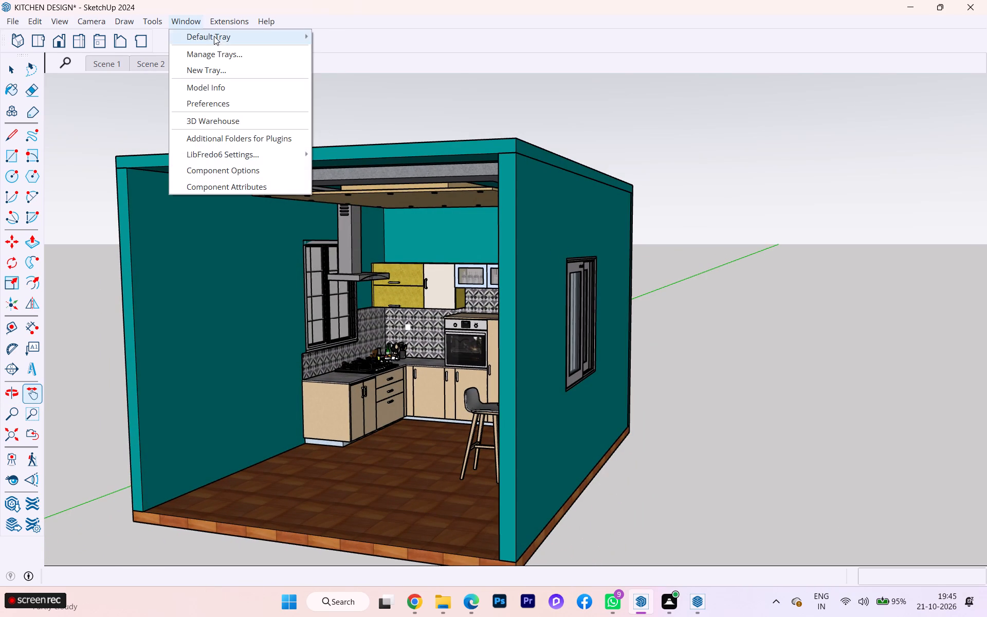
left_click(218, 40)
left_click(335, 46)
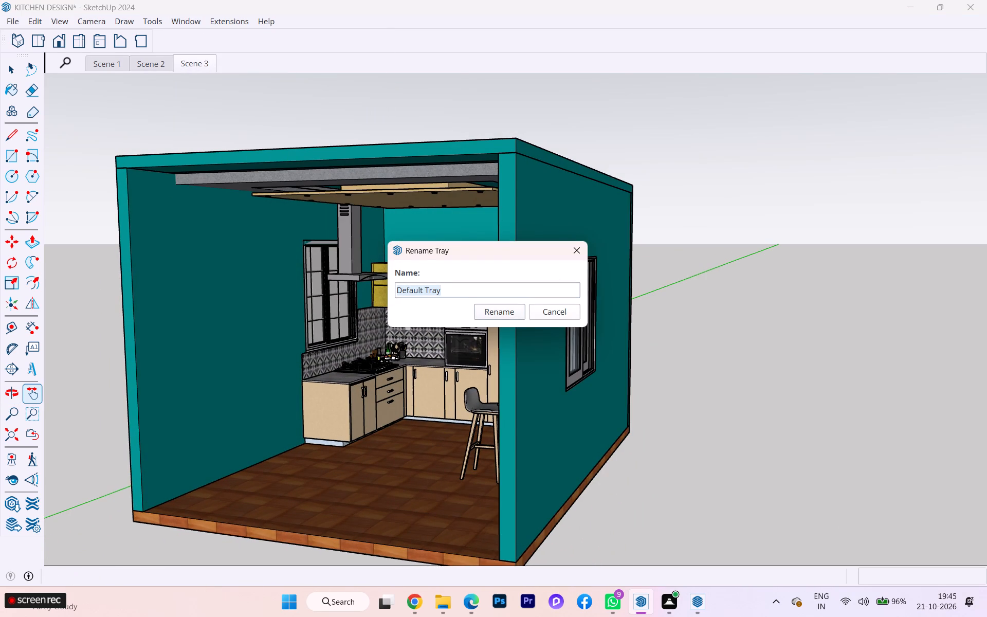
left_click(575, 257)
left_click(180, 17)
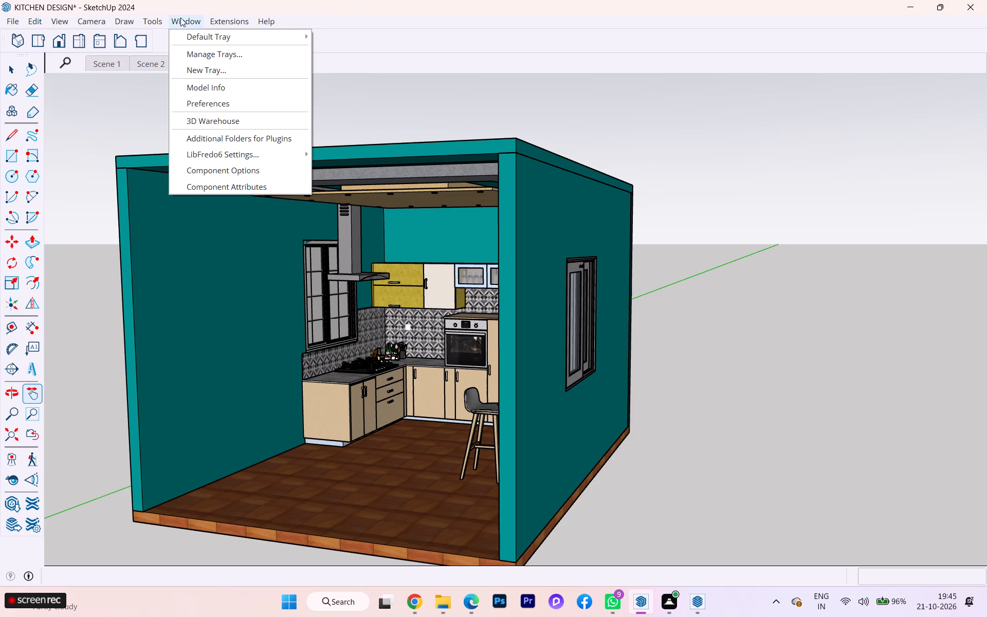
left_click(190, 42)
left_click(339, 37)
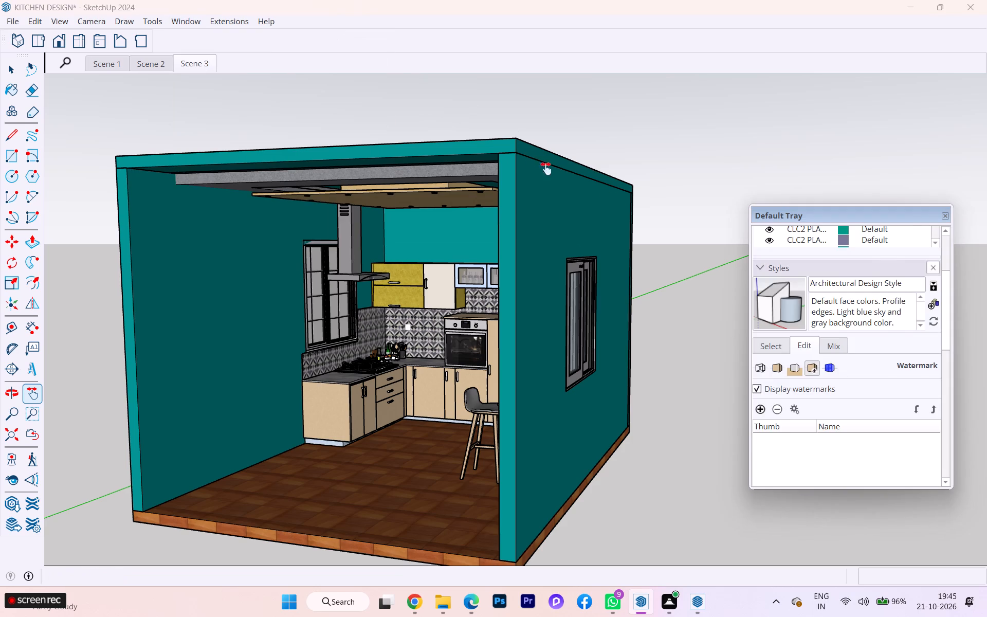
Turn off the visibility of the wall 01 tag.
scroll(841, 328, "up", 1)
scroll(765, 393, "down", 1)
scroll(765, 393, "up", 1)
scroll(765, 395, "down", 3)
scroll(793, 393, "up", 2)
scroll(777, 323, "up", 2)
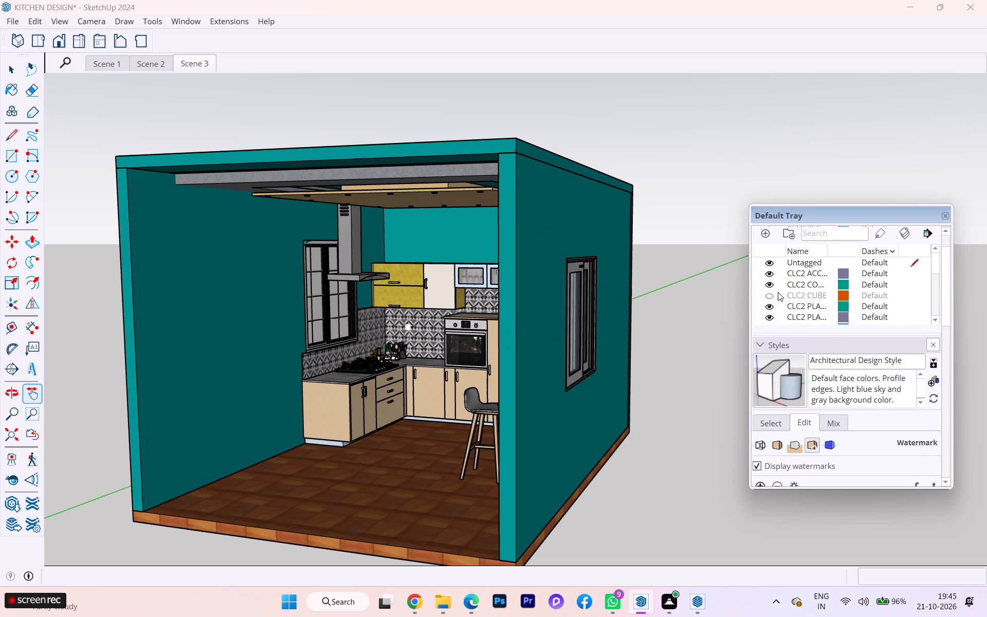
scroll(770, 302, "down", 4)
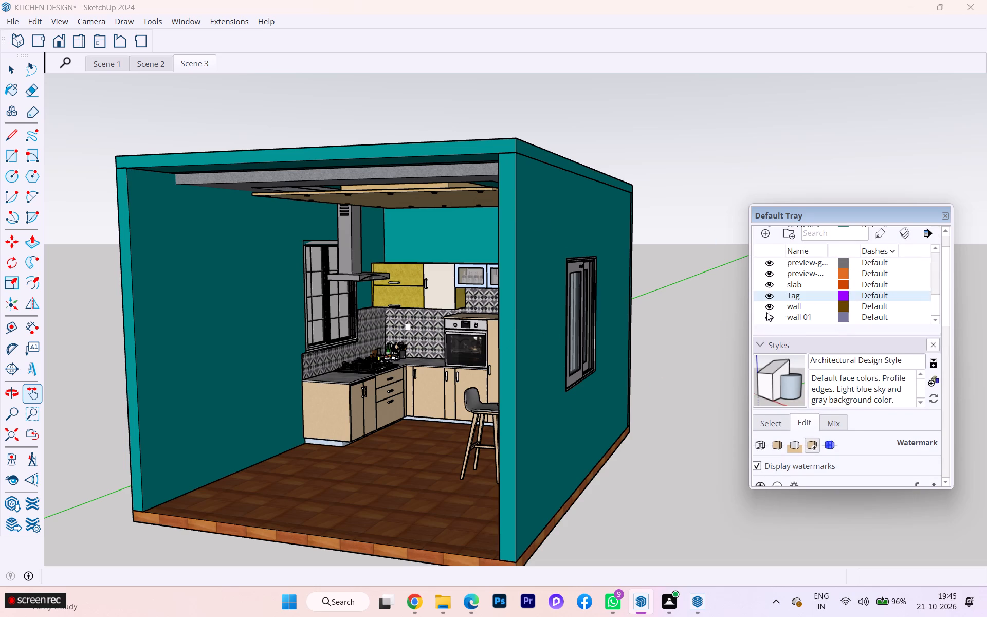
left_click(766, 317)
Examine the kitchen from the open island side at several distances, checking which objects still block the cabinets.
middle_click_drag(751, 333, 709, 340)
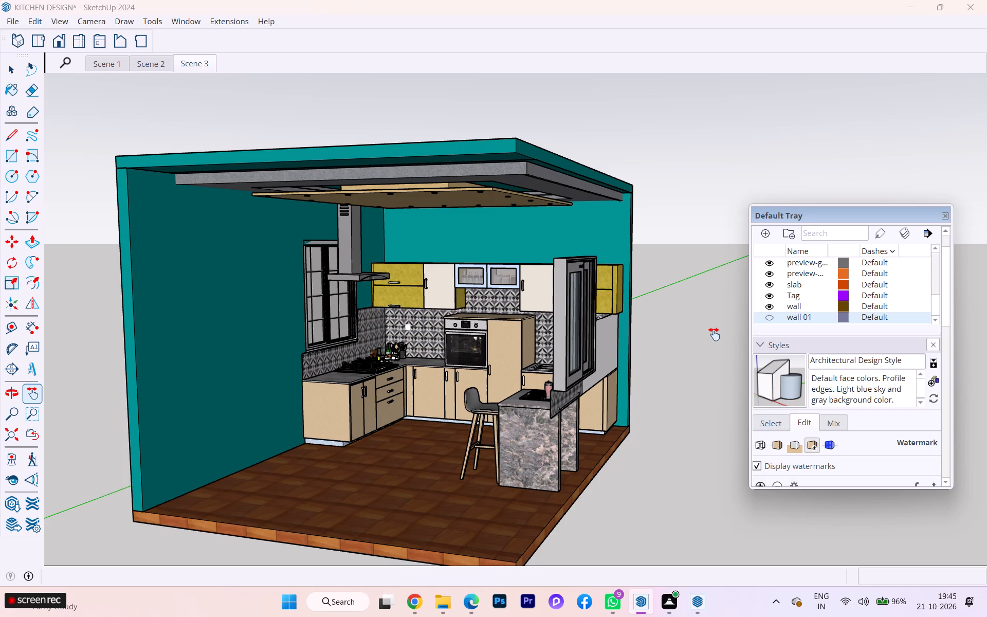
scroll(654, 348, "up", 3)
middle_click_drag(670, 352, 495, 359)
key("space")
scroll(451, 368, "up", 3)
scroll(565, 339, "down", 2)
scroll(628, 336, "up", 1)
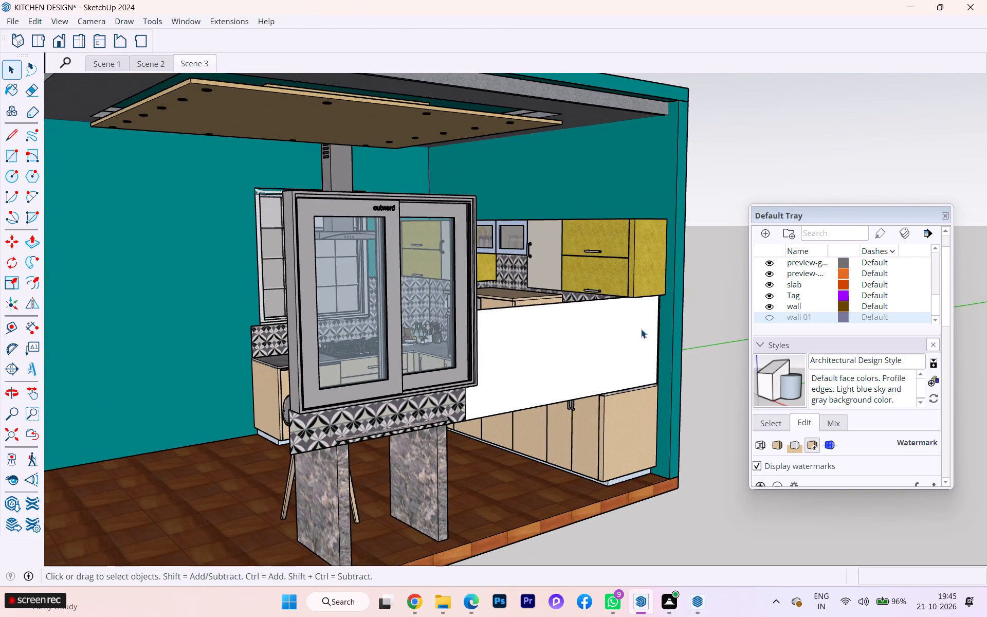
scroll(641, 329, "down", 3)
scroll(504, 334, "up", 1)
scroll(504, 334, "down", 2)
scroll(503, 334, "up", 7)
scroll(563, 317, "down", 1)
scroll(567, 318, "up", 2)
scroll(599, 319, "down", 1)
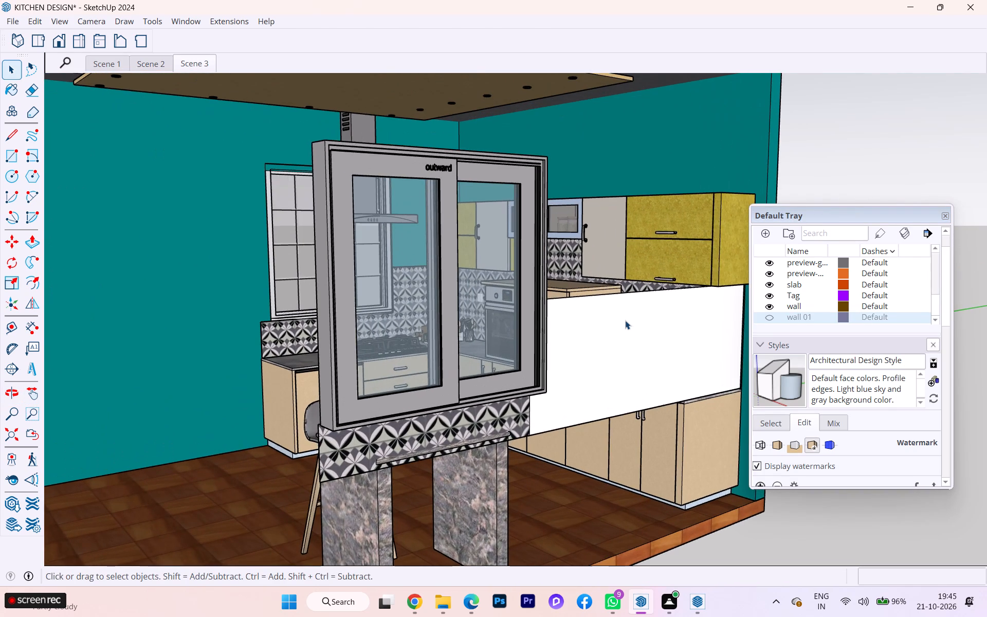
scroll(631, 314, "down", 3)
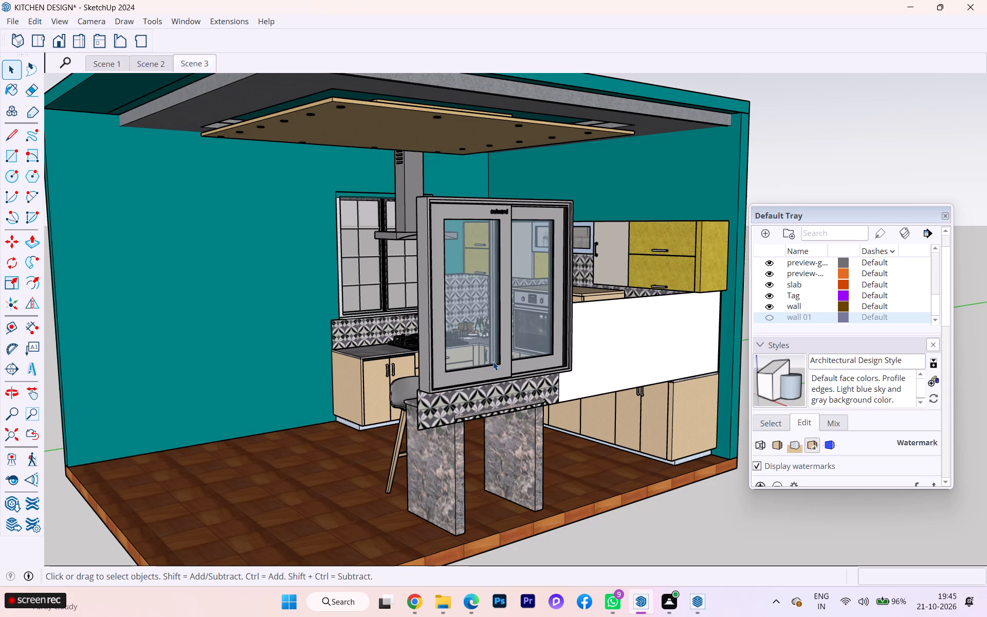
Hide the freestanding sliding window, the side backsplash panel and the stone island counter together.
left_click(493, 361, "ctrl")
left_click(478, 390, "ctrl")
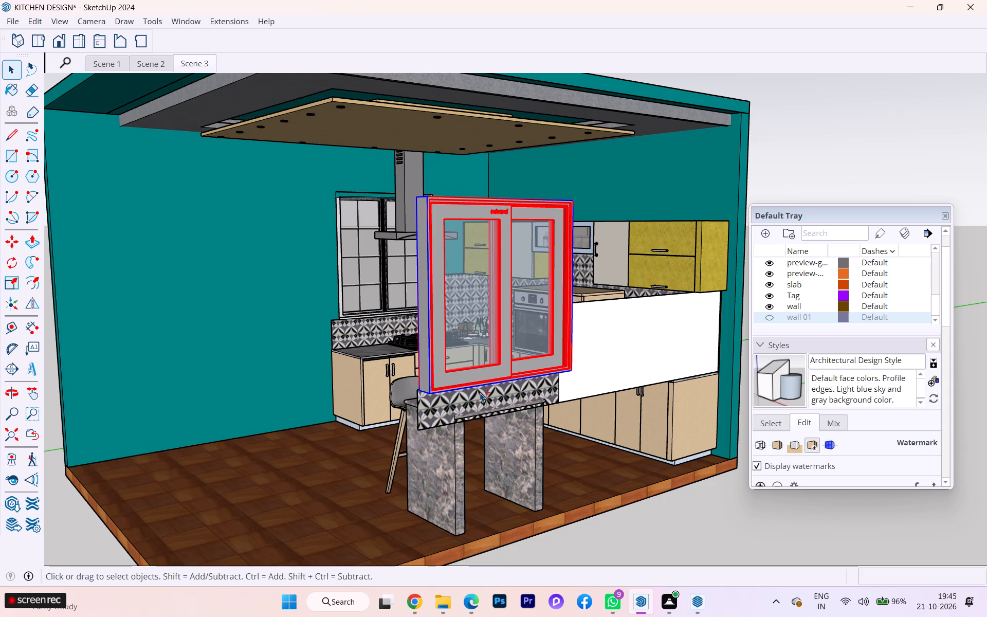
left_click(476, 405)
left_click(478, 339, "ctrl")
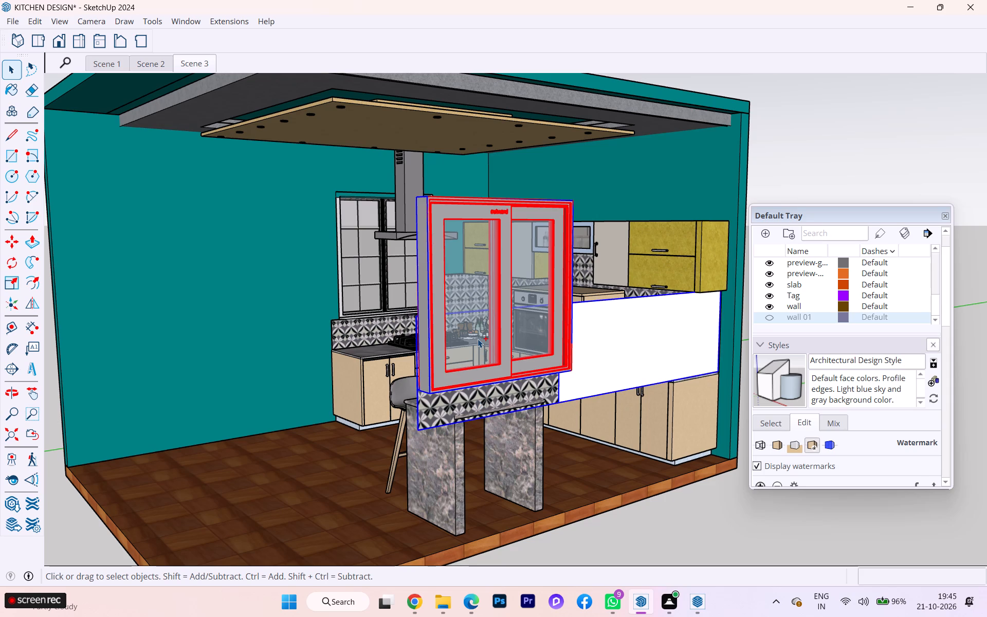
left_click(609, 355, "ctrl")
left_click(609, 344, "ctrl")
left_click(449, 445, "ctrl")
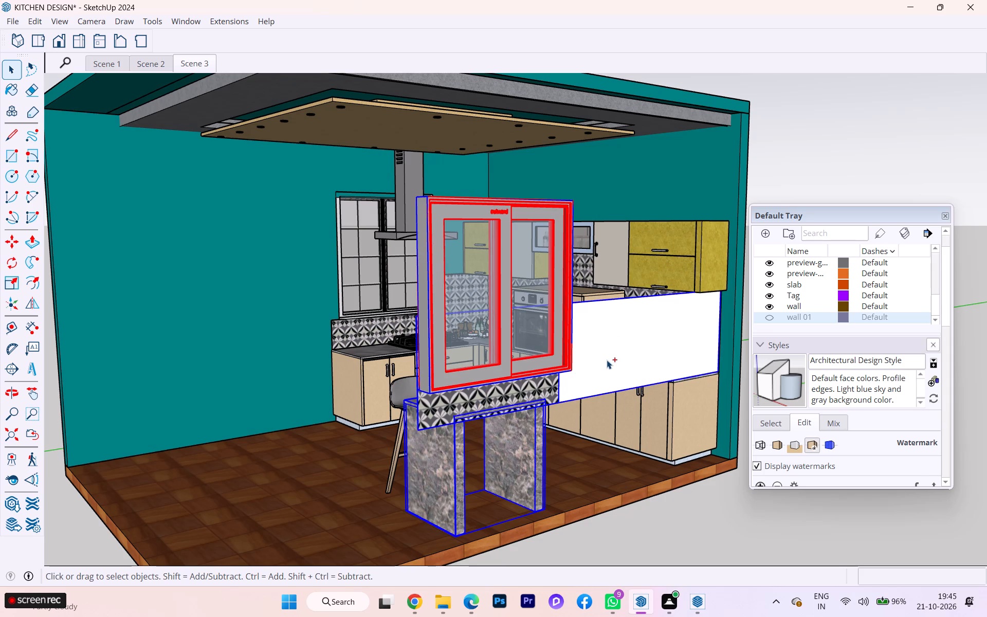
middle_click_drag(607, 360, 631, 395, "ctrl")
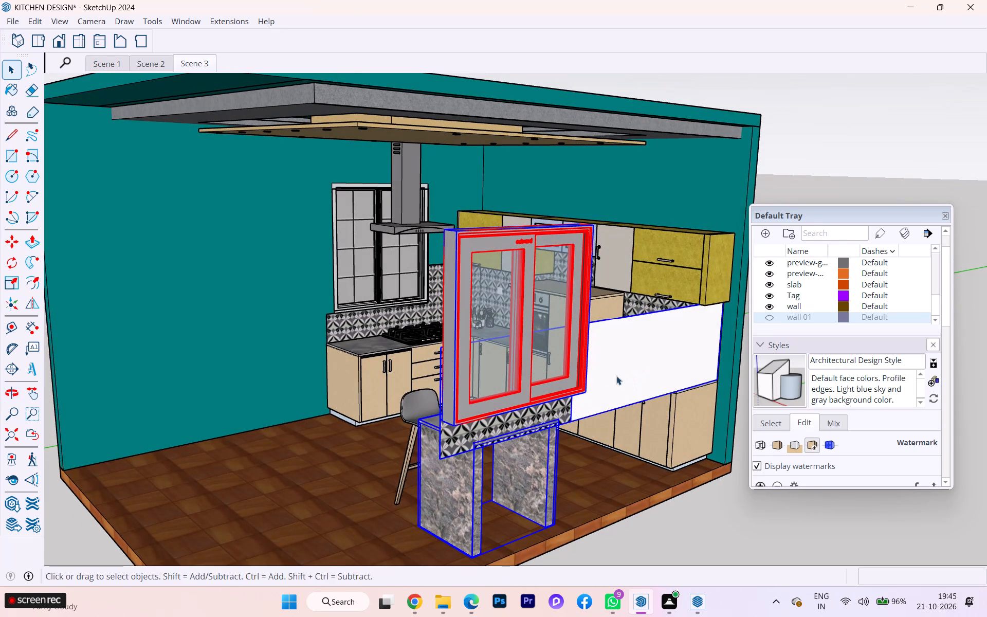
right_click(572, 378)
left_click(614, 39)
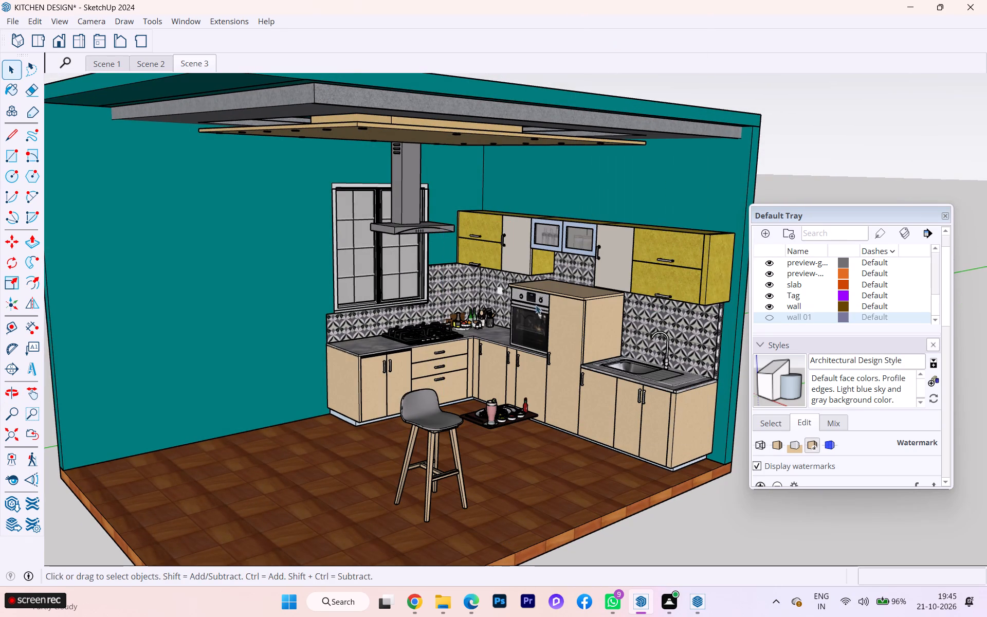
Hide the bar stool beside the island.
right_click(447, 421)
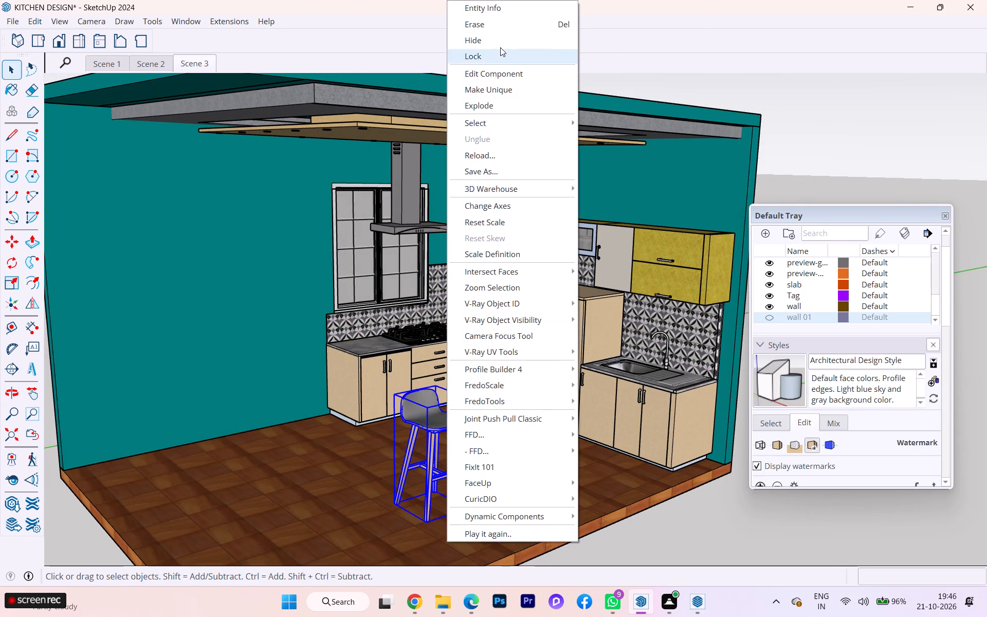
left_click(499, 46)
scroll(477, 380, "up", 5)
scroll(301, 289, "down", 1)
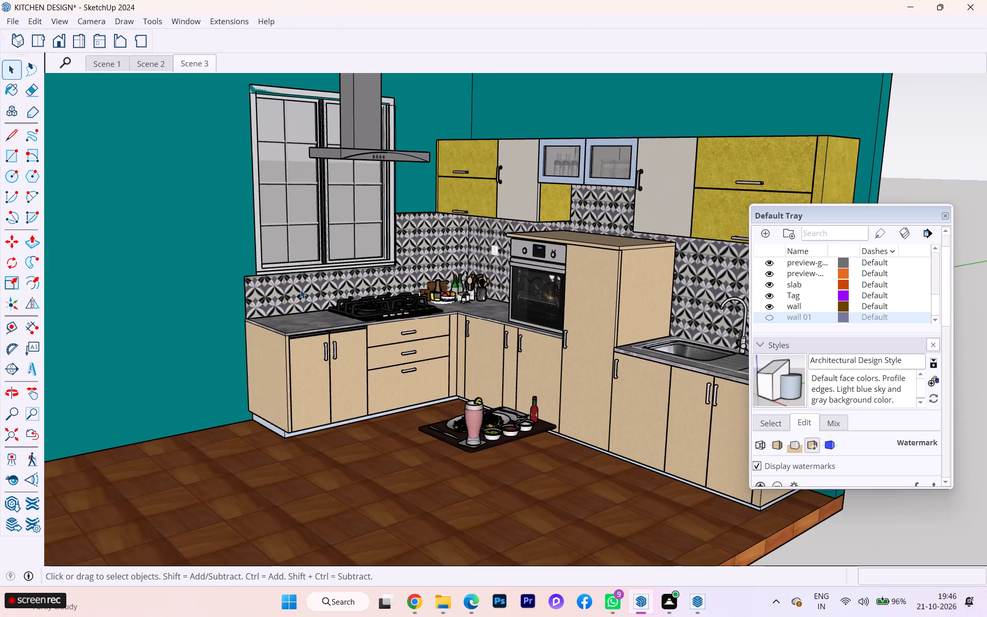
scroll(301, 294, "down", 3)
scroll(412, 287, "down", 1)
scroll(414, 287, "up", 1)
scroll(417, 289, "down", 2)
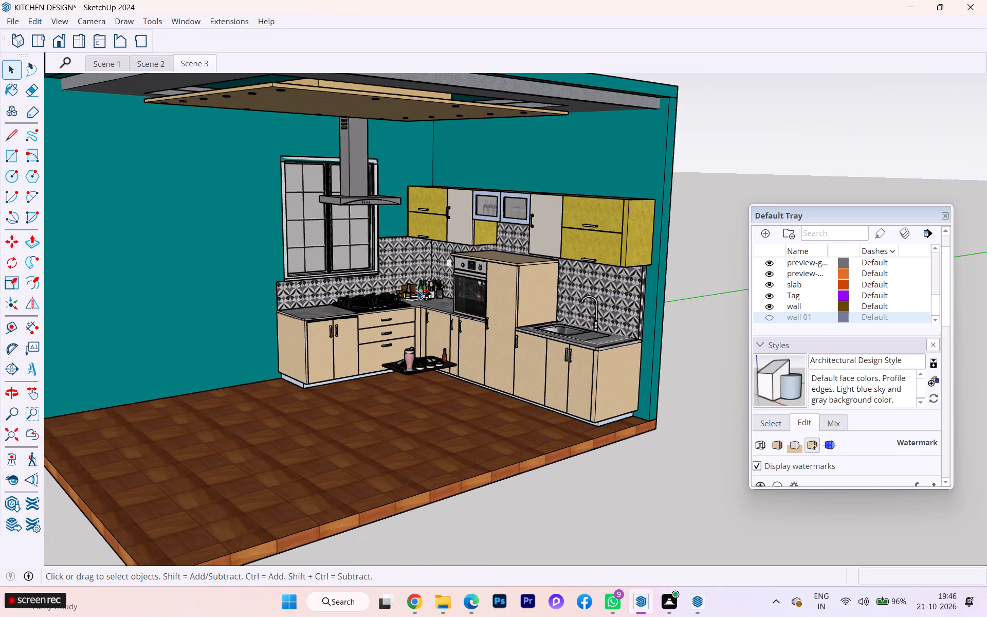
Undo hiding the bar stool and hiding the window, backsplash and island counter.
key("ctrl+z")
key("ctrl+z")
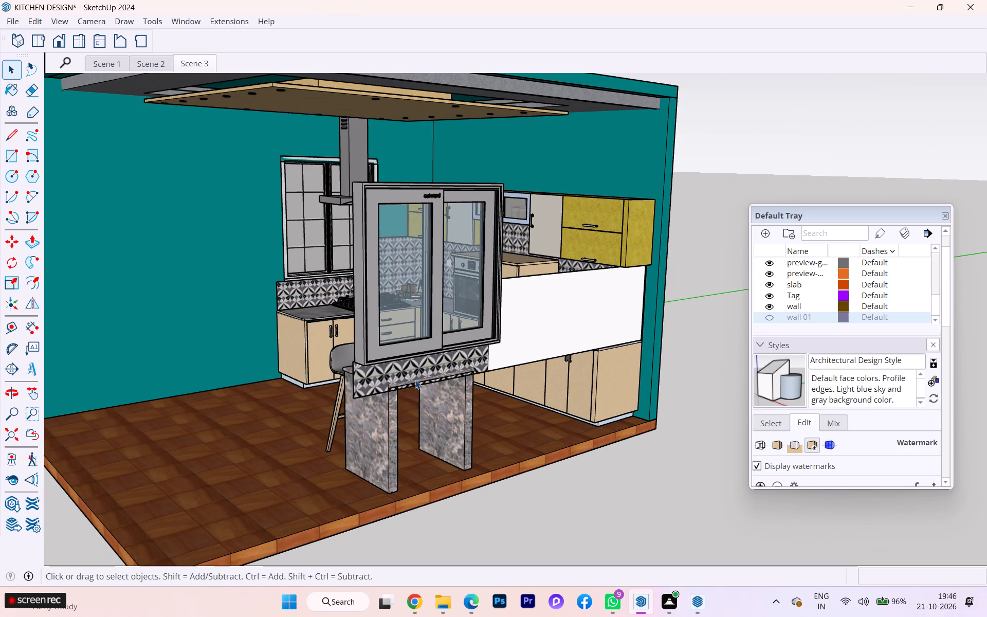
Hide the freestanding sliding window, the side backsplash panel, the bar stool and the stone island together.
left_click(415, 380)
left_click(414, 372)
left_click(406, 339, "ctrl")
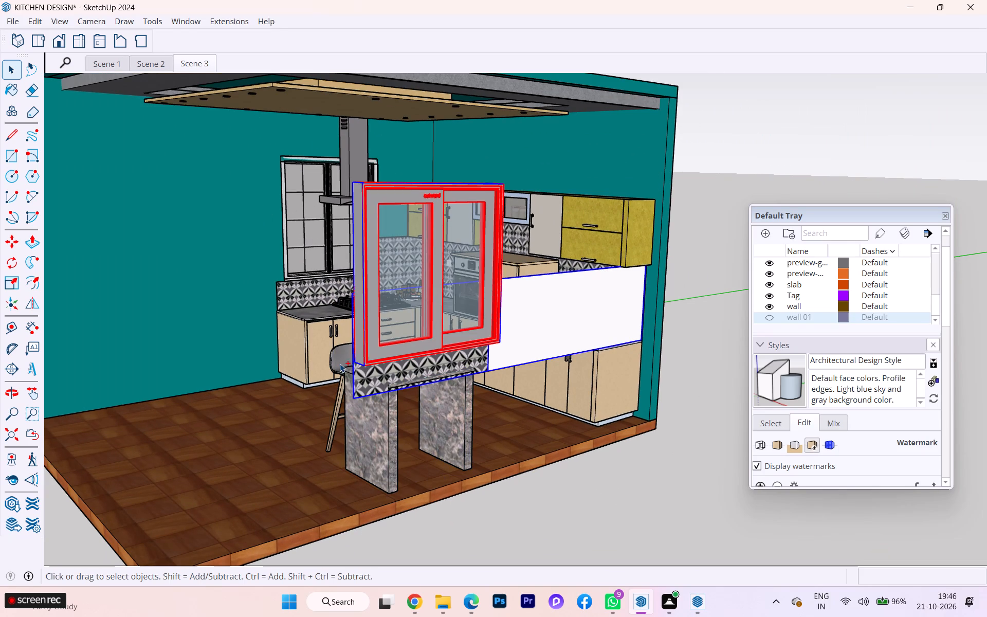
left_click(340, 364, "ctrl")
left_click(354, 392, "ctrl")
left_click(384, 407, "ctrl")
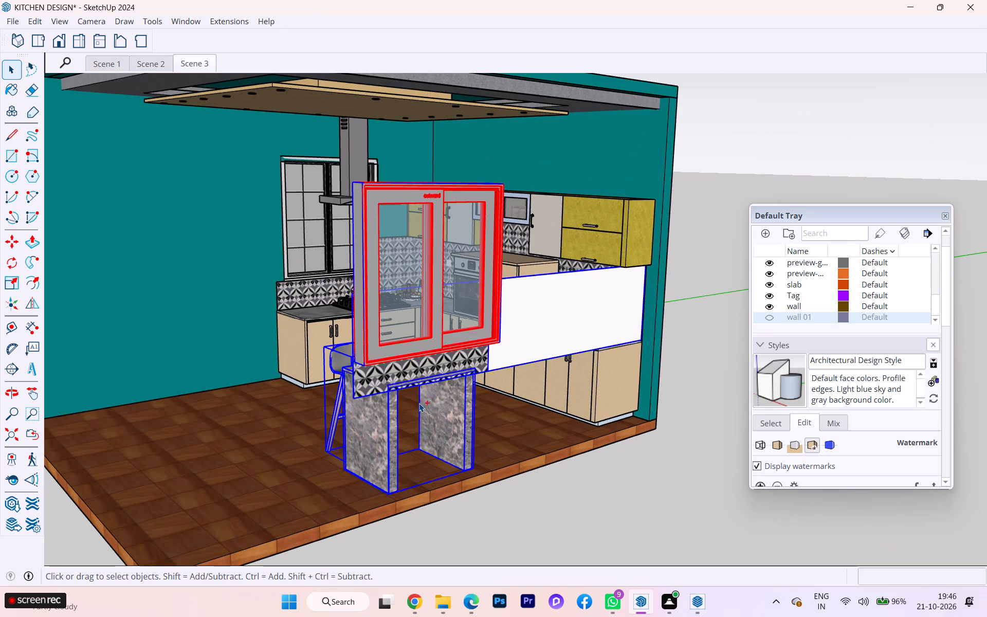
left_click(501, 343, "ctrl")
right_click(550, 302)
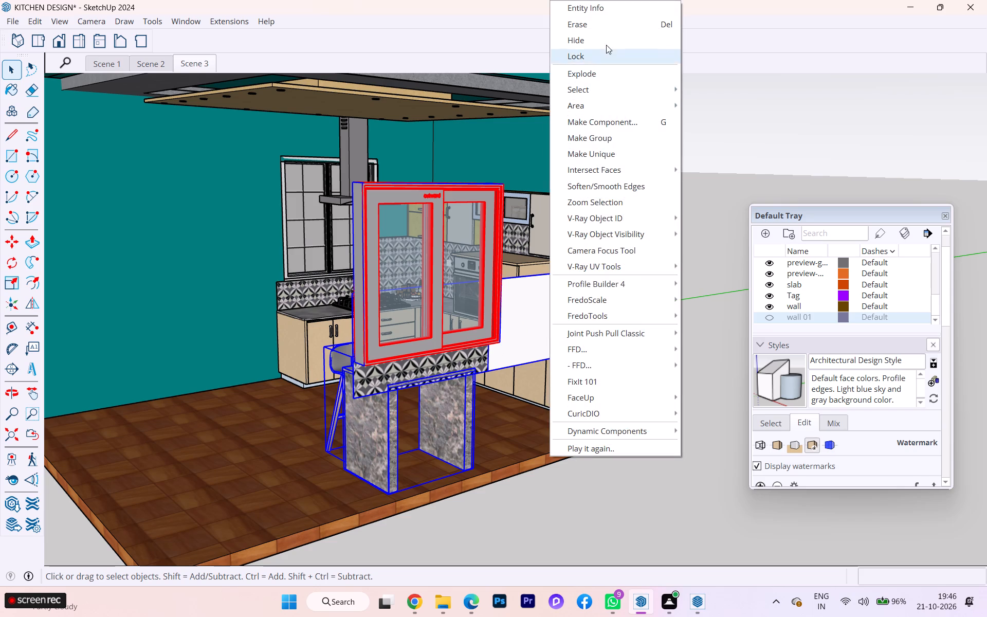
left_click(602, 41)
Examine the cabinets from the open side at several distances, and check the food tray in front of the cooktop counter.
scroll(504, 320, "up", 3)
scroll(558, 311, "up", 1)
scroll(558, 311, "down", 2)
middle_click_drag(557, 319, 518, 319)
scroll(482, 314, "down", 3)
scroll(623, 316, "down", 3)
middle_click_drag(638, 334, 549, 337)
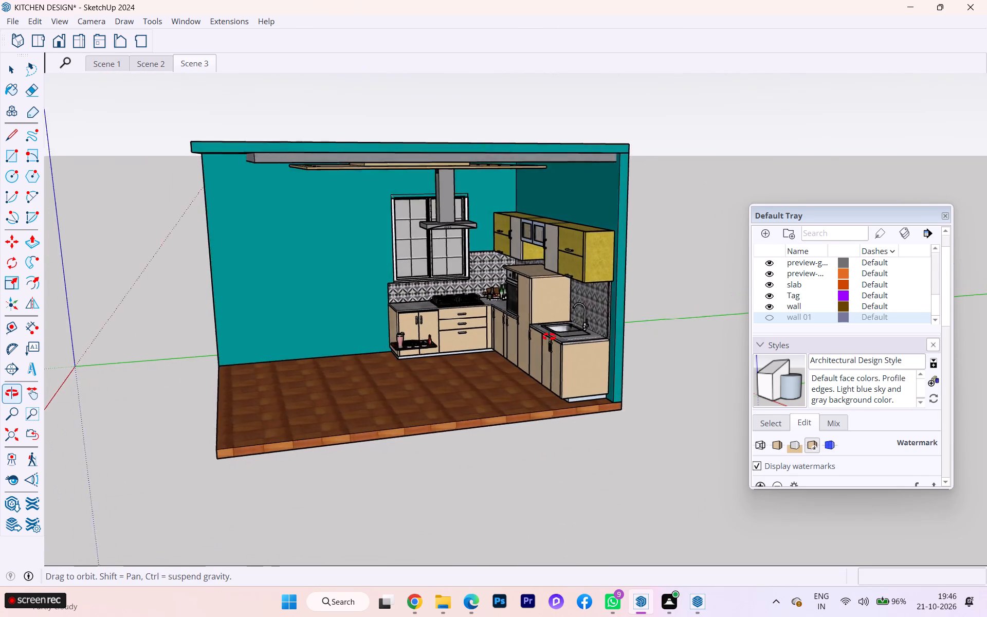
middle_click_drag(549, 337, 502, 326)
scroll(491, 326, "up", 3)
middle_click_drag(353, 349, 450, 350)
scroll(450, 350, "up", 9)
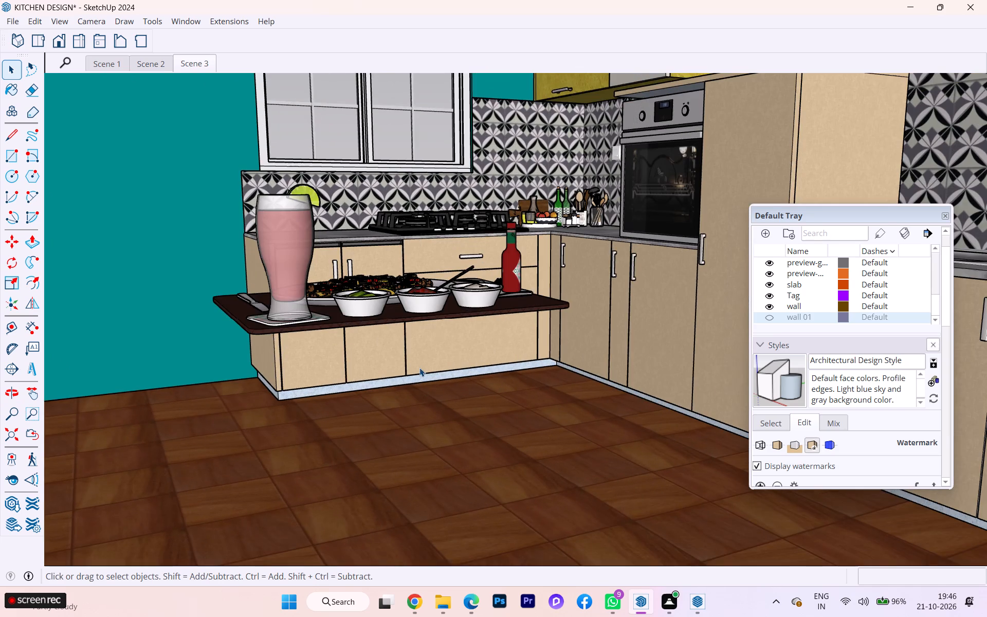
scroll(419, 366, "down", 2)
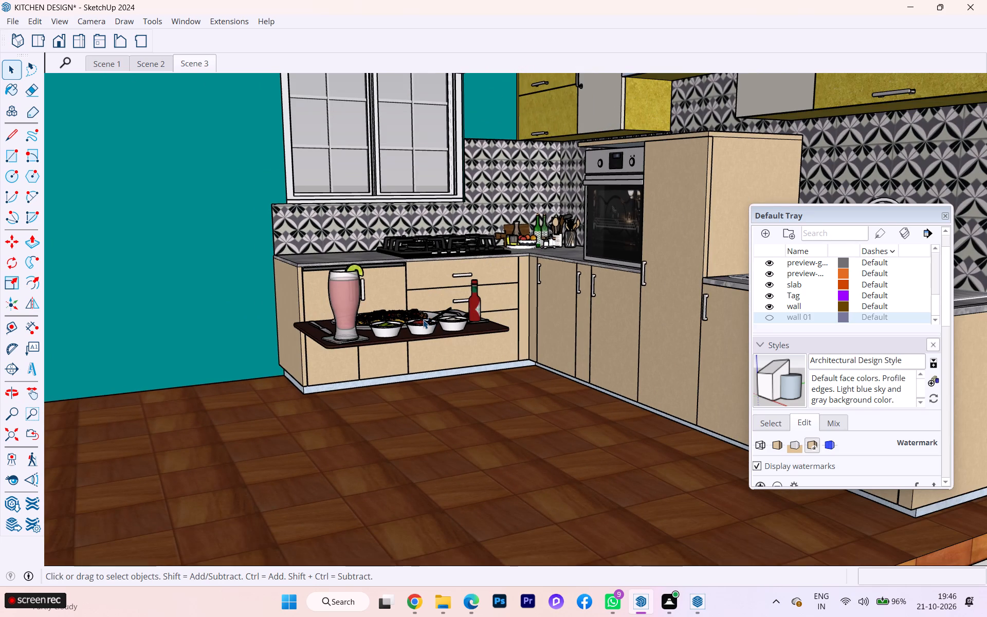
scroll(422, 320, "up", 1)
left_click(415, 325)
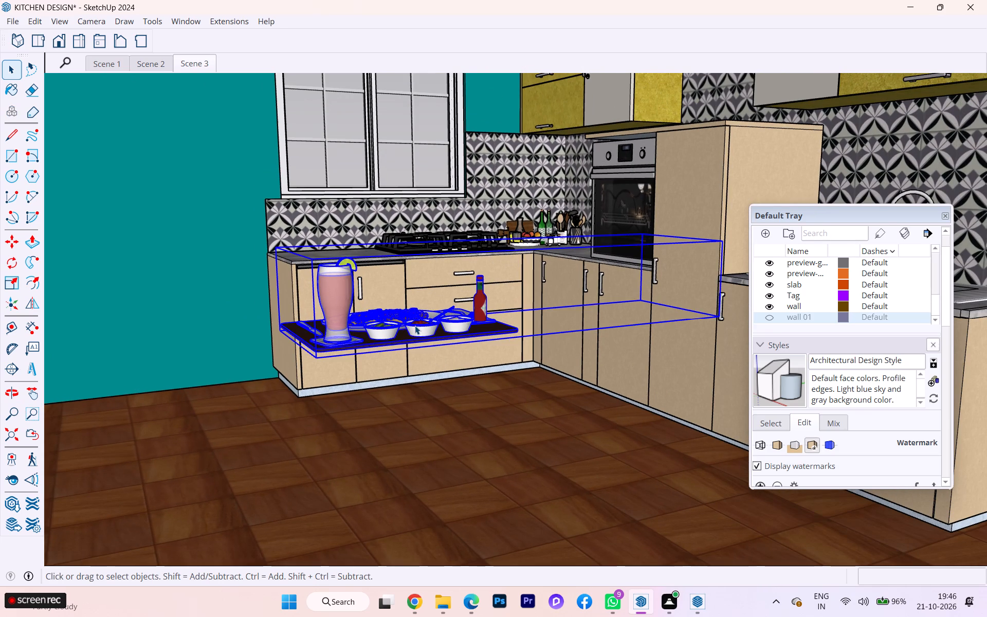
scroll(415, 331, "down", 6)
scroll(416, 338, "up", 1)
scroll(417, 346, "down", 2)
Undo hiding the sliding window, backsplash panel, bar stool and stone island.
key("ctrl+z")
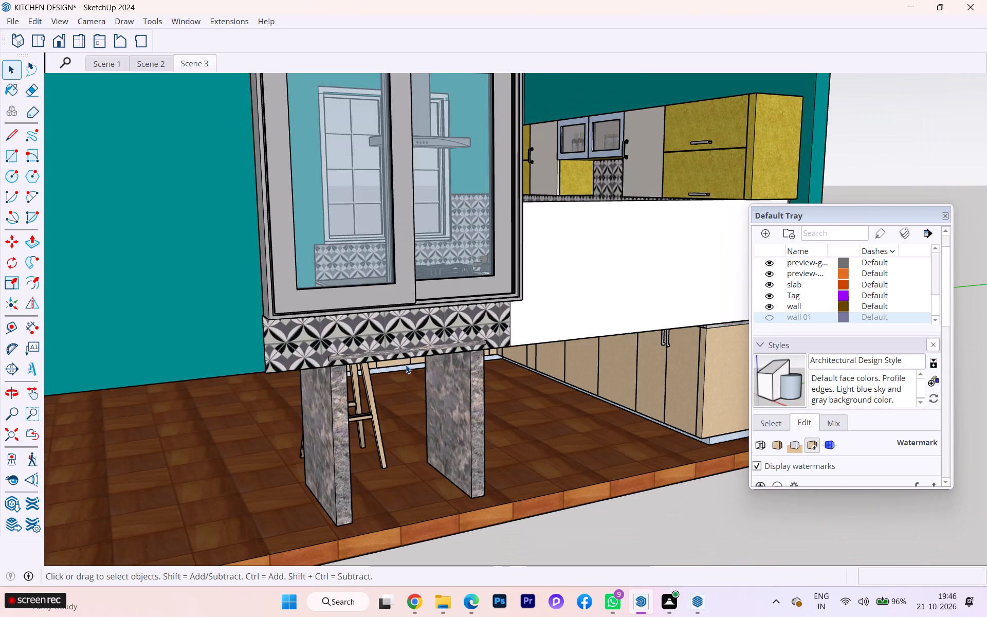
Group the stone island and the food tray on it with the bar stool.
scroll(406, 365, "down", 1)
middle_click_drag(410, 364, 588, 375)
left_click(544, 374, "ctrl")
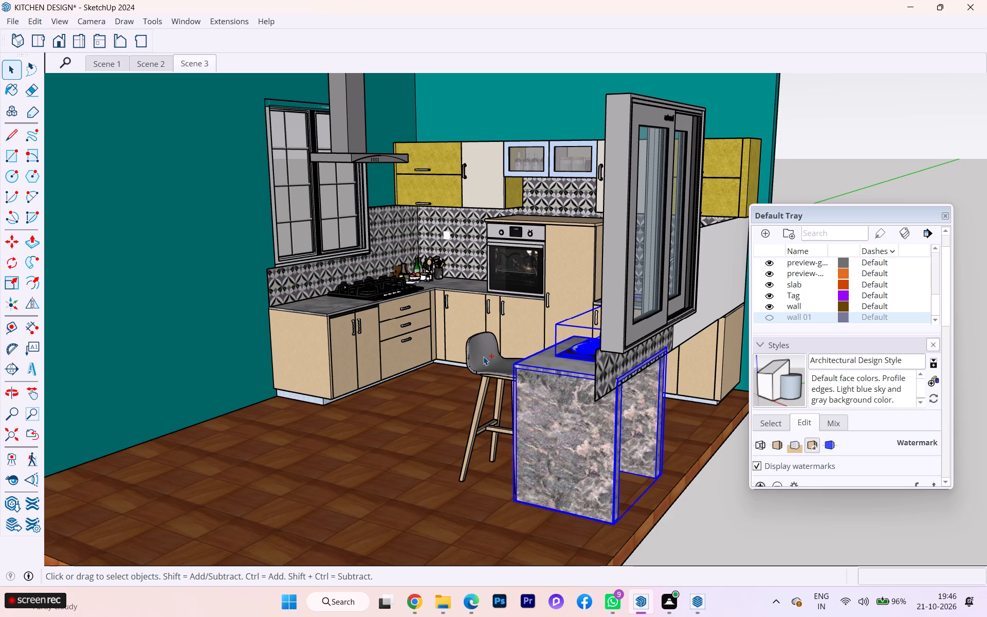
left_click(483, 357, "ctrl")
right_click(483, 357)
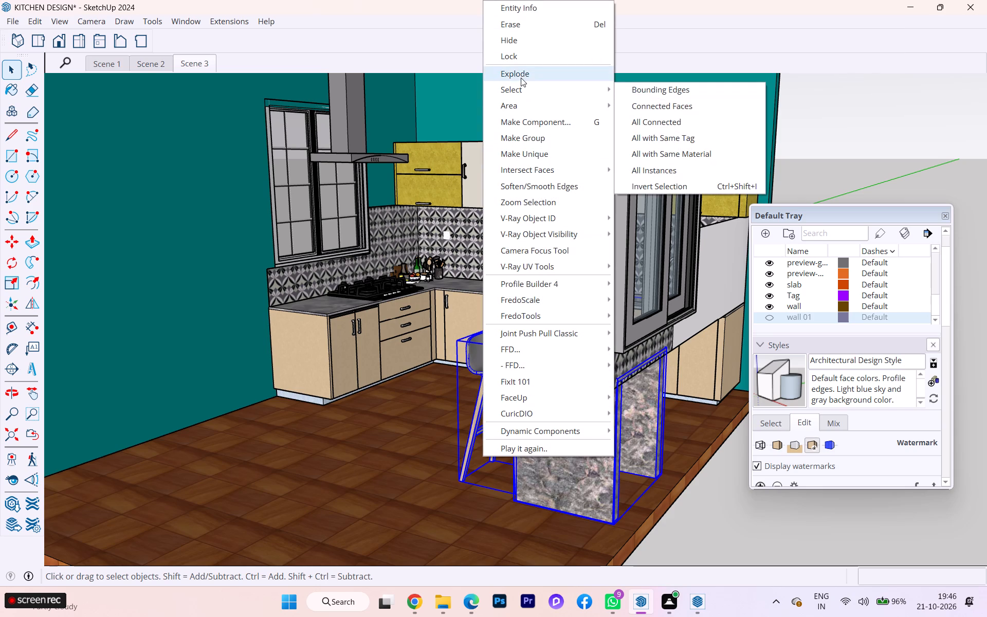
left_click(533, 139)
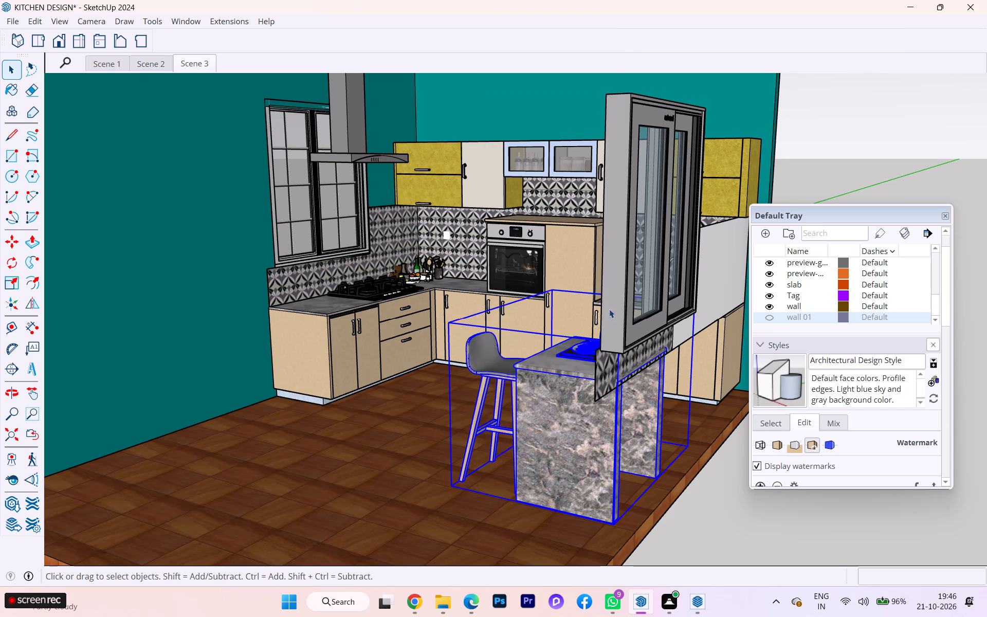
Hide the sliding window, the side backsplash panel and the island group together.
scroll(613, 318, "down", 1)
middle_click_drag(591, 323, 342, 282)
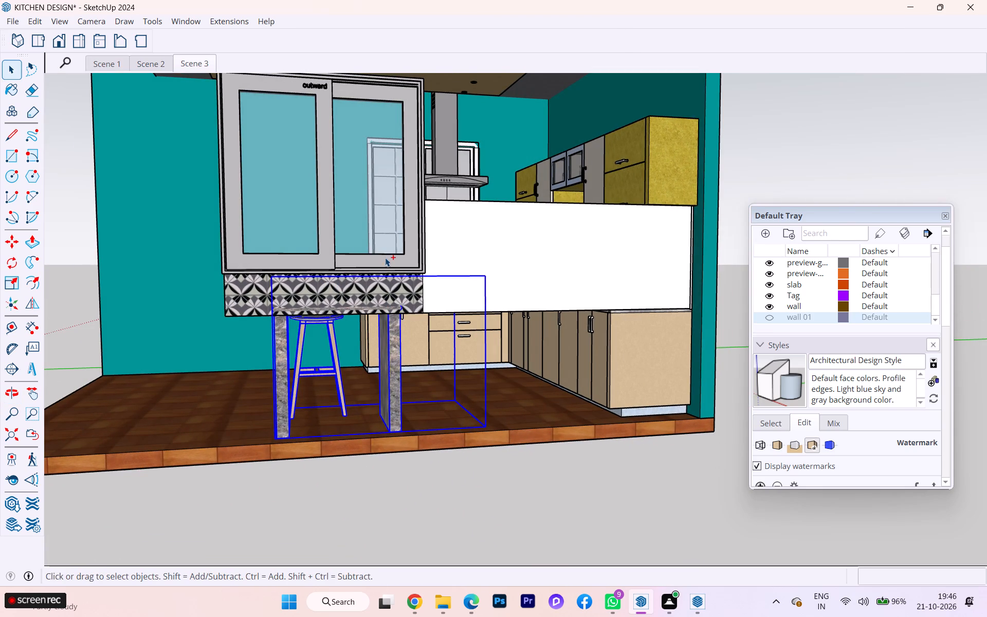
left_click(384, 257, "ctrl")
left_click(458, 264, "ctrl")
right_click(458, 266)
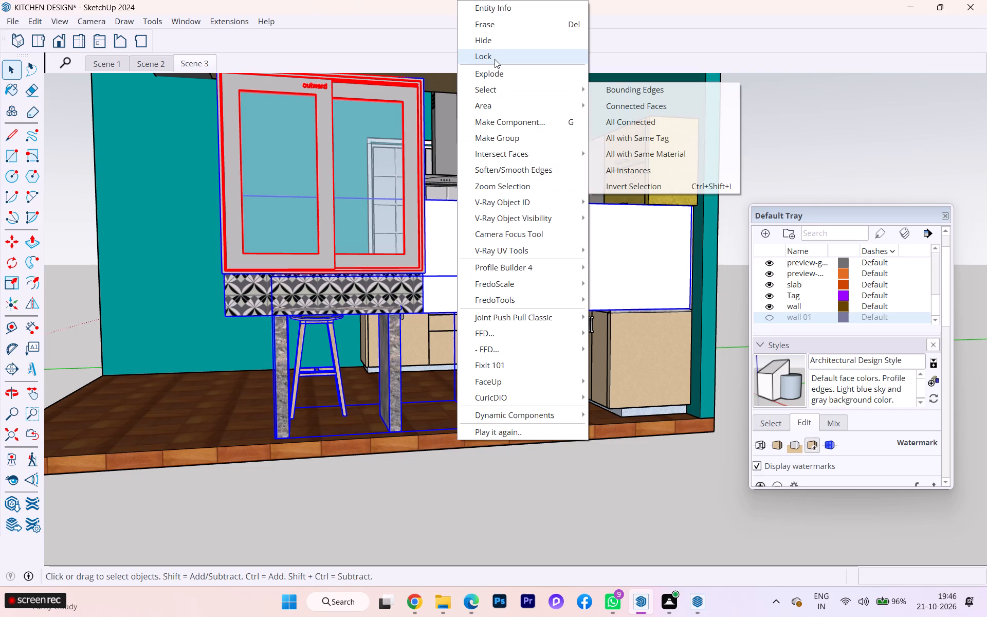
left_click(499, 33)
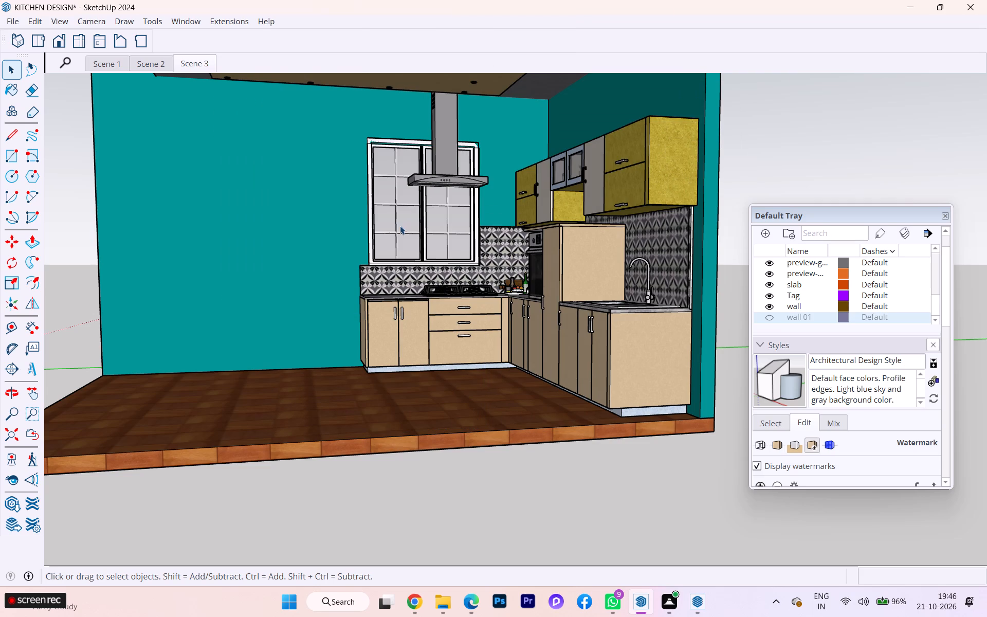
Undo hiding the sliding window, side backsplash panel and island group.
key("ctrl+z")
Hide the island-and-stool group, the side backsplash panel and the freestanding sliding window together.
left_click(390, 292)
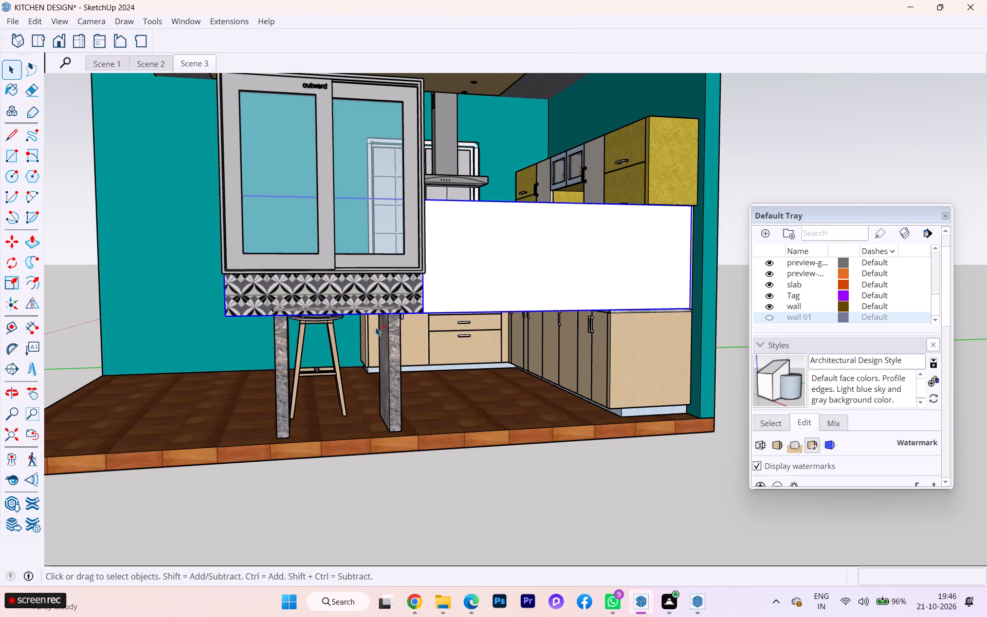
left_click(388, 340, "ctrl")
left_click(489, 279, "ctrl")
right_click(489, 279, "ctrl")
right_click(489, 279)
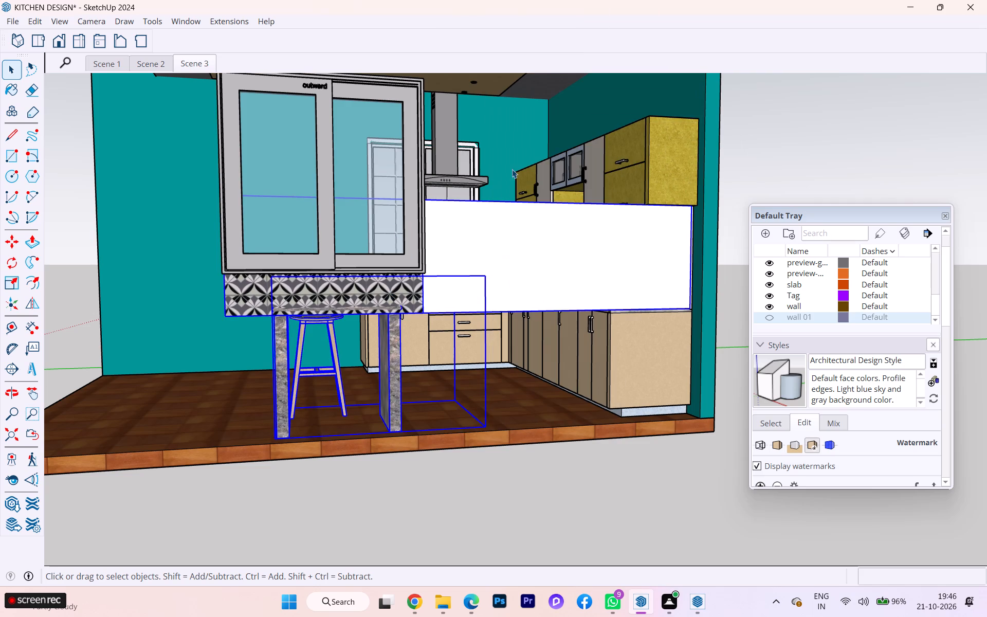
left_click(401, 221, "ctrl")
right_click(448, 285)
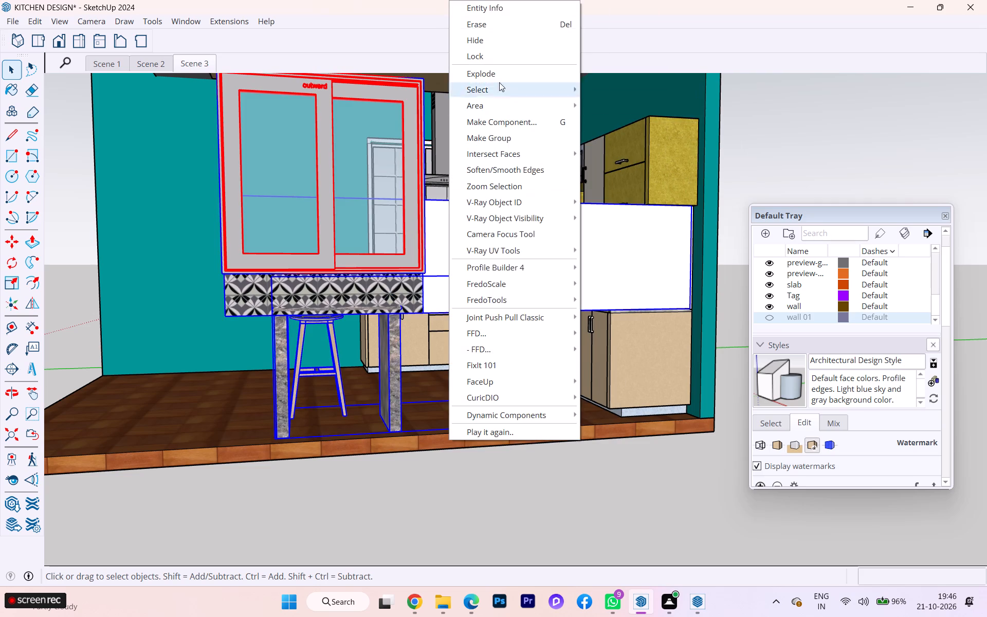
left_click(495, 46)
Examine the L-shaped cabinets from the open side at different angles and distances to find a suitable scene view.
scroll(433, 311, "up", 3)
scroll(413, 316, "down", 3)
scroll(407, 316, "up", 2)
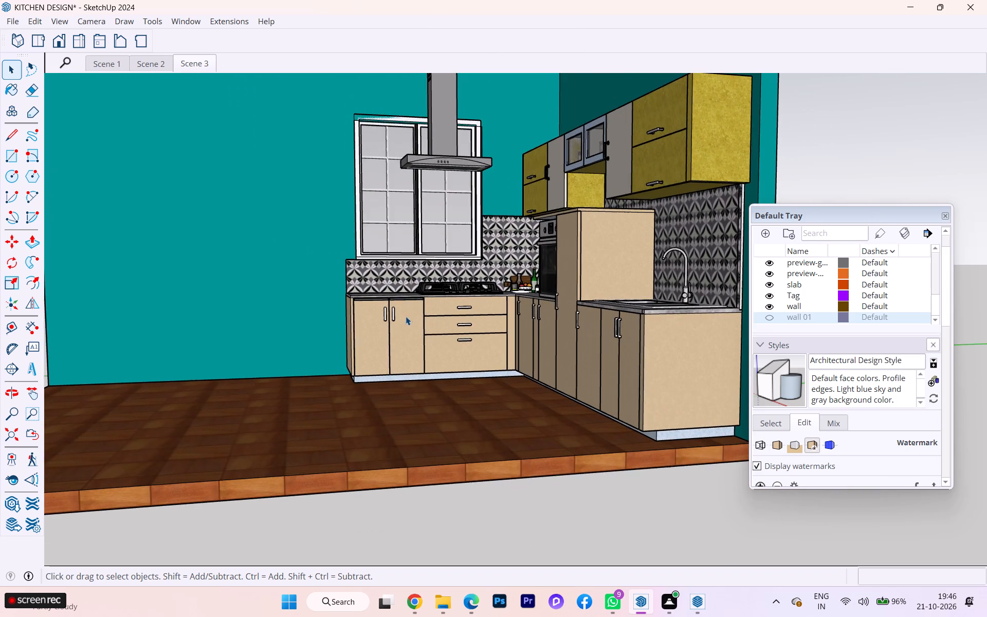
middle_click_drag(479, 331, 414, 353)
scroll(414, 344, "up", 2)
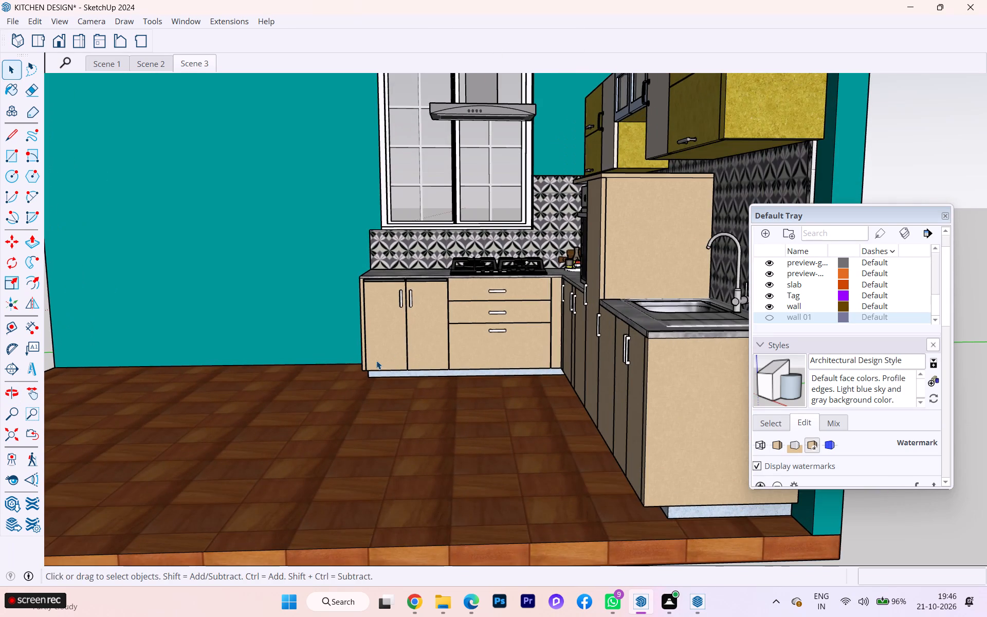
scroll(375, 361, "down", 3)
scroll(370, 363, "up", 4)
scroll(341, 358, "down", 1)
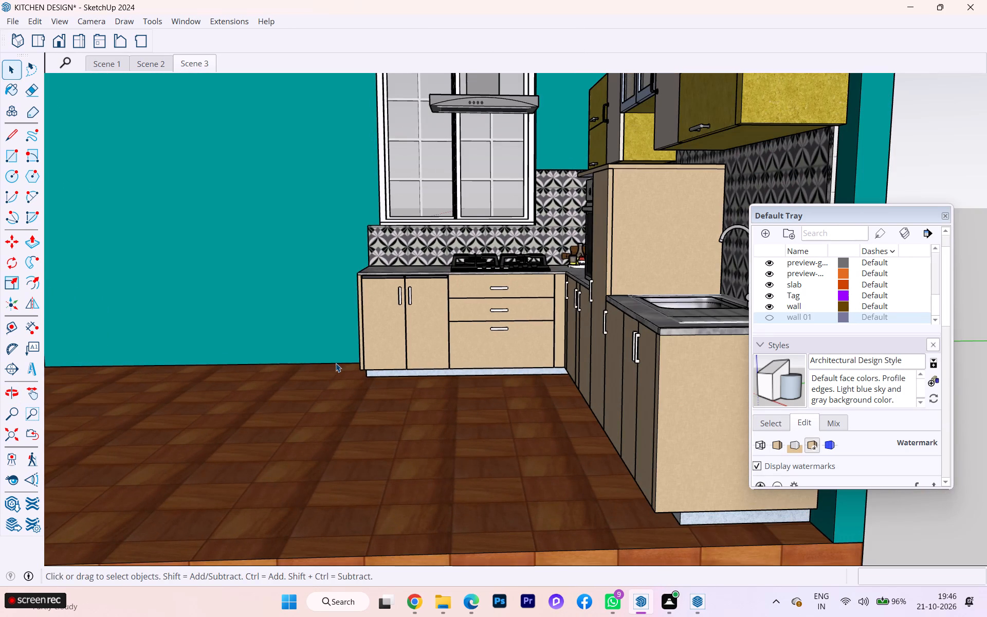
scroll(335, 364, "down", 1)
middle_click_drag(335, 365, 430, 385)
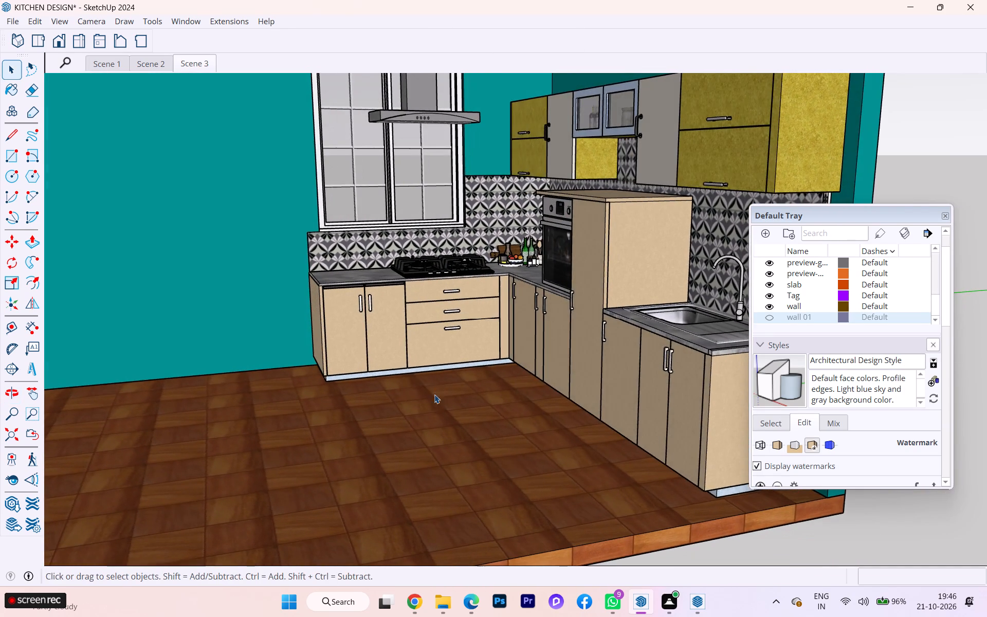
scroll(415, 405, "down", 2)
scroll(452, 370, "down", 3)
scroll(449, 333, "up", 1)
scroll(449, 332, "down", 1)
scroll(449, 332, "up", 1)
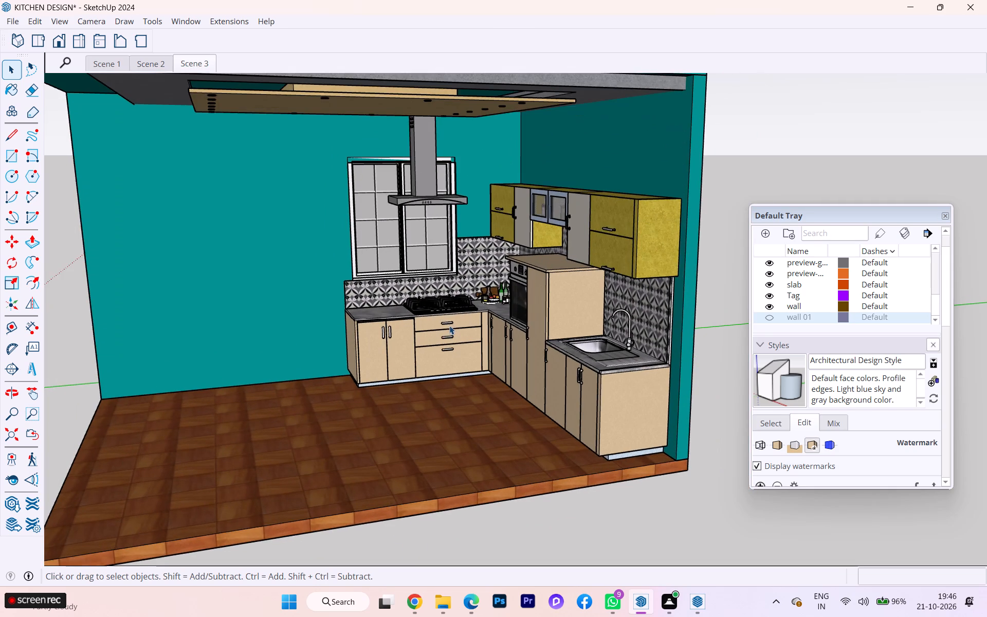
middle_click_drag(449, 325, 465, 309)
scroll(466, 282, "up", 3)
scroll(434, 294, "down", 1)
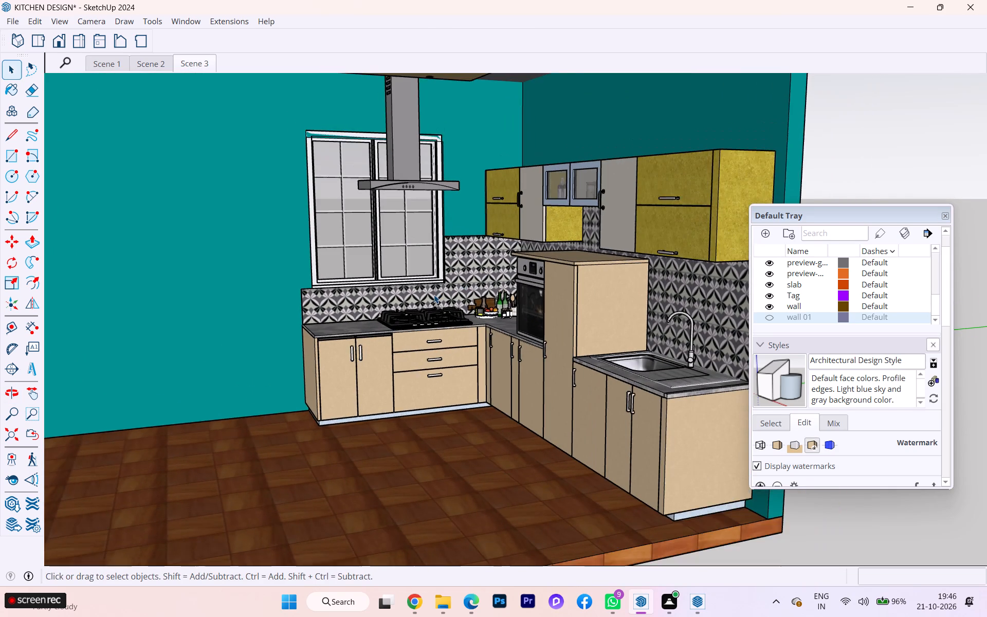
scroll(434, 295, "up", 2)
scroll(397, 303, "down", 2)
middle_click_drag(428, 306, 363, 307)
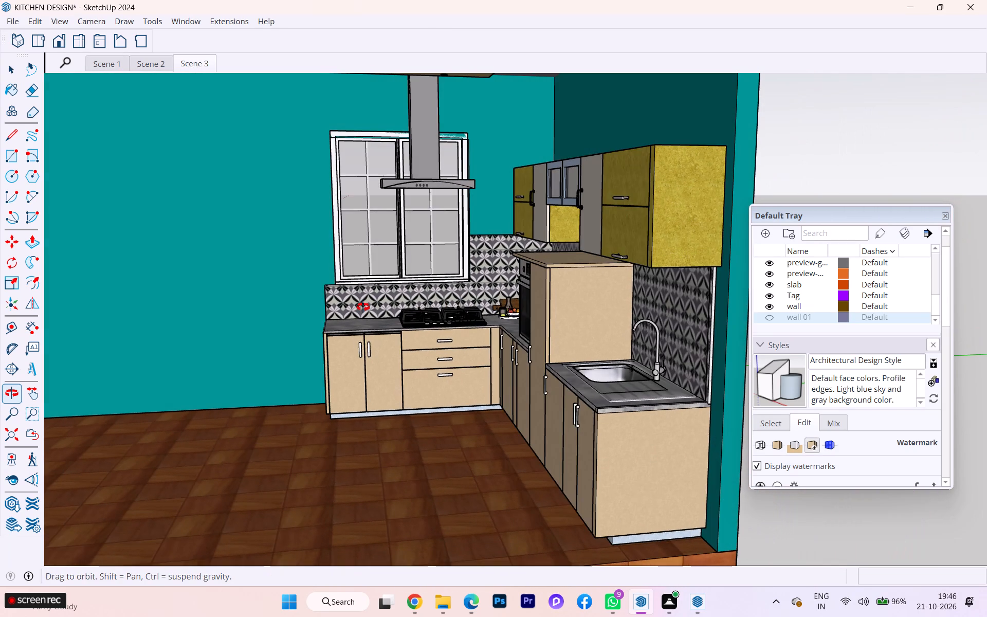
middle_click_drag(363, 307, 390, 420)
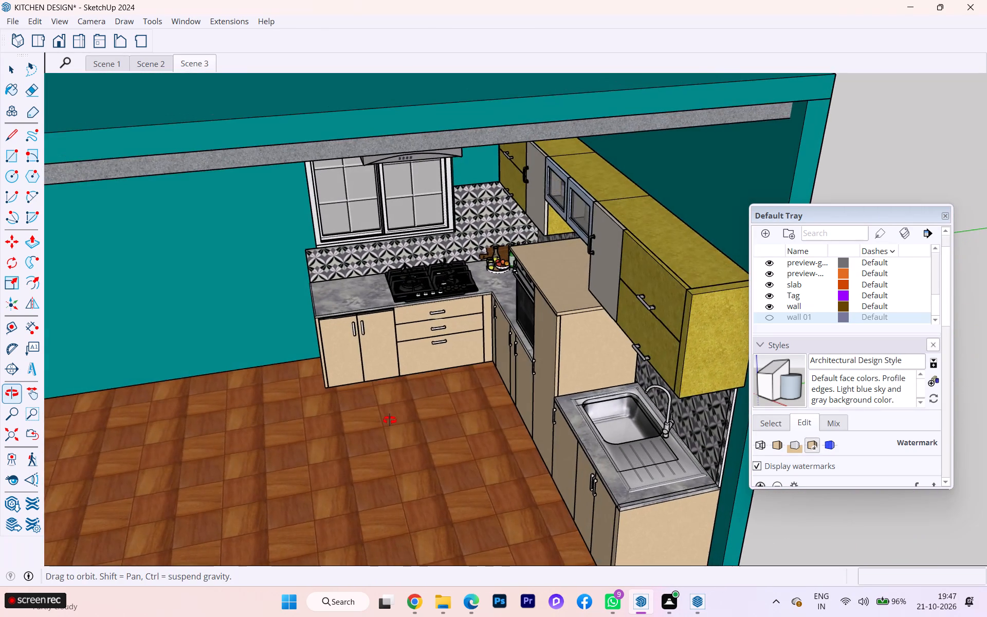
Hide the slab tag to remove the teal roof above the kitchen, keeping the wall tag visible.
middle_click_drag(390, 420, 418, 395)
scroll(417, 378, "down", 1)
scroll(417, 378, "up", 2)
scroll(417, 378, "down", 3)
middle_click_drag(417, 378, 422, 381)
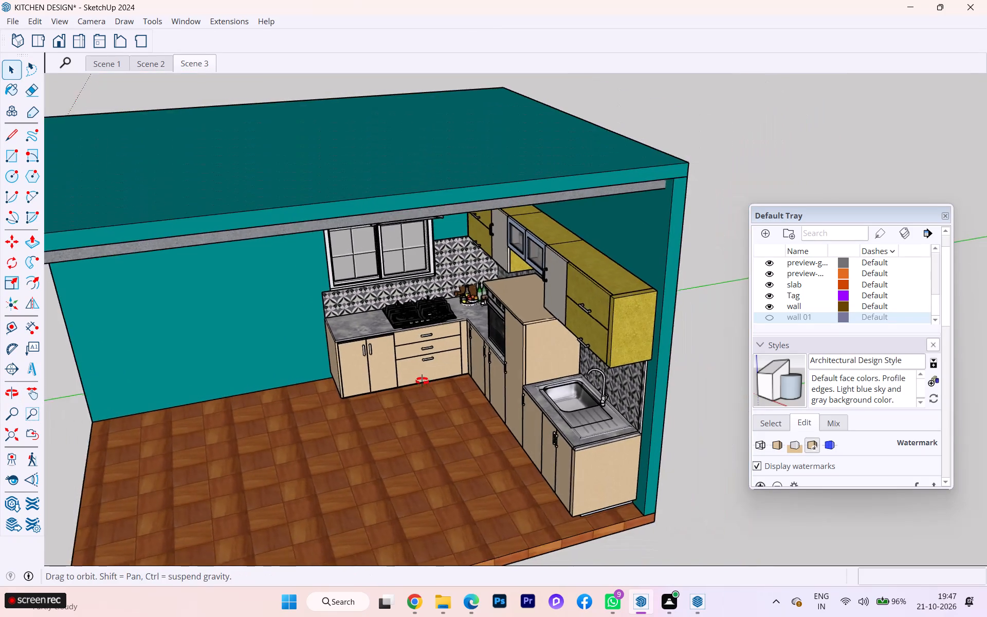
middle_click_drag(422, 381, 524, 383)
scroll(489, 375, "down", 2)
middle_click_drag(426, 379, 556, 394)
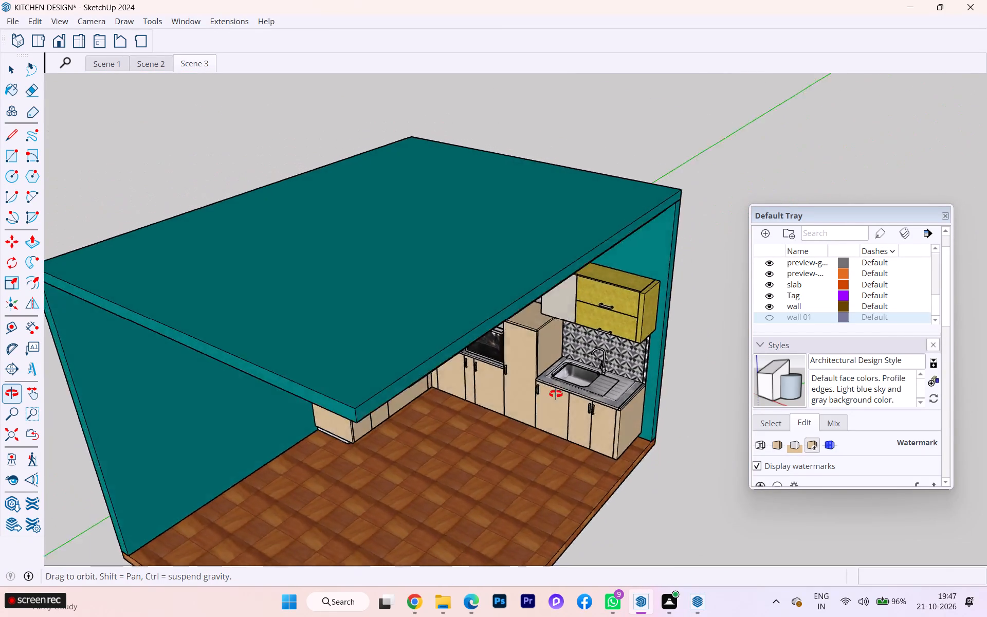
middle_click_drag(556, 394, 714, 390)
left_click(772, 311)
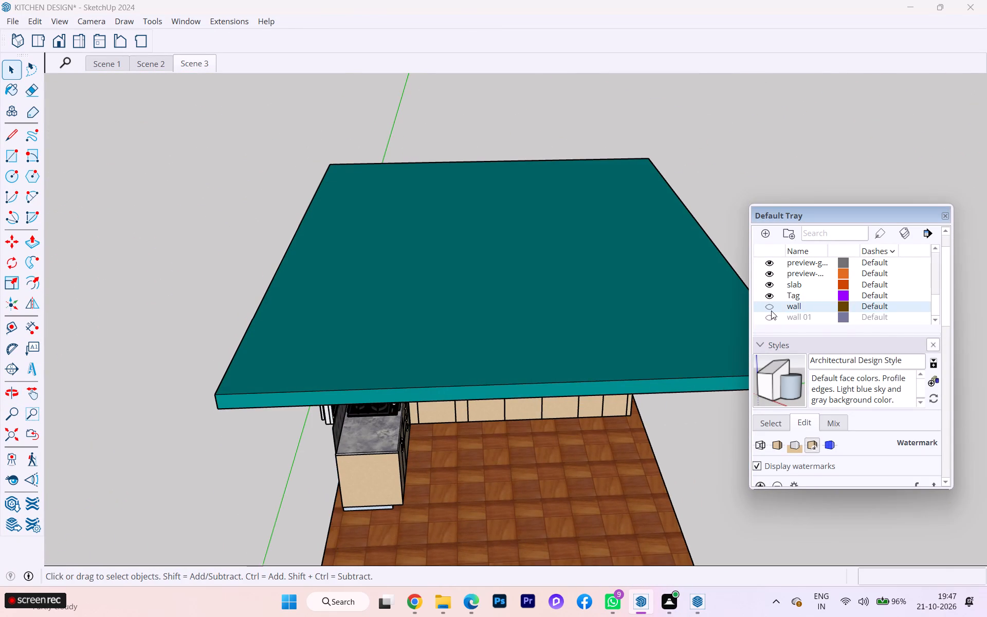
left_click(770, 311)
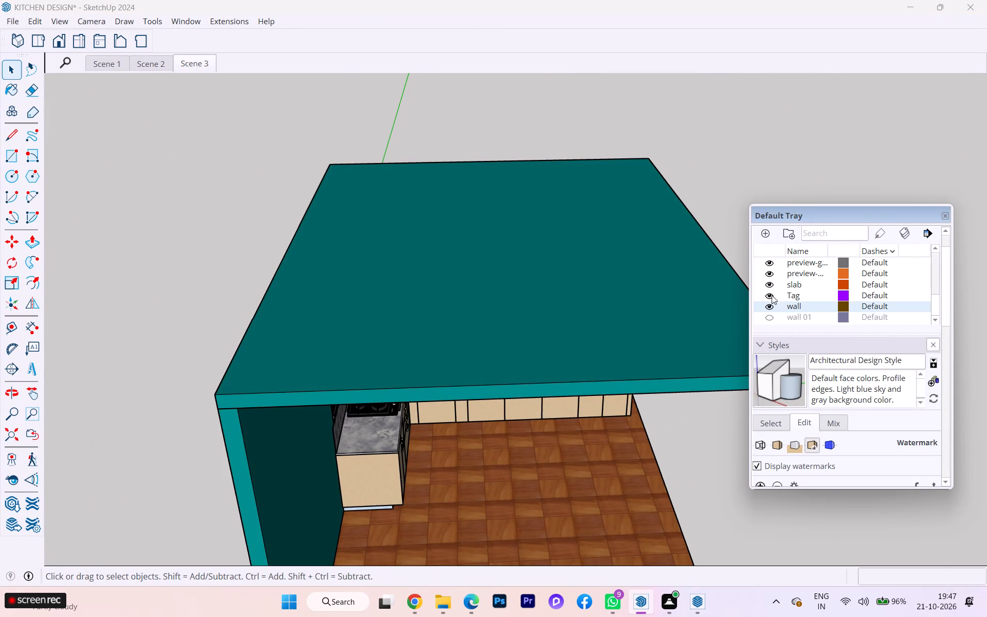
left_click(768, 287)
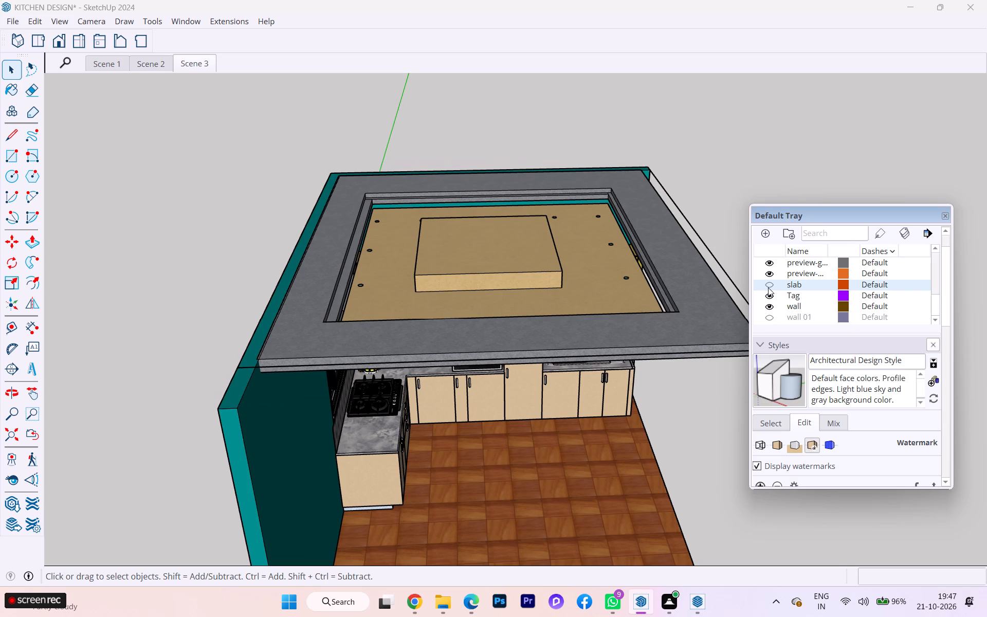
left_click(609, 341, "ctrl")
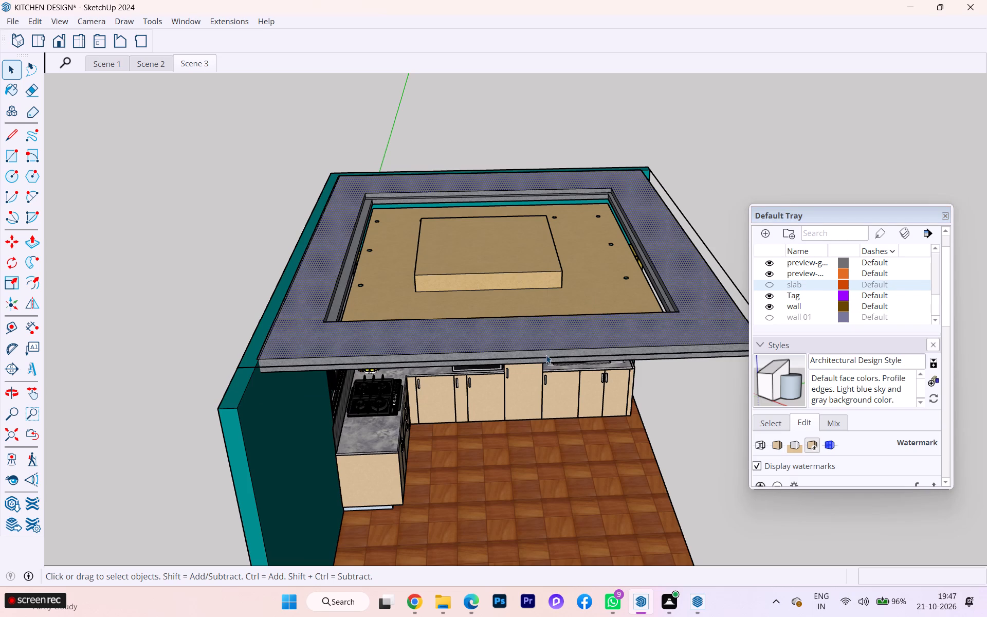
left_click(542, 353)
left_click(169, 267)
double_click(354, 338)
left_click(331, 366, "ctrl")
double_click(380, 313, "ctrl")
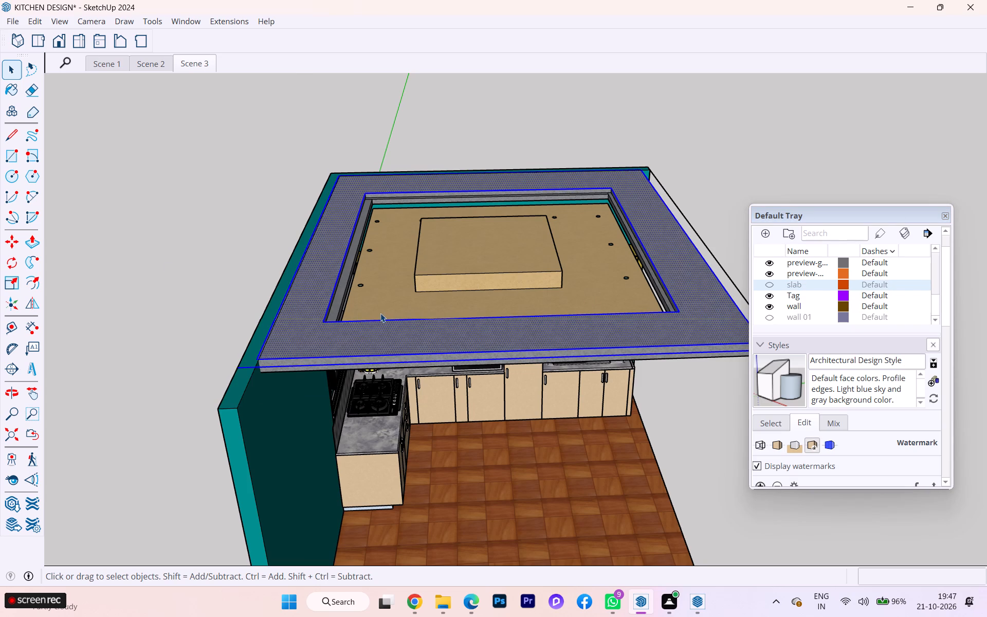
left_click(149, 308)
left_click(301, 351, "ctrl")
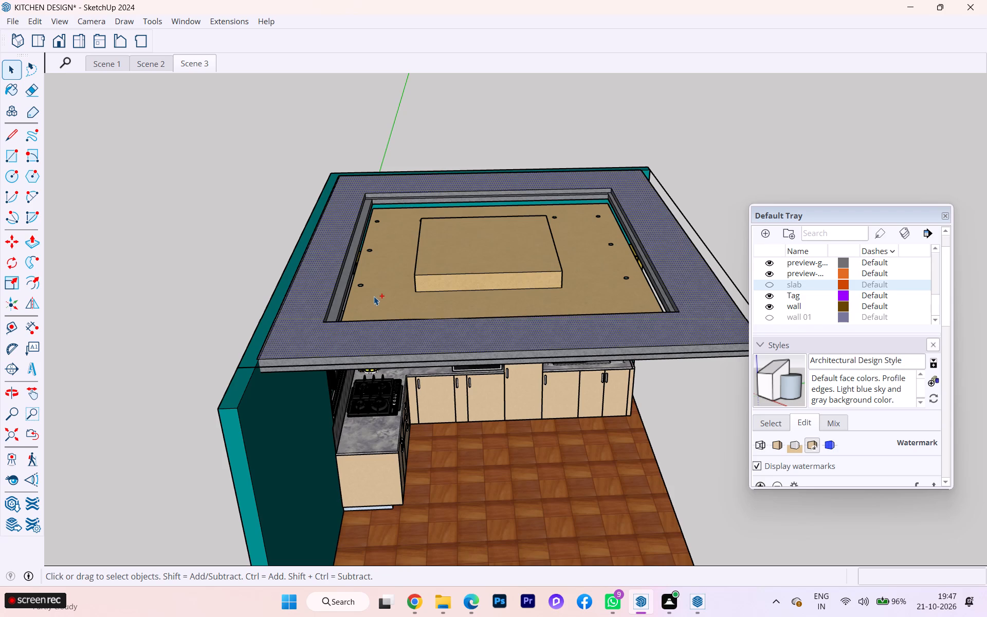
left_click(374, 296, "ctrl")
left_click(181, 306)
Group the front face of the grey ceiling border together with the wooden ceiling panel inside it.
left_click(297, 370)
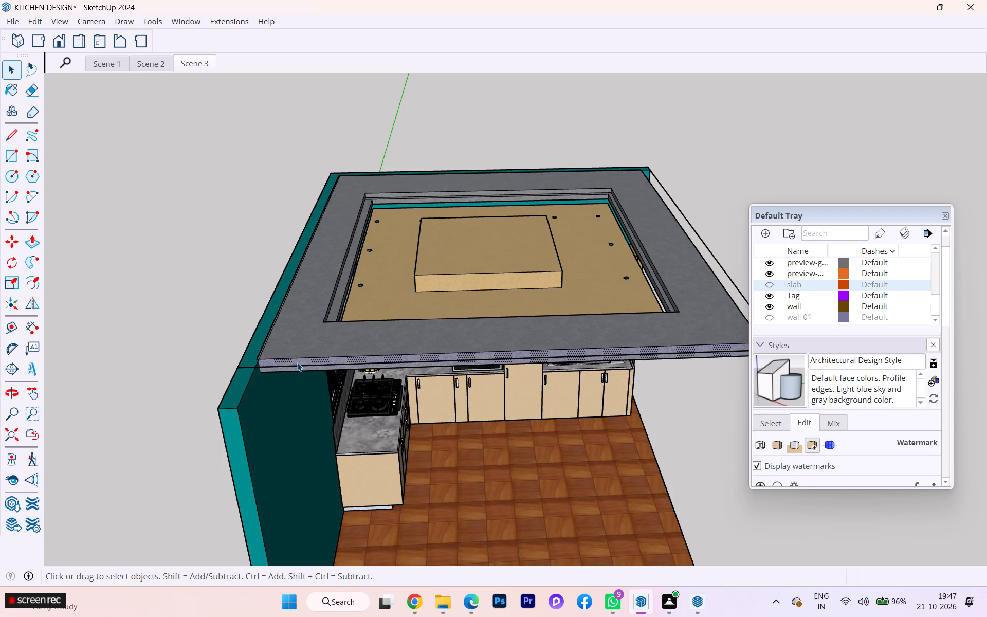
middle_click_drag(301, 360, 298, 279)
scroll(317, 248, "up", 5)
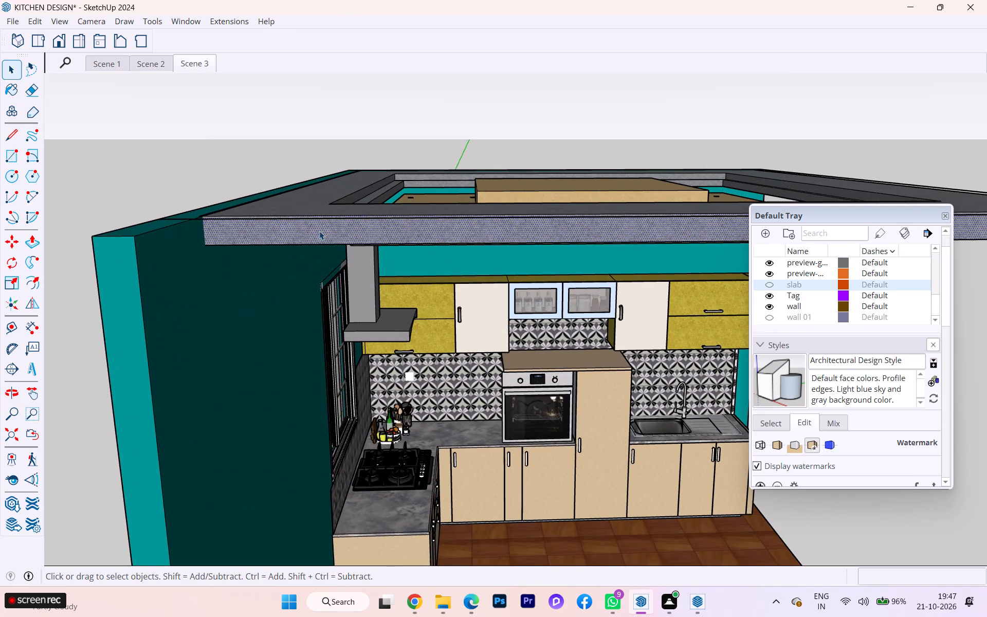
double_click(319, 231)
left_click(337, 206, "ctrl")
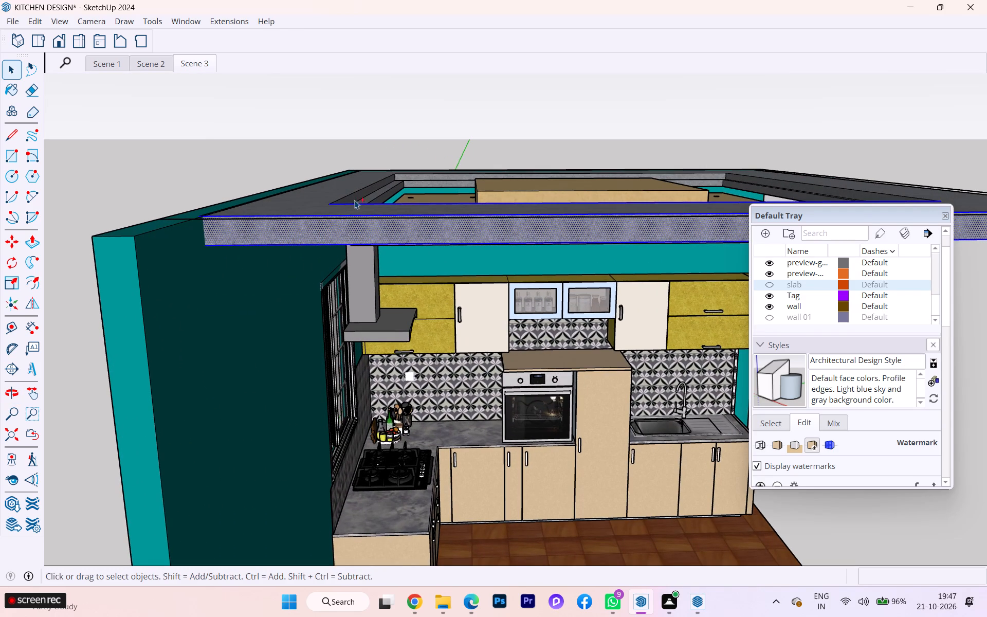
left_click(407, 195, "ctrl")
scroll(249, 227, "up", 4, "ctrl")
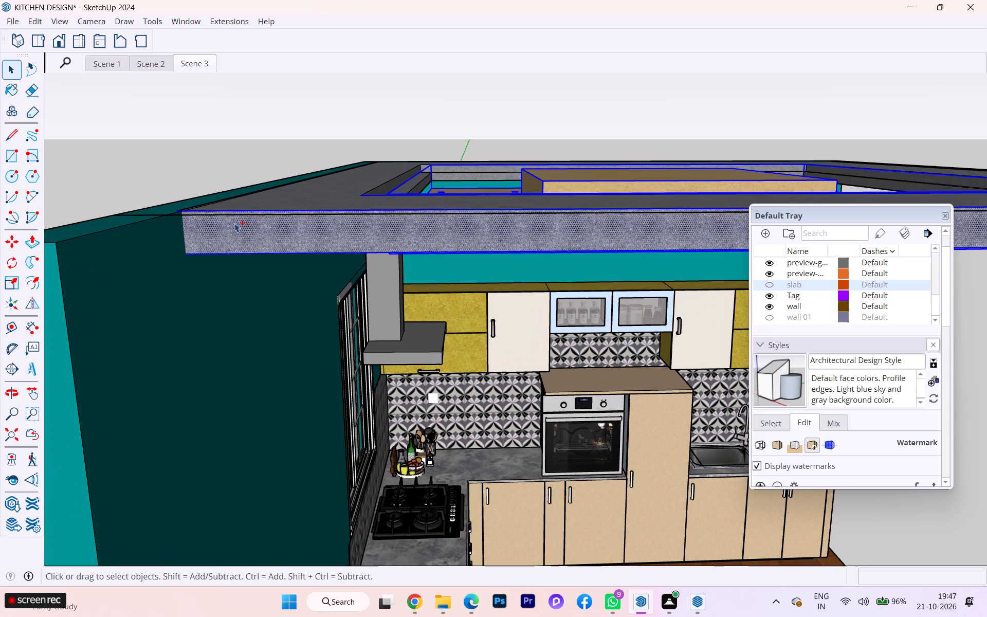
right_click(317, 232)
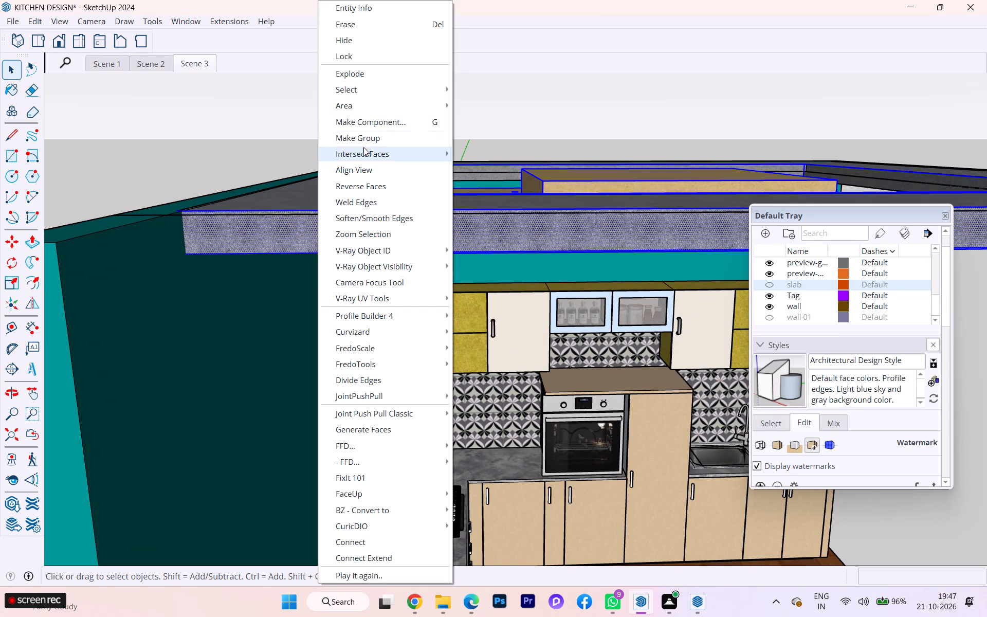
left_click(367, 142)
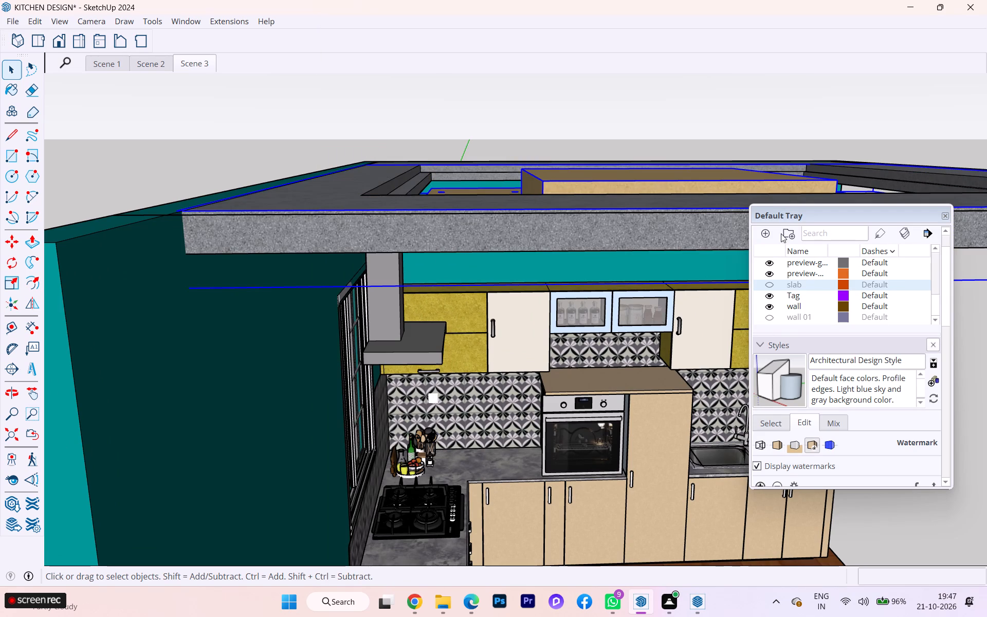
Create a new tag named ceiling.
left_click(769, 234)
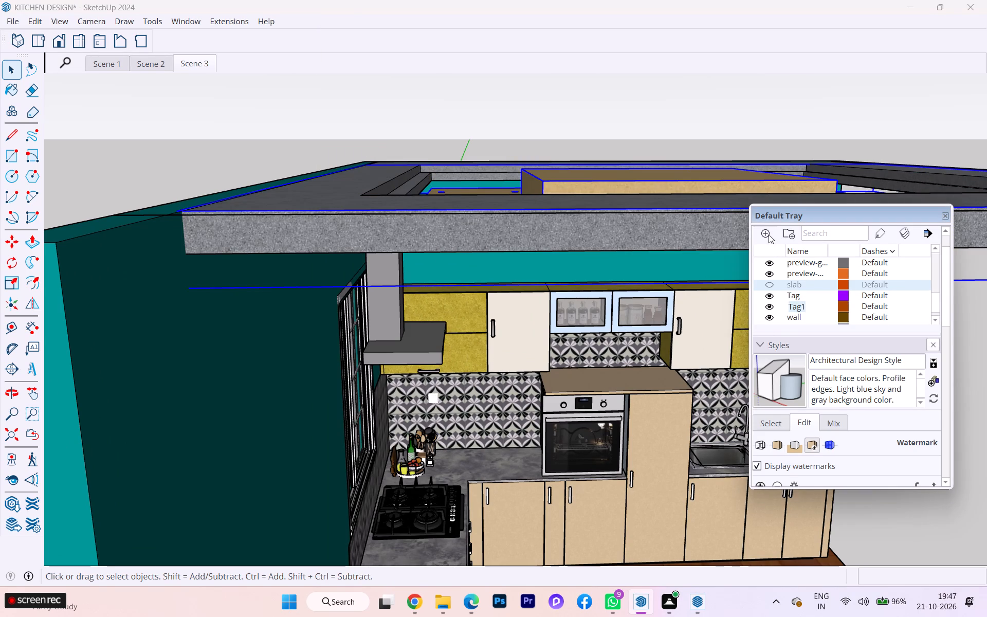
key("BackSpace")
type("ceiling")
left_click(589, 106)
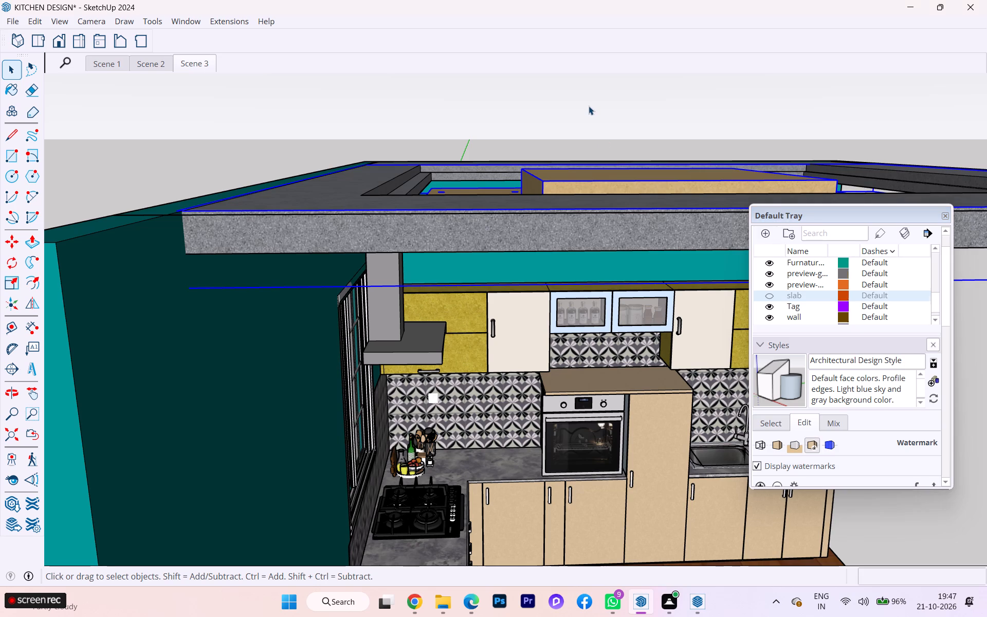
Assign the ceiling tag to the long edge along the front of the grey ceiling border.
left_click(564, 214)
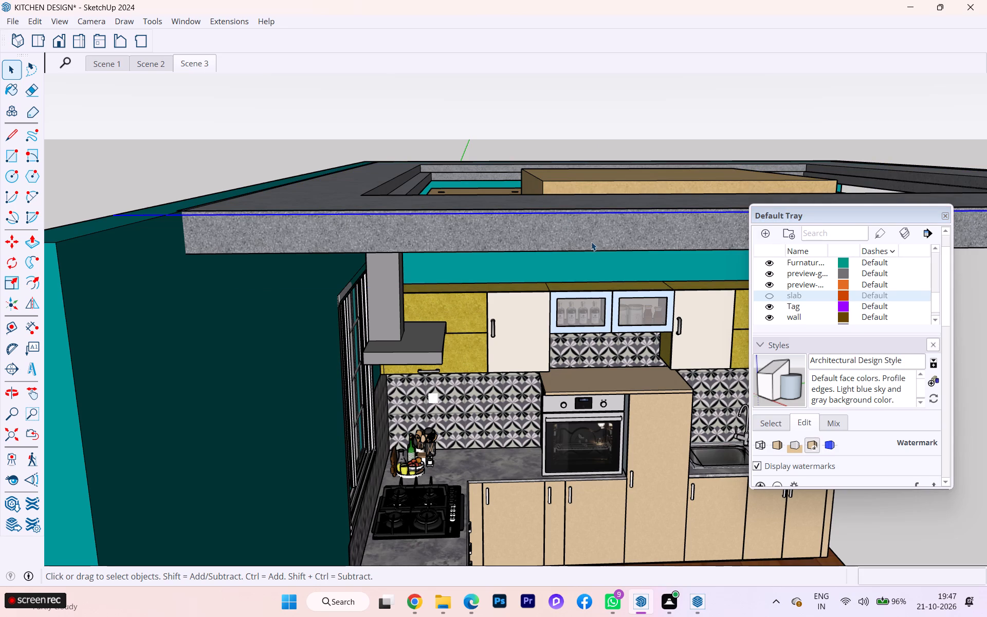
scroll(590, 241, "down", 2)
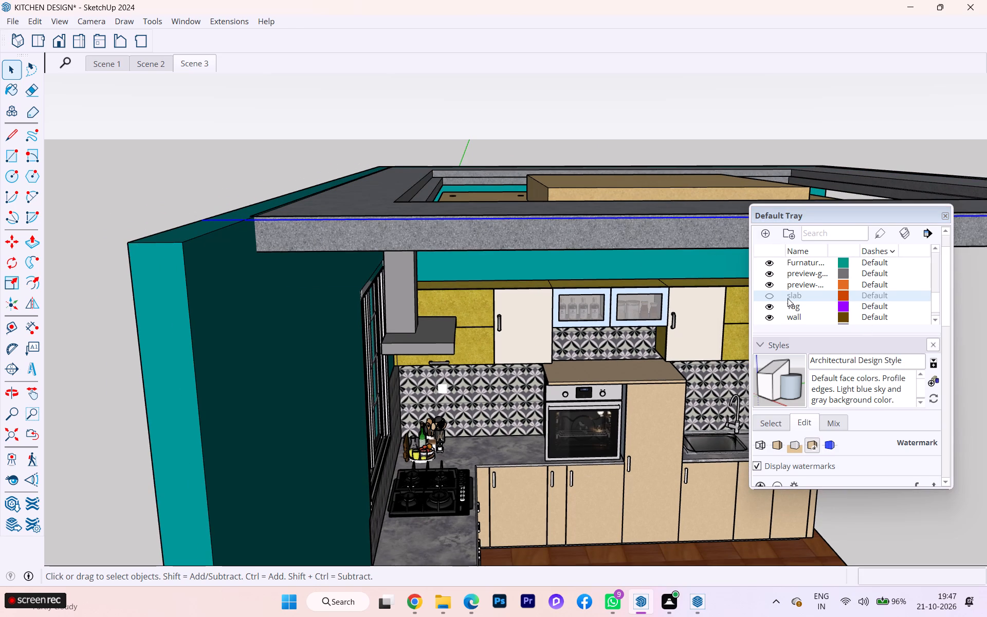
scroll(814, 414, "down", 1)
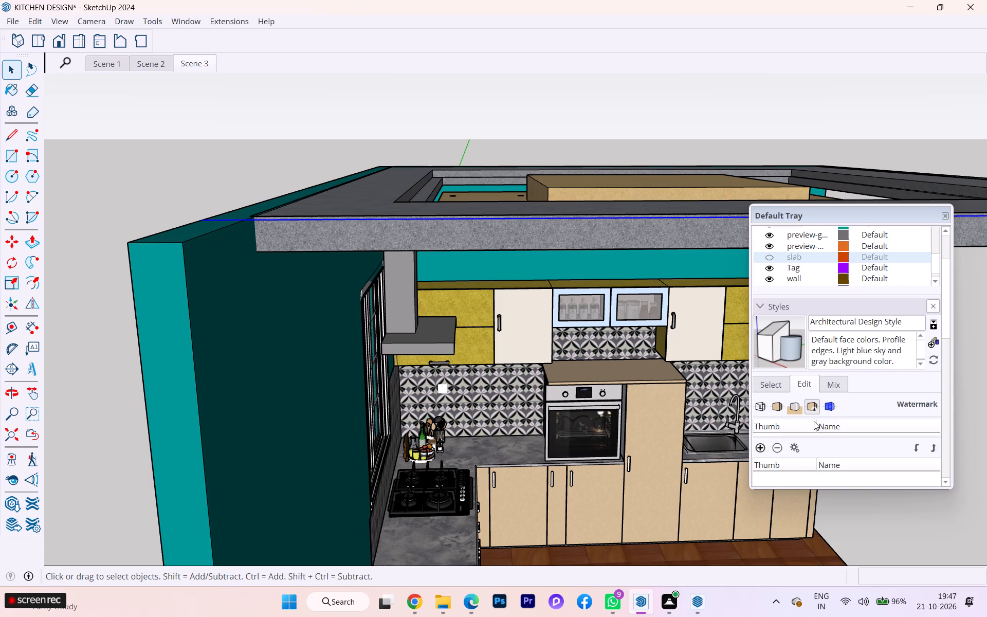
scroll(814, 421, "down", 4)
scroll(876, 404, "up", 5)
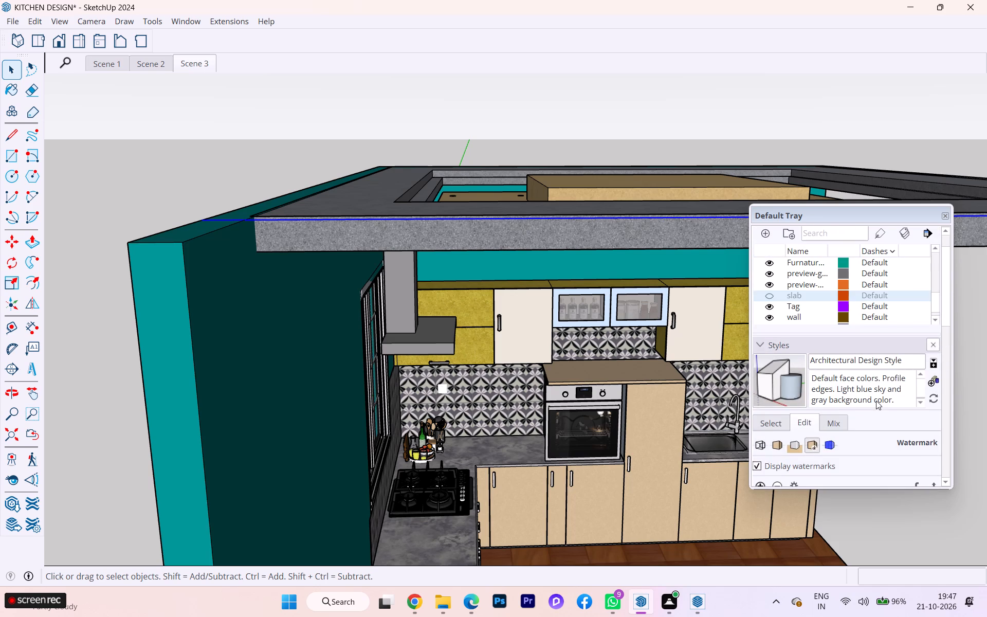
scroll(778, 325, "up", 2)
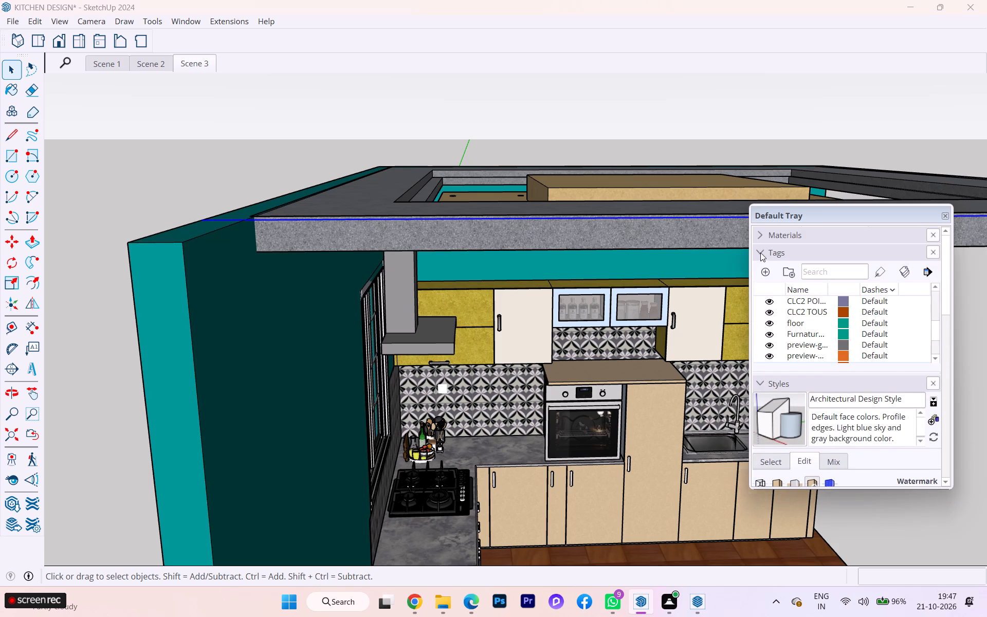
left_click(760, 252)
scroll(777, 403, "down", 3)
scroll(778, 405, "up", 1)
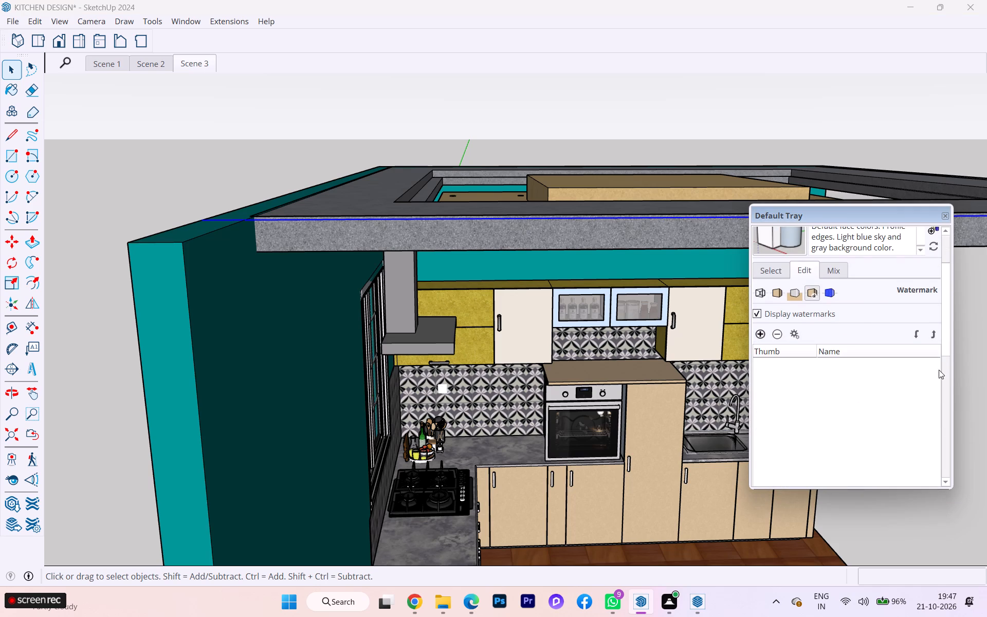
scroll(893, 337, "up", 4)
left_click(760, 347)
scroll(783, 348, "up", 1)
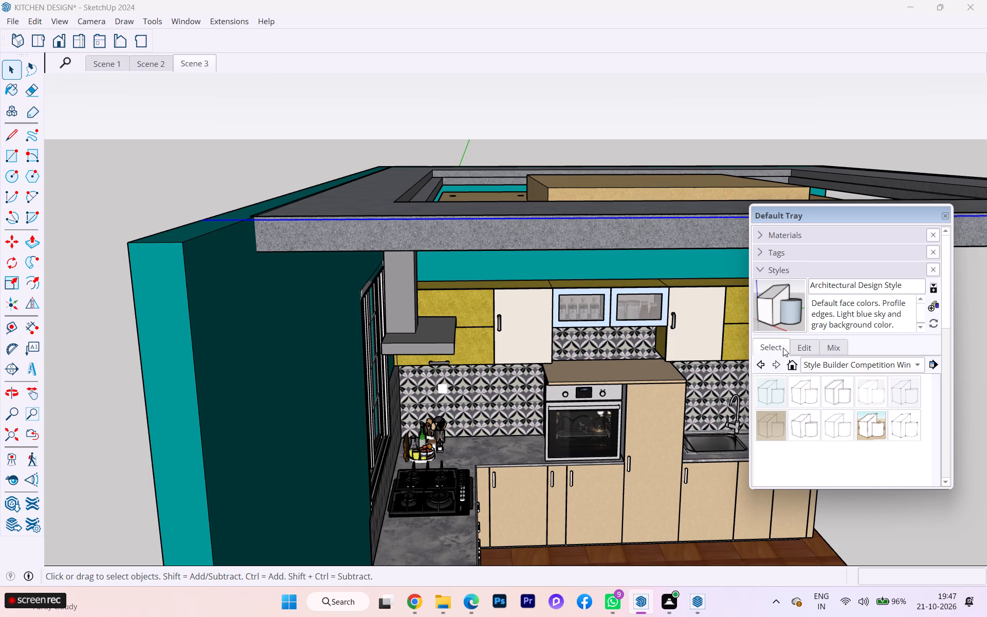
scroll(783, 348, "up", 4)
left_click(761, 265)
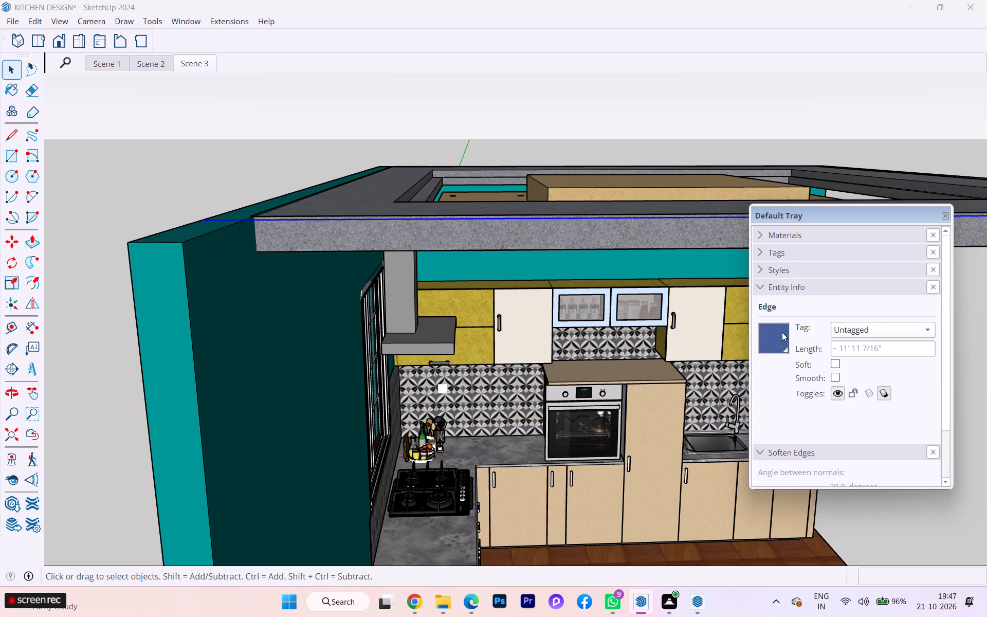
scroll(782, 336, "down", 3)
scroll(791, 395, "down", 2)
left_click(767, 389)
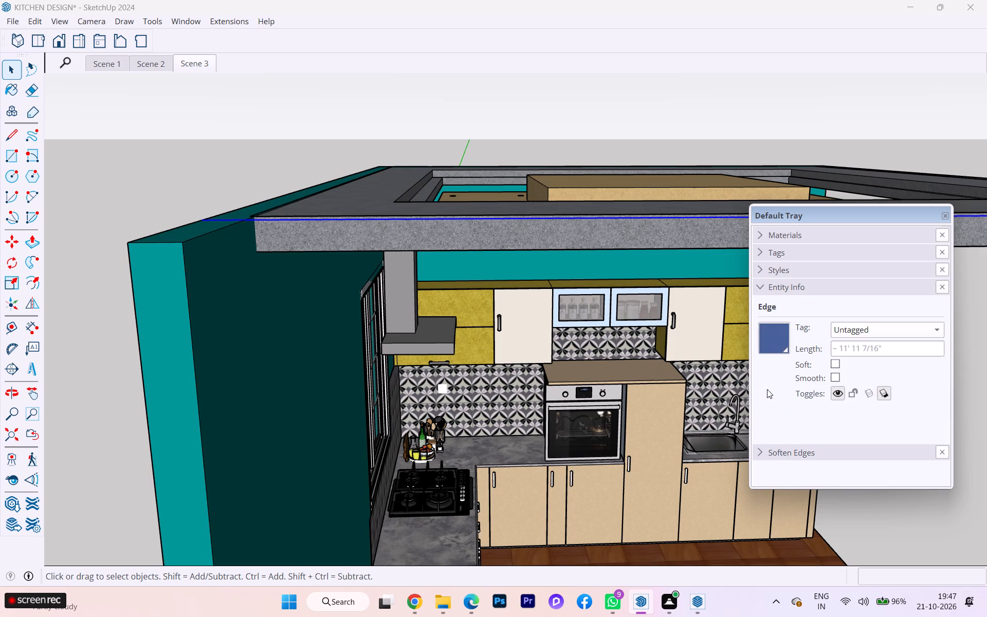
scroll(772, 415, "down", 2)
left_click(863, 325)
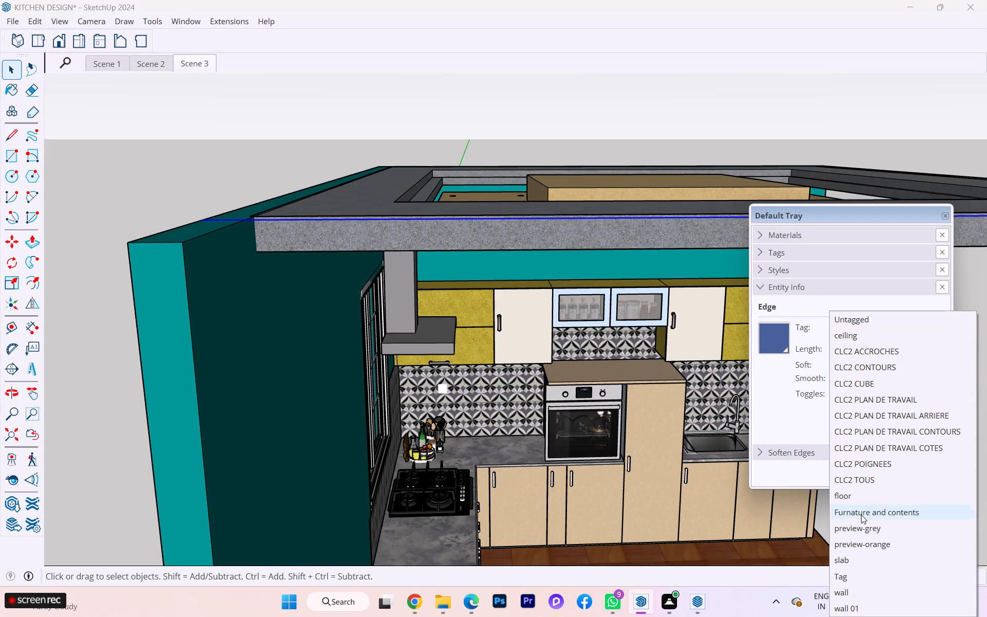
left_click(858, 338)
Toggle the ceiling tag's visibility to check which geometry it controls.
scroll(780, 276, "up", 2)
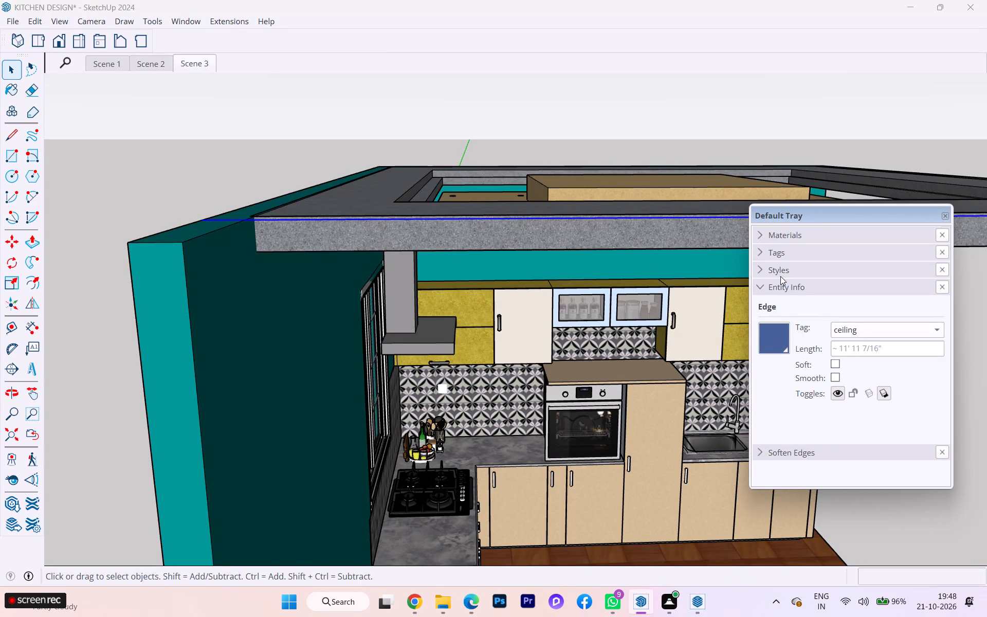
scroll(770, 262, "up", 1)
left_click(764, 251)
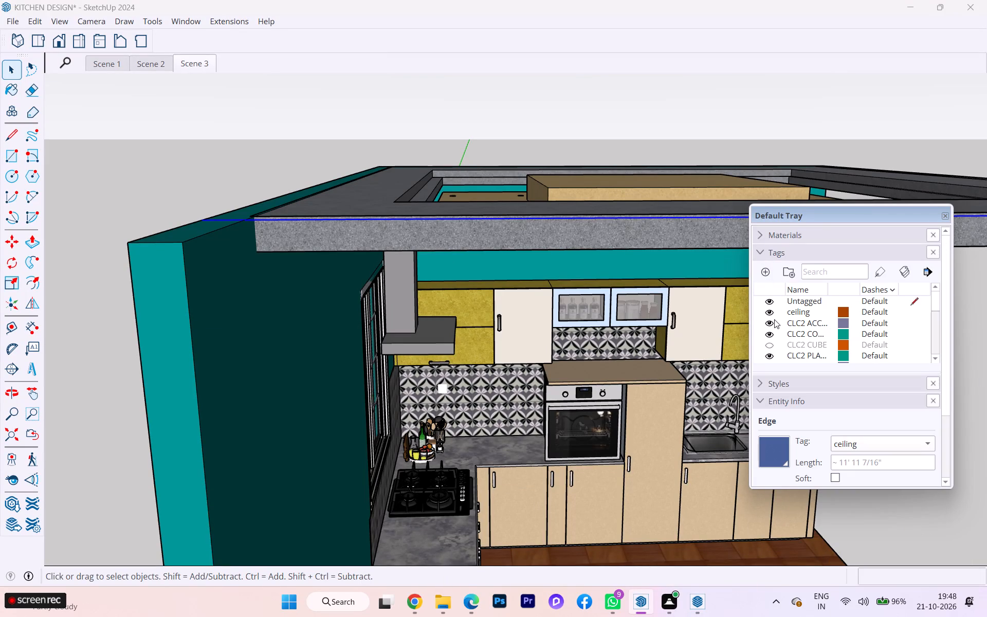
left_click(769, 307)
left_click(768, 309)
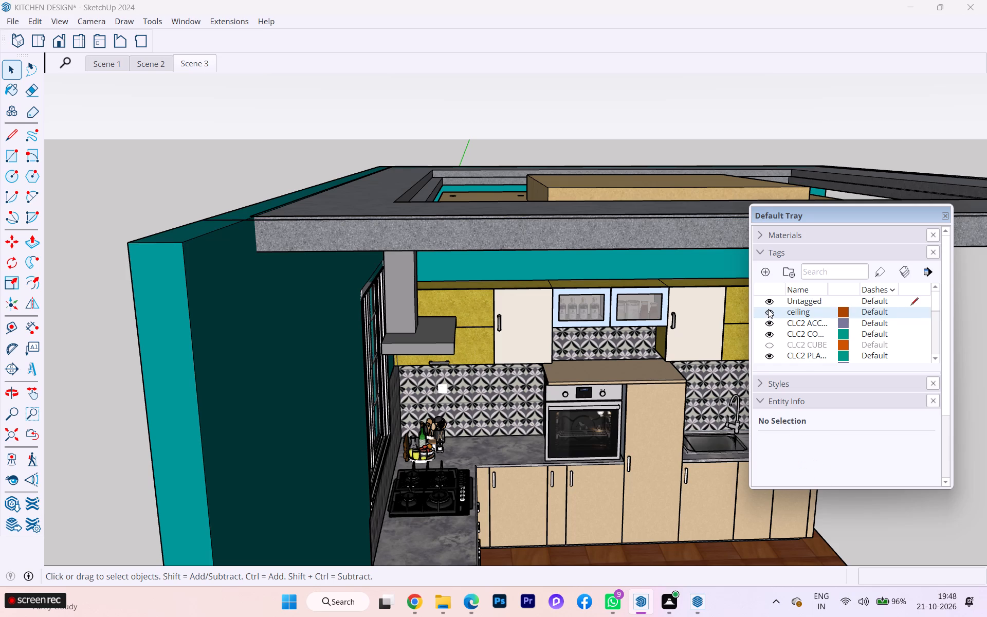
left_click(768, 309)
Show the ceiling tag again and assign it to the group of the border's front face and wooden panel.
left_click(555, 229, "ctrl")
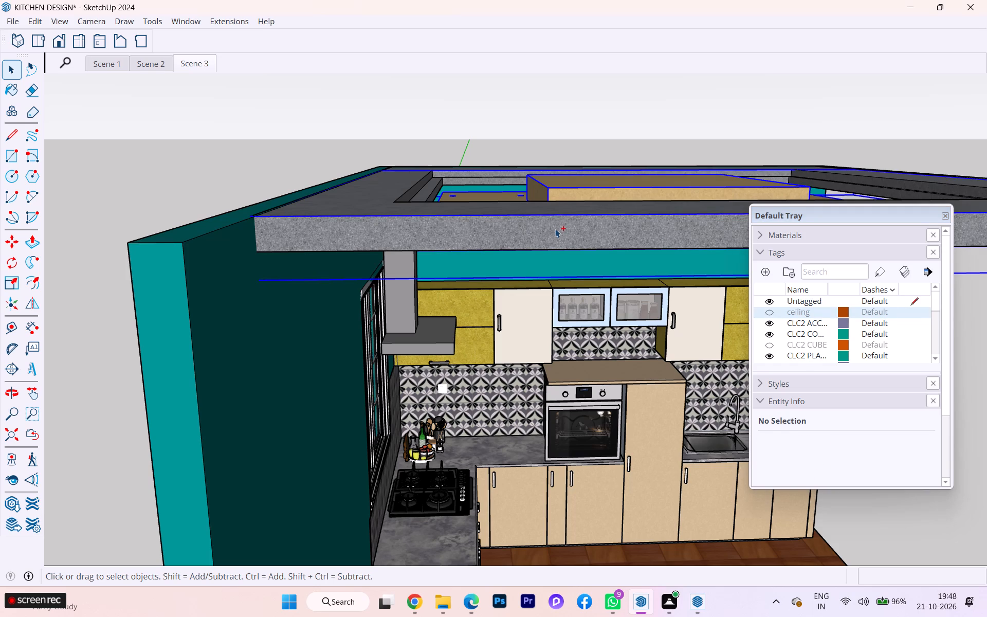
left_click(771, 316)
left_click(842, 440)
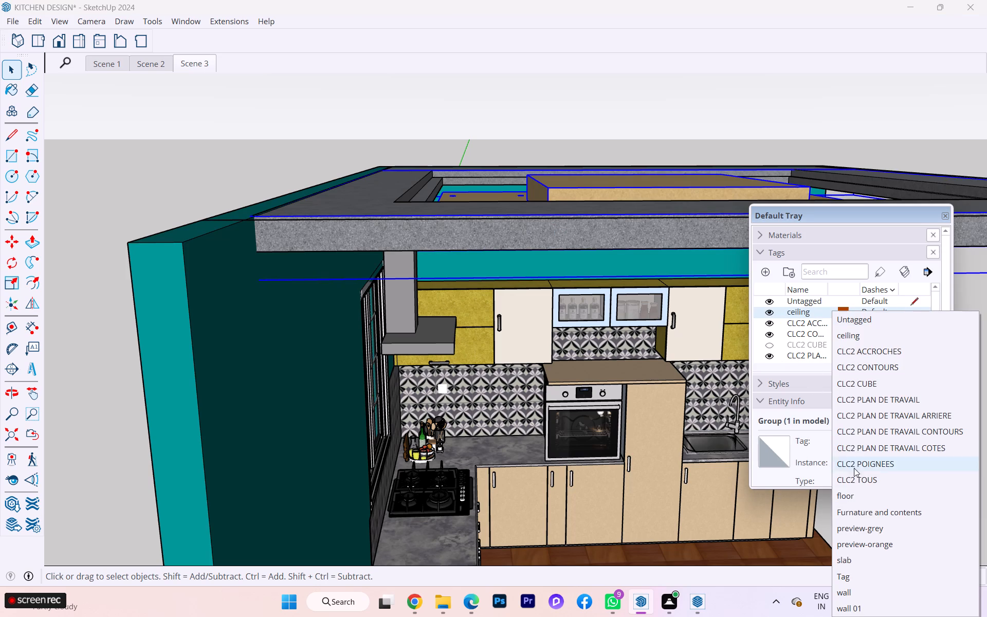
left_click(847, 342)
Hide and reshow the ceiling tag to check which ceiling parts are still untagged.
left_click(768, 312)
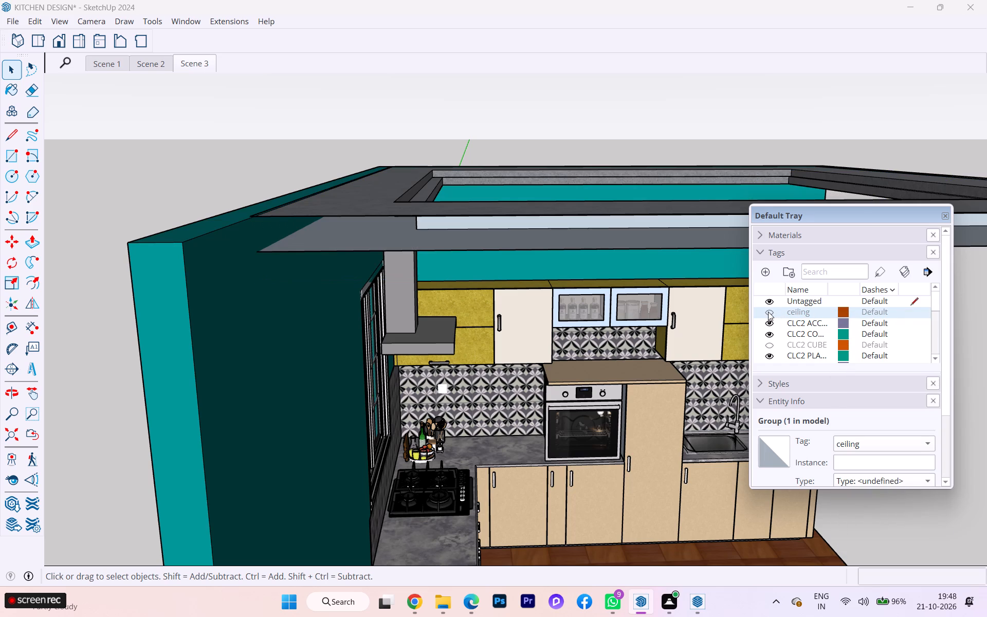
left_click(768, 312)
Check the tags on the grey ceiling border's front-face group and its underside by selecting them from below.
left_click(509, 222)
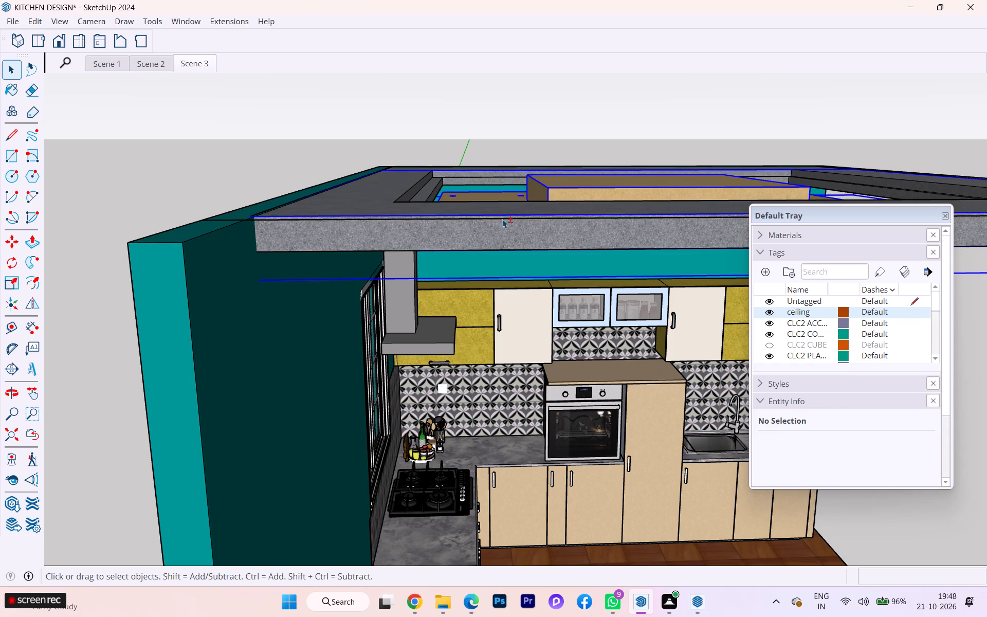
middle_click_drag(485, 233, 485, 136, "shift")
scroll(485, 136, "up", 2, "shift")
scroll(490, 152, "down", 1)
middle_click_drag(491, 157, 492, 147)
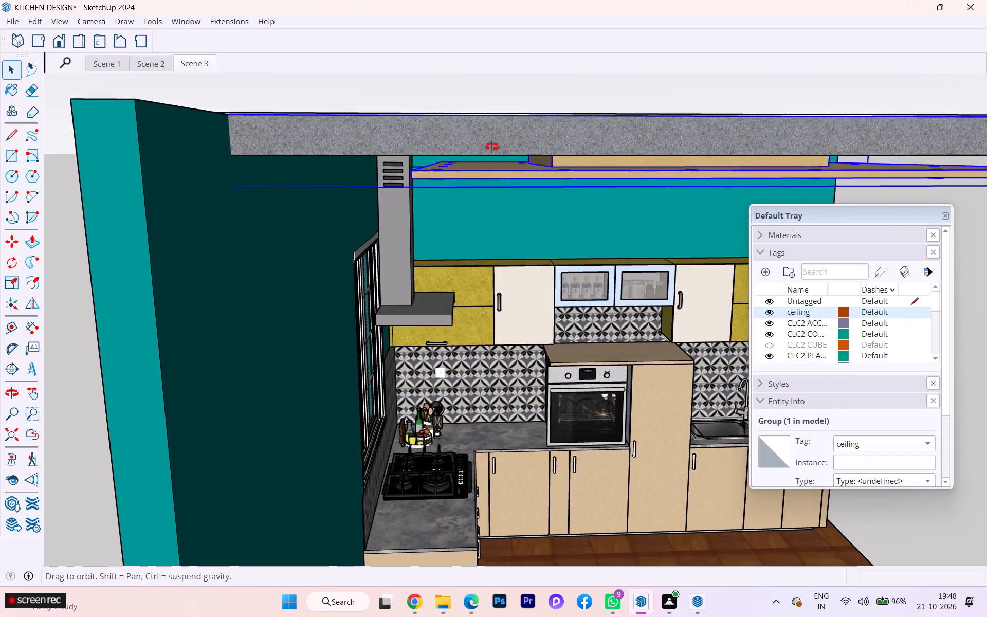
middle_click_drag(492, 147, 485, 32)
left_click(454, 156, "shift")
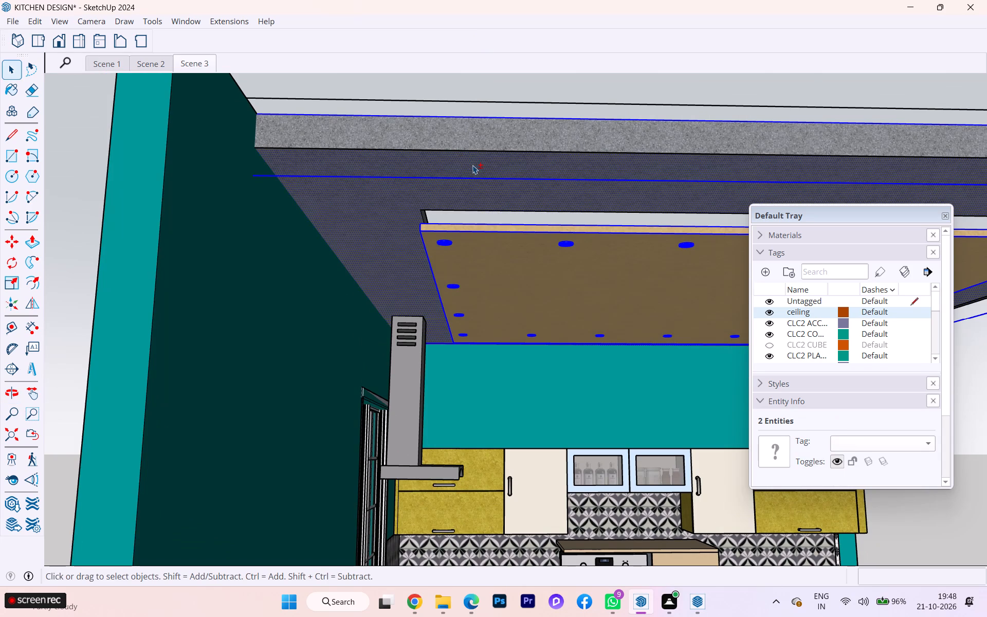
double_click(474, 163)
scroll(503, 150, "down", 1)
middle_click_drag(503, 151, 513, 212)
triple_click(511, 194)
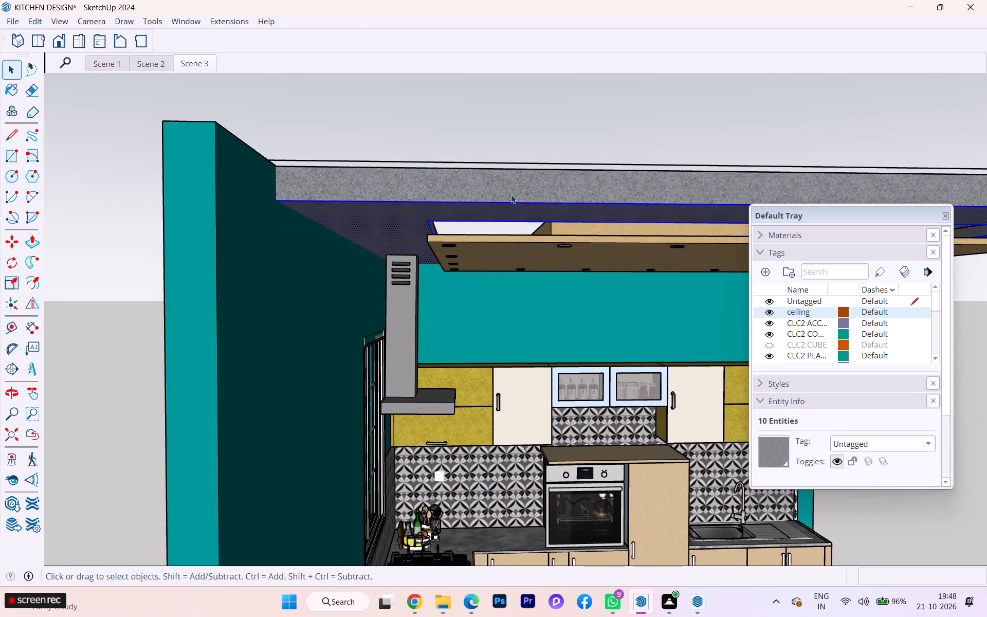
left_click(152, 237)
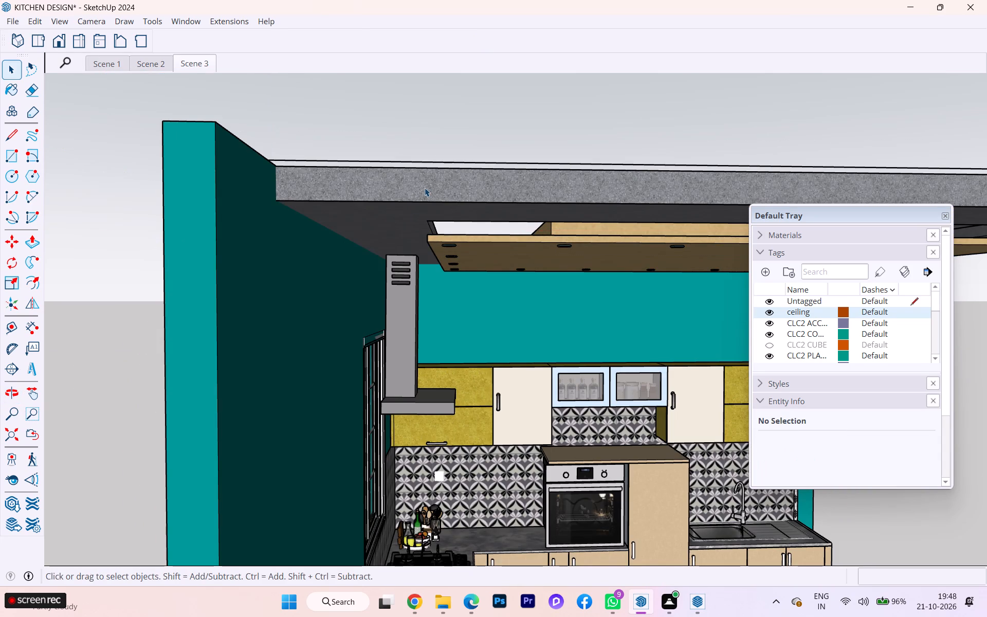
Explode the group containing the ceiling border's front face and wooden panel.
left_click(425, 188)
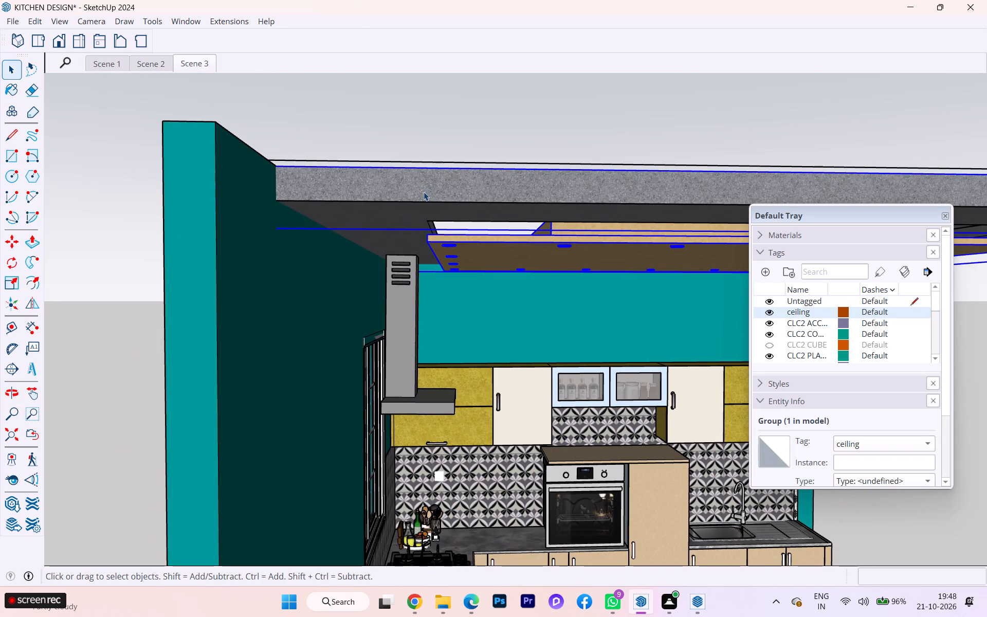
right_click(424, 192)
left_click(466, 85)
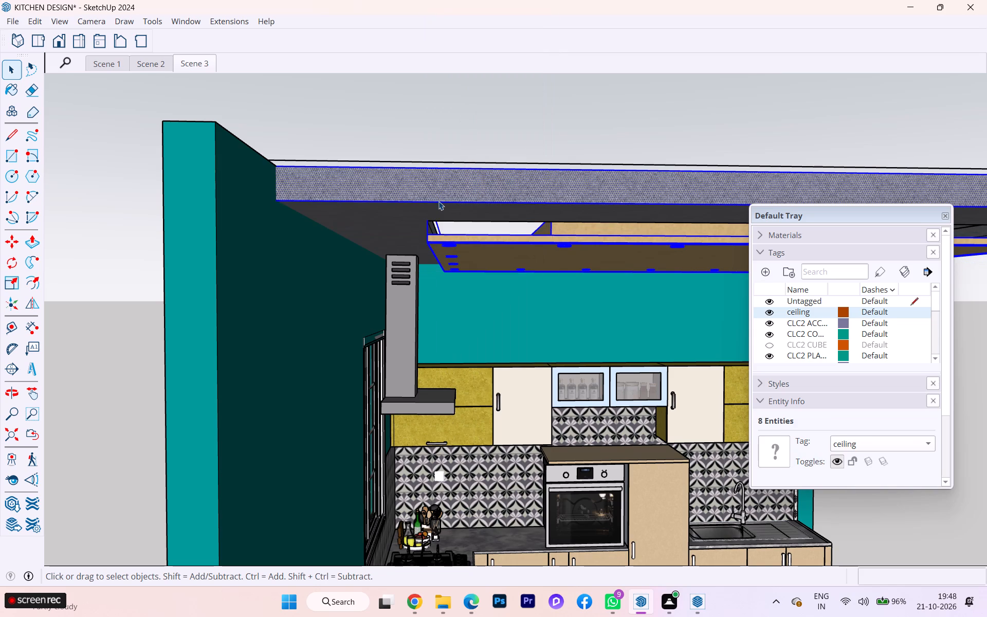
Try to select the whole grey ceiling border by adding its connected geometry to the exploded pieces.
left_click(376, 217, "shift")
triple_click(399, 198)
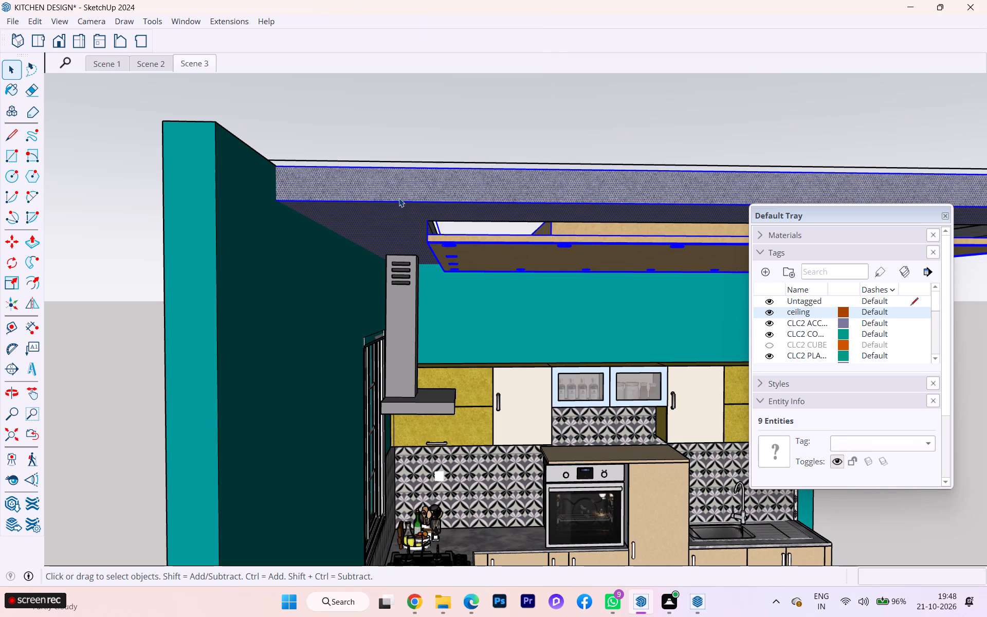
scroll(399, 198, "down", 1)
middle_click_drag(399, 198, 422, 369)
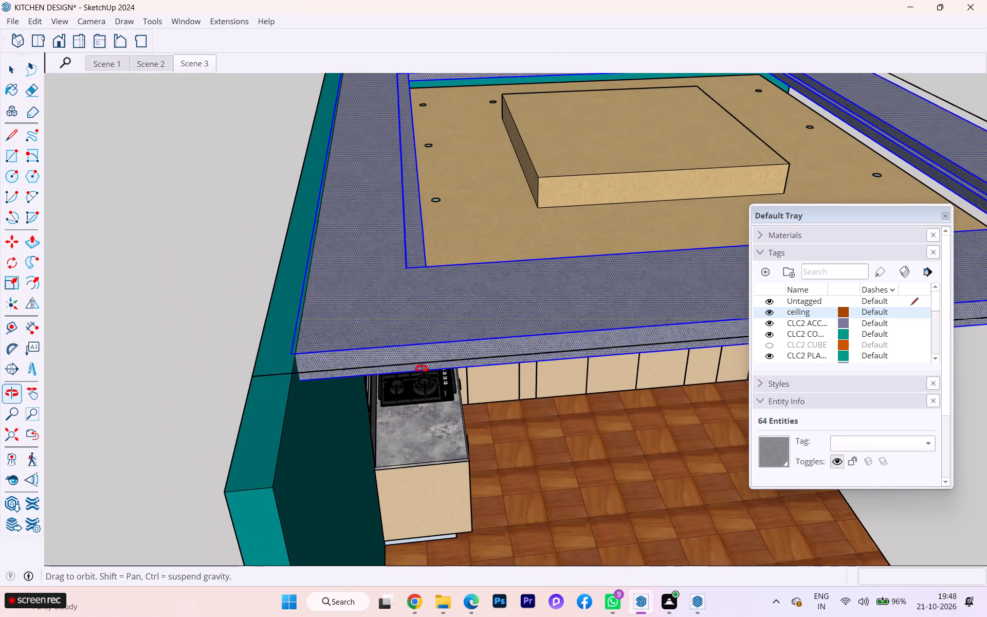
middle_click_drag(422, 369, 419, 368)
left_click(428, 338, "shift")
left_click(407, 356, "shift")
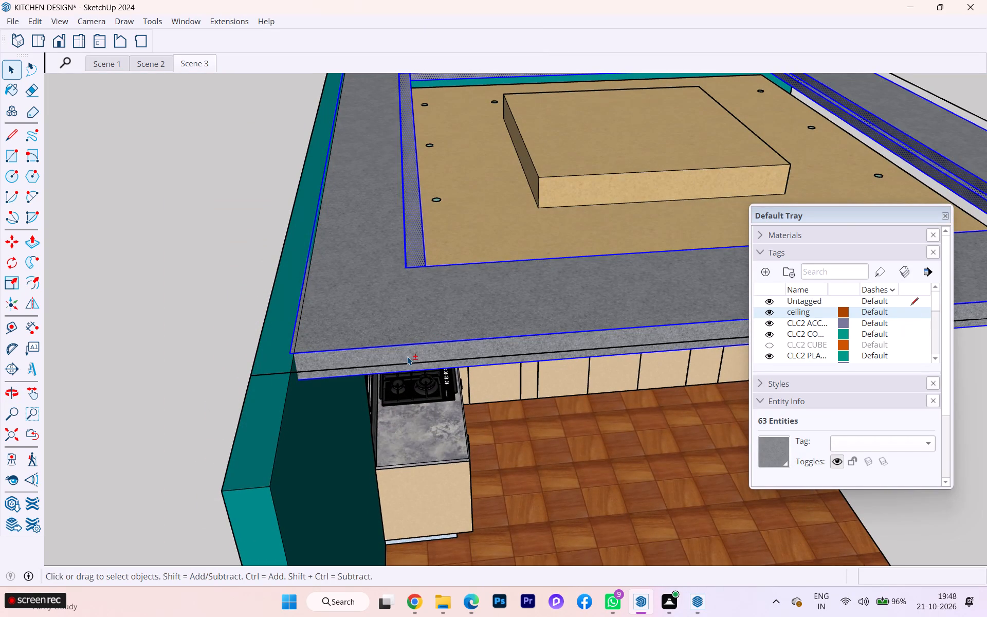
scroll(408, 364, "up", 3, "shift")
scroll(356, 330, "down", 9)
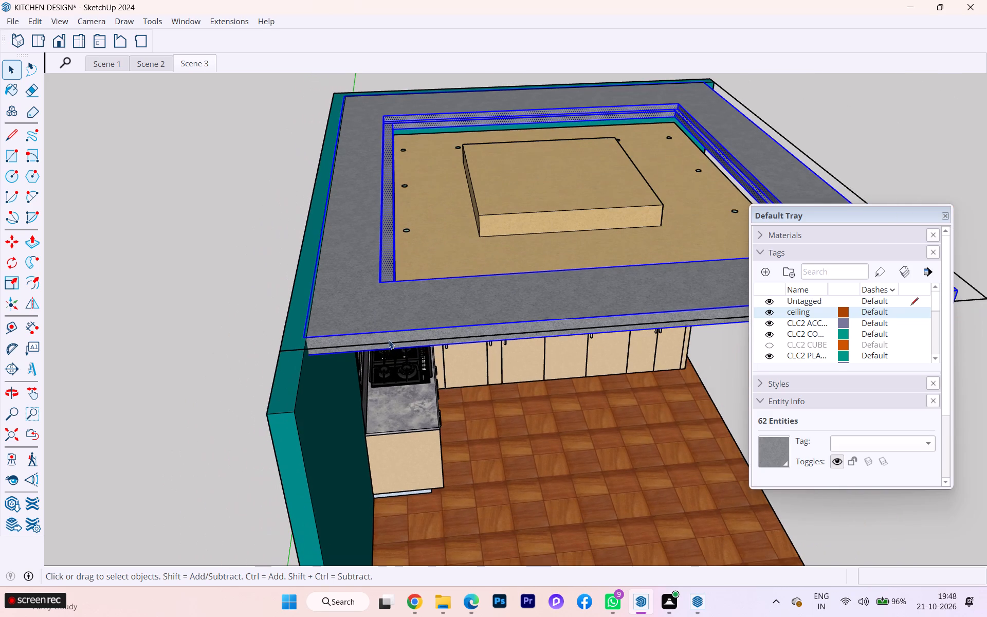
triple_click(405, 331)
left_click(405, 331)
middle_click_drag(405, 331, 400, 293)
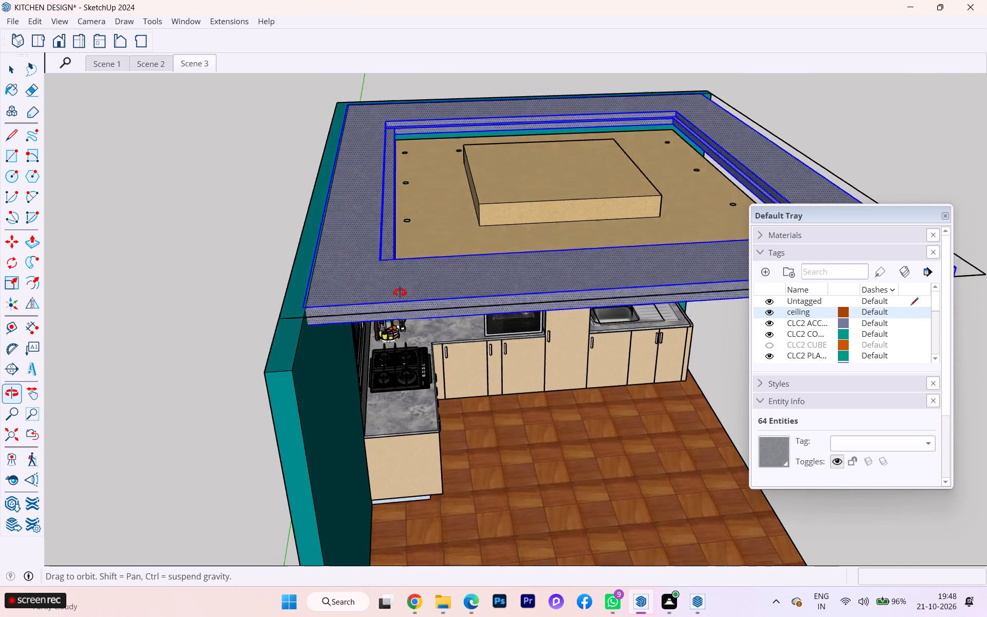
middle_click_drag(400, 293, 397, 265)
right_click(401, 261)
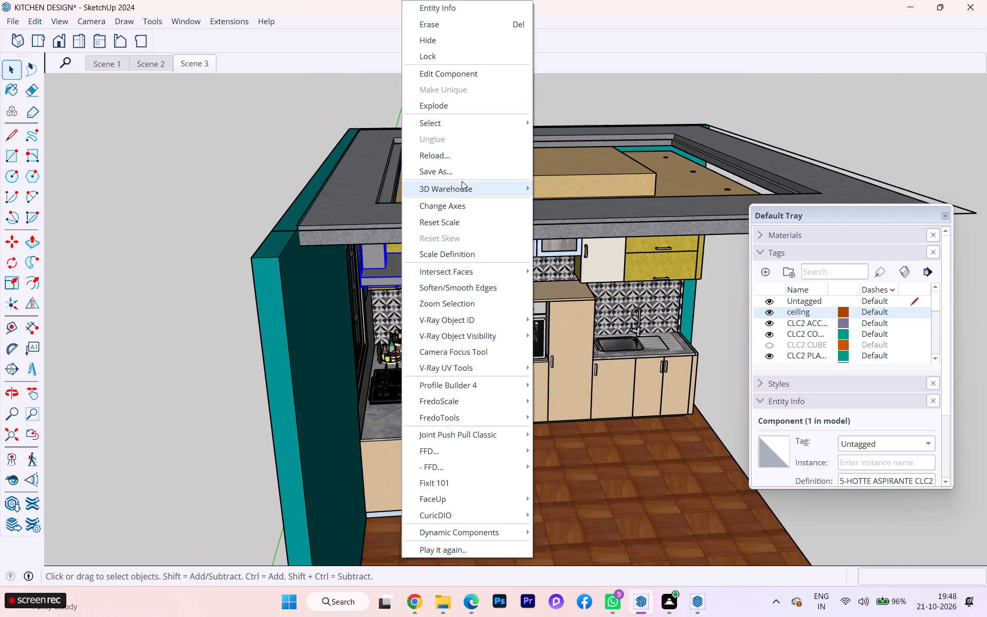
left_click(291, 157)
Select the ceiling border's front and top faces and examine the border from several sides for leftover geometry.
middle_click_drag(460, 249, 458, 203)
left_click(477, 132)
scroll(481, 147, "up", 2)
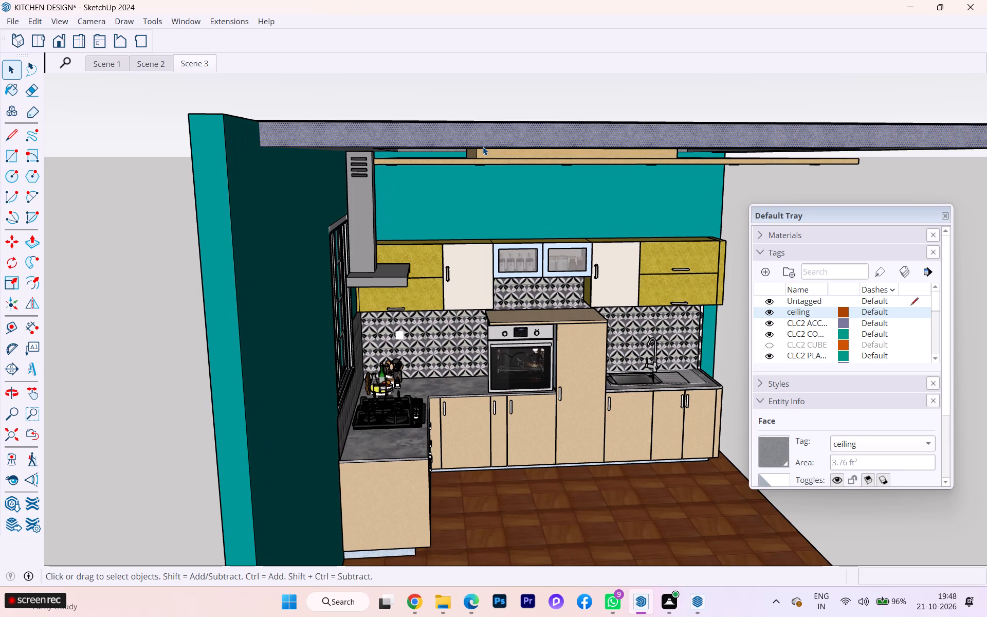
double_click(483, 147)
middle_click_drag(487, 148, 483, 262)
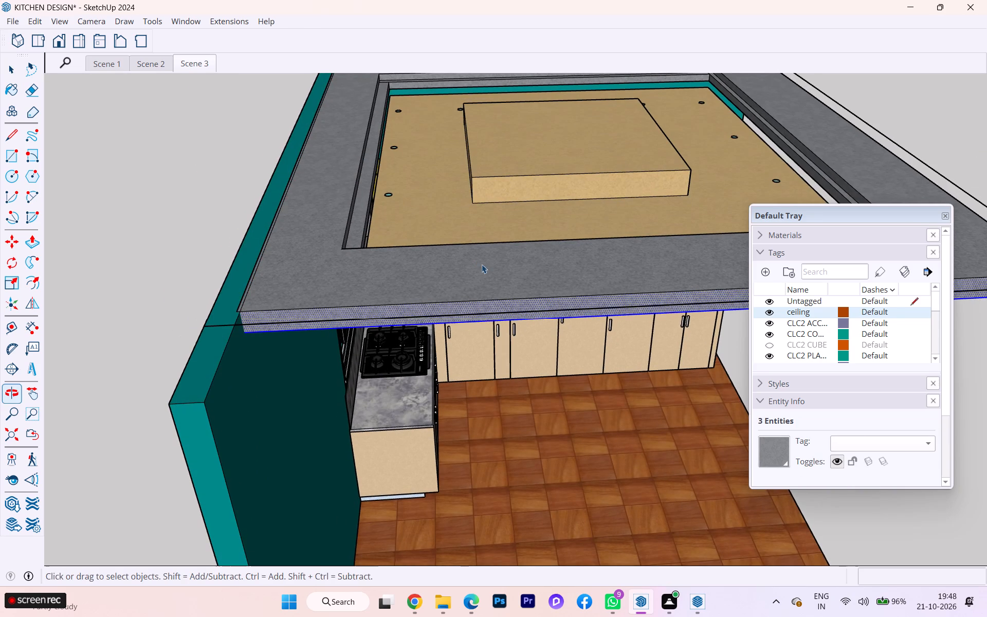
double_click(475, 287, "shift")
double_click(470, 312, "shift")
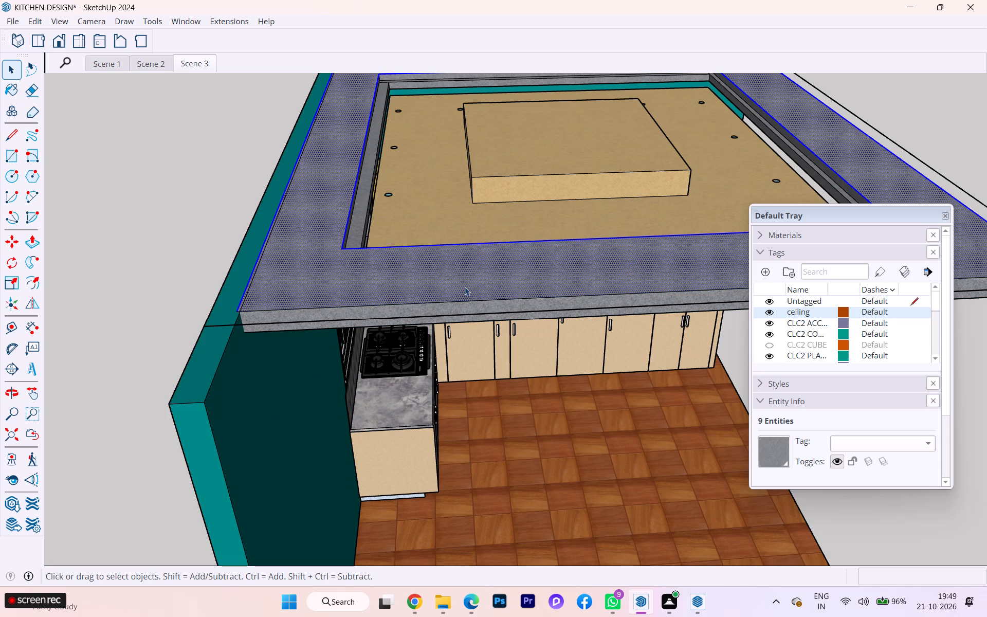
scroll(422, 334, "down", 1)
middle_click_drag(423, 327, 419, 288)
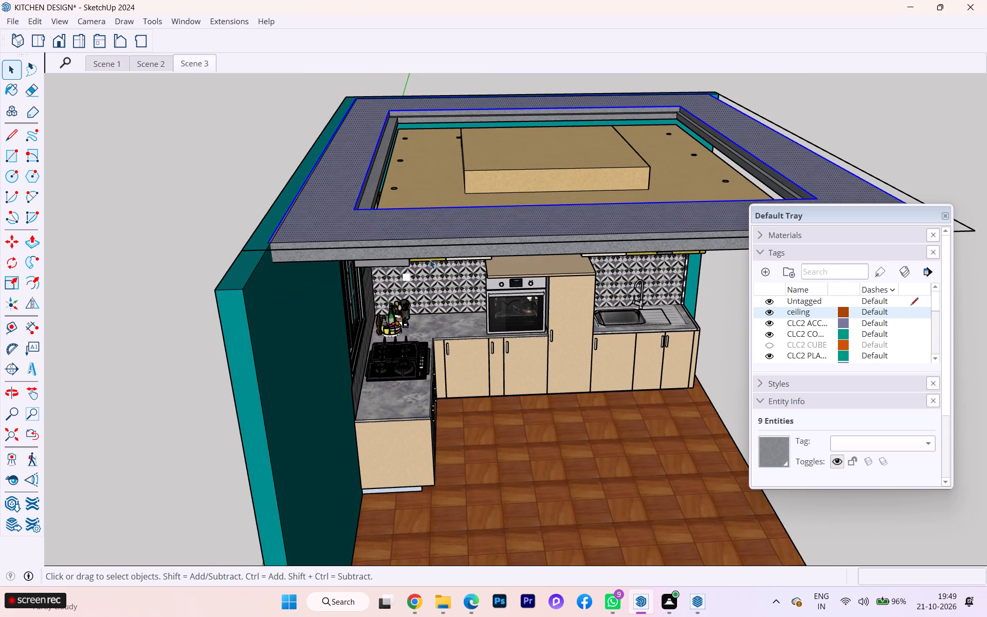
left_click(432, 249, "ctrl")
left_click(430, 248, "ctrl")
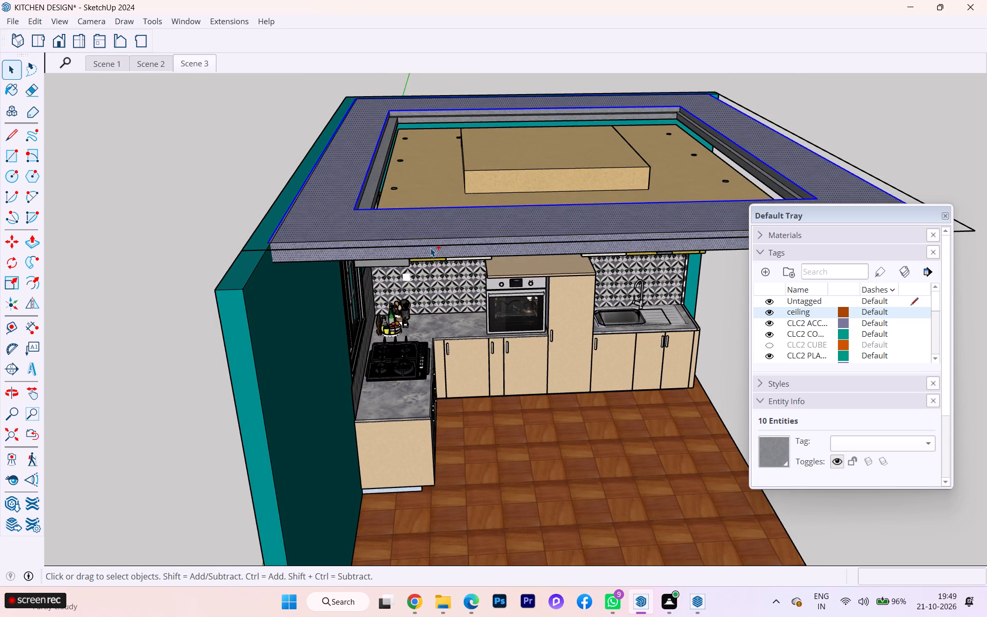
middle_click_drag(431, 257, 416, 204)
scroll(413, 186, "up", 3)
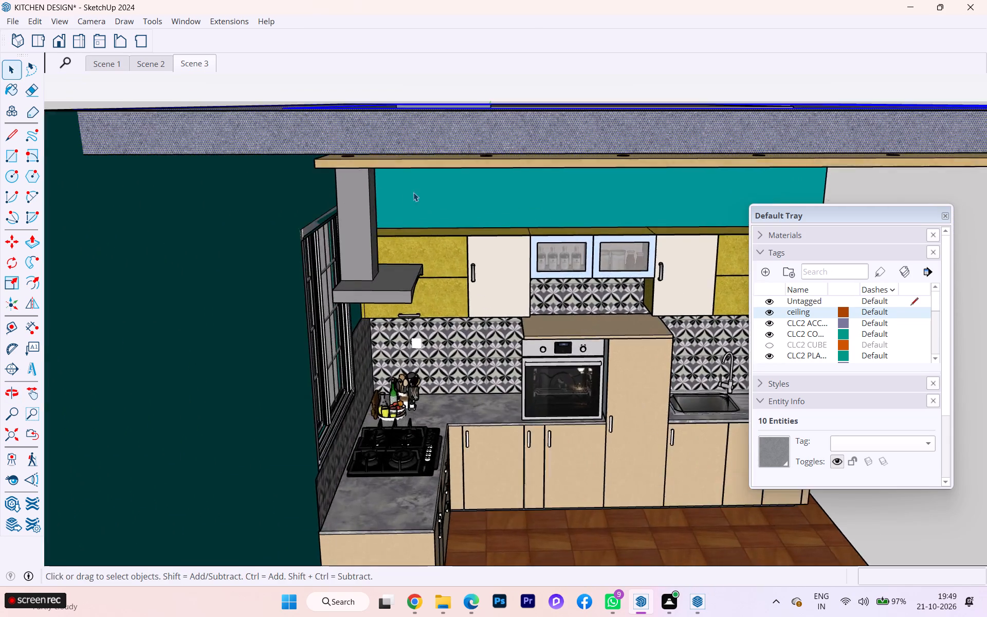
scroll(413, 200, "down", 4)
middle_click_drag(411, 303, 300, 259)
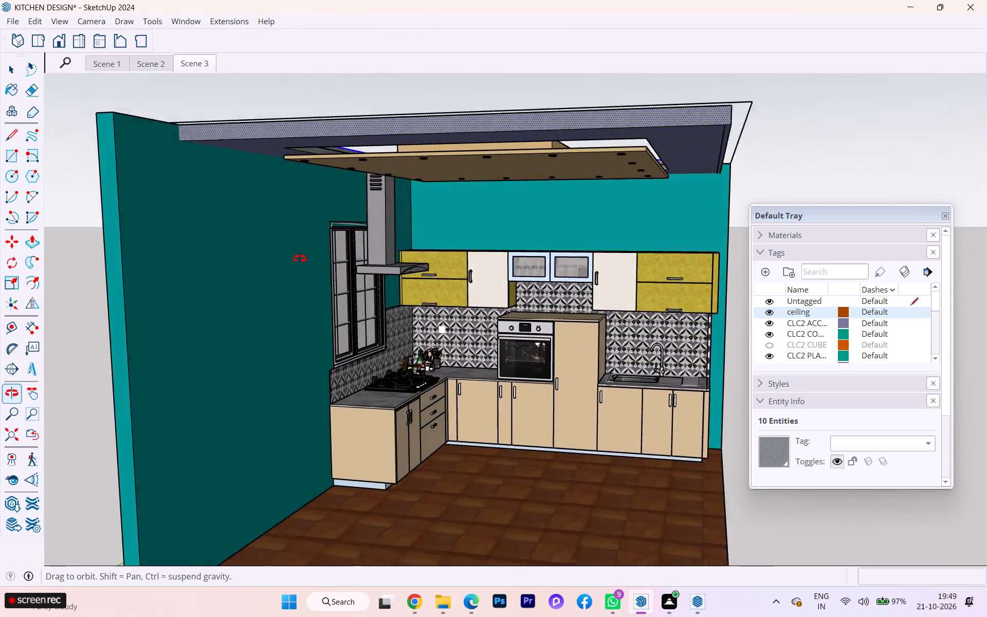
middle_click_drag(300, 259, 237, 277)
middle_click_drag(528, 287, 532, 353)
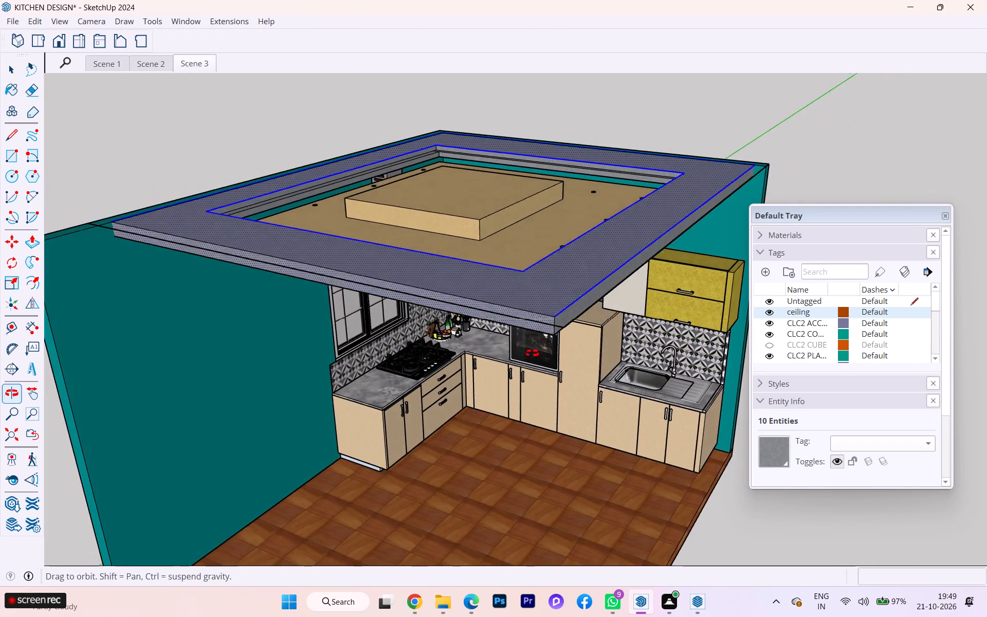
middle_click_drag(532, 353, 394, 364)
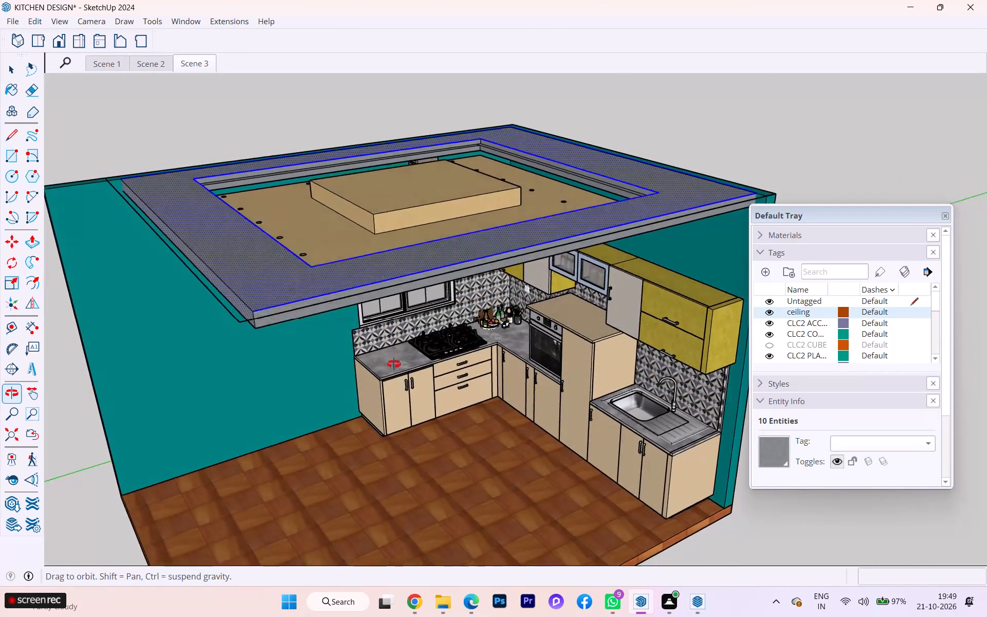
middle_click_drag(394, 364, 403, 429)
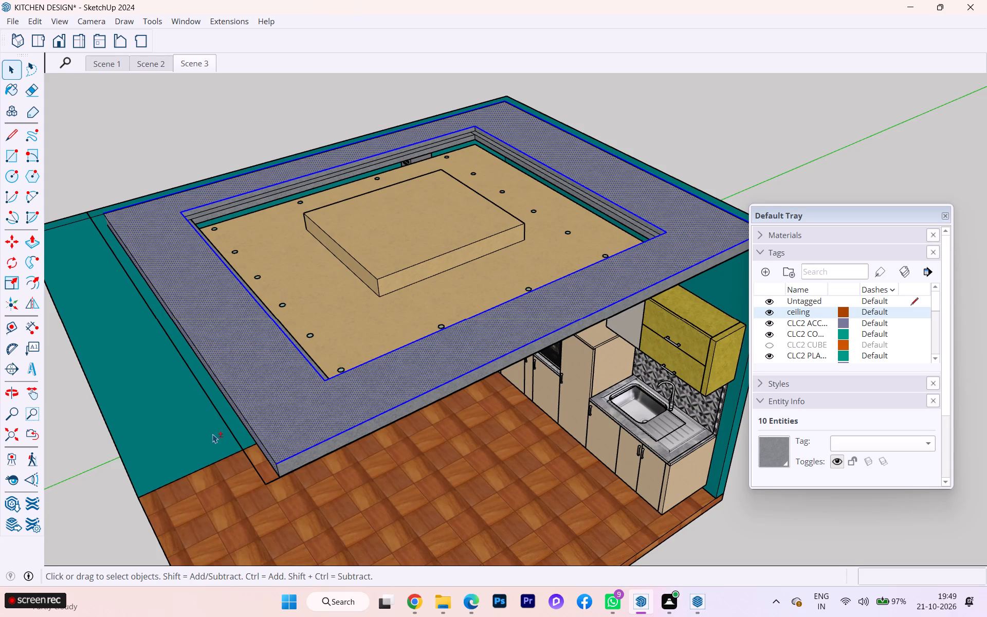
Erase the stray edges lying just outside the ceiling border's front side and front corner.
key("shift+e")
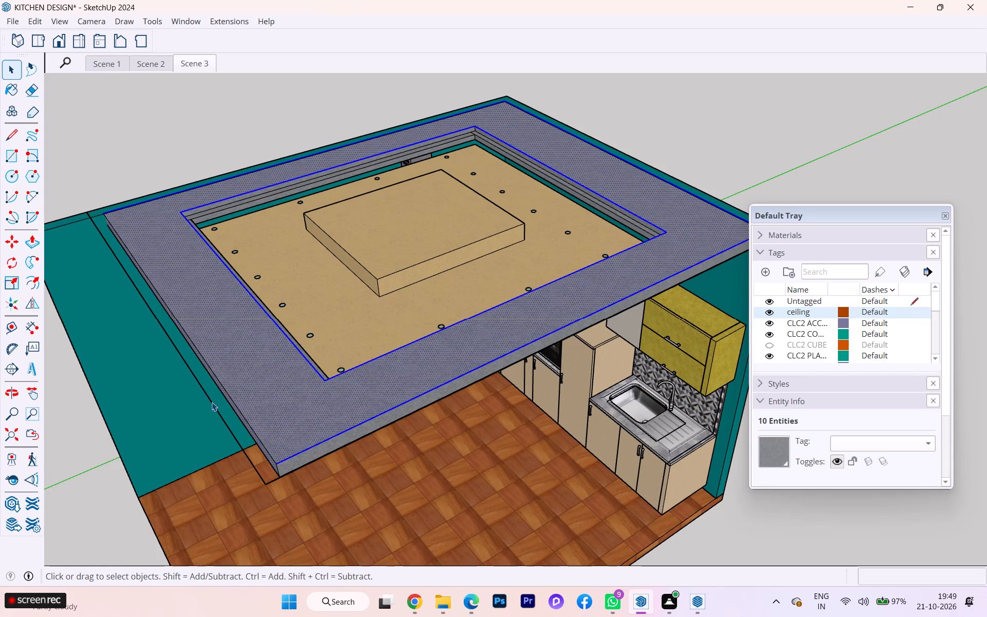
key("e")
left_click(212, 402, "shift")
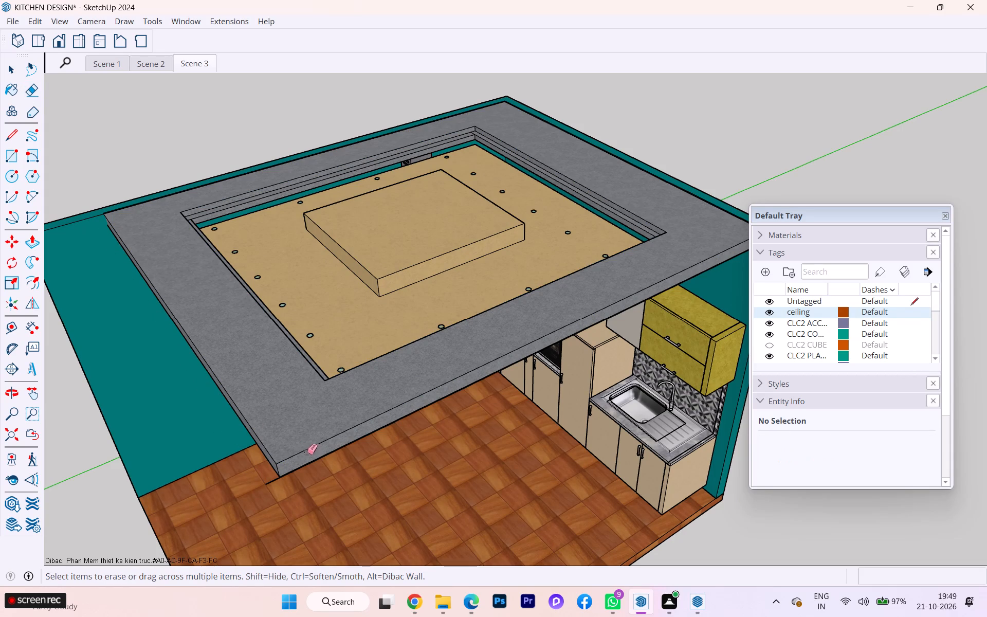
left_click(274, 480, "shift")
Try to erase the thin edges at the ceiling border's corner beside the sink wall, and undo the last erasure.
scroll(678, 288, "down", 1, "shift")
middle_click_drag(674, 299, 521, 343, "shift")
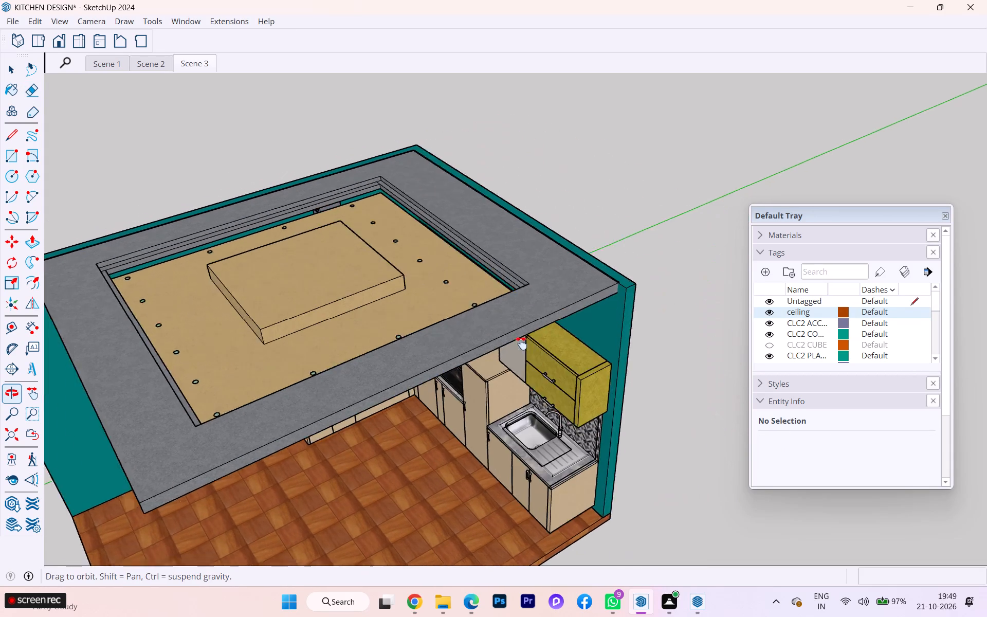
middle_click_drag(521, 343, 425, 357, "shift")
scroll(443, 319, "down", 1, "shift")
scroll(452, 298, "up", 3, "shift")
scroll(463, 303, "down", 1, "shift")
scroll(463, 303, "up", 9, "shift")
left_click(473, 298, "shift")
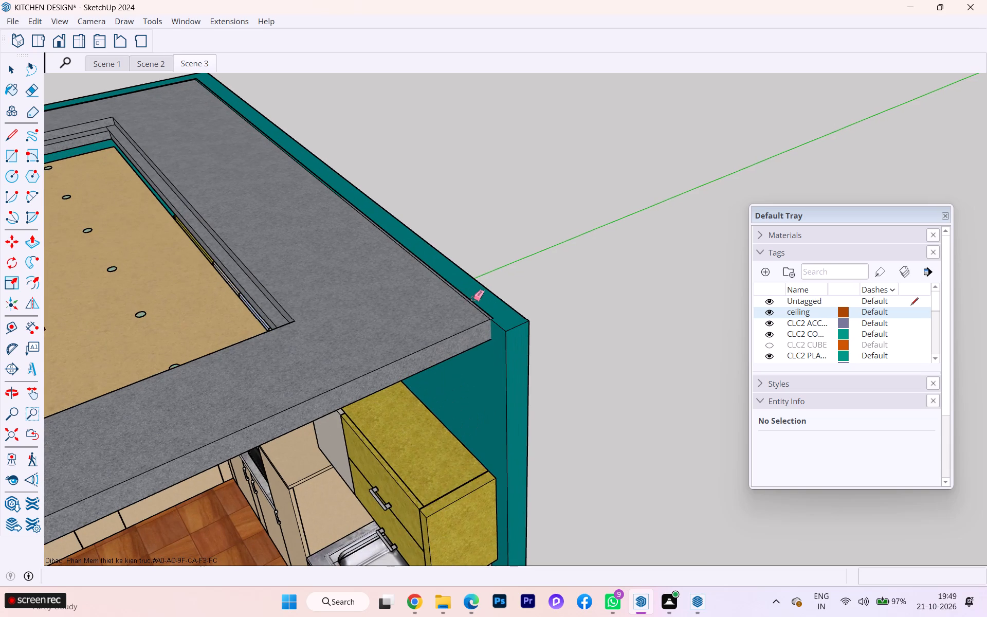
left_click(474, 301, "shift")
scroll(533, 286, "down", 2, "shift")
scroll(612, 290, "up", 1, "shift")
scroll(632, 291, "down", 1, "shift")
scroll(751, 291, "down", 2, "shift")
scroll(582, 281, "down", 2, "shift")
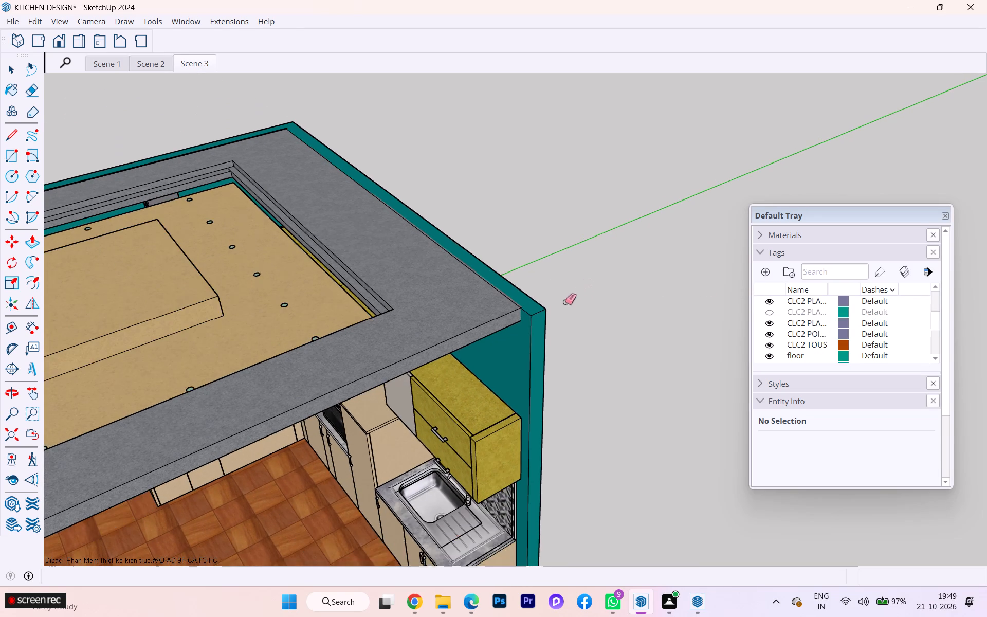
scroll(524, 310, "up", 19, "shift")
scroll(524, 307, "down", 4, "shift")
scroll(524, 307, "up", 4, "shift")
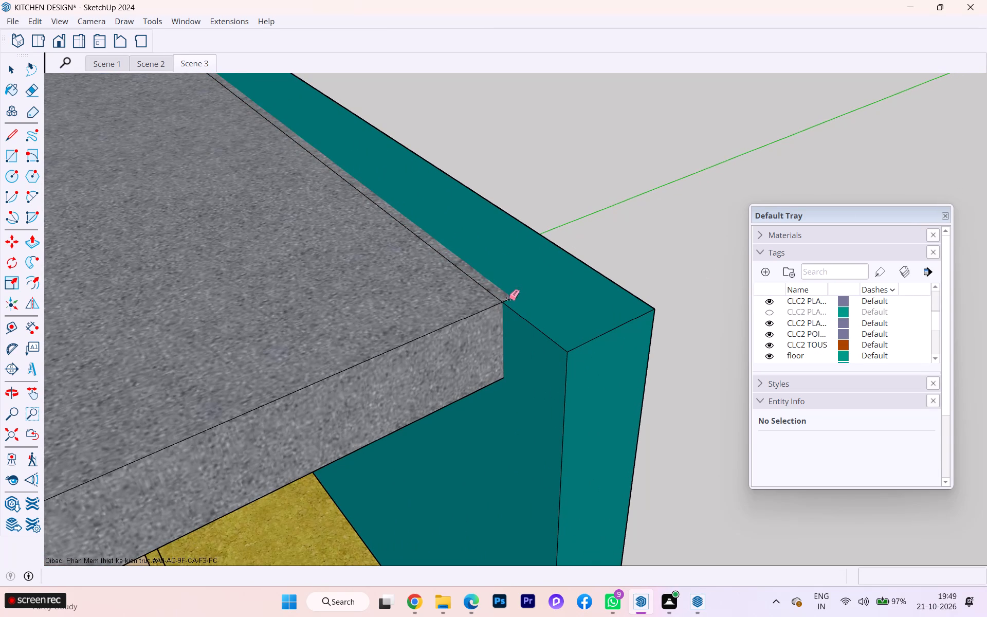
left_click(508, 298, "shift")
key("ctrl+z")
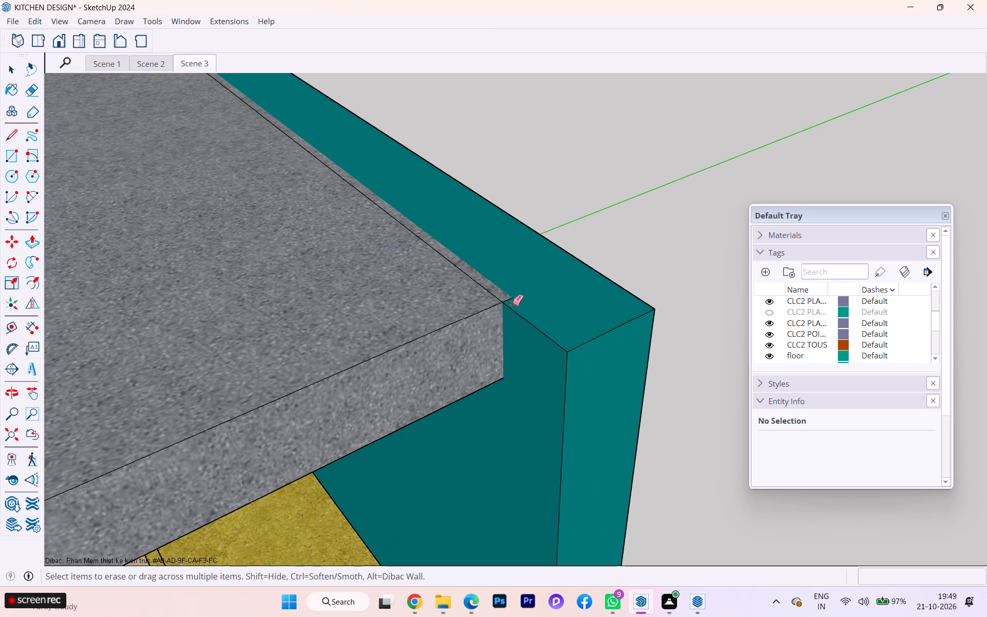
Erase the stray edges at the ceiling border's front corner beside the window wall, and undo the last erasure.
scroll(572, 289, "down", 2)
scroll(579, 287, "up", 1)
scroll(582, 286, "down", 6)
scroll(619, 293, "up", 3)
scroll(619, 293, "down", 4)
scroll(612, 299, "up", 1)
scroll(612, 300, "down", 7)
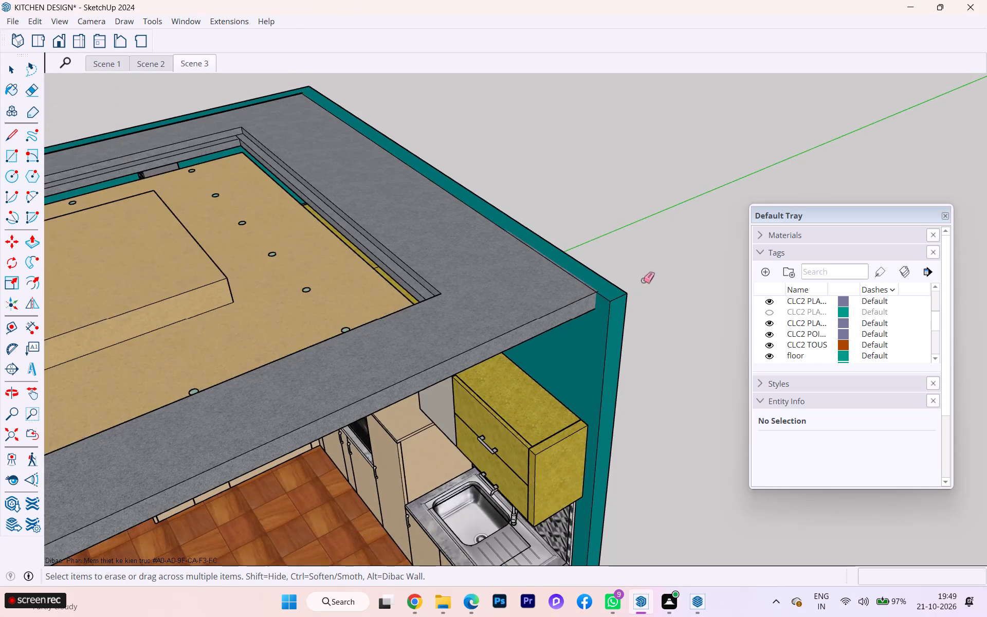
scroll(645, 279, "down", 3)
scroll(645, 279, "up", 2)
scroll(645, 279, "down", 4)
middle_click_drag(509, 299, 773, 236)
scroll(150, 389, "up", 2)
scroll(358, 365, "down", 1)
scroll(422, 362, "up", 1)
scroll(435, 359, "down", 2)
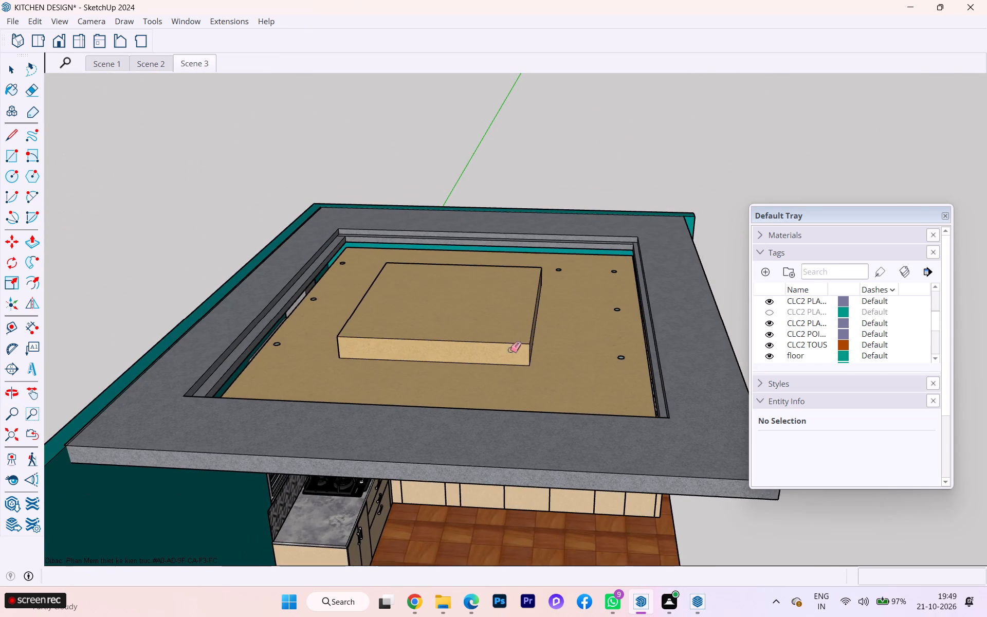
scroll(102, 440, "up", 1)
scroll(100, 442, "down", 1)
scroll(92, 450, "up", 2)
scroll(77, 459, "down", 1)
scroll(77, 459, "up", 7)
scroll(67, 435, "down", 1)
scroll(67, 435, "up", 2)
scroll(67, 435, "down", 1)
scroll(67, 435, "up", 5)
scroll(67, 435, "down", 4)
scroll(67, 435, "up", 6)
scroll(67, 435, "down", 2)
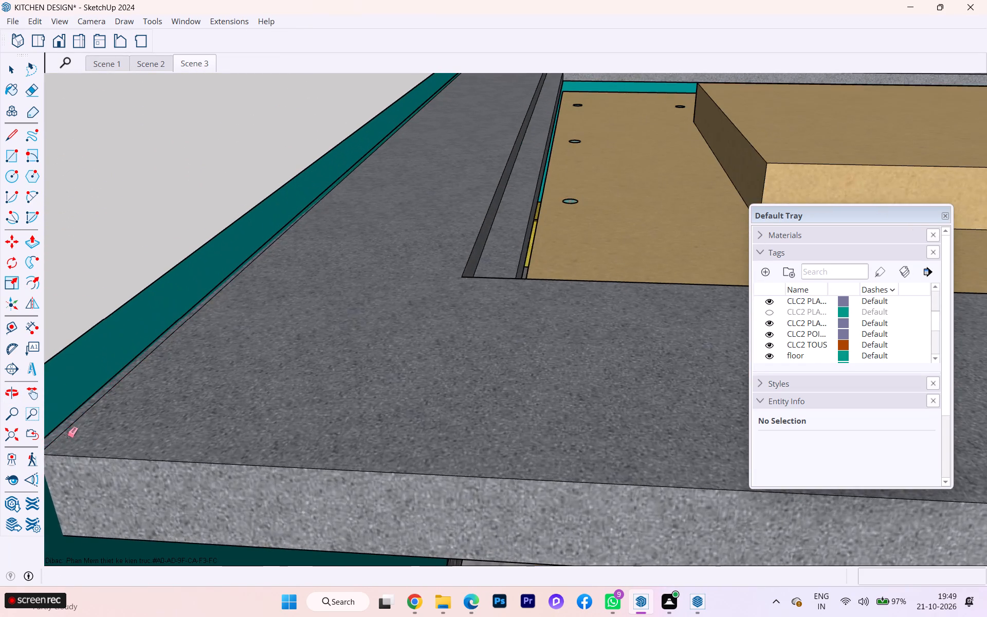
scroll(69, 431, "up", 4)
scroll(70, 430, "down", 1)
scroll(70, 430, "up", 4)
left_click(69, 412, "shift")
left_click(67, 414, "shift")
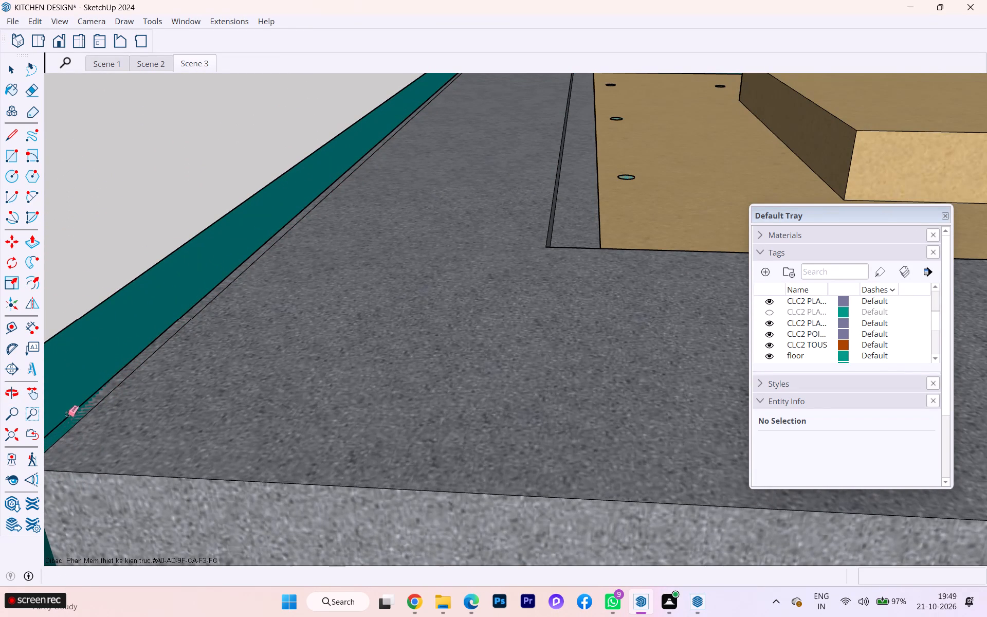
left_click(64, 417, "shift")
scroll(195, 371, "down", 4, "shift")
scroll(130, 390, "up", 1, "shift")
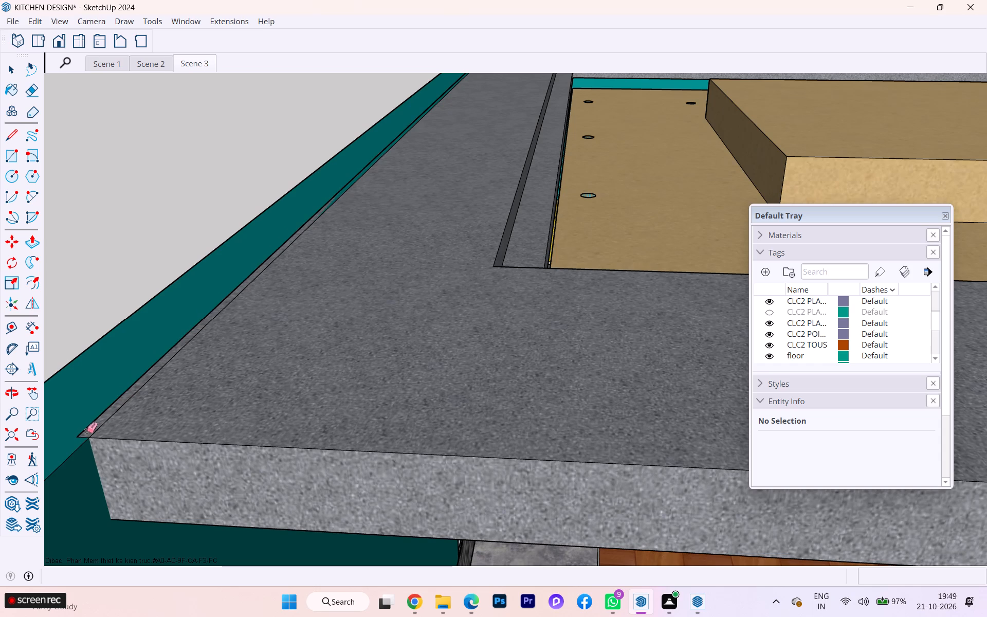
left_click(86, 430, "shift")
left_click(81, 436, "shift")
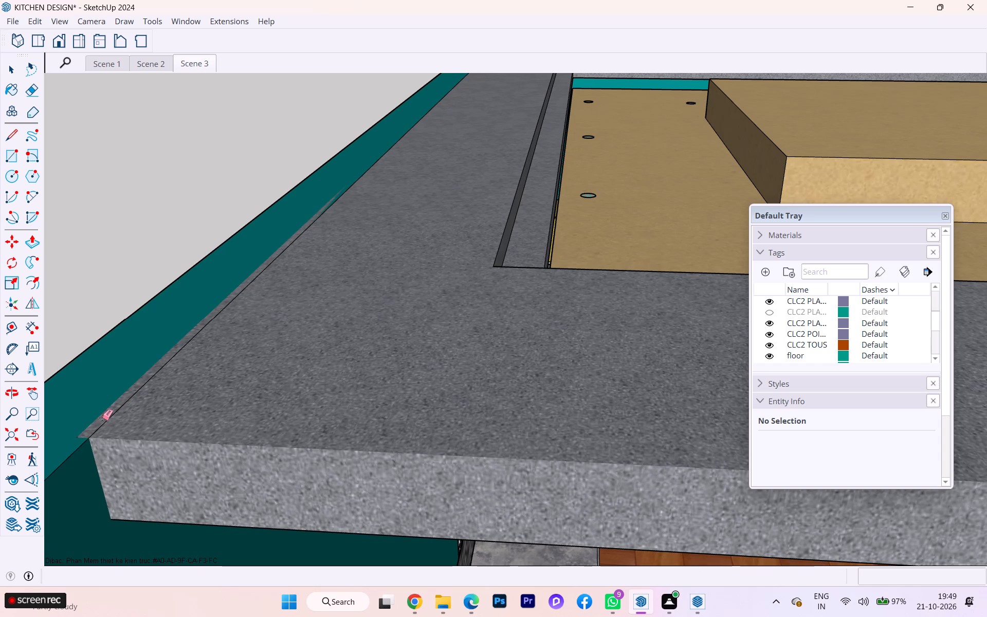
key("ctrl+z")
Select the whole grey ceiling border with all its connected geometry and make it a group.
scroll(175, 380, "down", 3)
scroll(268, 351, "down", 1)
scroll(269, 351, "up", 1)
scroll(270, 351, "down", 3)
scroll(273, 351, "up", 1)
scroll(275, 352, "down", 1)
scroll(299, 352, "up", 1)
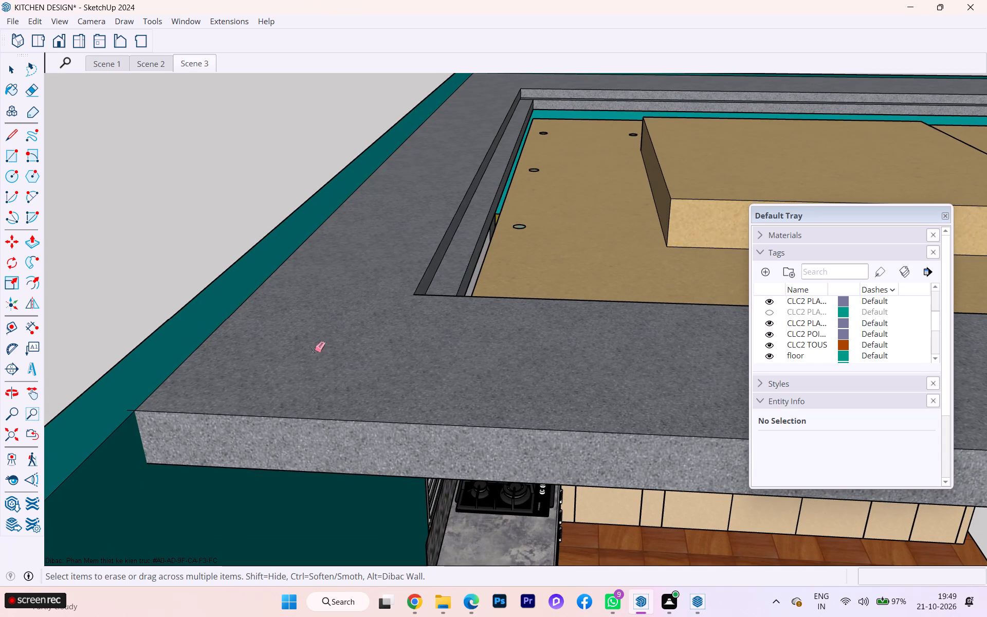
key("space")
scroll(274, 313, "down", 1)
scroll(233, 324, "up", 1)
scroll(222, 329, "down", 7)
left_click(318, 380)
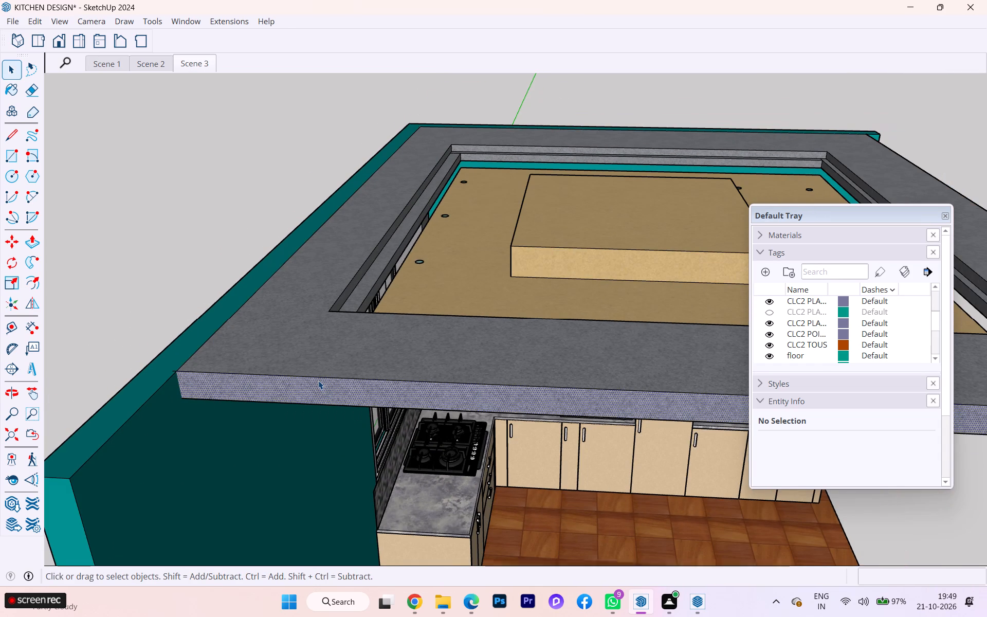
triple_click(318, 380)
scroll(318, 380, "down", 2)
scroll(318, 380, "up", 1)
middle_click_drag(318, 380, 322, 277)
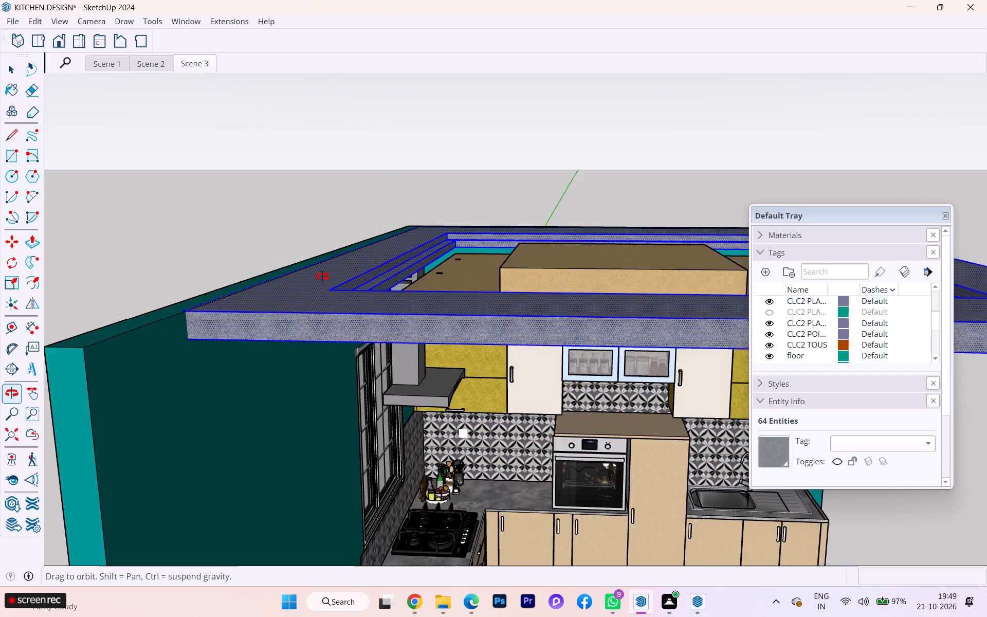
middle_click_drag(322, 277, 363, 179)
right_click(383, 231)
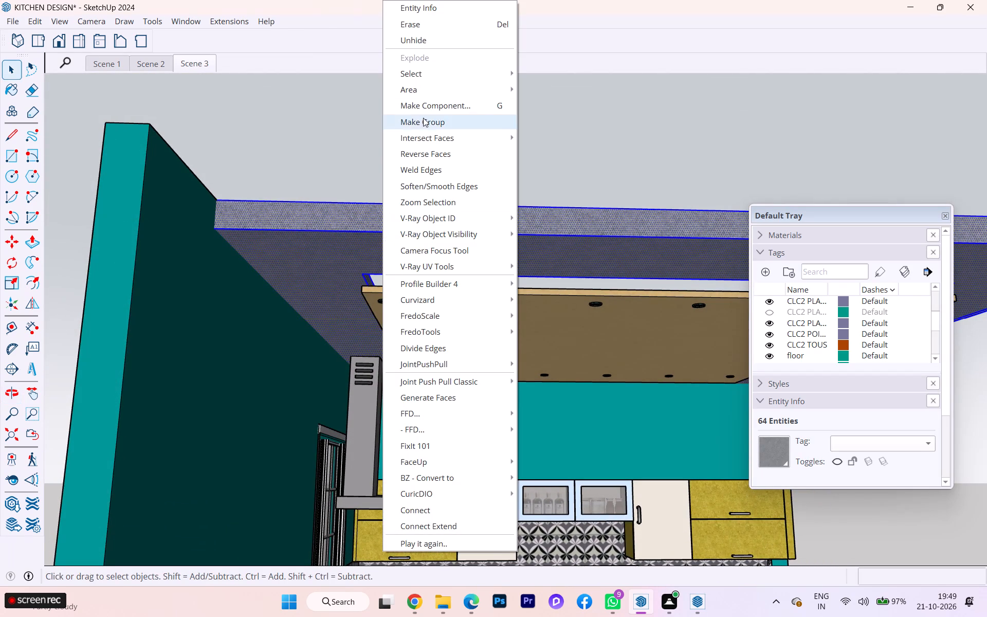
left_click(423, 126)
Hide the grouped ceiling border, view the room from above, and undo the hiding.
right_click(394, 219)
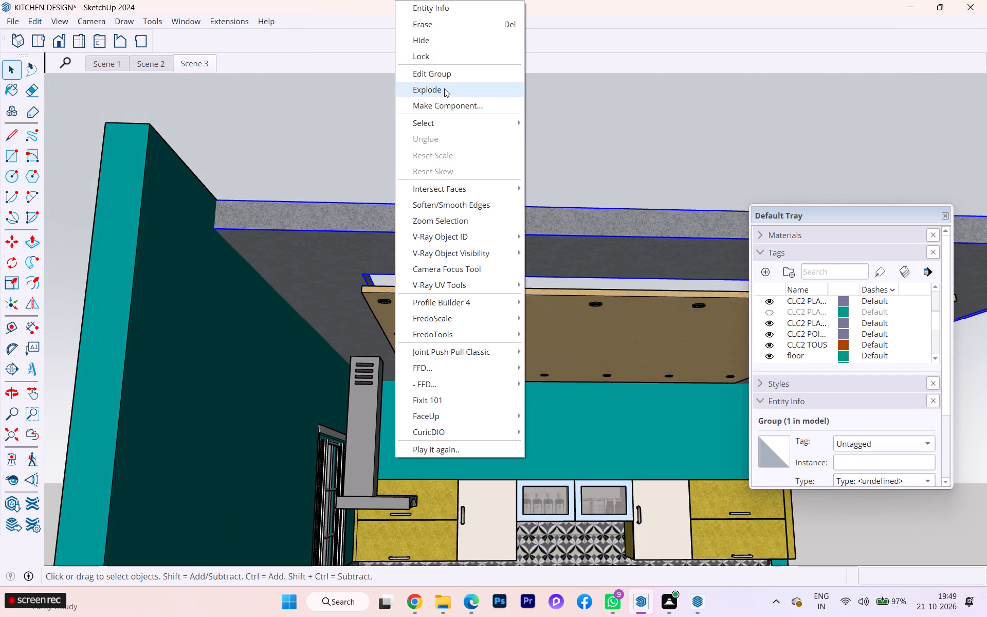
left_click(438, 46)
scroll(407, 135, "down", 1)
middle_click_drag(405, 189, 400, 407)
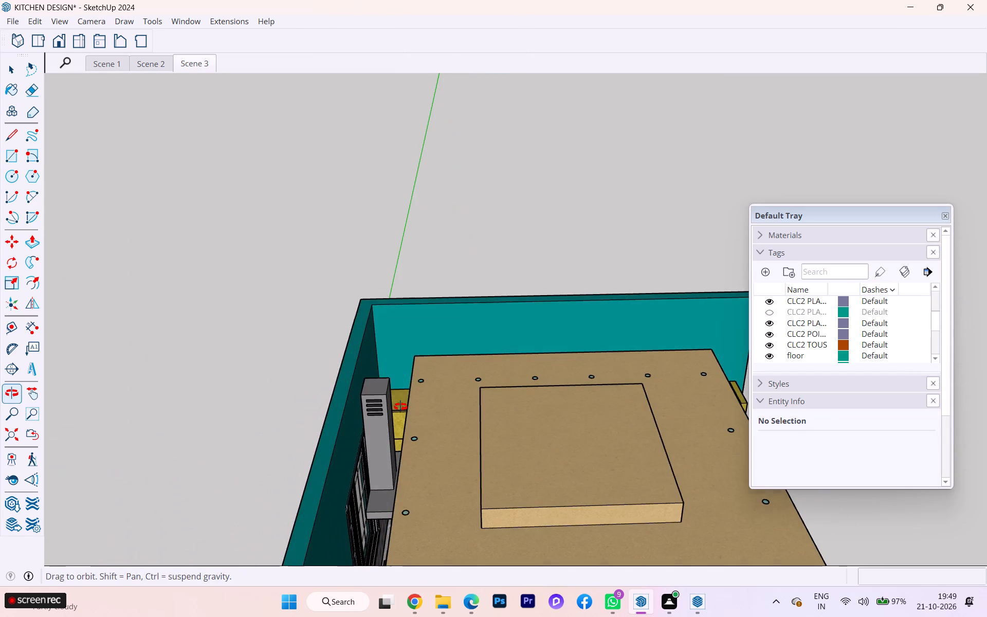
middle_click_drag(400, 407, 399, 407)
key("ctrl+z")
Select the inner ceiling panel group together with the grey border group and assign both the ceiling tag.
scroll(337, 302, "up", 1)
scroll(337, 301, "down", 1)
scroll(335, 299, "up", 3)
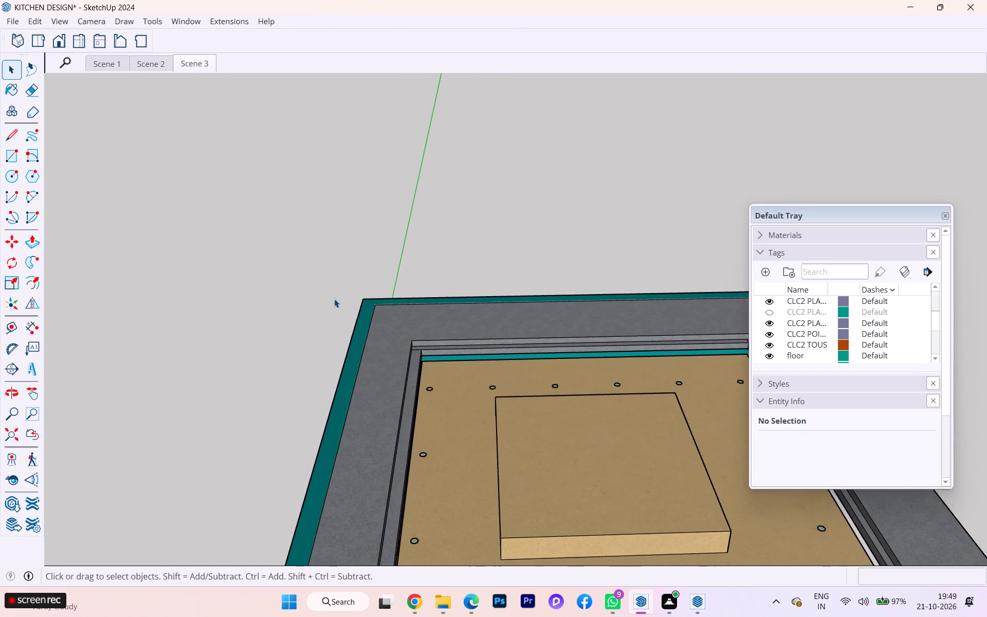
scroll(334, 299, "down", 1)
left_click(453, 479)
middle_click_drag(467, 456, 458, 366)
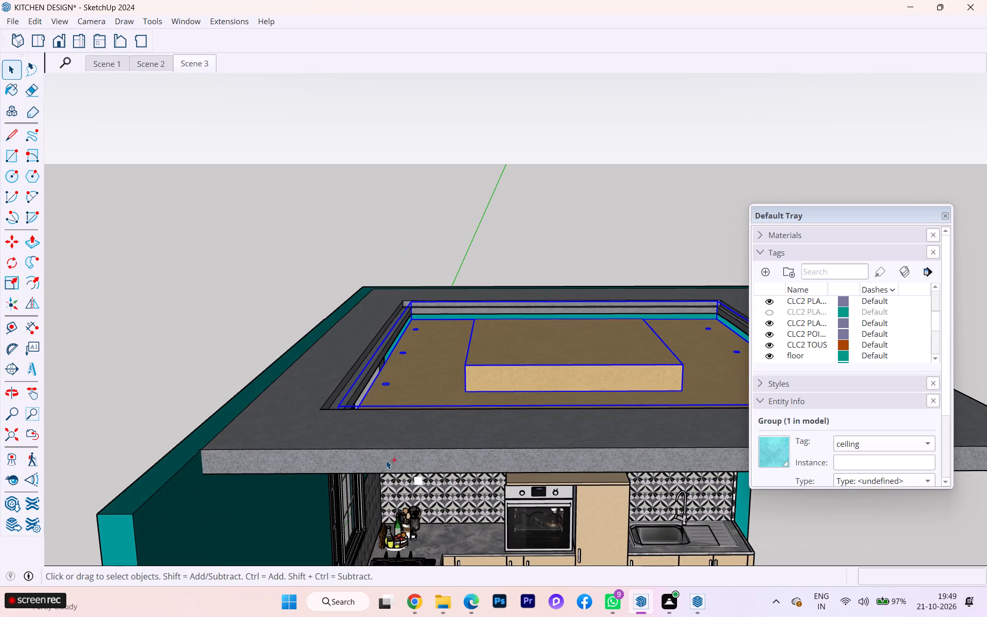
left_click(382, 463, "ctrl")
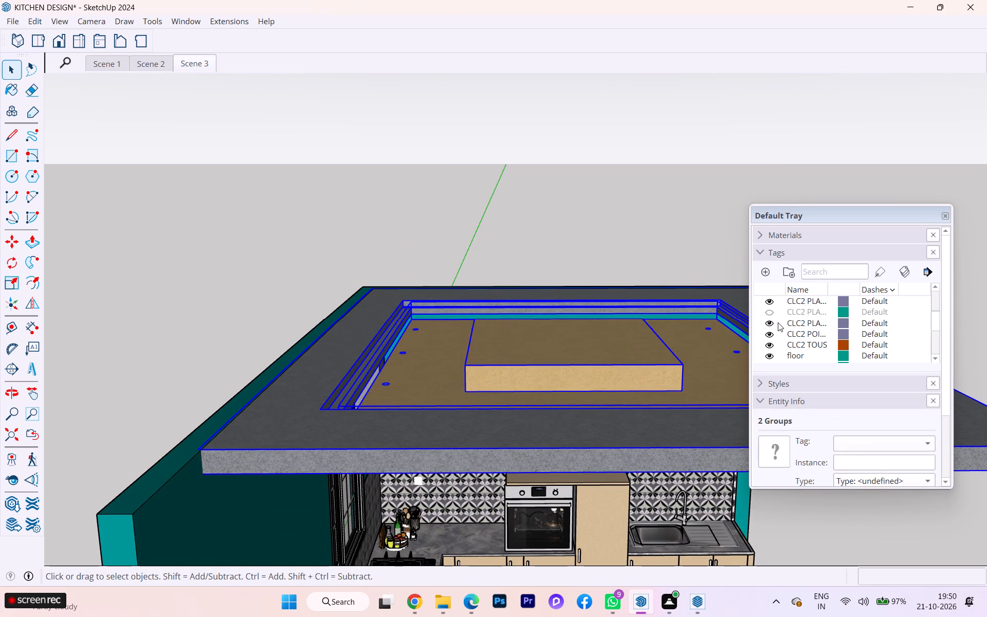
left_click(837, 445)
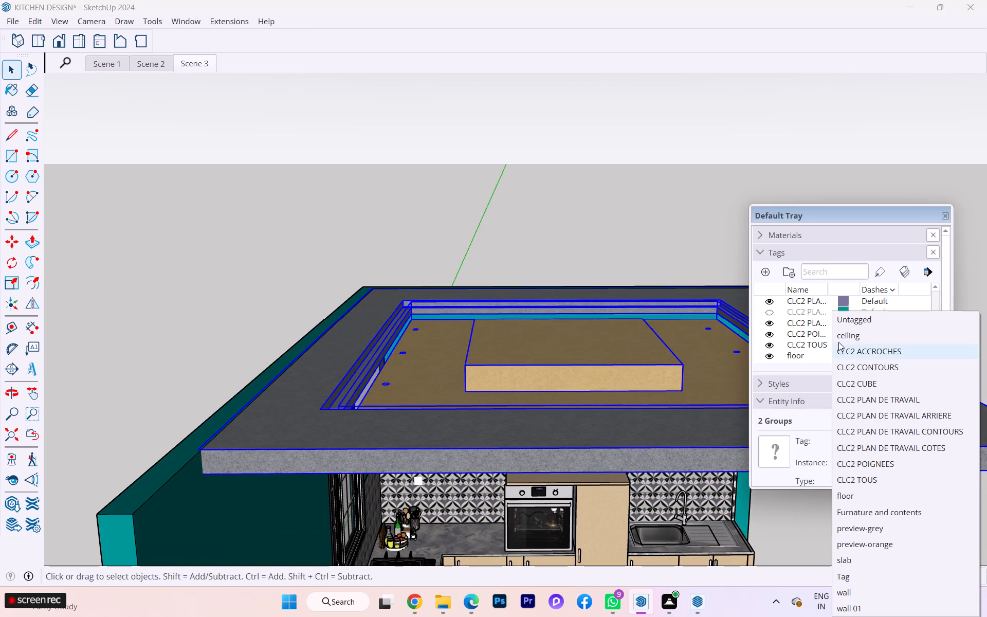
left_click(838, 342)
Turn off the visibility of the ceiling tag.
scroll(776, 333, "up", 3)
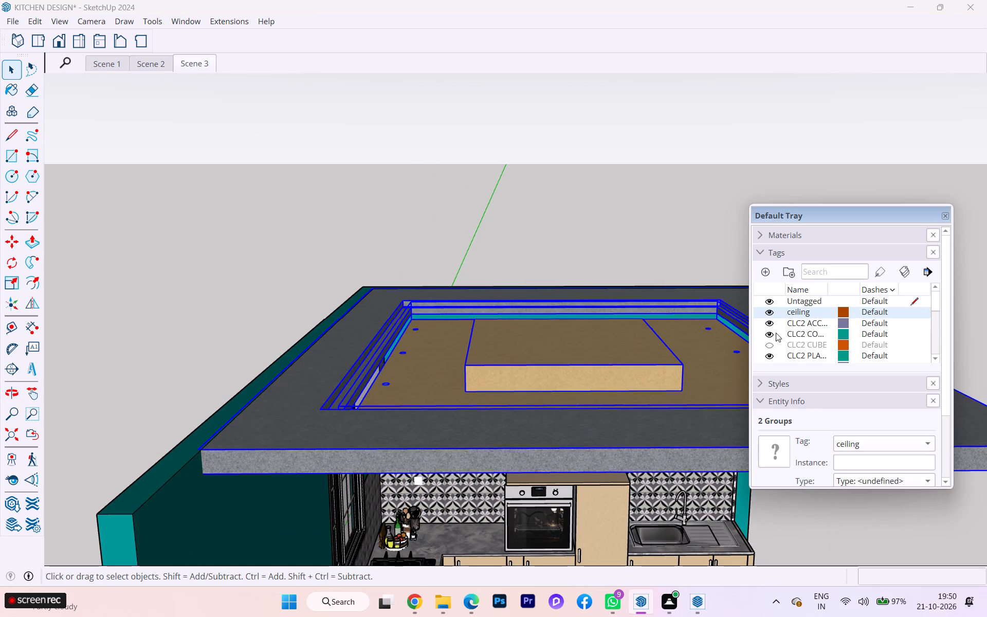
left_click(767, 309)
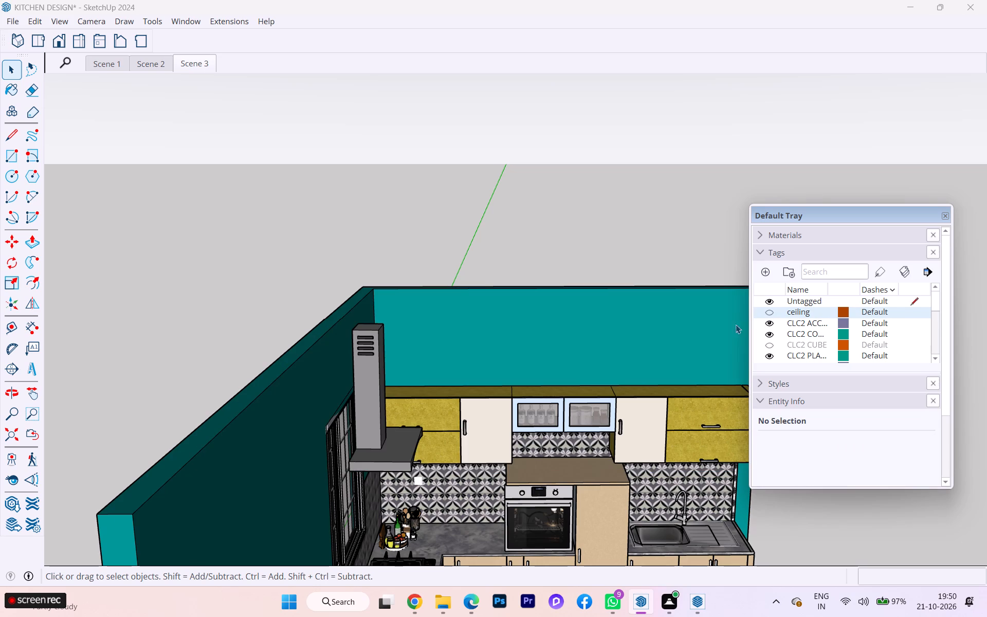
Examine the open kitchen in the top view and from several angles above, checking its walls and floor.
scroll(316, 383, "down", 5)
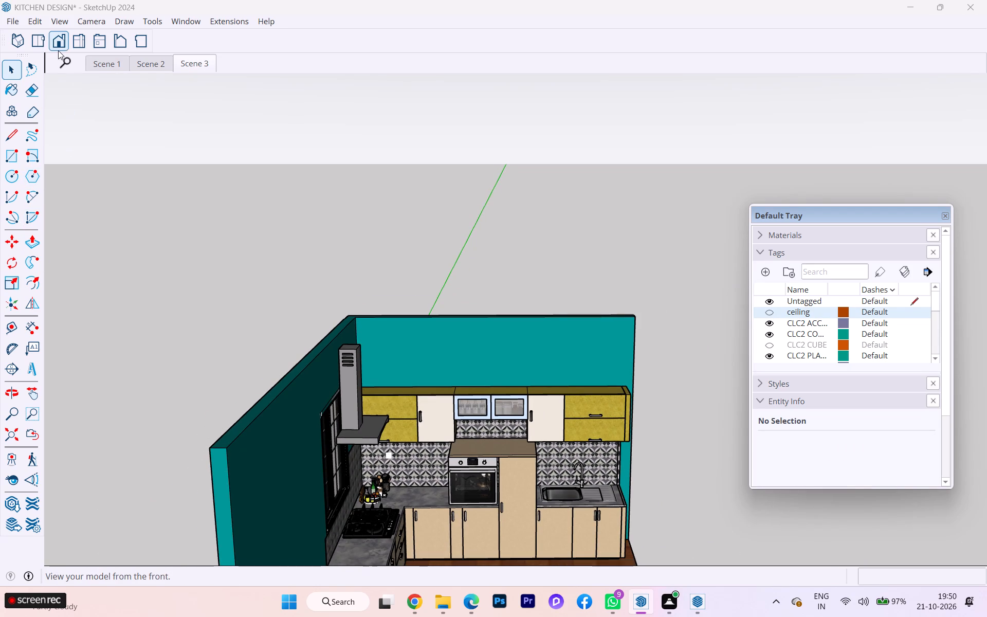
left_click(39, 43)
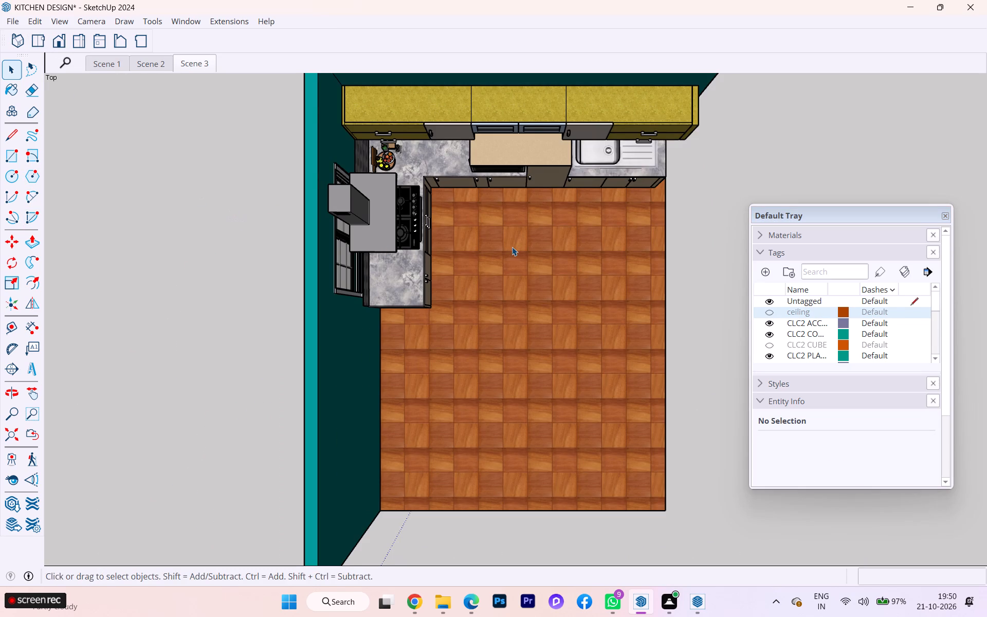
scroll(512, 247, "up", 2)
scroll(498, 272, "down", 2)
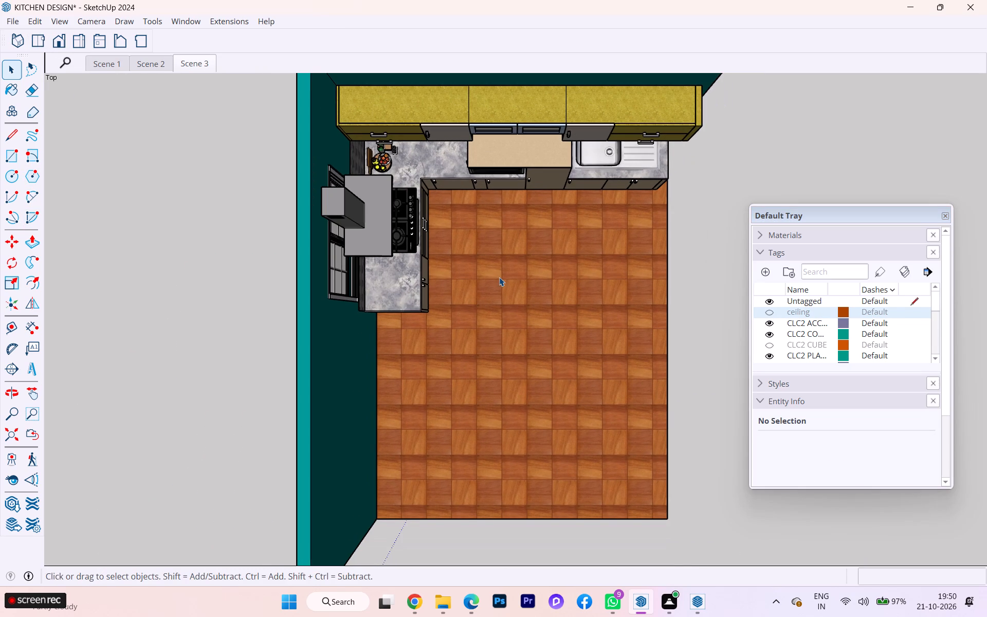
scroll(469, 362, "down", 1)
middle_click_drag(468, 366, 462, 329)
scroll(447, 351, "down", 1)
middle_click_drag(447, 354, 414, 358)
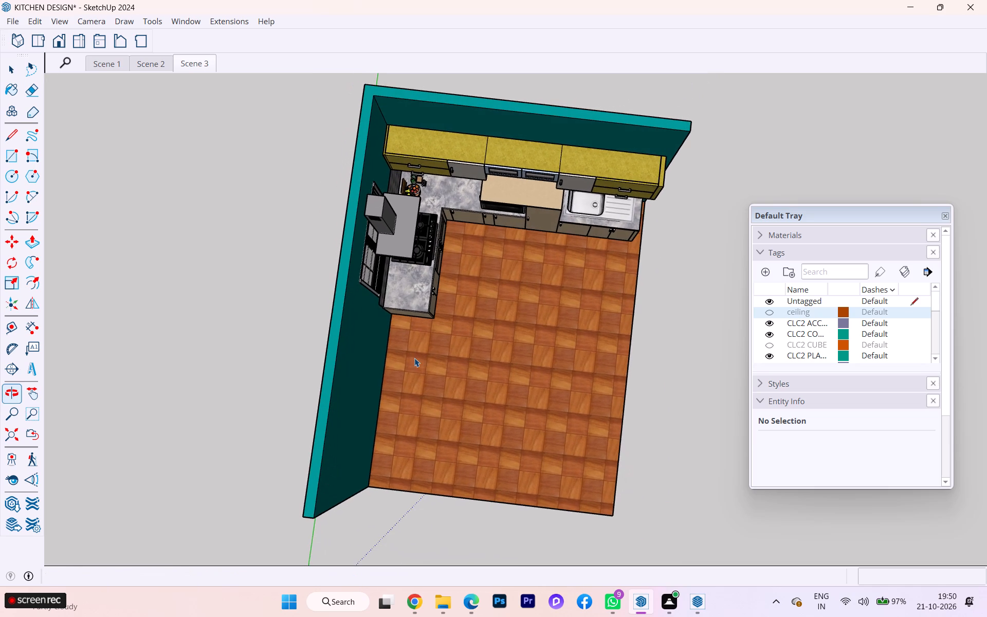
middle_click_drag(393, 372, 460, 289)
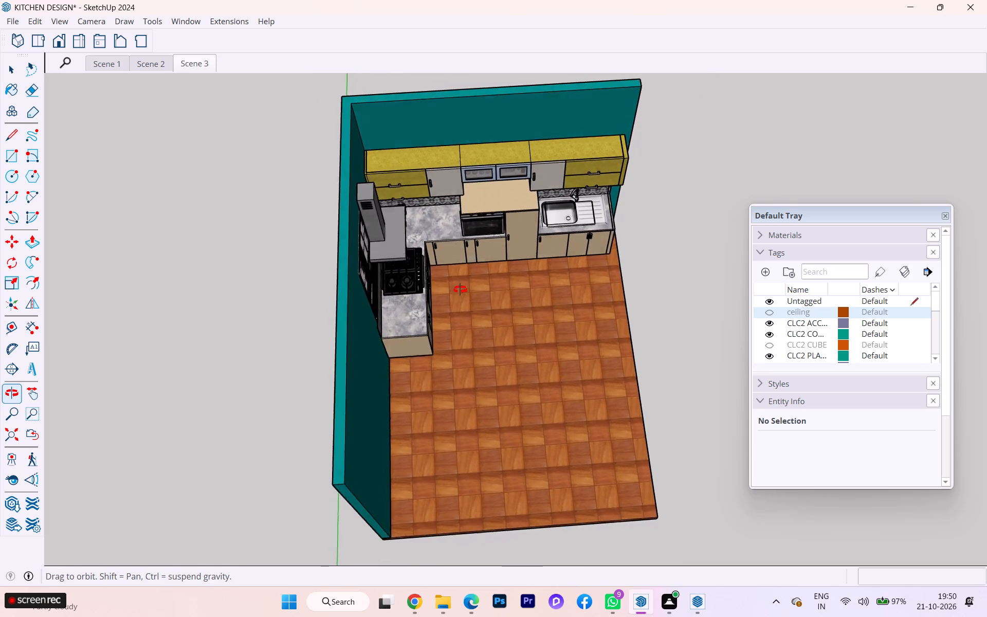
middle_click_drag(460, 289, 474, 351)
scroll(443, 174, "up", 3)
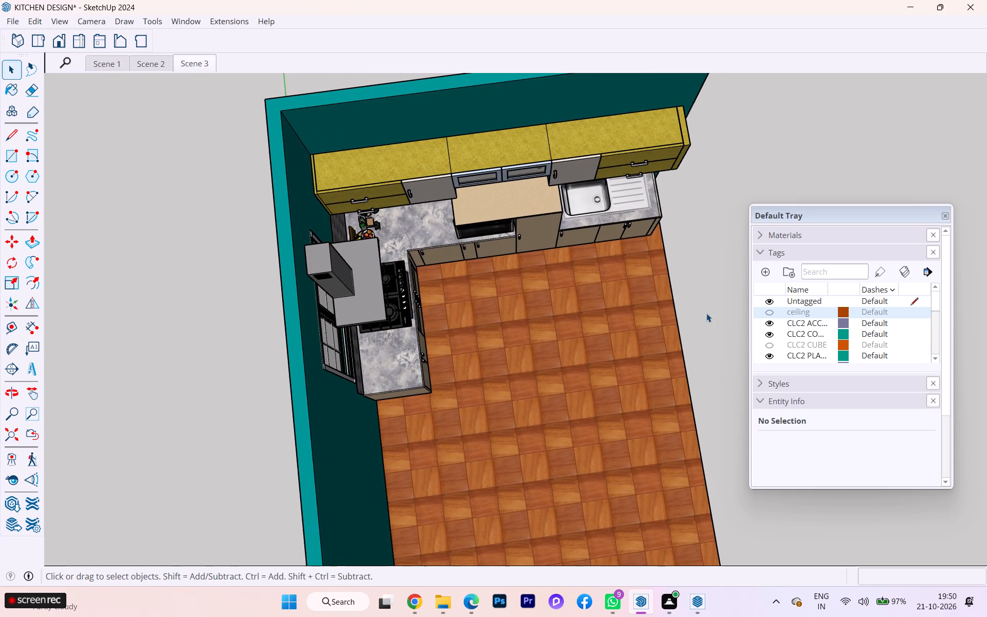
Turn on the visibility of the wall 01 tag.
scroll(787, 333, "down", 2)
scroll(787, 333, "up", 2)
scroll(787, 333, "down", 5)
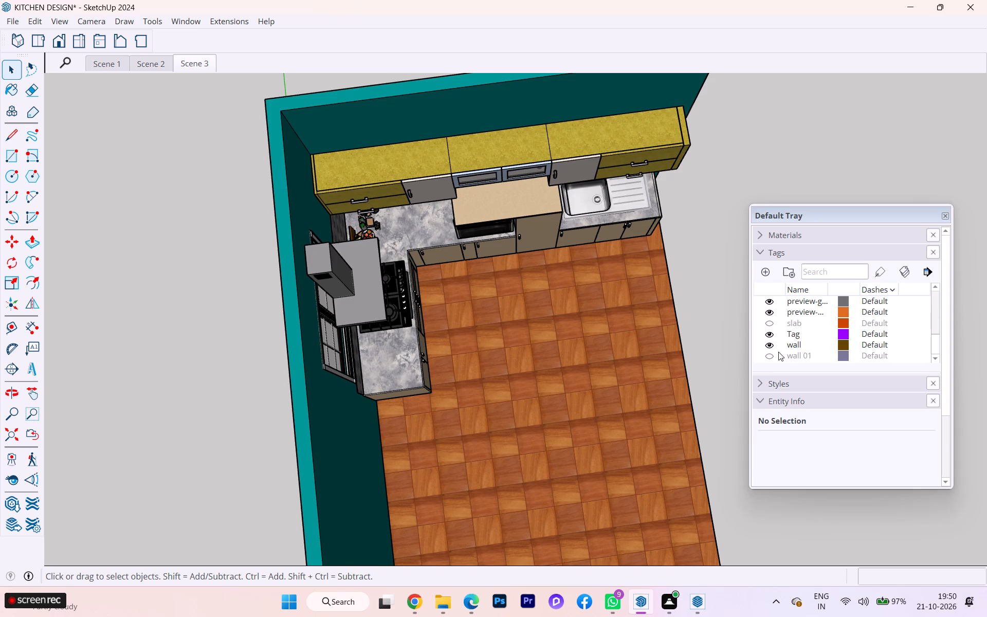
left_click(765, 354)
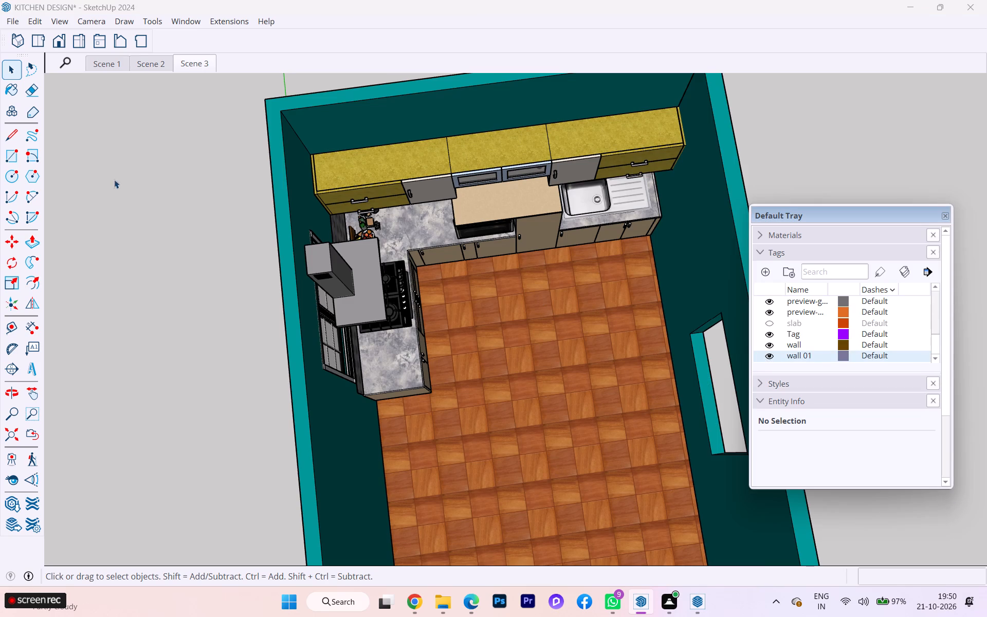
Switch the camera to parallel projection.
left_click(64, 18)
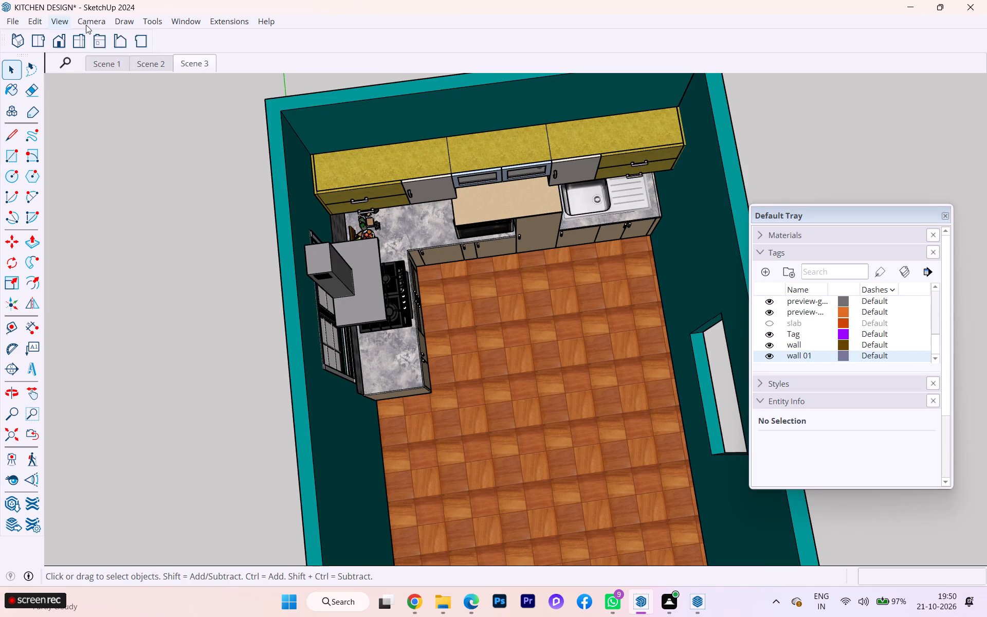
left_click(97, 83)
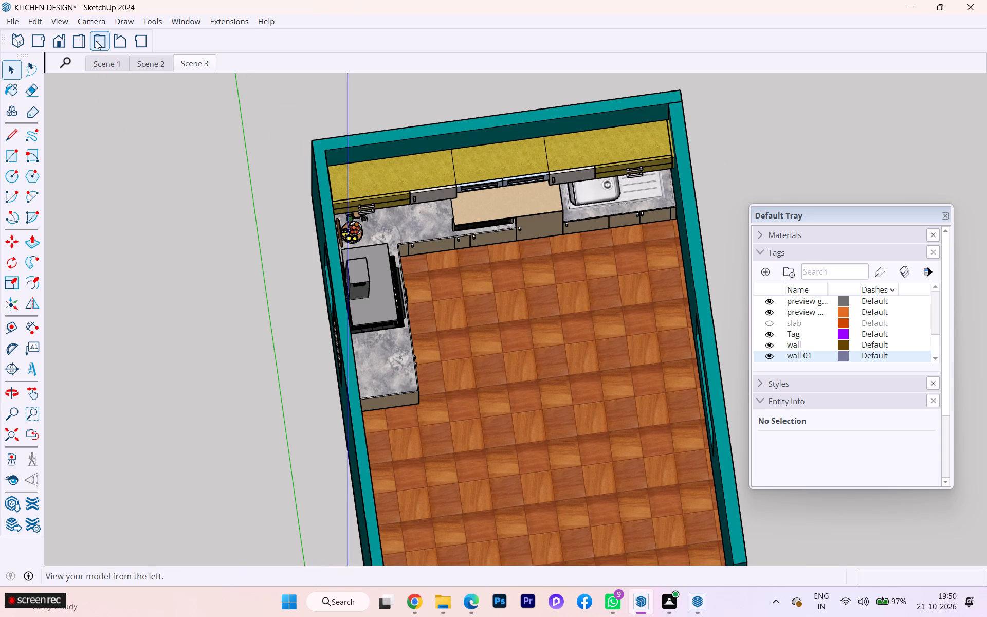
Check the kitchen in the standard side, back, bottom and front views.
left_click(82, 44)
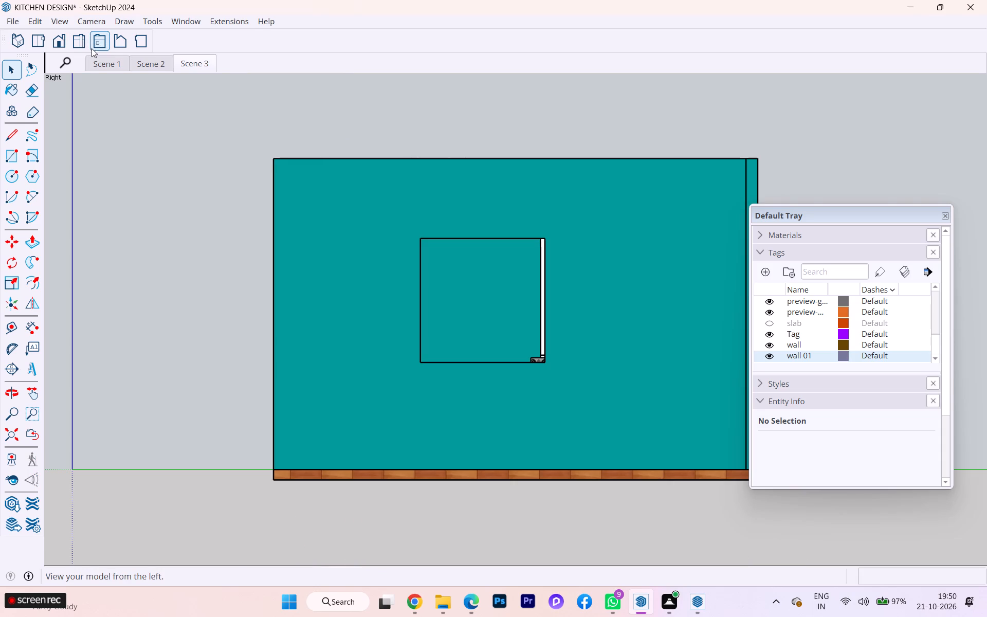
left_click(92, 49)
left_click(120, 44)
left_click(145, 45)
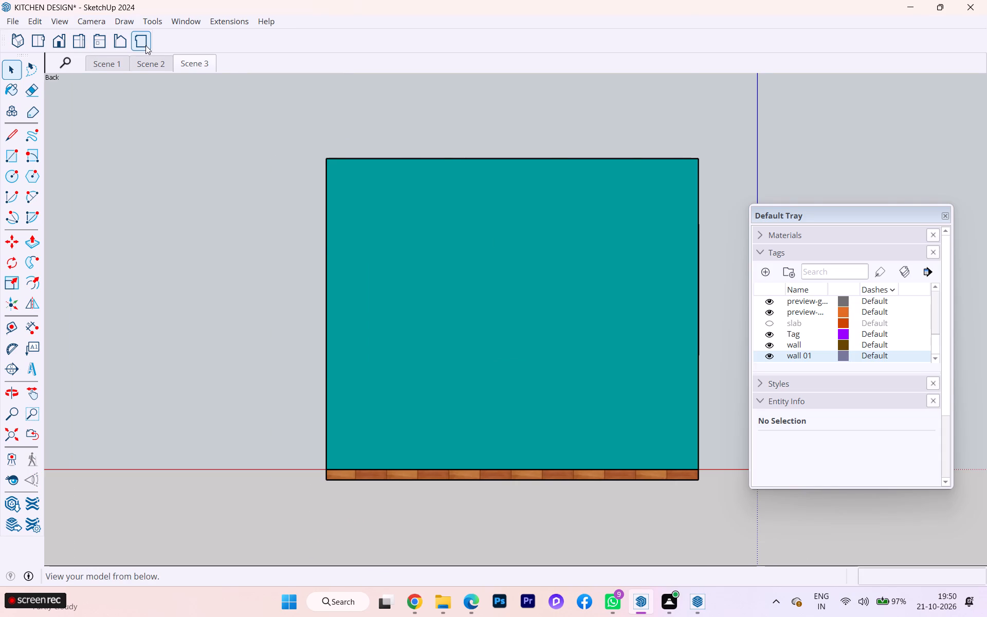
left_click(80, 45)
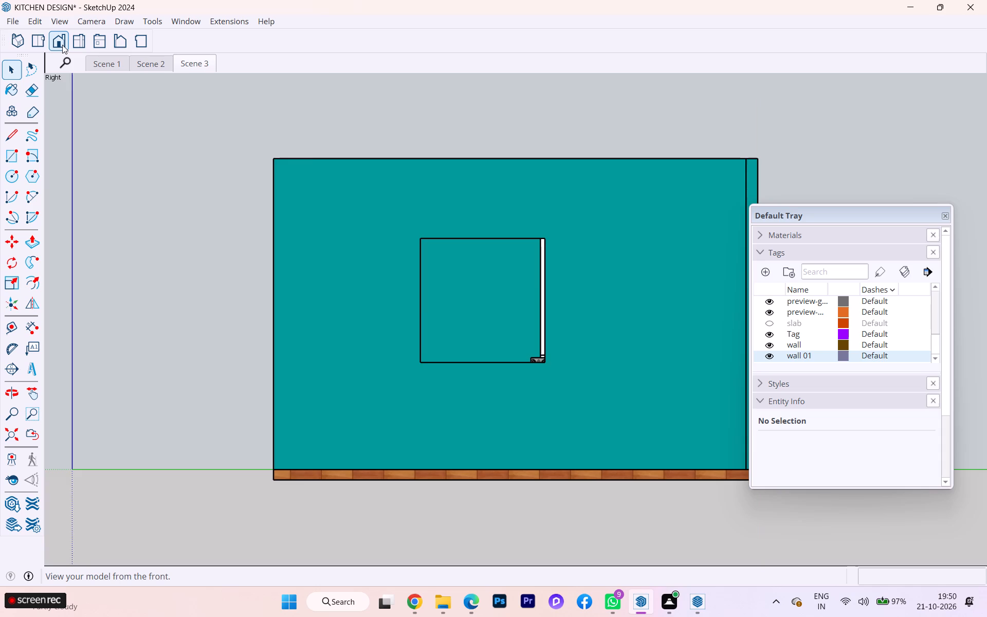
left_click(62, 45)
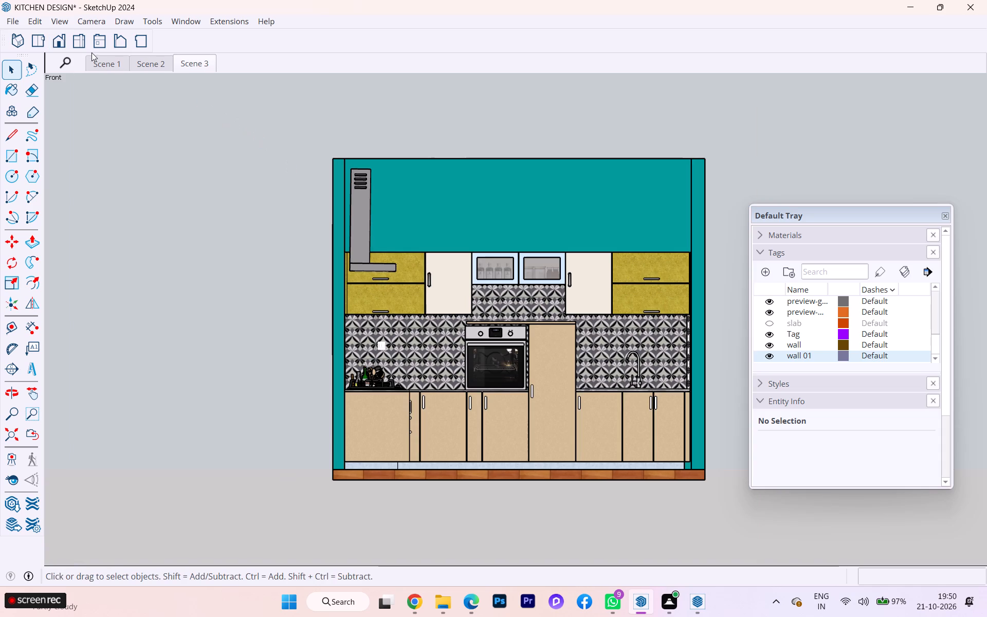
Set the standard top view of the kitchen and update Scene 3 with it.
left_click(40, 45)
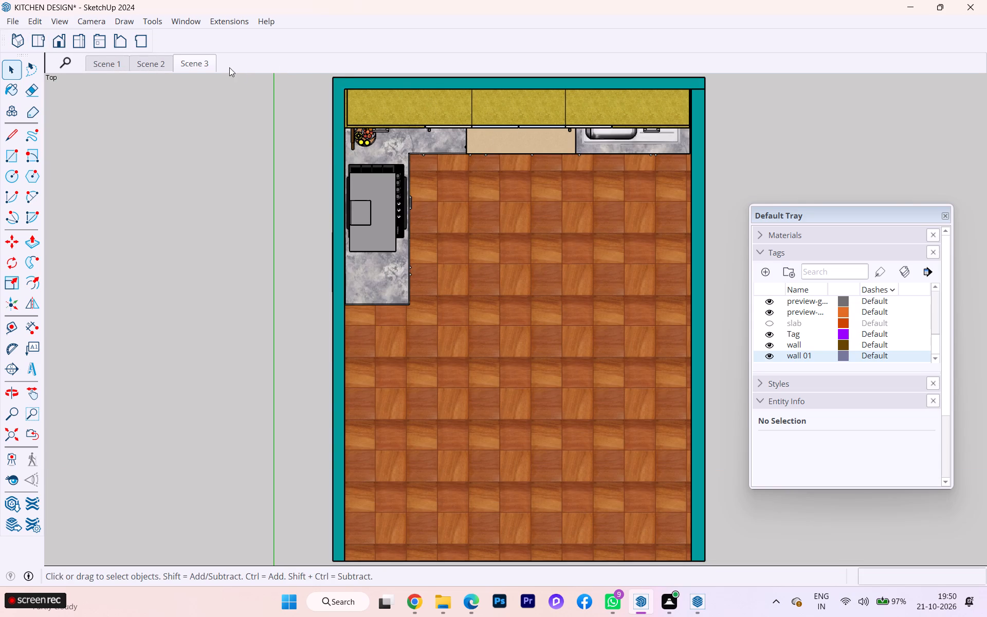
right_click(202, 63)
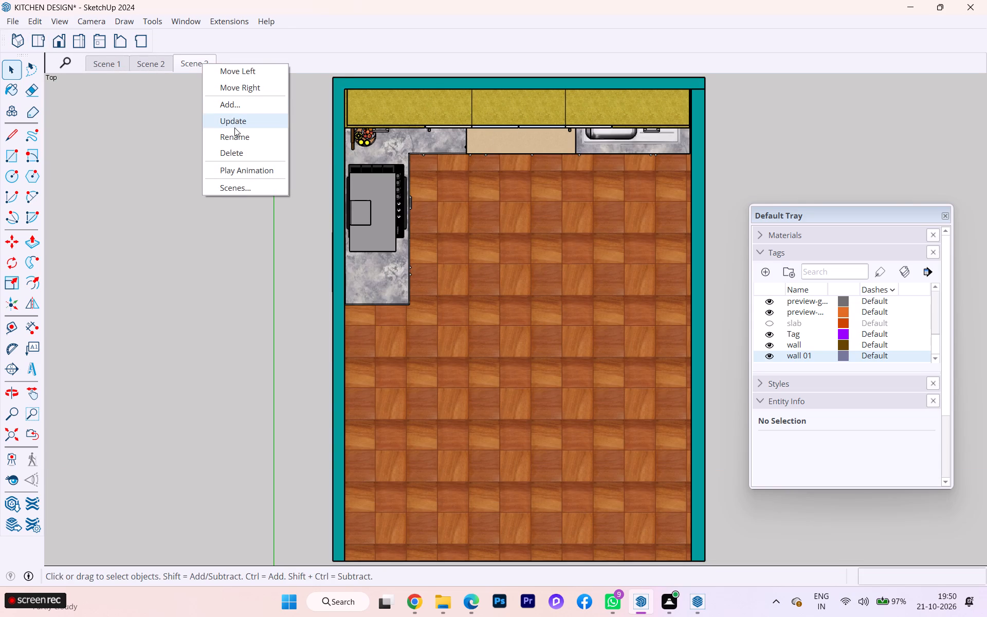
left_click(234, 125)
Add a new scene of the current parallel top view after Scene 3.
right_click(211, 62)
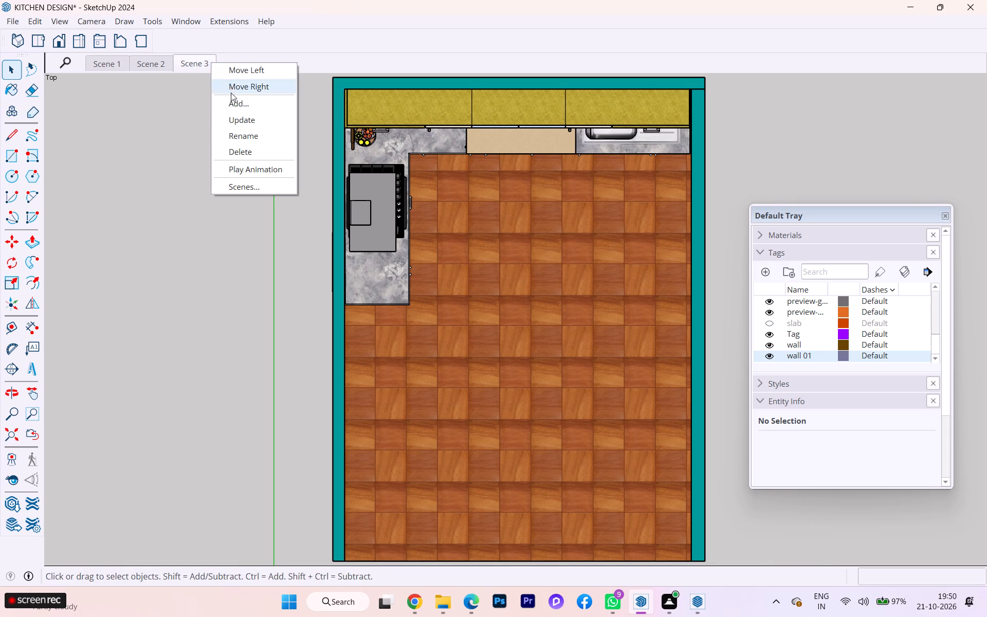
left_click(234, 104)
left_click(66, 16)
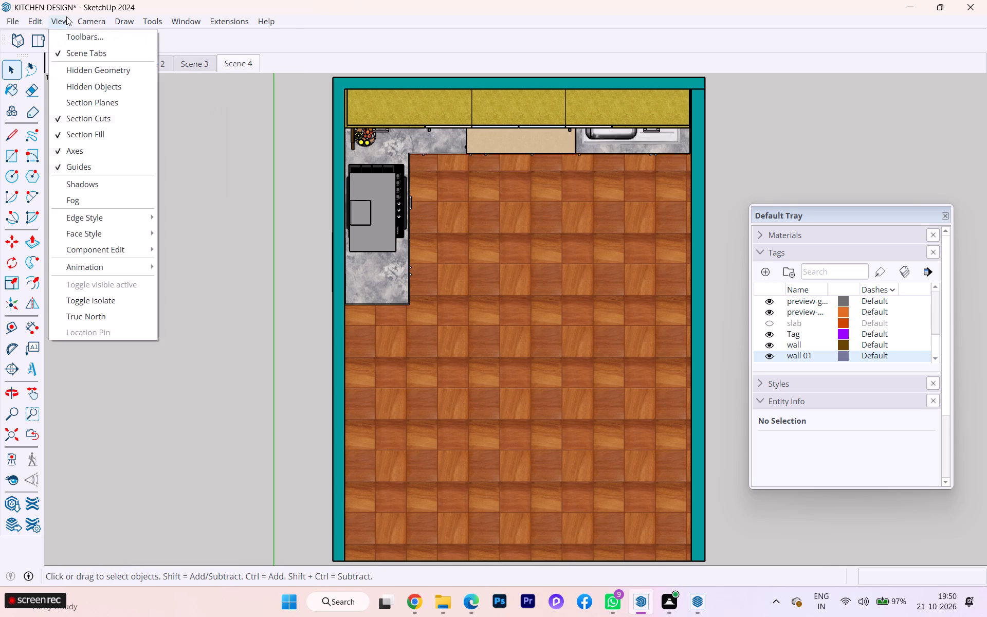
left_click(285, 96)
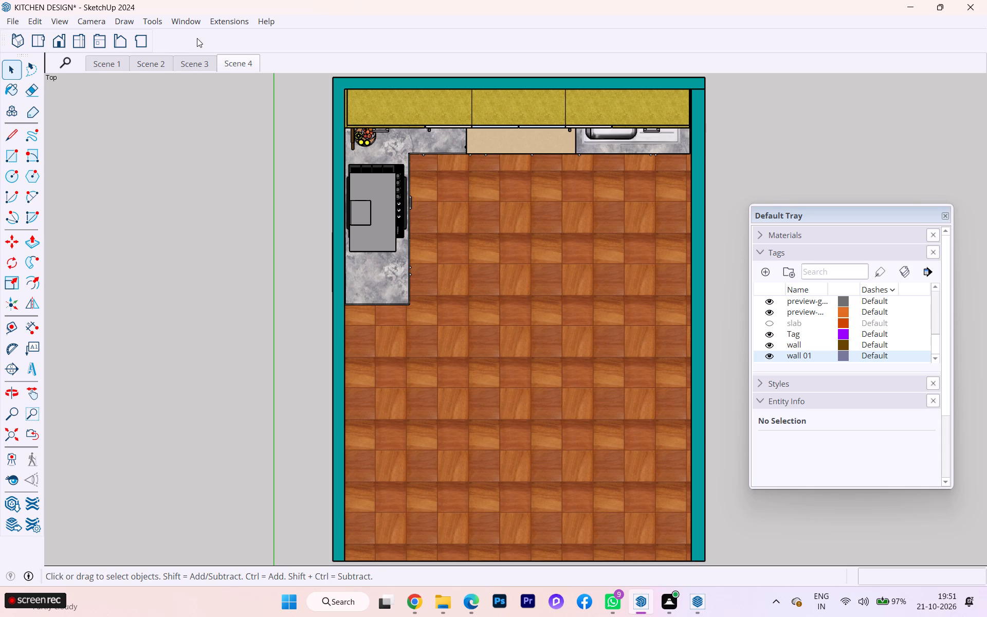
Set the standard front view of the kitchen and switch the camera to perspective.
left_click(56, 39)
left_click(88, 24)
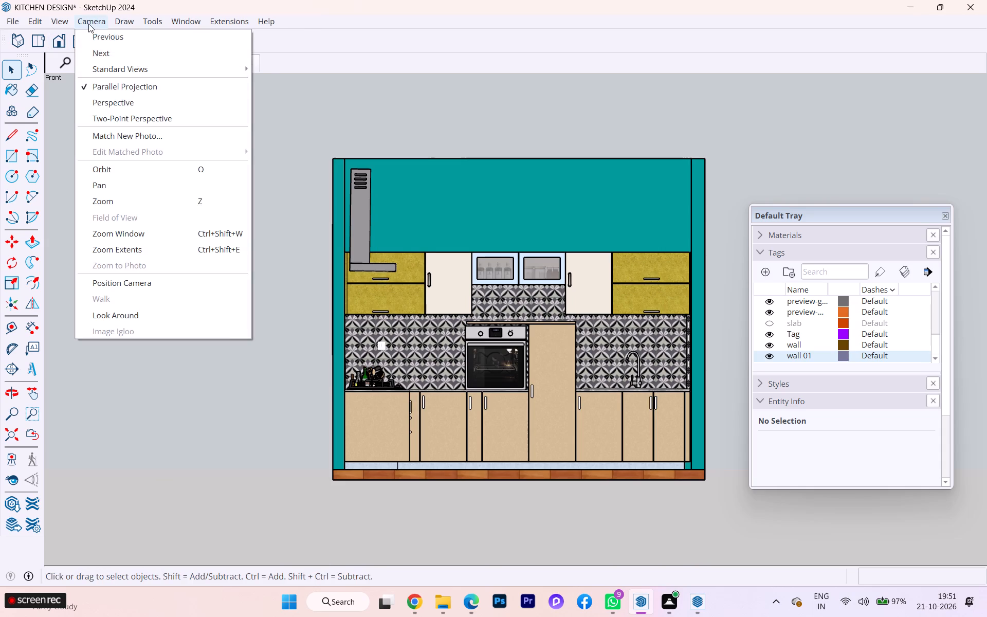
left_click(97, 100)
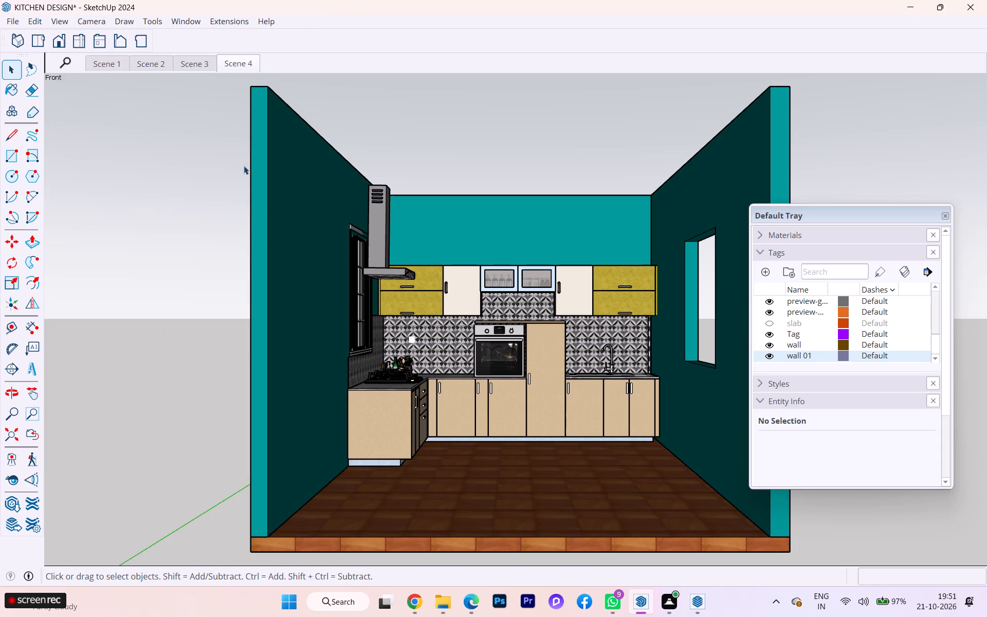
Turn off the visibility of the wall 01 tag to open up the kitchen's side.
scroll(188, 207, "down", 1)
scroll(226, 226, "down", 1)
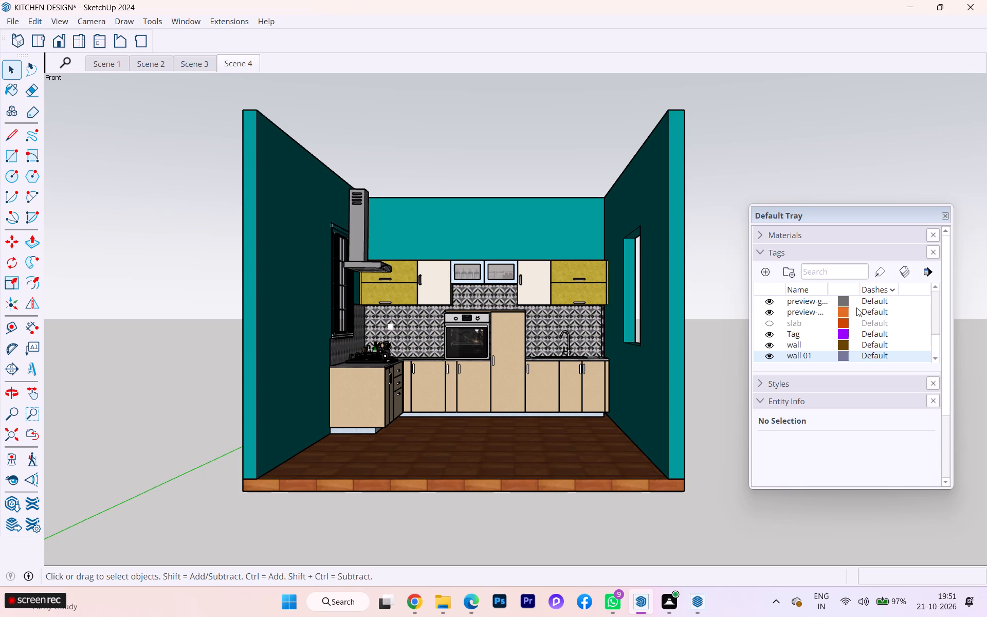
scroll(405, 266, "down", 1)
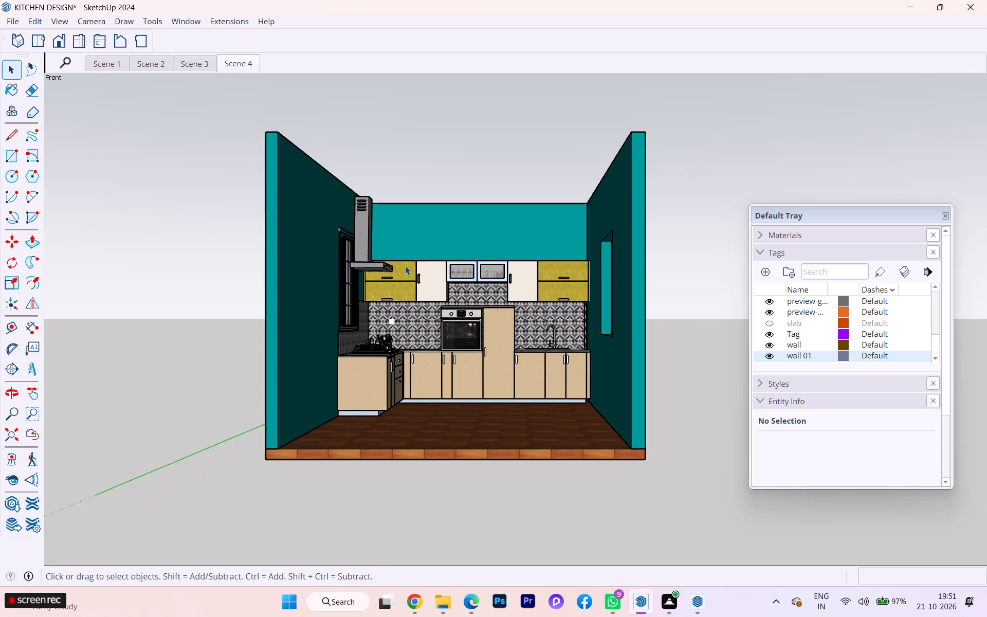
middle_click_drag(405, 266, 421, 374)
scroll(487, 309, "up", 2)
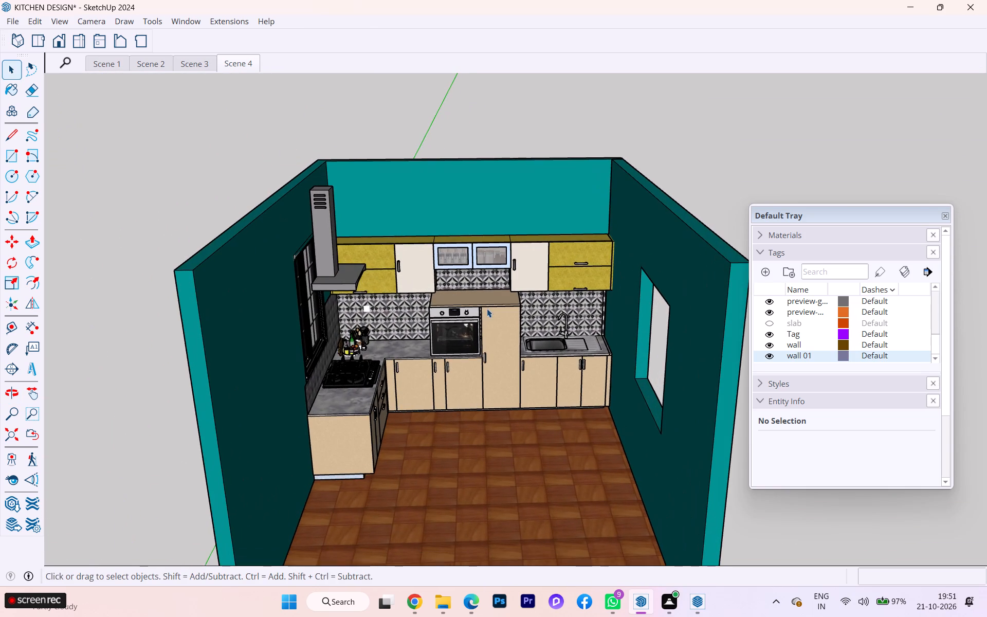
scroll(463, 308, "down", 1)
scroll(421, 303, "up", 4)
scroll(334, 282, "down", 2)
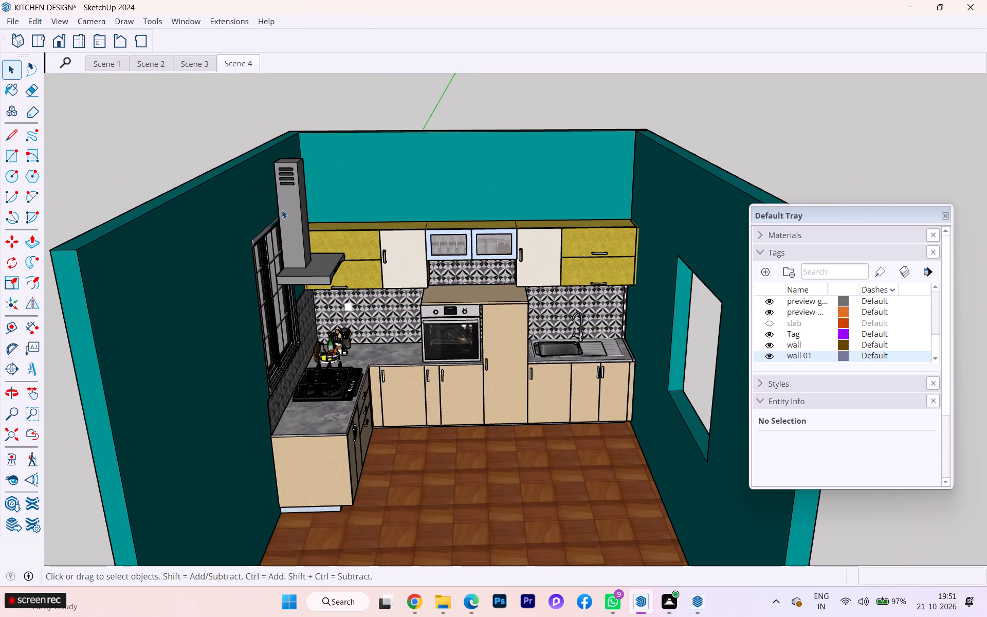
scroll(296, 133, "down", 2)
scroll(296, 133, "up", 1)
scroll(297, 136, "down", 2)
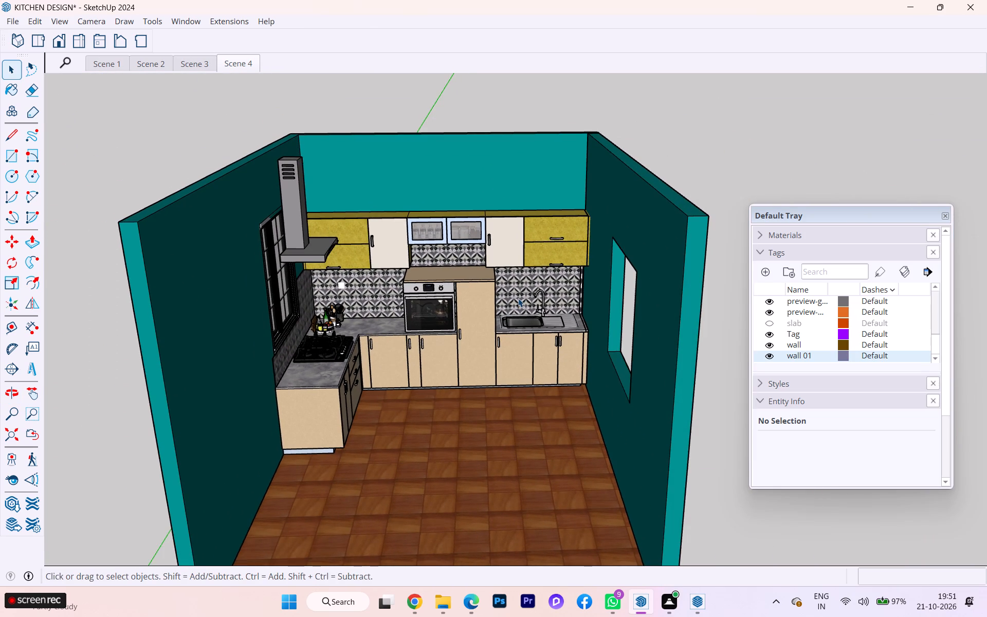
scroll(536, 304, "up", 1)
left_click(772, 354)
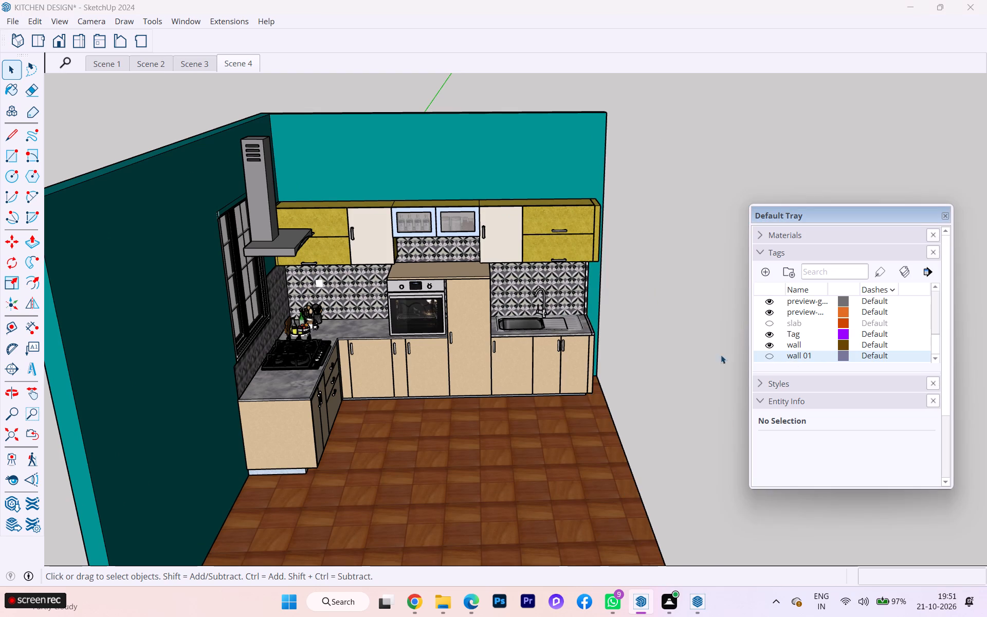
Face the hob and window wall from the kitchen's open side and switch the camera to parallel projection.
middle_click_drag(636, 350, 135, 325)
scroll(574, 237, "up", 2)
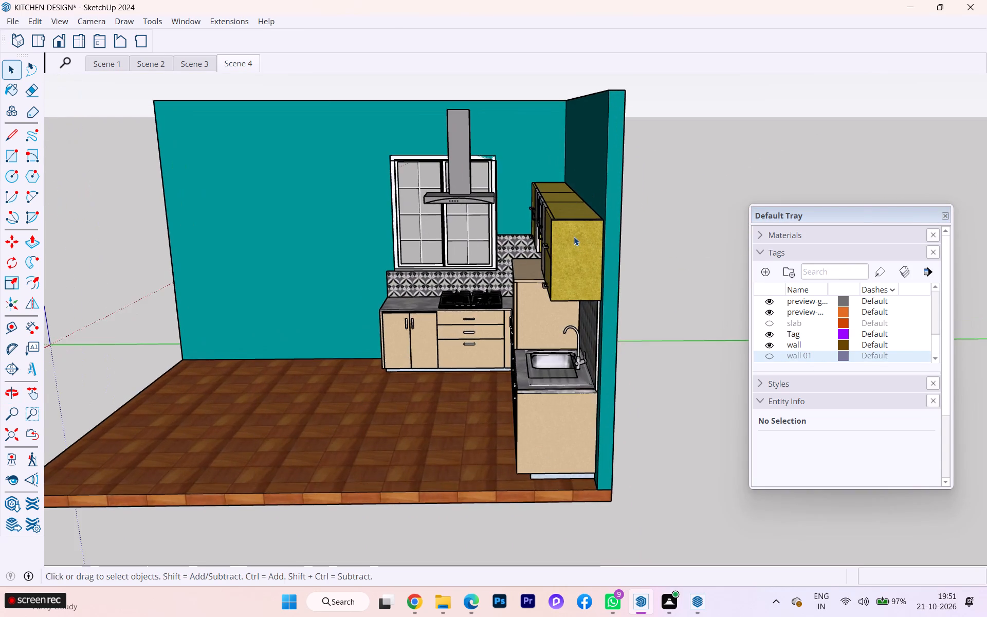
scroll(574, 235, "up", 2)
middle_click_drag(559, 235, 551, 230)
scroll(785, 205, "down", 4)
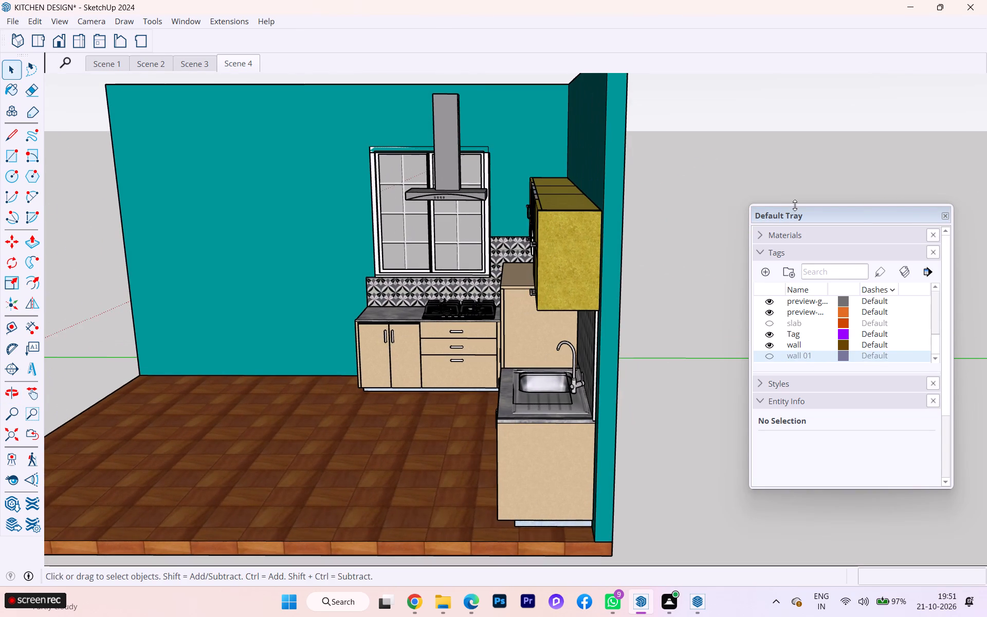
scroll(795, 205, "down", 1)
scroll(860, 172, "down", 2)
scroll(798, 176, "down", 1)
scroll(639, 188, "up", 1)
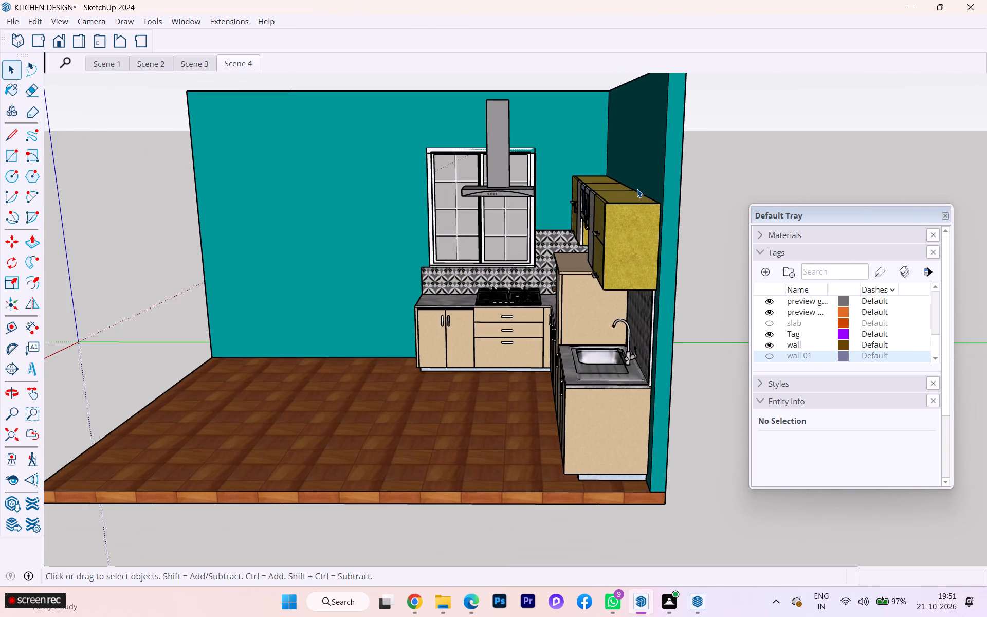
scroll(883, 159, "down", 2)
scroll(726, 179, "up", 2)
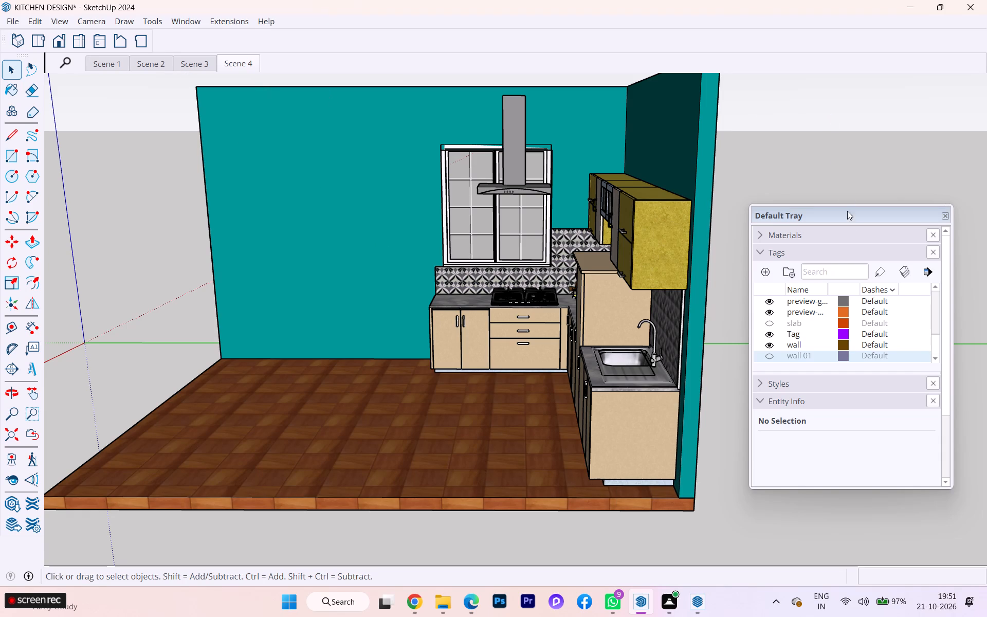
left_click_drag(852, 216, 883, 215)
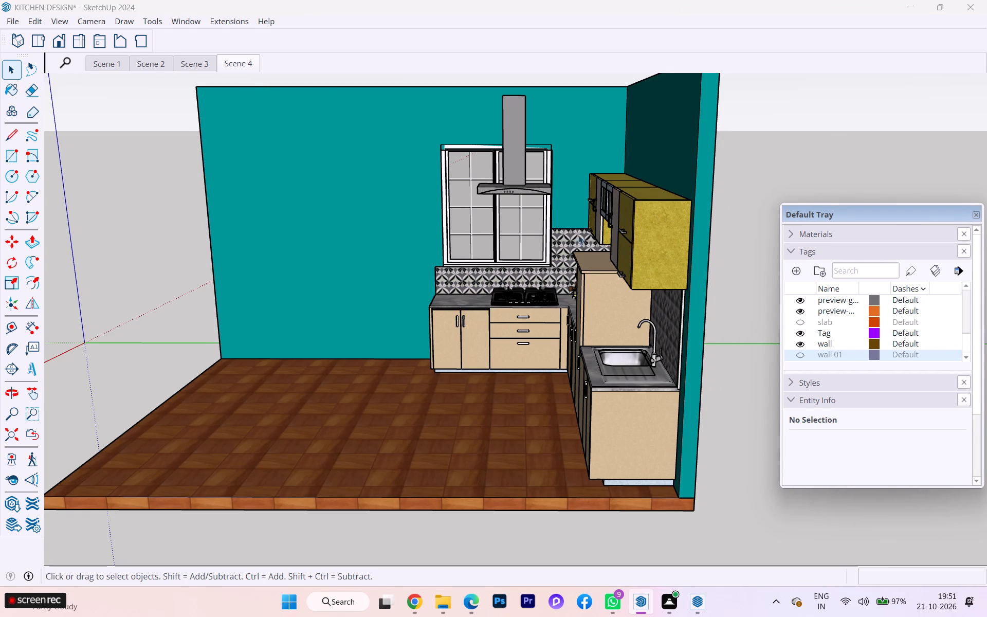
scroll(568, 241, "up", 3)
scroll(566, 243, "down", 3)
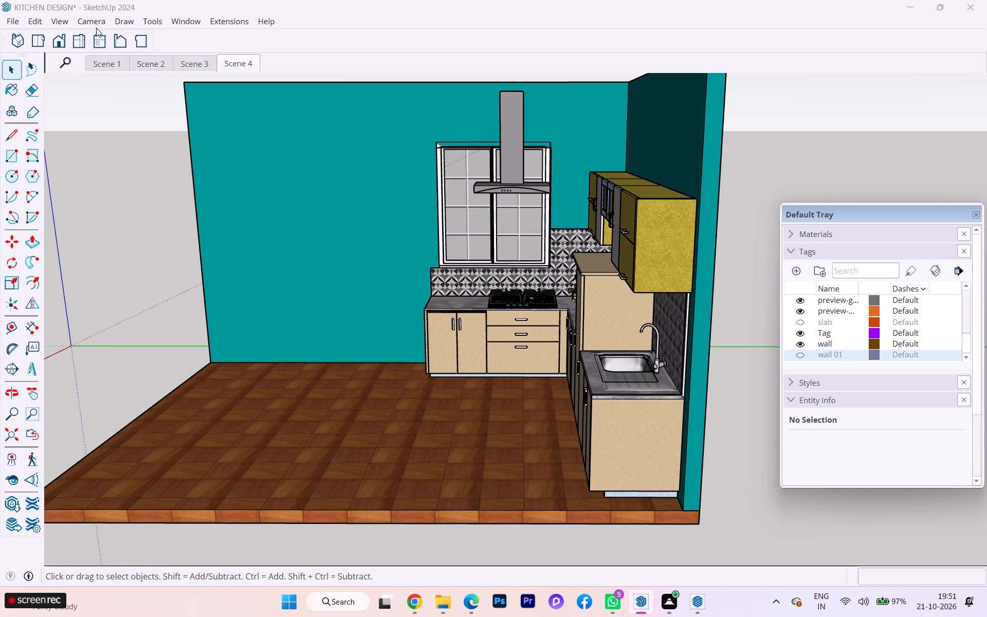
left_click(74, 17)
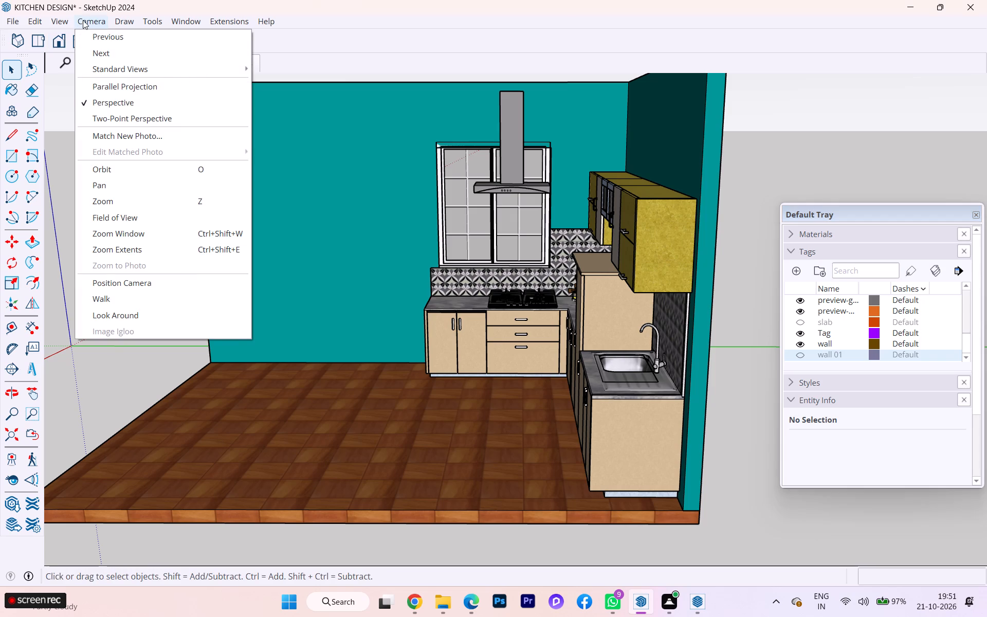
left_click(98, 79)
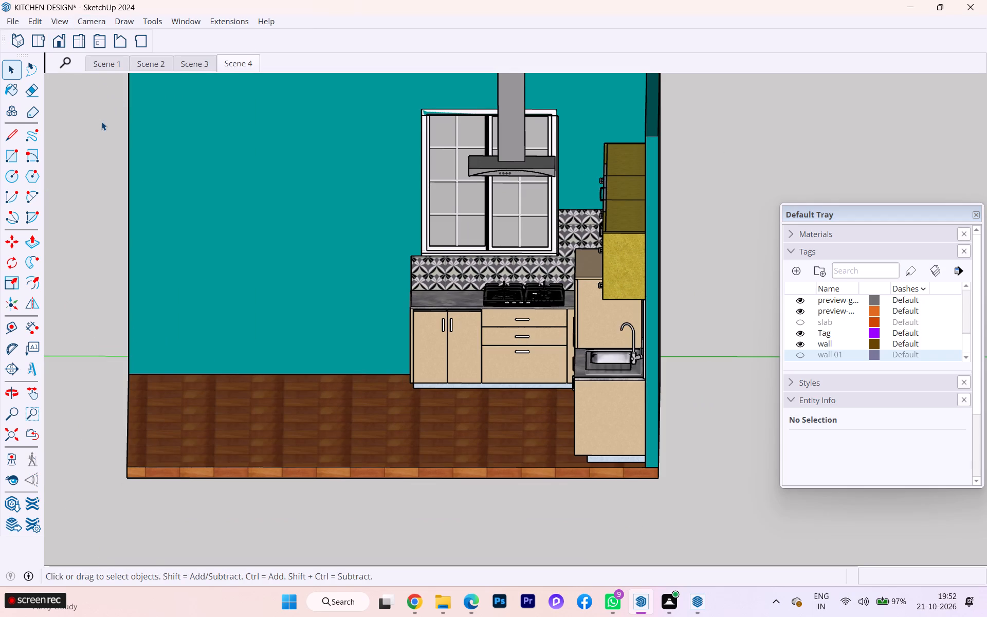
Frame the hob wall and sink counter in the parallel side view and update Scene 4 with it.
scroll(105, 212, "down", 1)
scroll(110, 206, "up", 1)
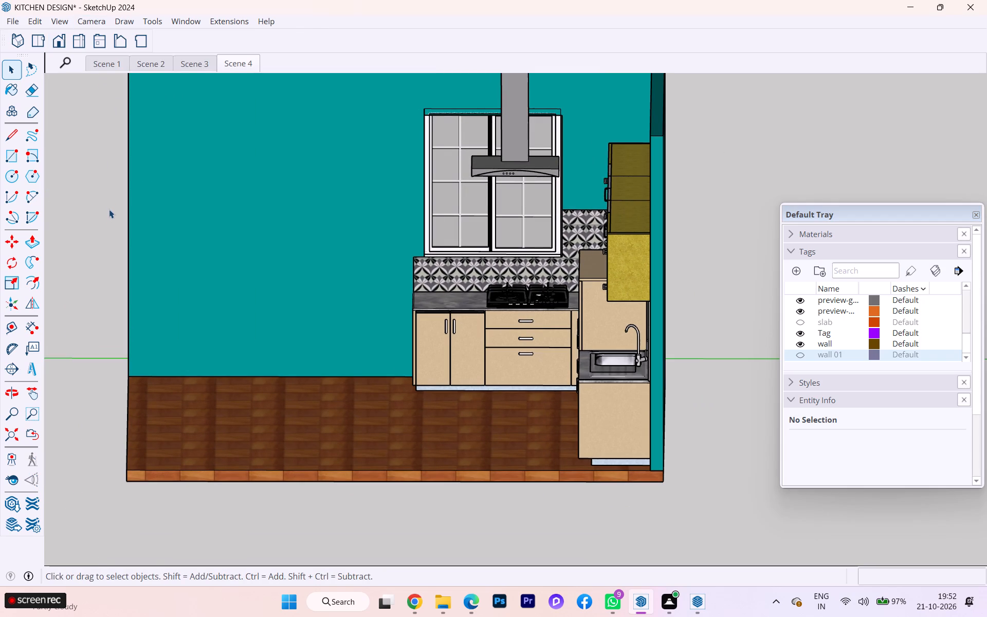
scroll(101, 290, "down", 1)
scroll(232, 317, "down", 2)
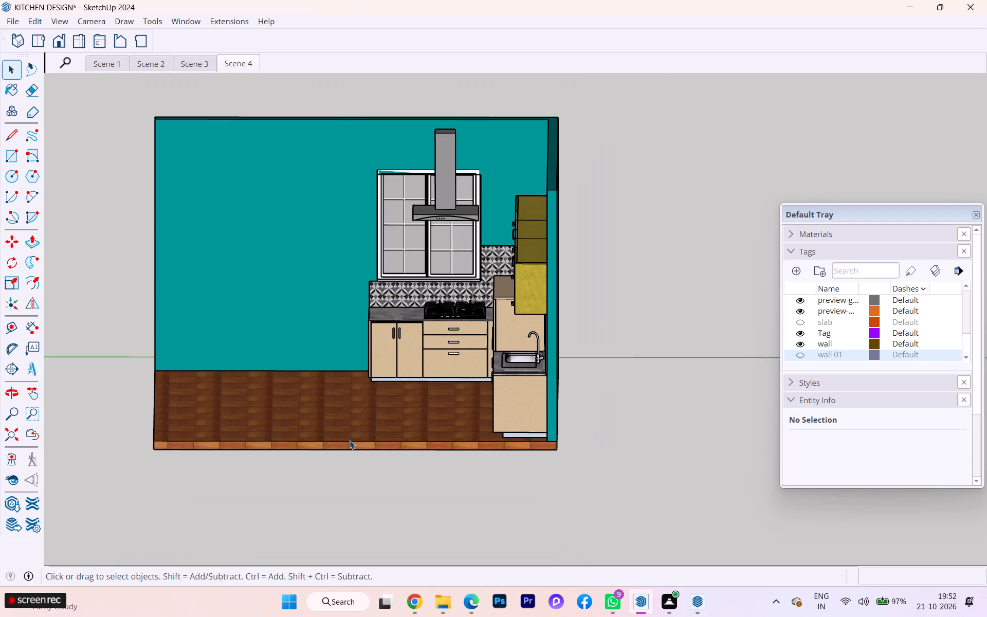
scroll(217, 229, "up", 4)
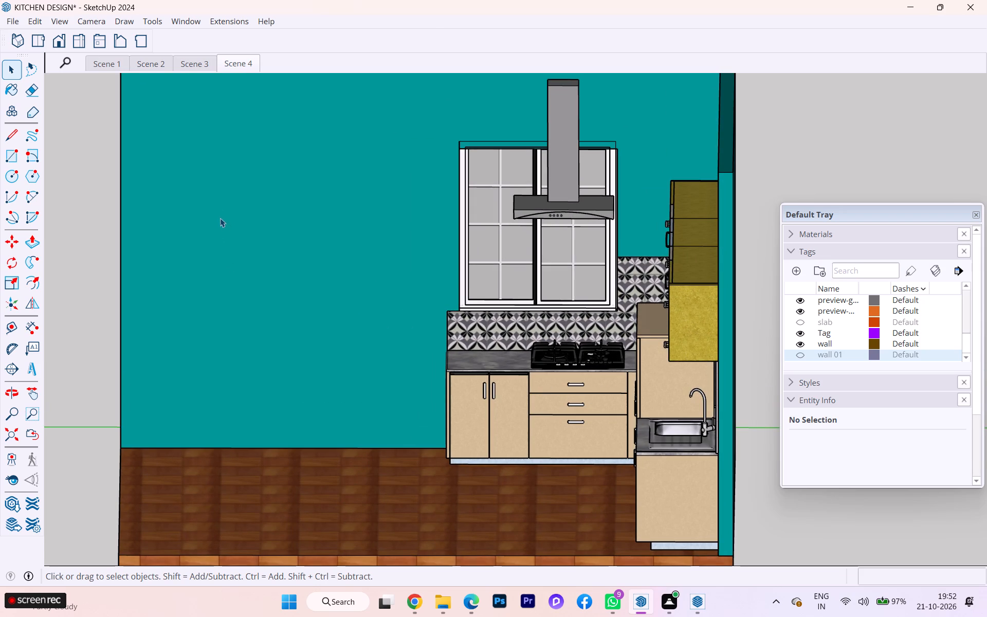
right_click(238, 68)
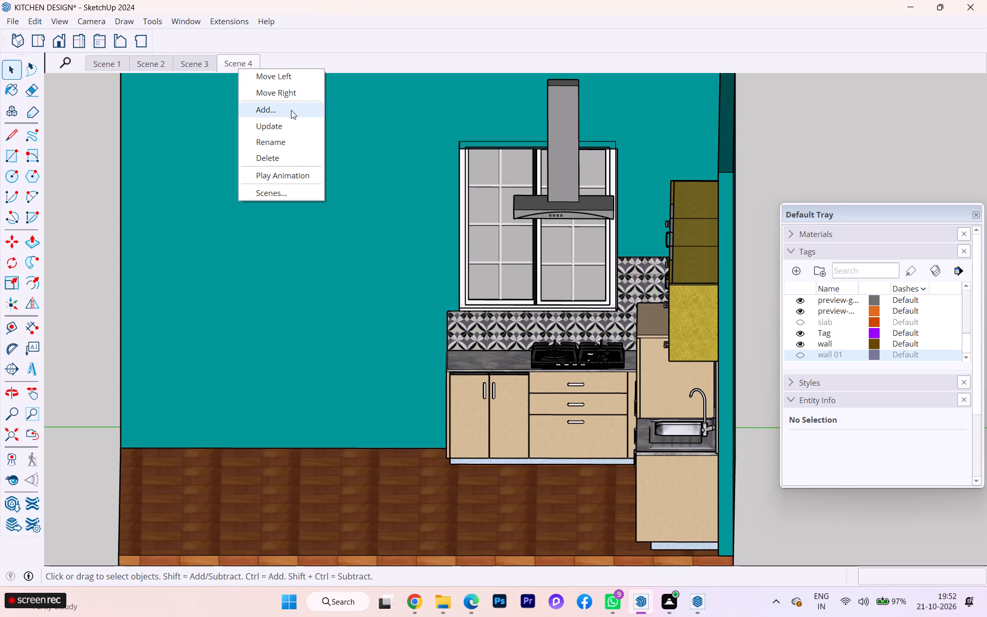
left_click(280, 124)
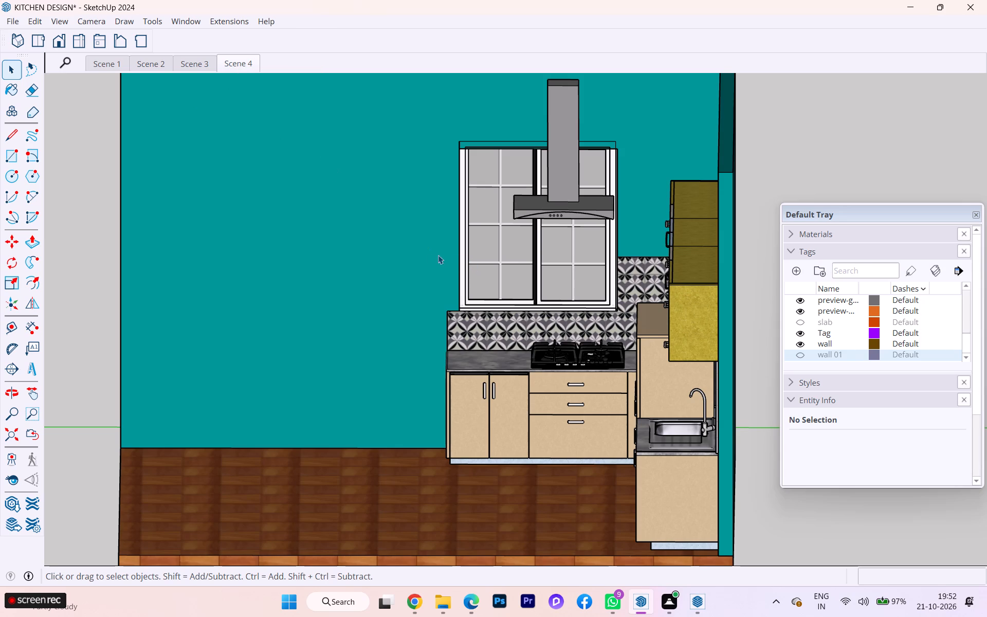
Set the standard right view of the kitchen, add it as a new scene after Scene 4 and update that scene.
scroll(352, 266, "down", 2)
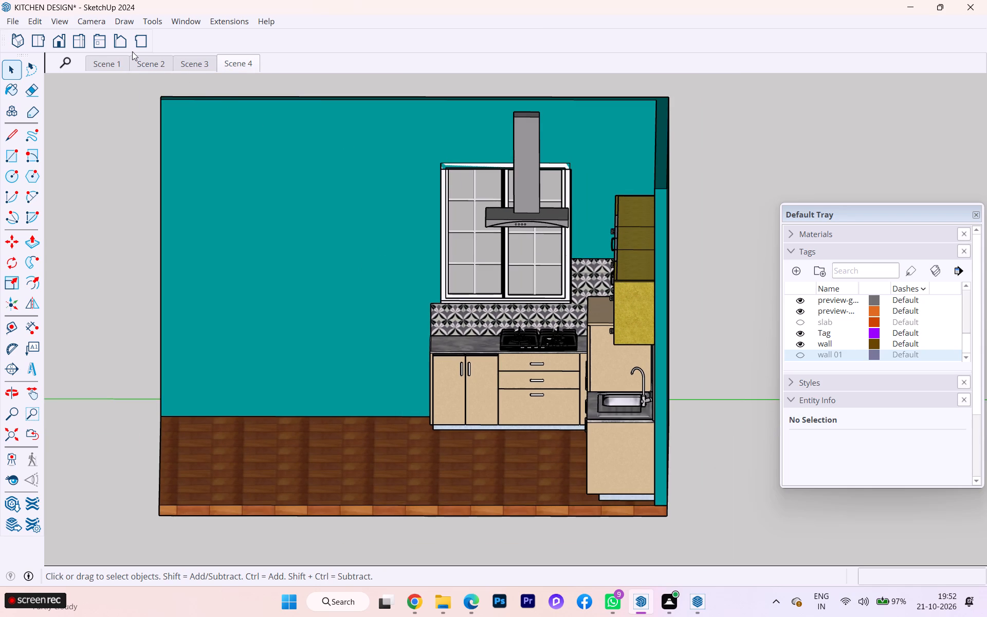
left_click(87, 42)
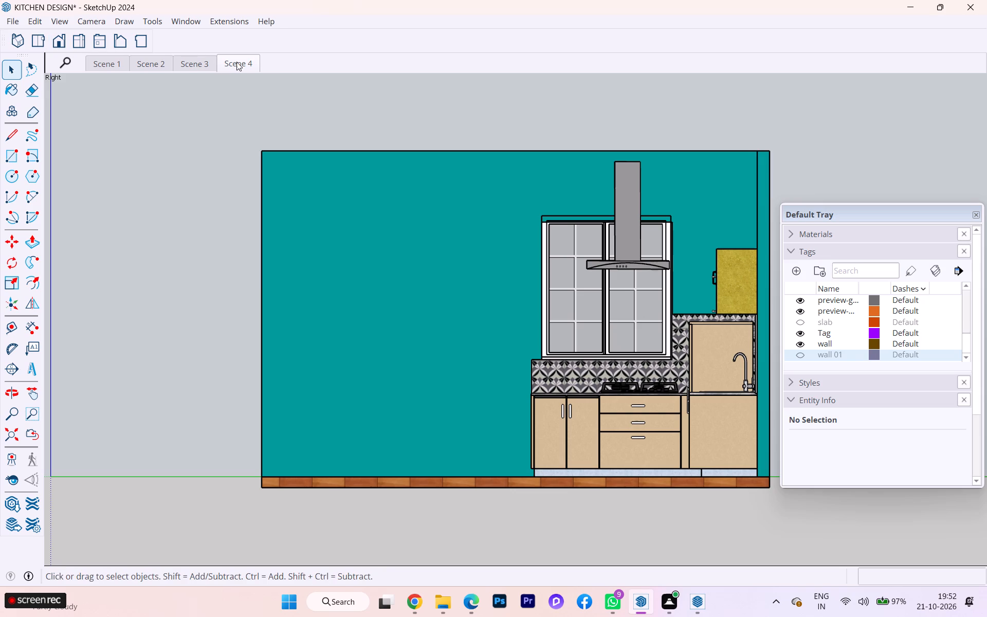
right_click(254, 66)
left_click(266, 103)
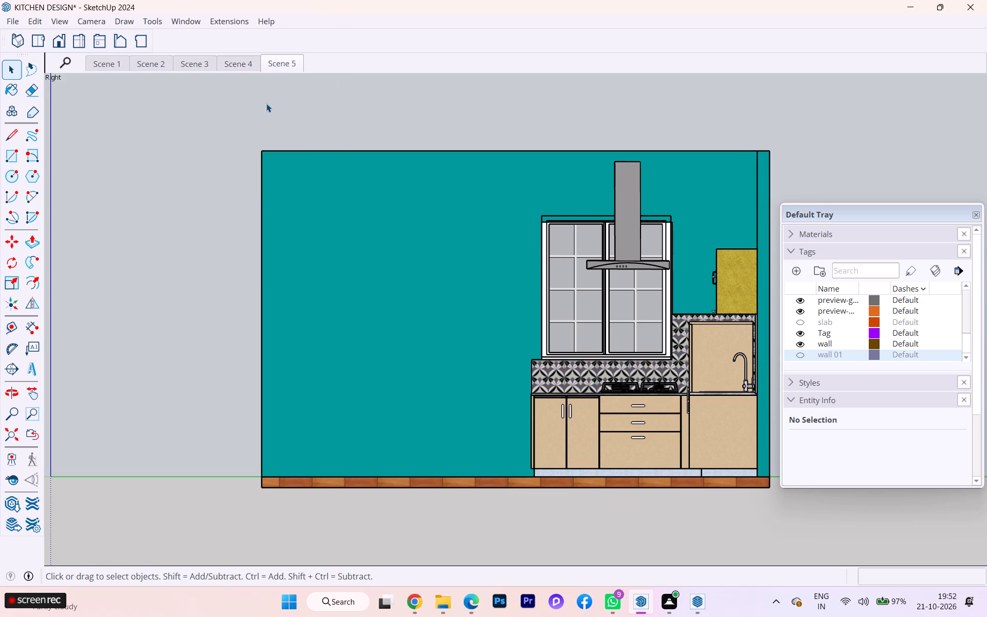
right_click(288, 69)
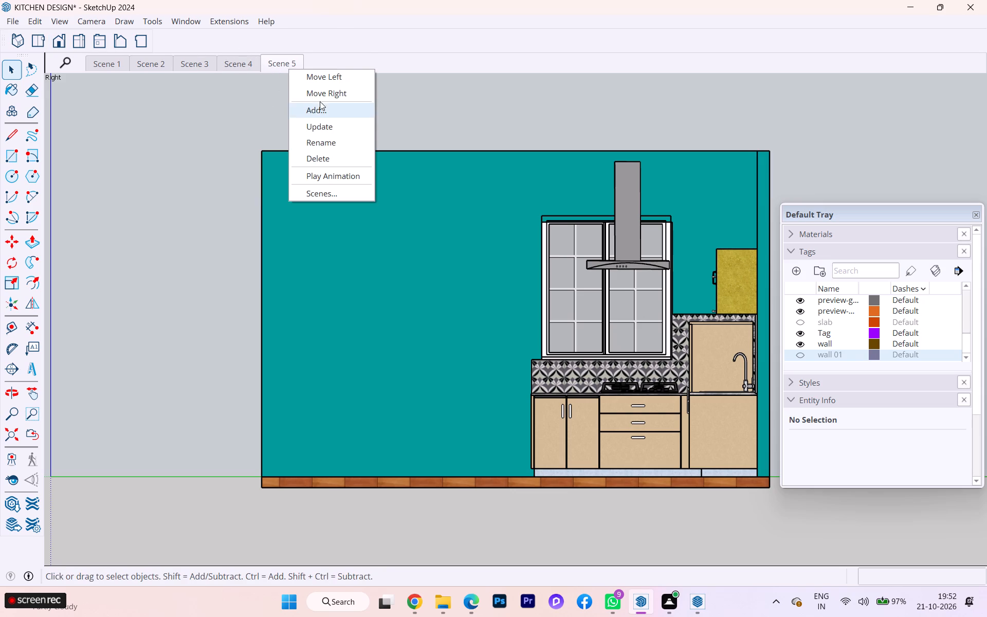
left_click(322, 122)
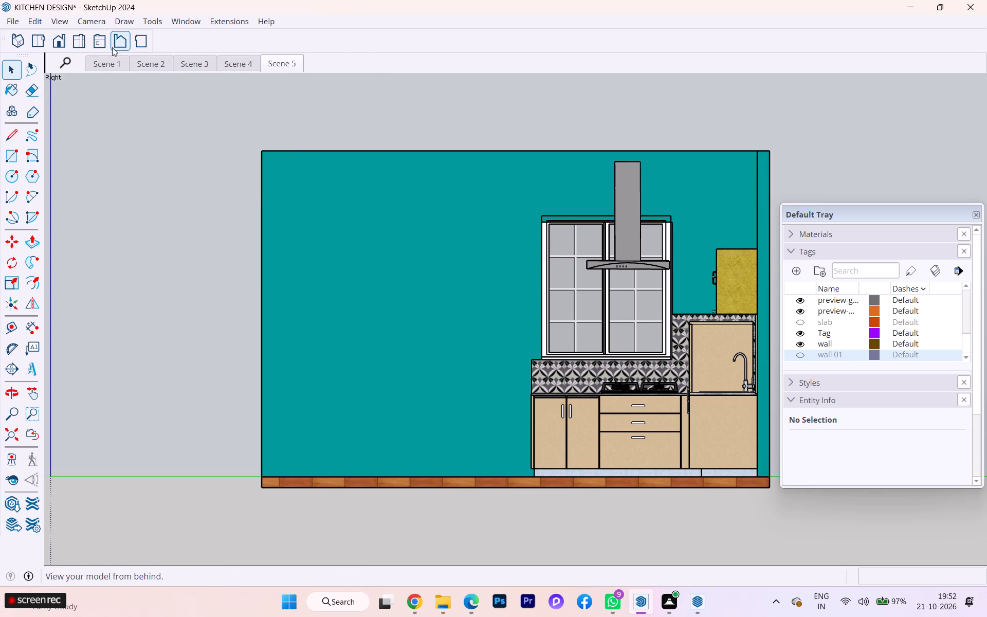
Set the standard top view of the kitchen and turn on the visibility of the wall 01 tag.
left_click(100, 43)
left_click(86, 44)
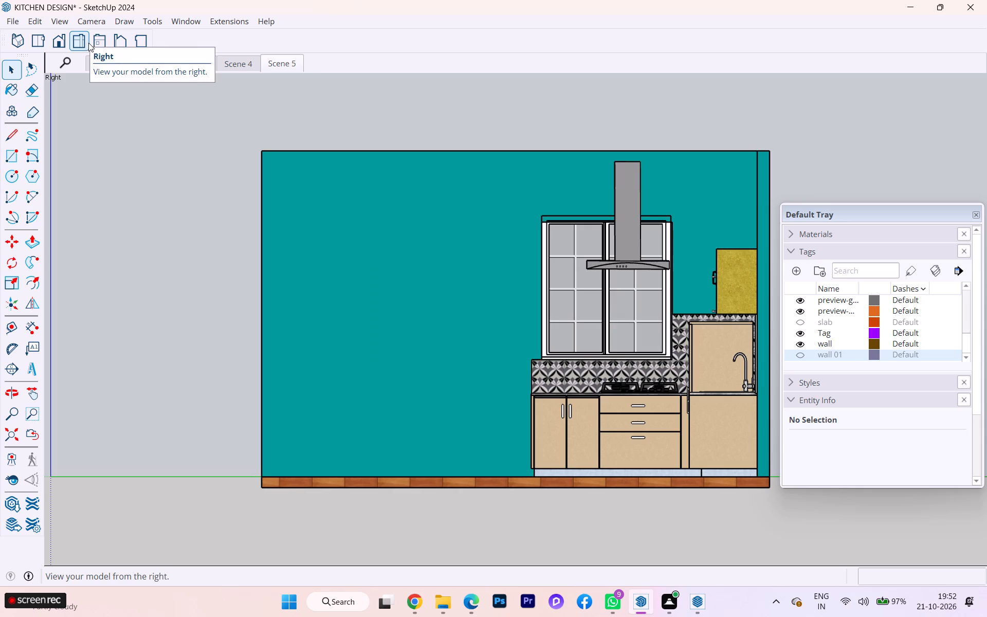
left_click(124, 44)
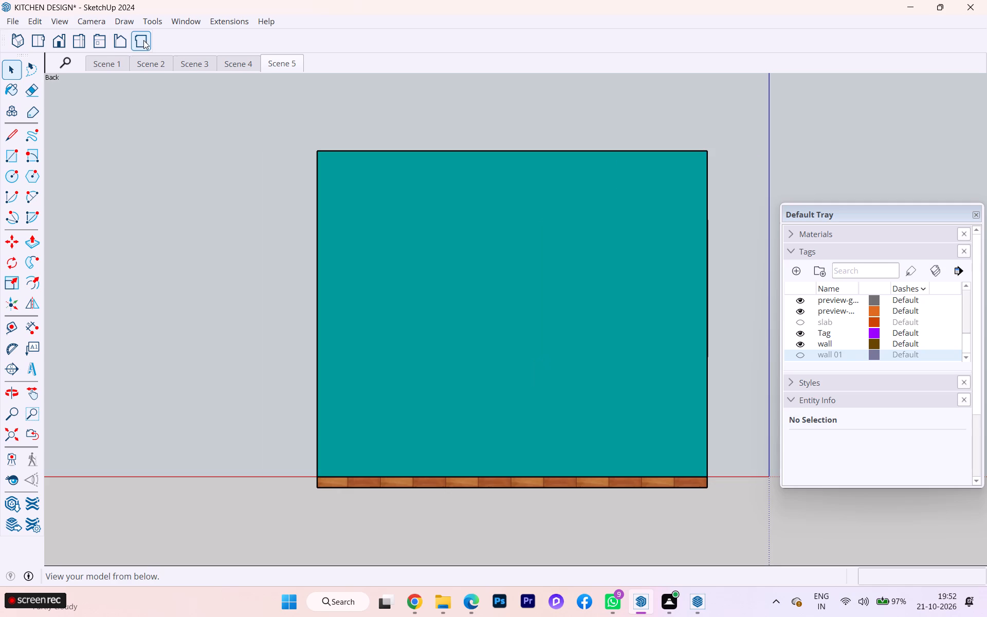
left_click(151, 39)
left_click(43, 39)
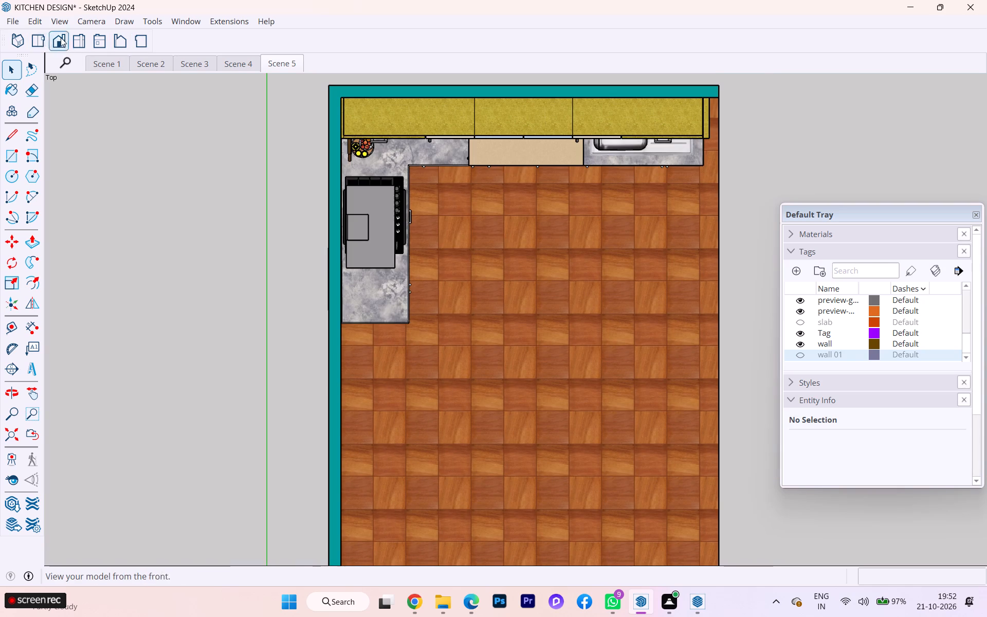
left_click(808, 358)
left_click(798, 352)
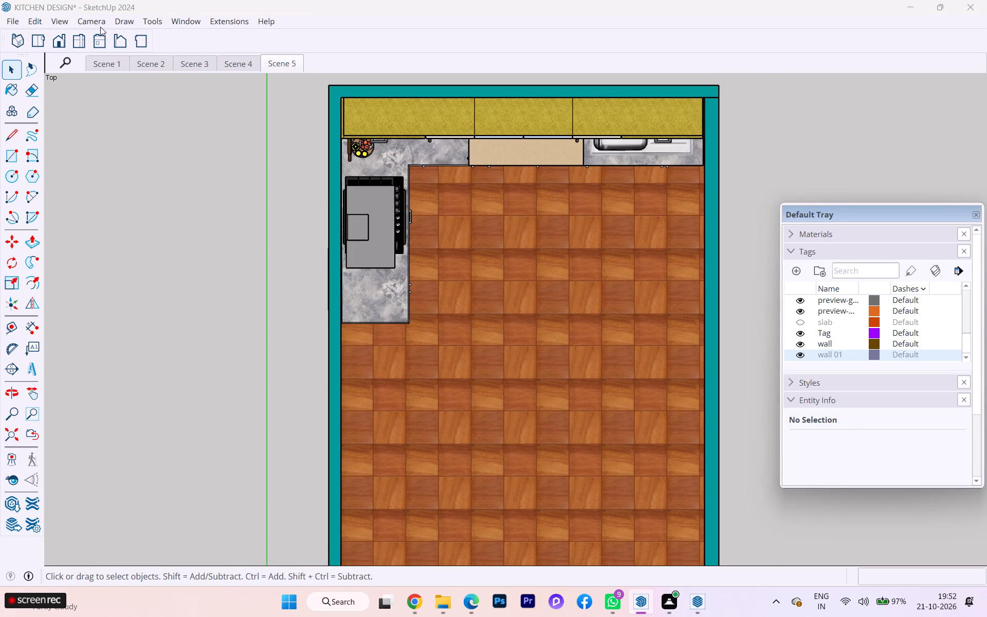
Switch the camera to perspective and turn on the visibility of the ceiling tag.
left_click(114, 15)
left_click(98, 19)
left_click(98, 19)
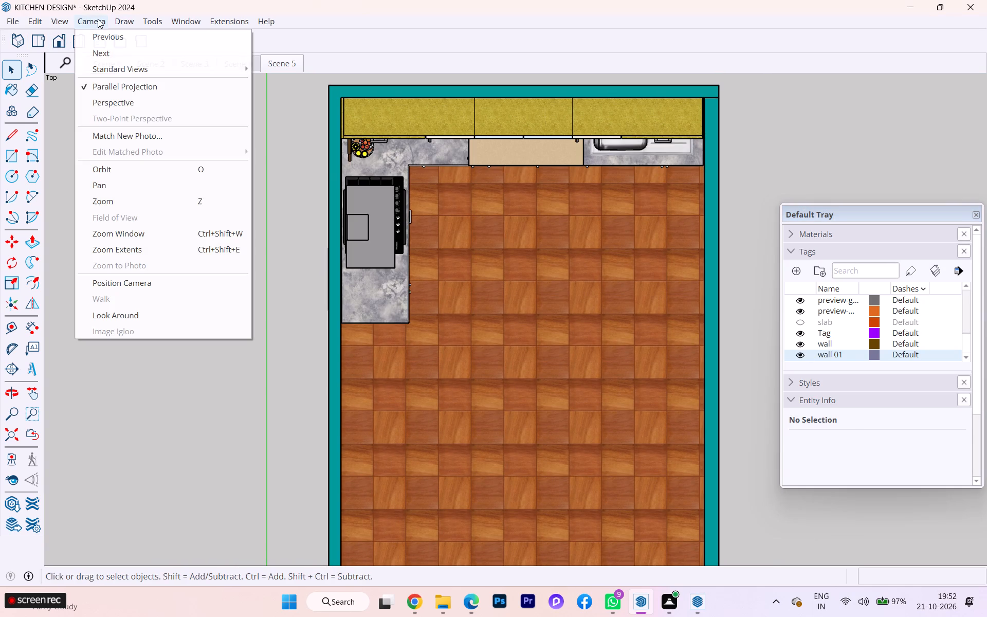
left_click(102, 104)
left_click(195, 191)
scroll(226, 201, "down", 1)
middle_click_drag(226, 201, 243, 147)
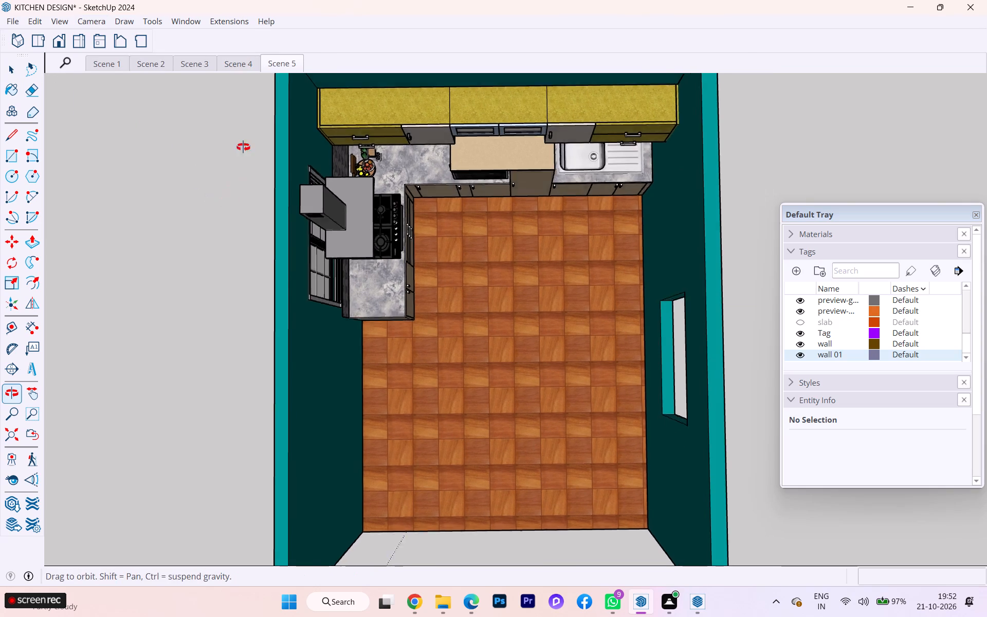
middle_click_drag(243, 147, 240, 115)
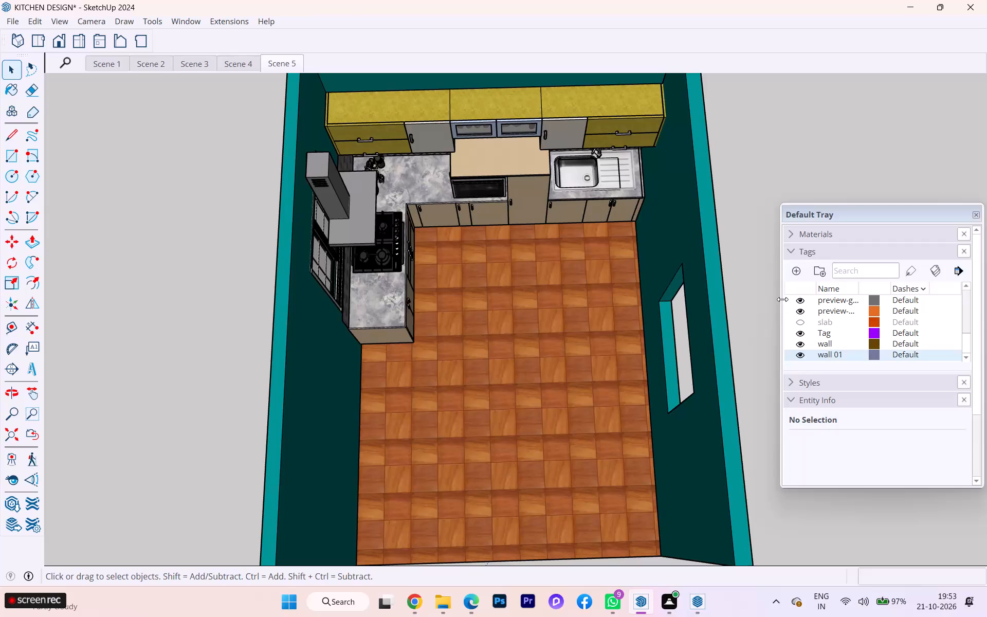
scroll(785, 300, "down", 1)
scroll(787, 301, "up", 6)
left_click(801, 315)
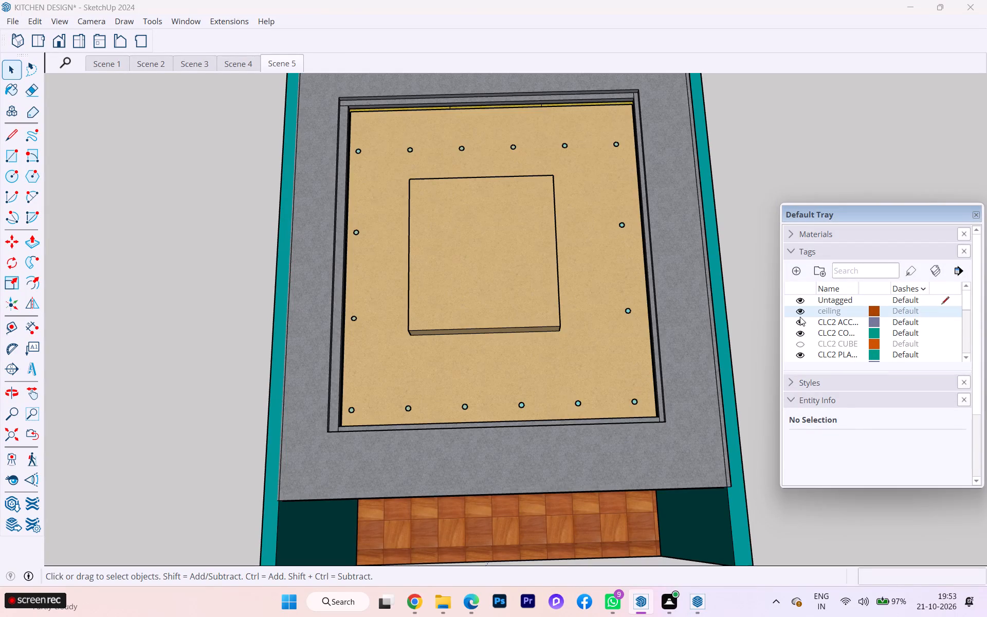
Set the standard top view of the kitchen with its ceiling and switch the camera to parallel projection.
middle_click_drag(708, 305, 711, 270)
scroll(700, 274, "down", 2)
scroll(697, 278, "up", 1)
scroll(697, 278, "down", 2)
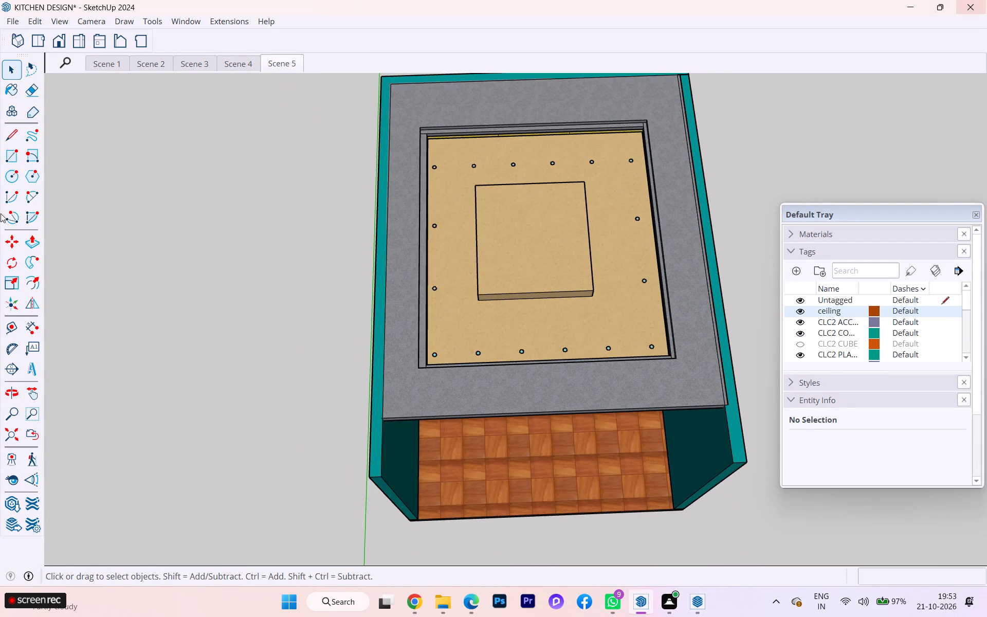
left_click(62, 43)
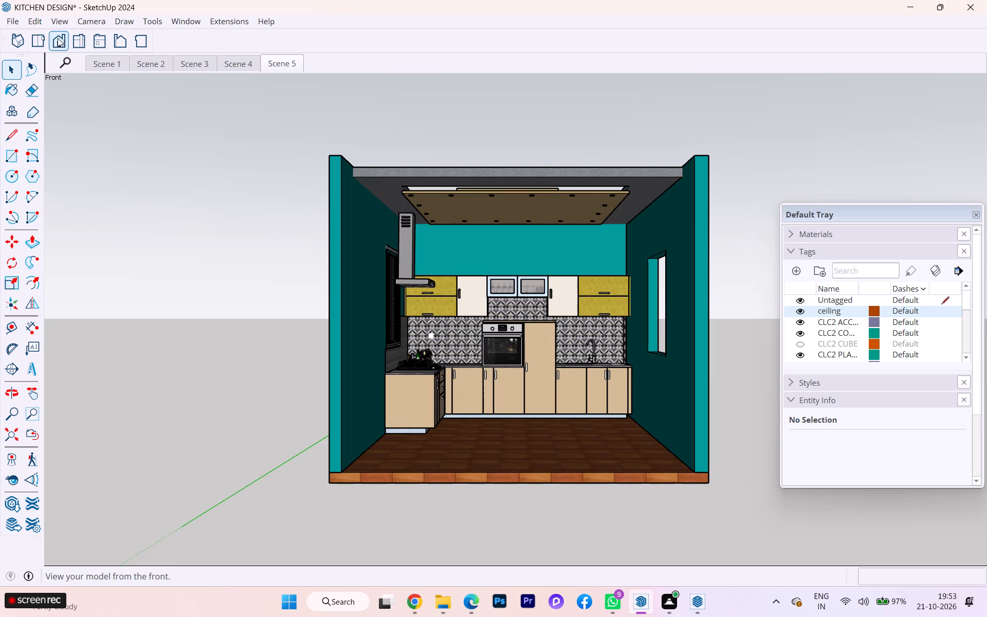
left_click(76, 41)
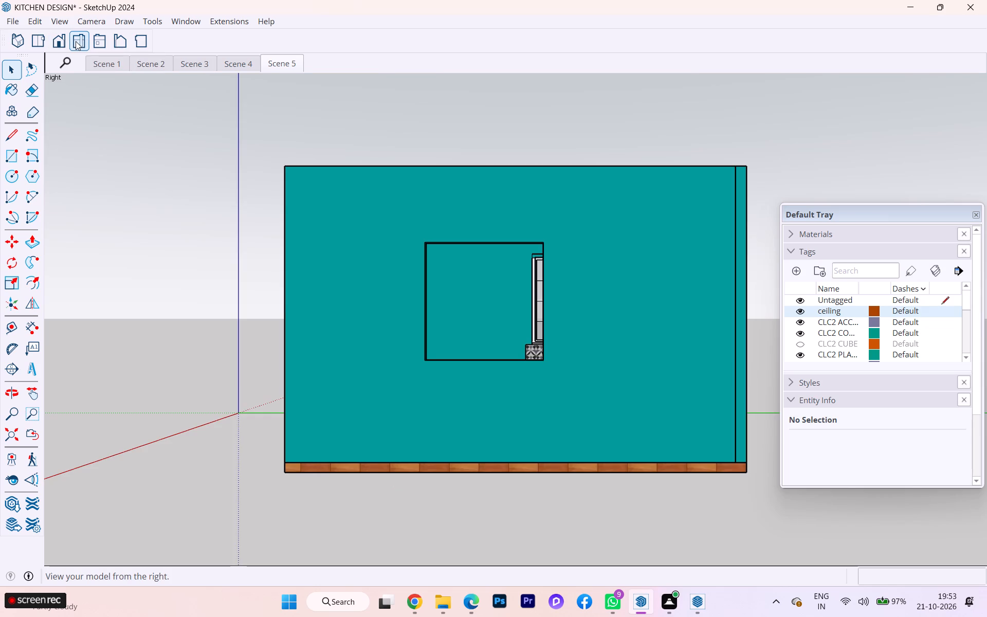
left_click(57, 45)
left_click(35, 42)
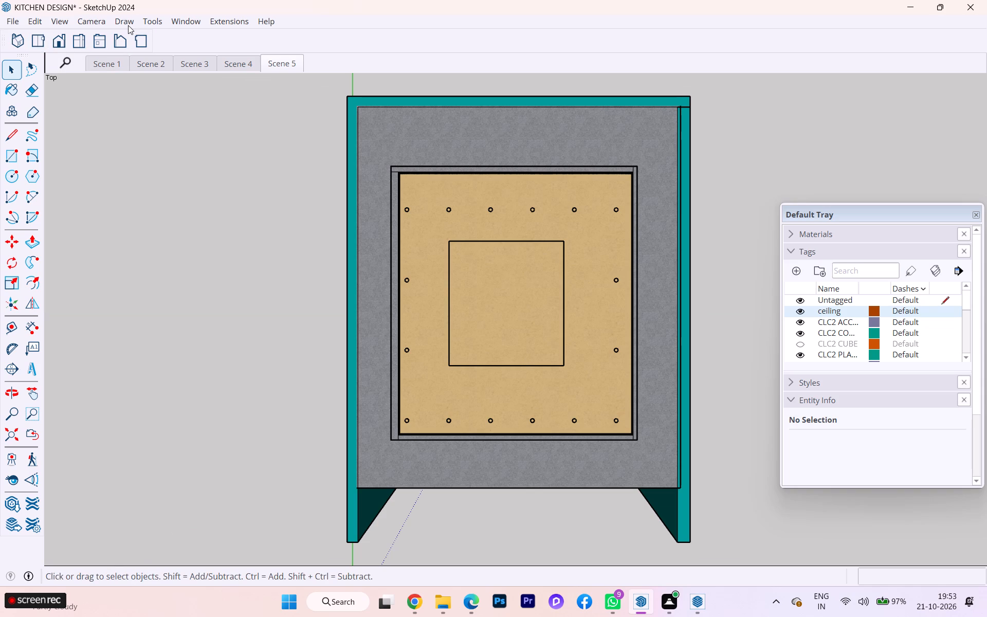
left_click(90, 22)
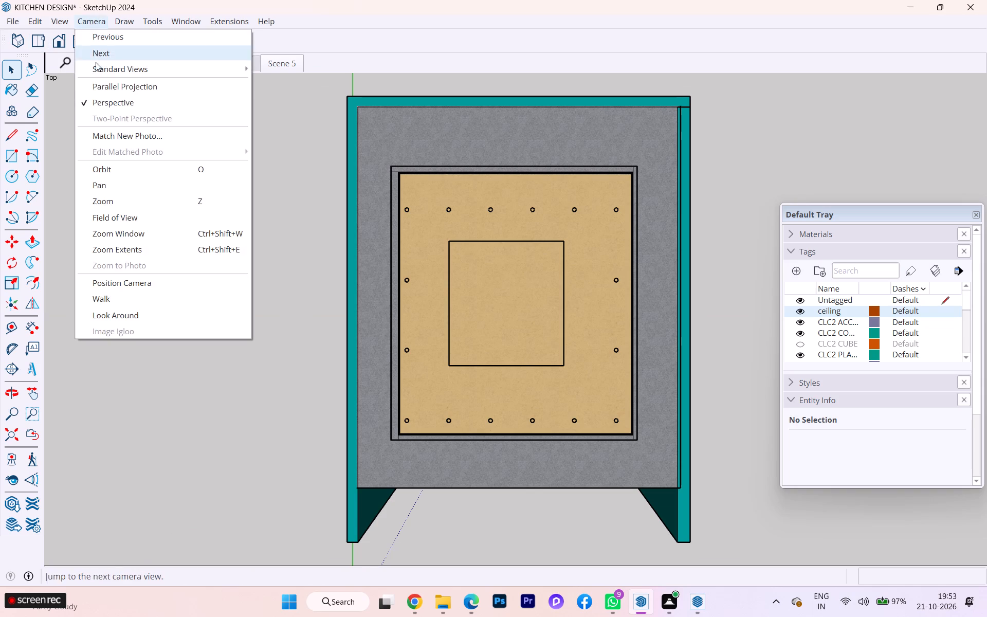
left_click(103, 82)
Frame the whole ceiling in the parallel top view, add it as a new scene after Scene 5 and update that scene.
scroll(532, 415, "up", 3)
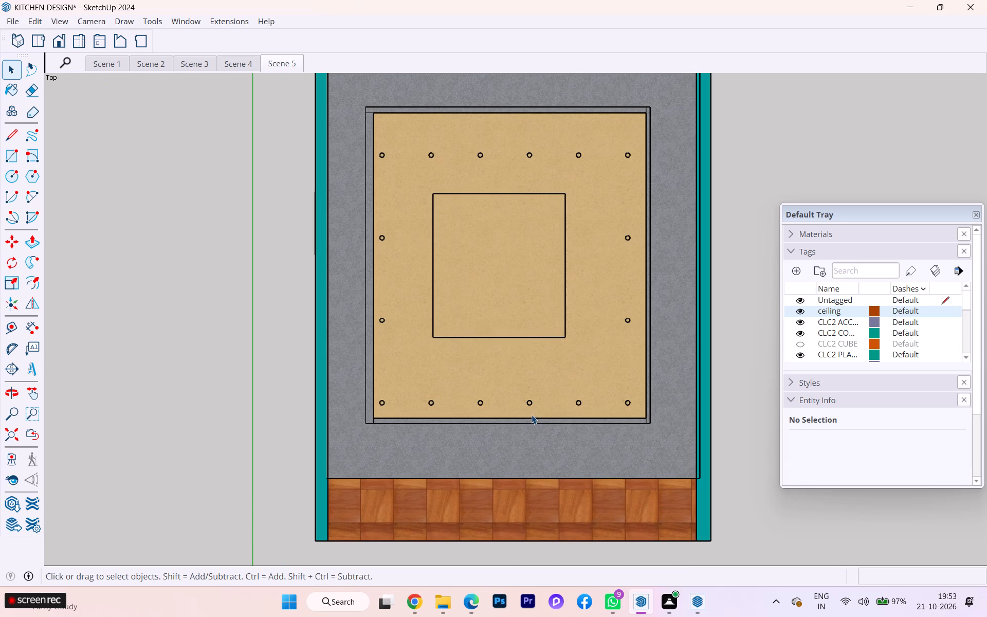
scroll(477, 419, "down", 2)
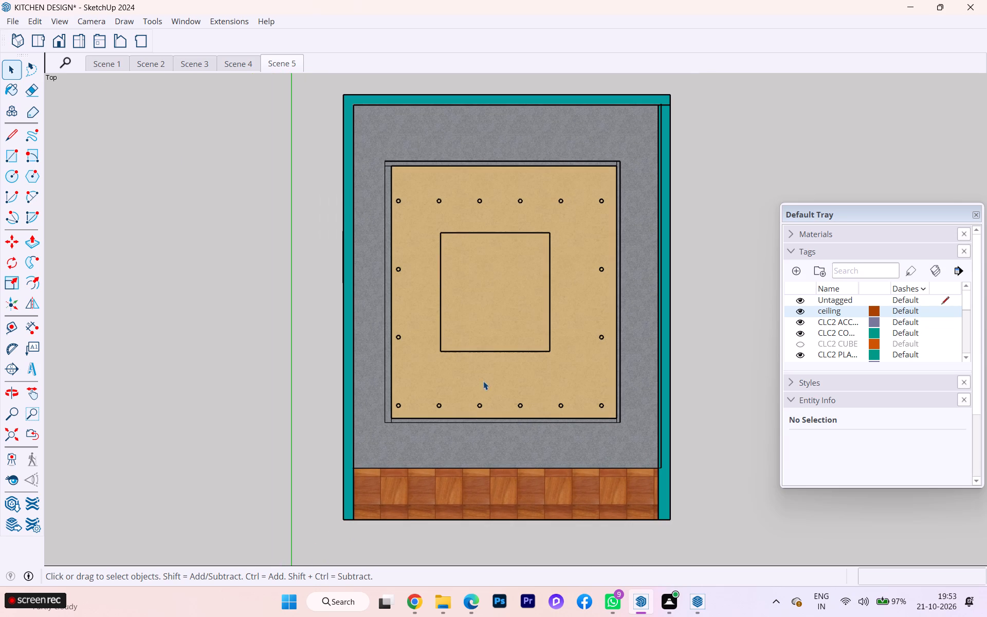
right_click(301, 67)
left_click(331, 106)
right_click(320, 67)
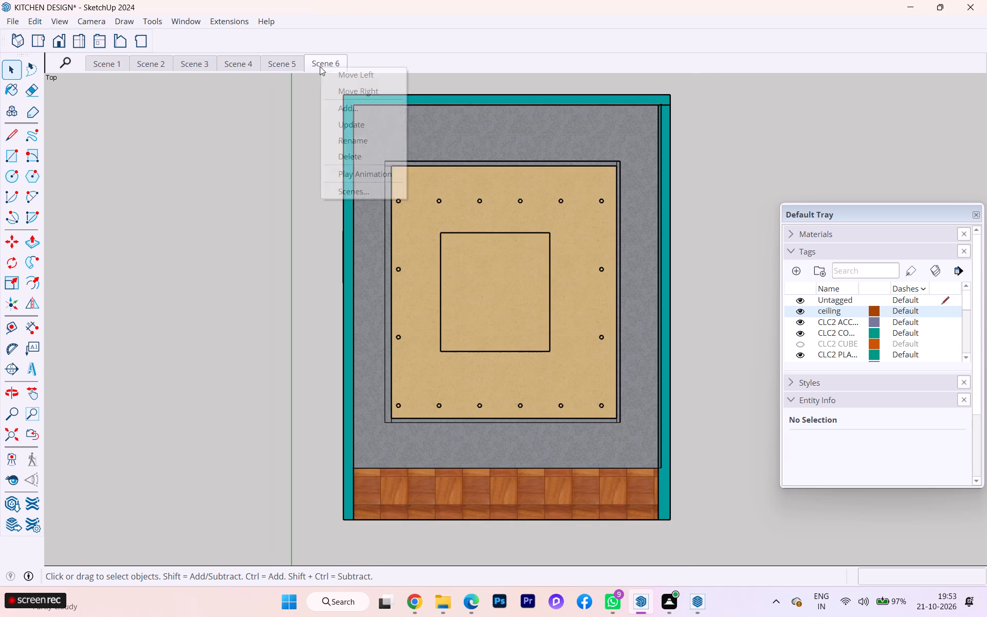
left_click(350, 122)
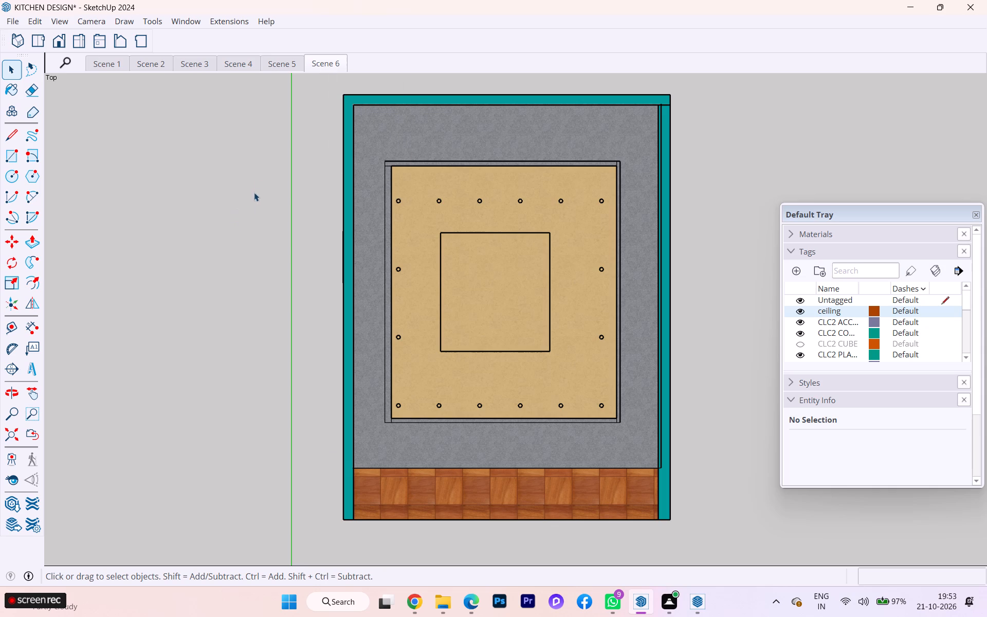
Switch the camera back to perspective and look down on the ceiling from the kitchen's open side.
scroll(263, 184, "down", 1)
middle_click_drag(270, 214, 294, 116)
scroll(344, 329, "down", 2)
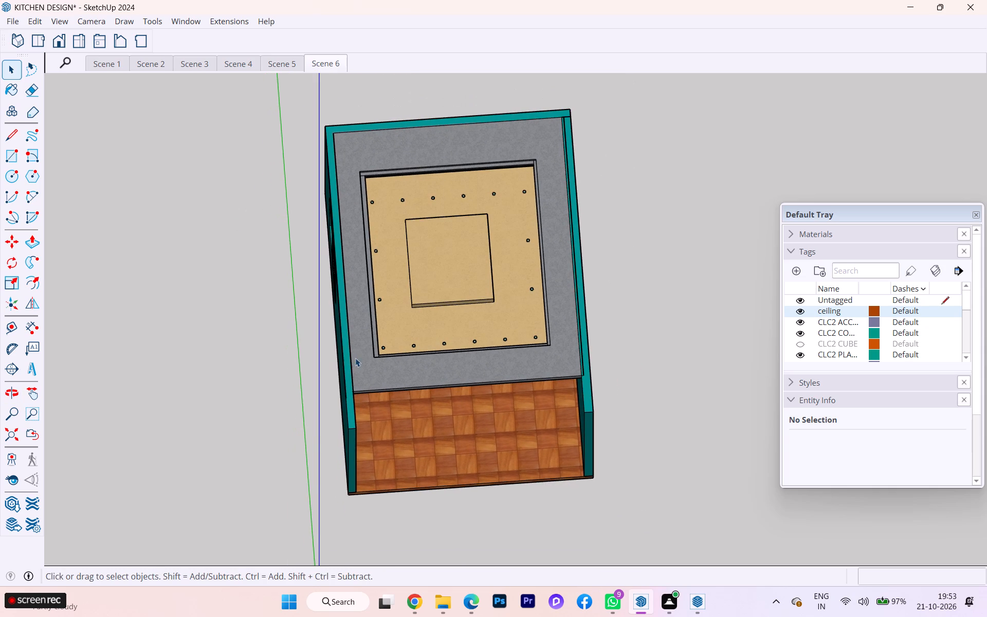
scroll(368, 361, "down", 1)
scroll(368, 362, "up", 1)
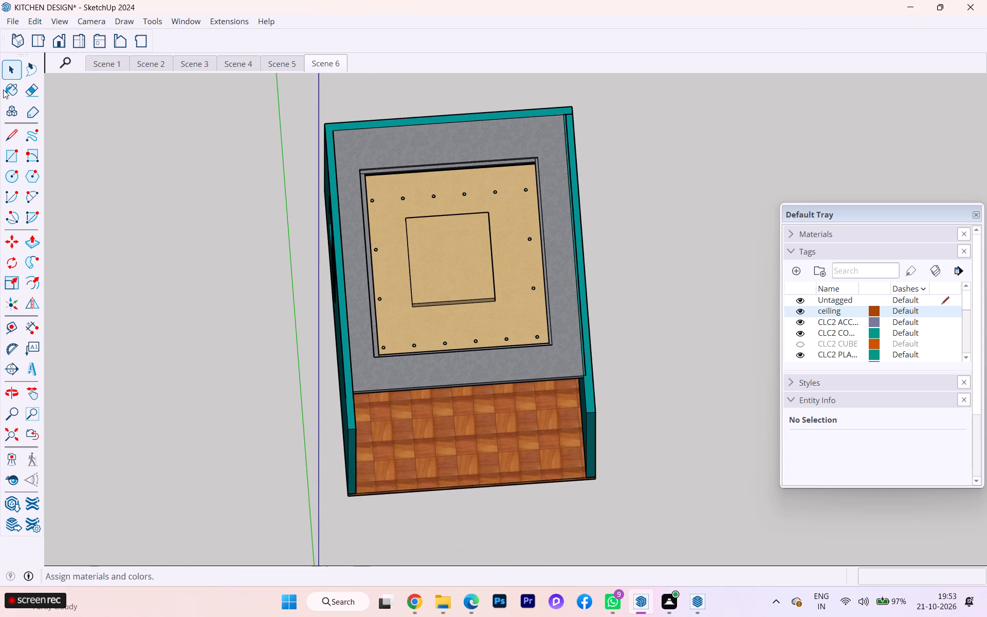
left_click(56, 19)
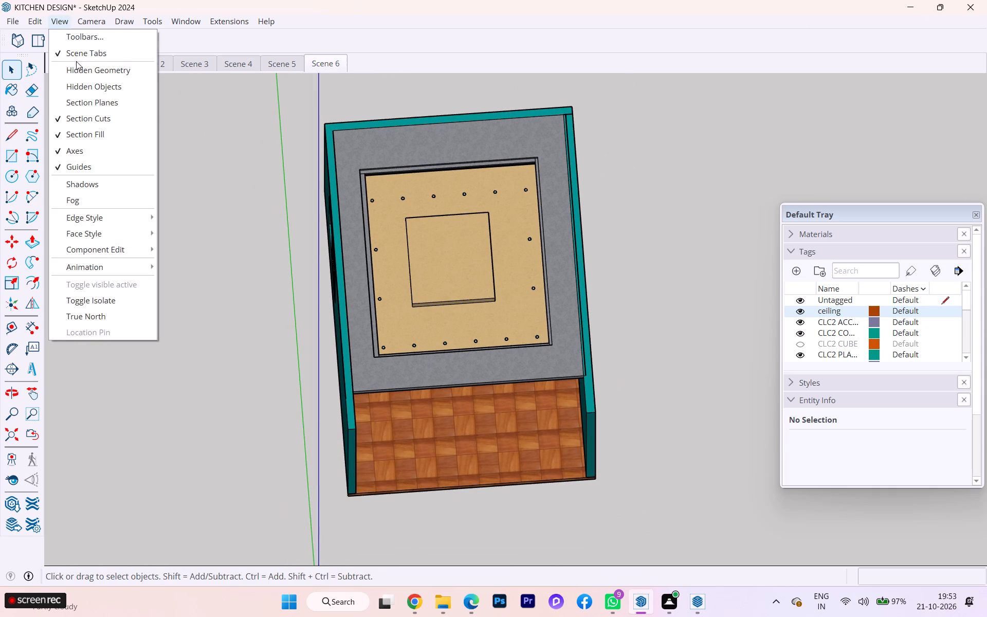
left_click(86, 23)
left_click(86, 23)
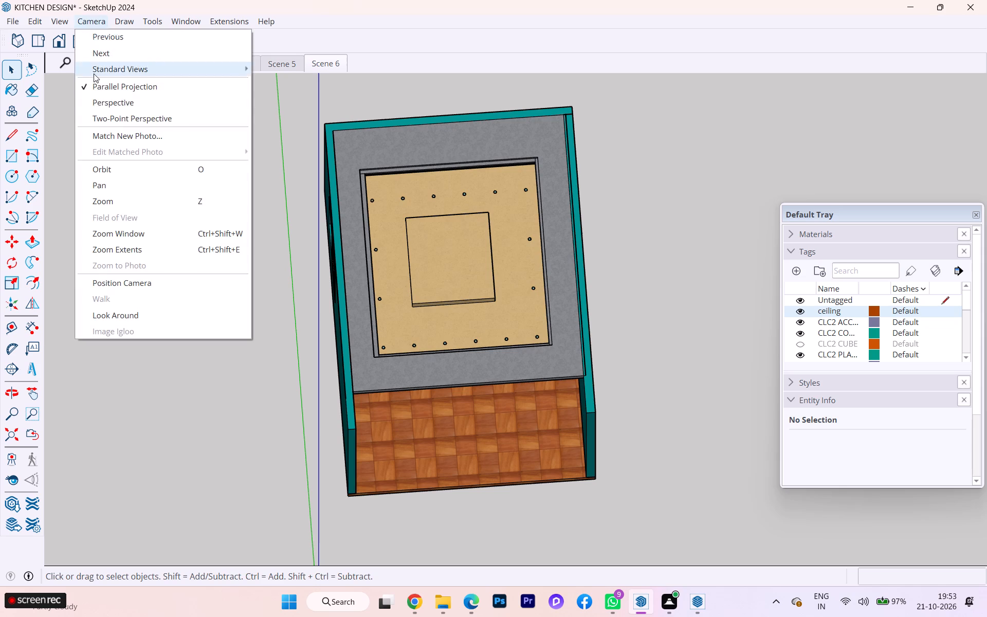
left_click(96, 98)
middle_click_drag(222, 247, 218, 103)
scroll(283, 284, "down", 1)
scroll(282, 287, "up", 1)
scroll(281, 289, "down", 3)
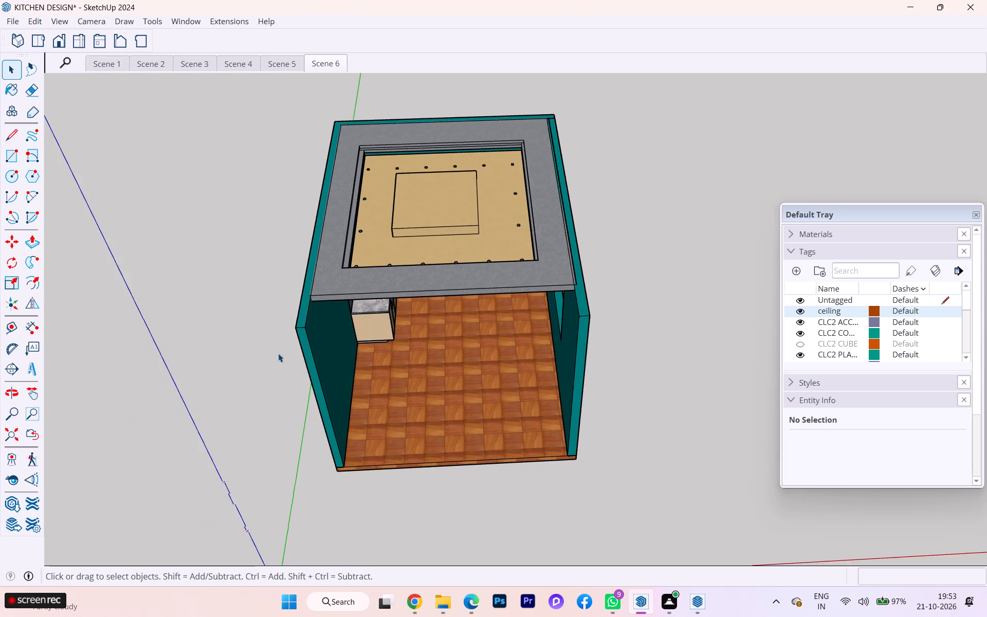
scroll(285, 373, "down", 4)
Flip the gray outer ceiling frame group vertically about its horizontal blue-axis plane.
left_click(396, 300)
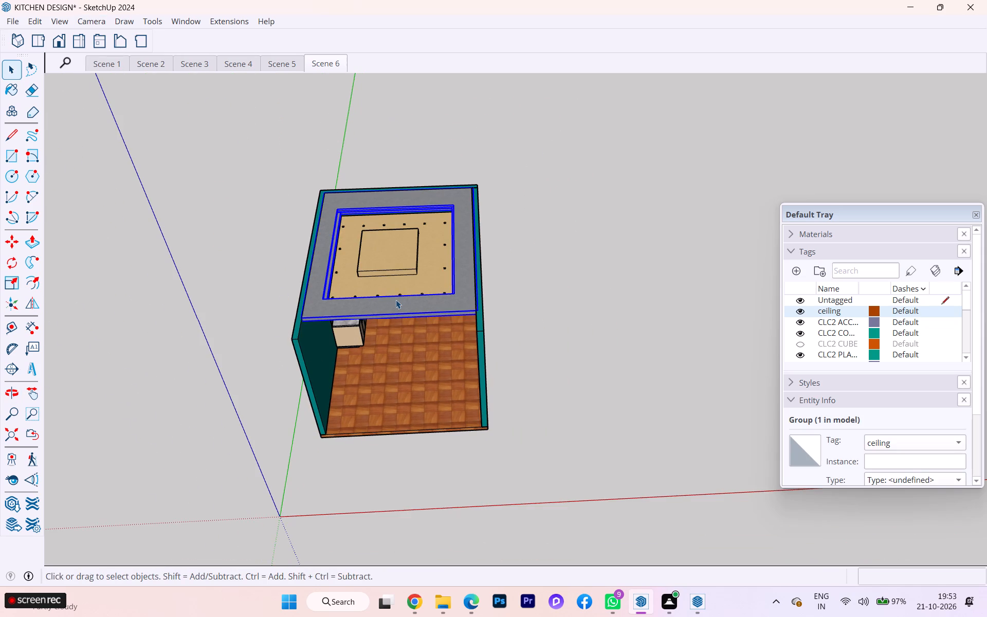
left_click(36, 310)
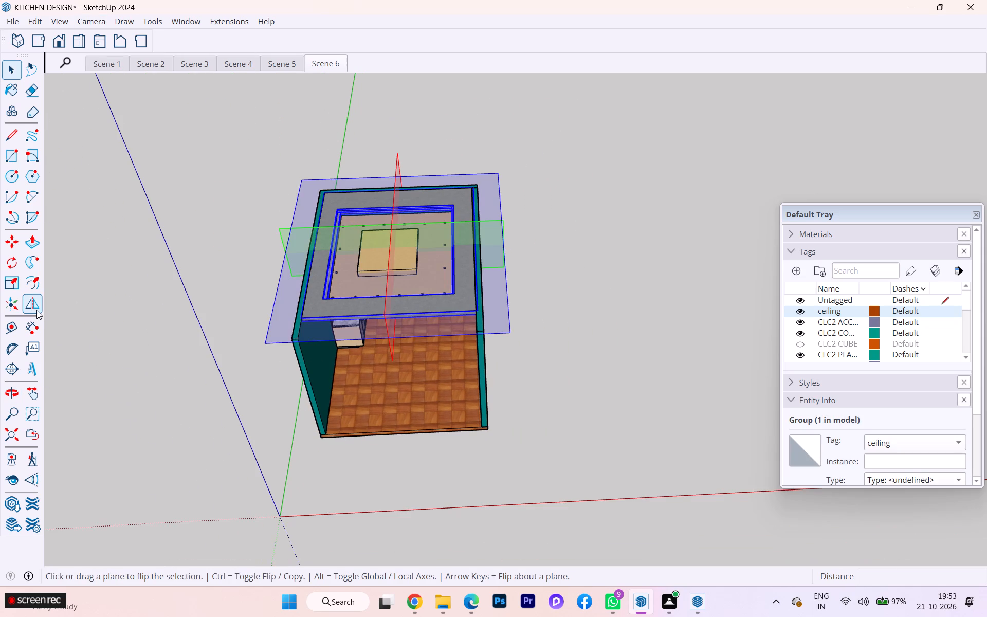
left_click(278, 308)
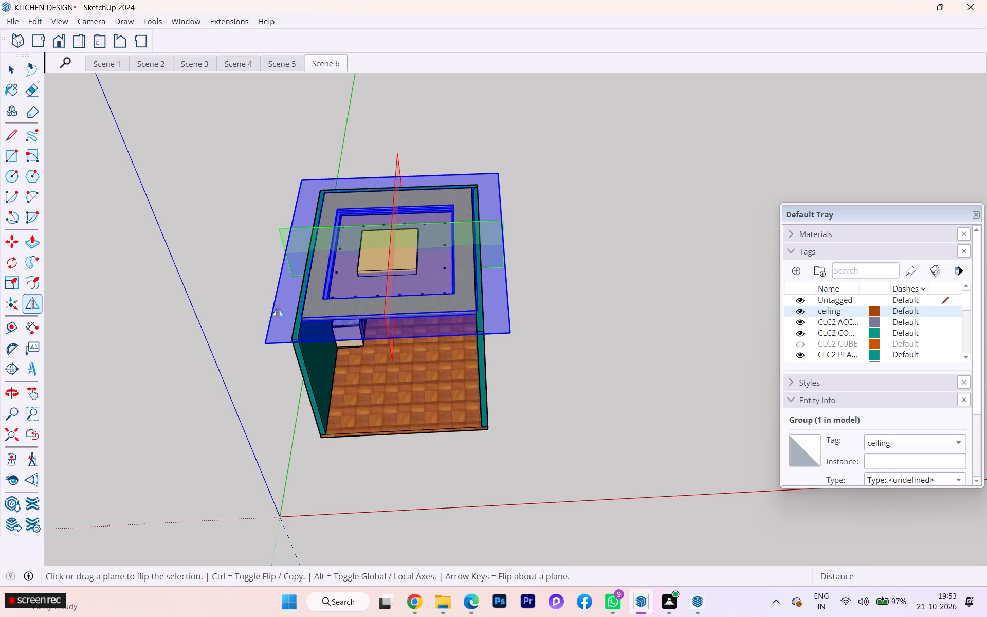
Examine the flipped ceiling frame and the wooden panel inside it from several angles, leaving the Flip tool and clearing the selection.
scroll(451, 341, "up", 4)
middle_click_drag(522, 331, 528, 345)
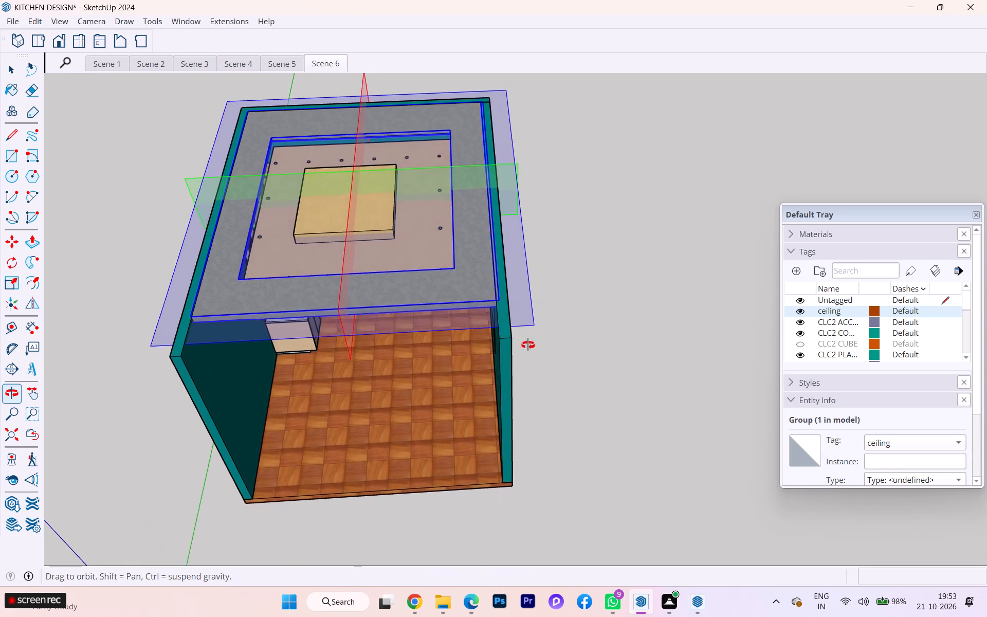
scroll(528, 347, "down", 1)
middle_click_drag(528, 345, 543, 394)
scroll(473, 318, "up", 3)
scroll(457, 293, "down", 1)
scroll(457, 293, "up", 5)
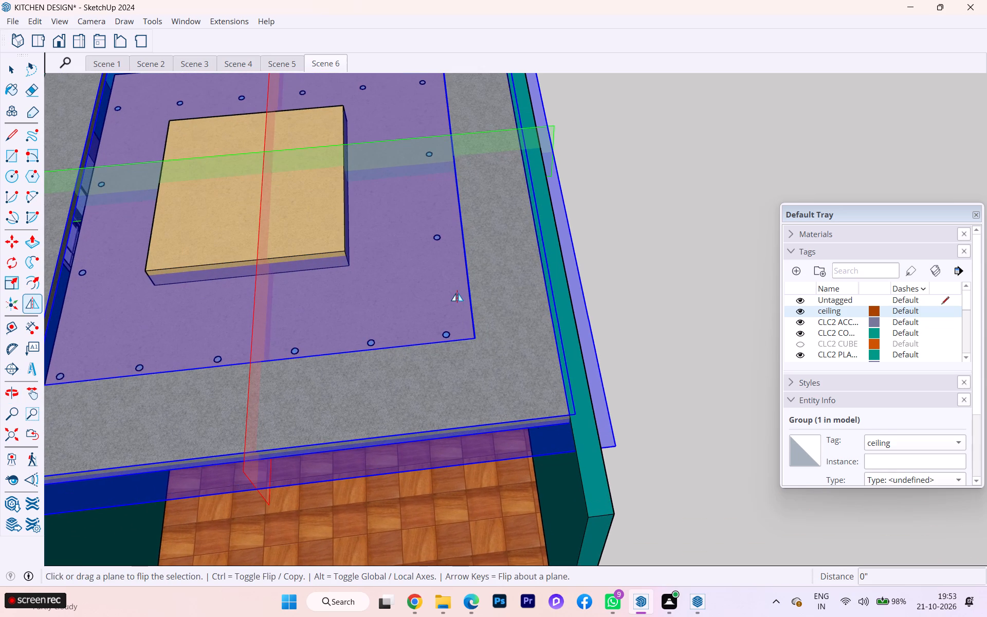
scroll(575, 317, "down", 2)
scroll(738, 253, "down", 3)
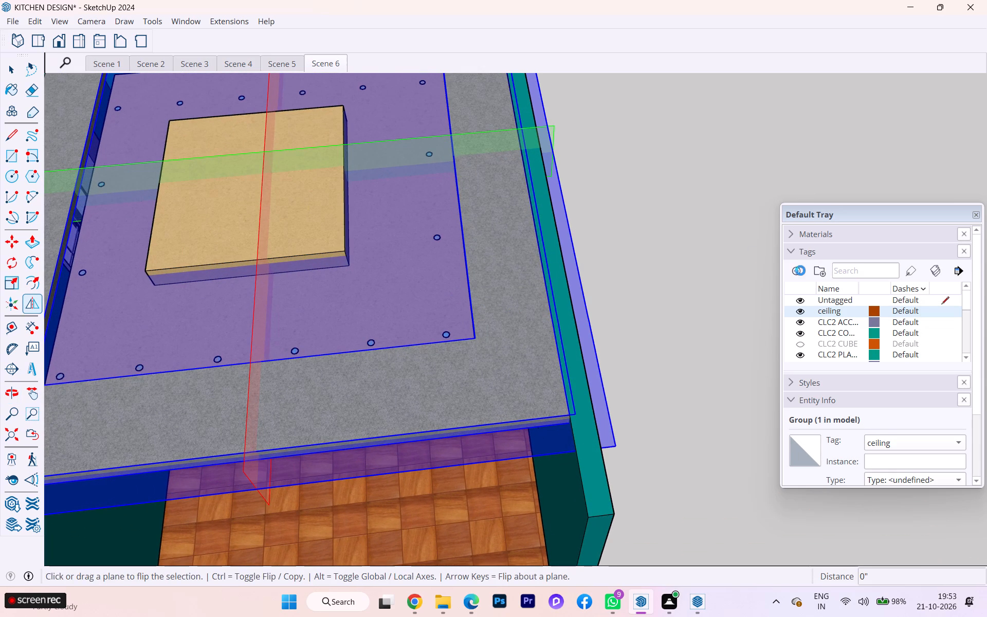
scroll(751, 271, "down", 3)
scroll(748, 271, "up", 1)
scroll(747, 271, "down", 9)
scroll(733, 295, "up", 1)
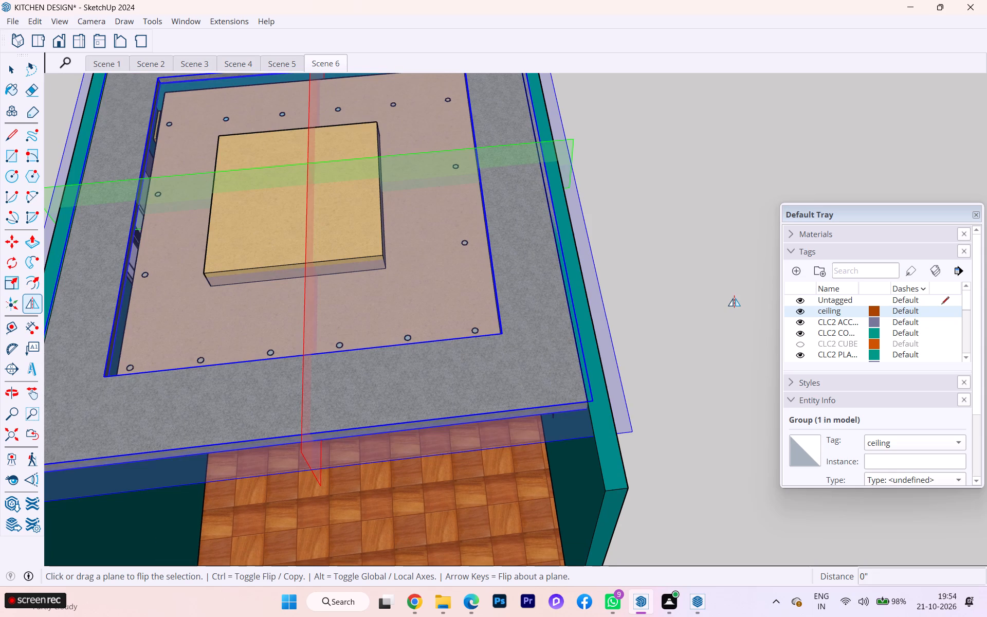
scroll(621, 339, "down", 4)
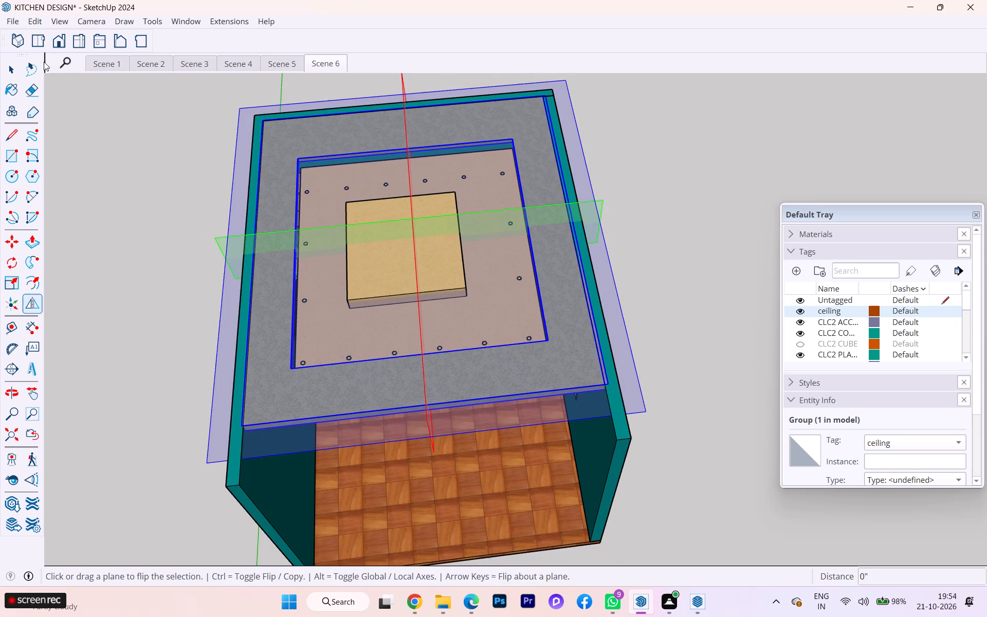
left_click(106, 125)
left_click(13, 69)
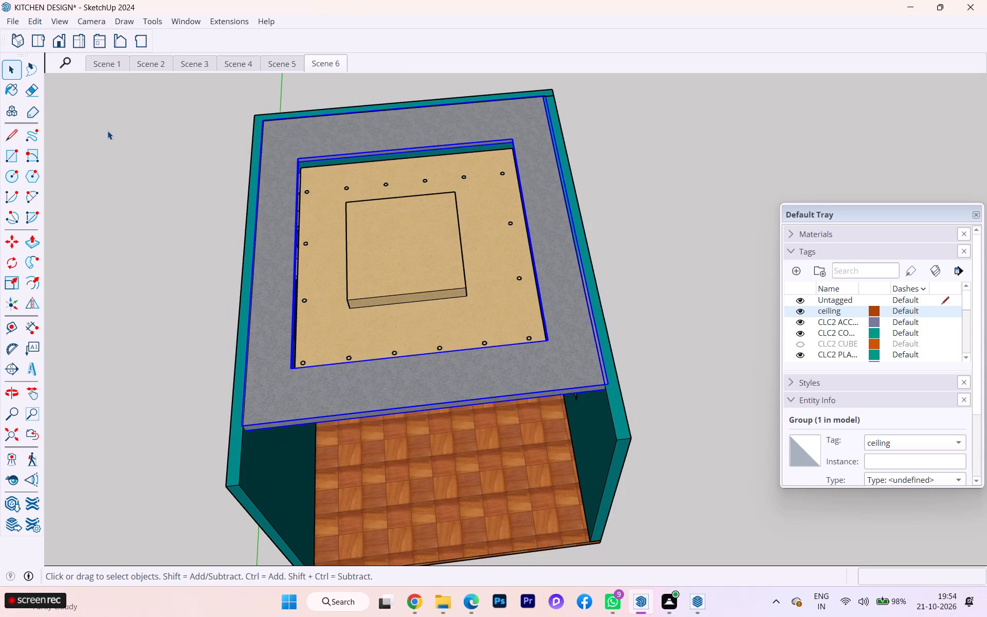
left_click(107, 131)
scroll(442, 305, "up", 5)
scroll(446, 308, "down", 1)
scroll(446, 308, "up", 1)
scroll(690, 379, "up", 3)
scroll(642, 387, "down", 2)
scroll(646, 396, "up", 1)
scroll(648, 400, "down", 1)
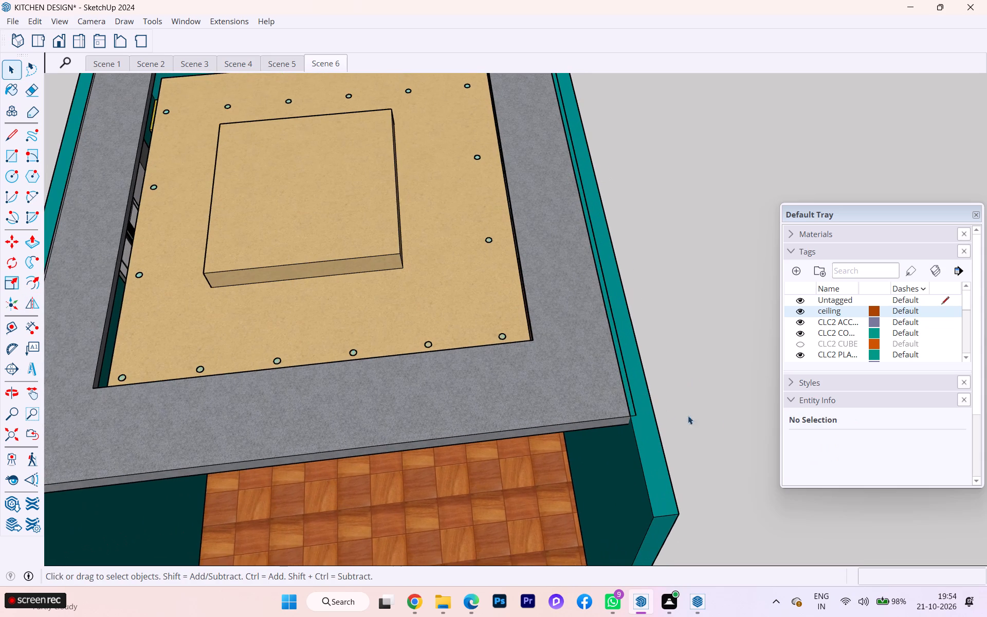
scroll(688, 415, "down", 2)
scroll(672, 314, "down", 8)
middle_click_drag(680, 356, 659, 434)
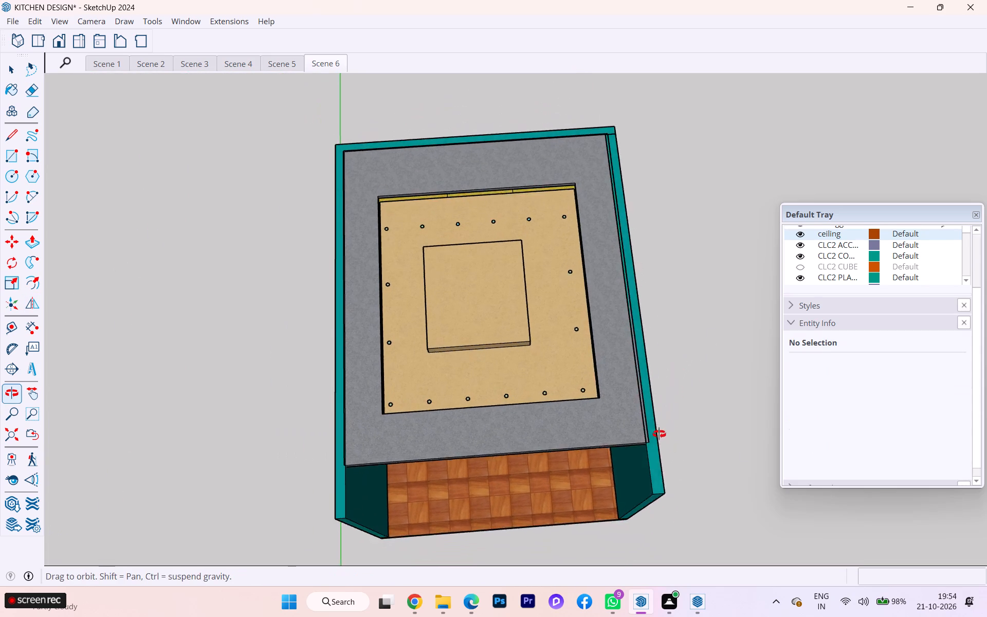
middle_click_drag(659, 434, 635, 437)
scroll(636, 398, "down", 1)
scroll(639, 394, "up", 1)
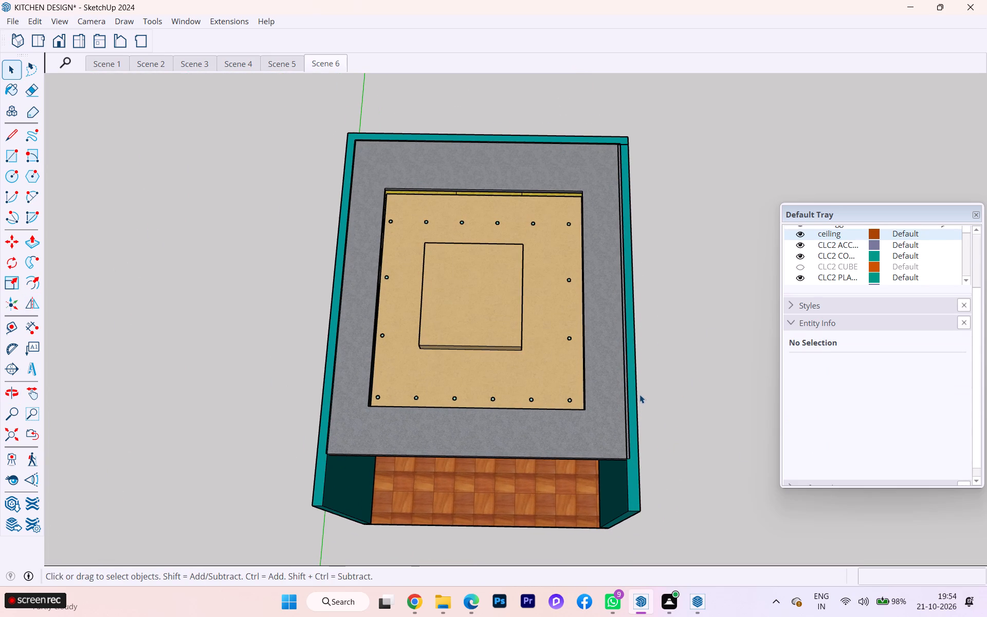
scroll(642, 393, "up", 2)
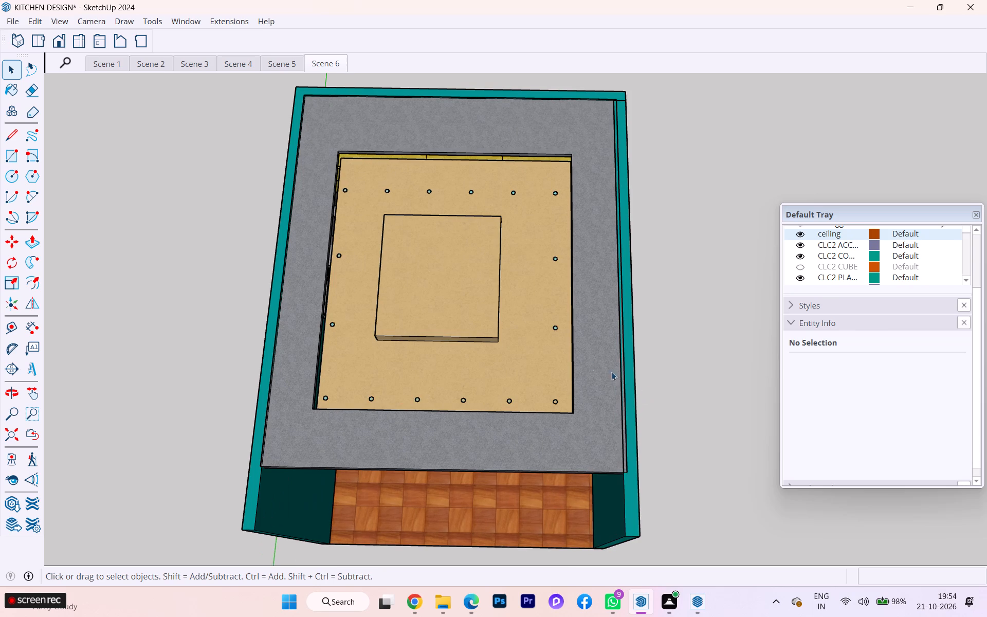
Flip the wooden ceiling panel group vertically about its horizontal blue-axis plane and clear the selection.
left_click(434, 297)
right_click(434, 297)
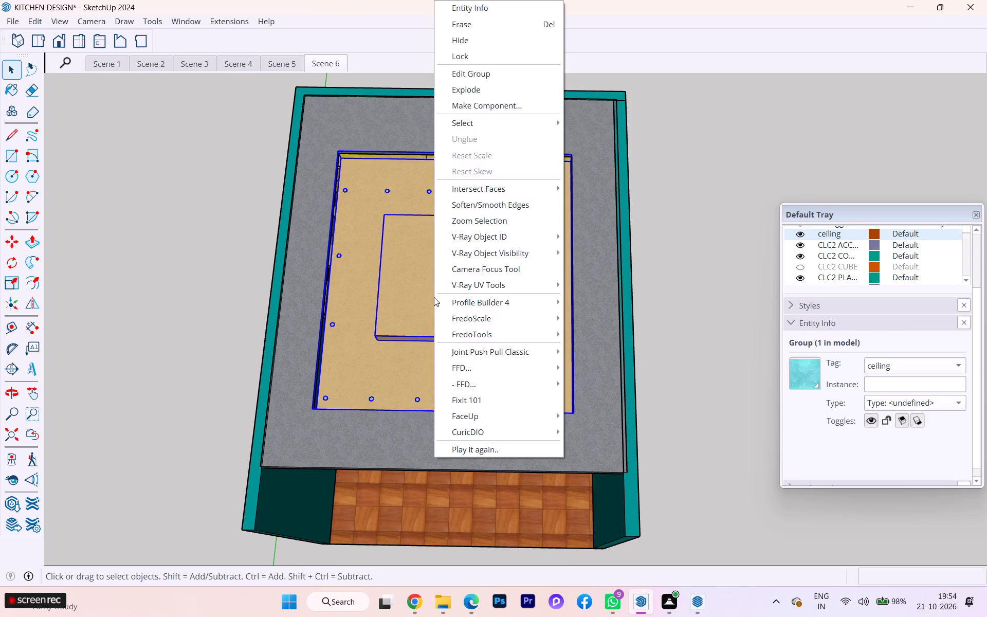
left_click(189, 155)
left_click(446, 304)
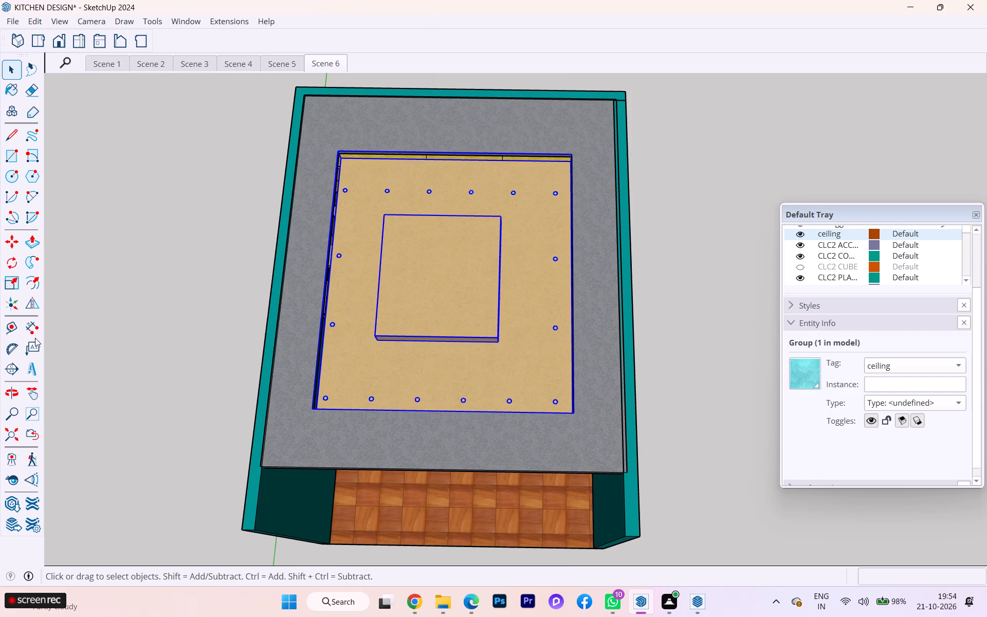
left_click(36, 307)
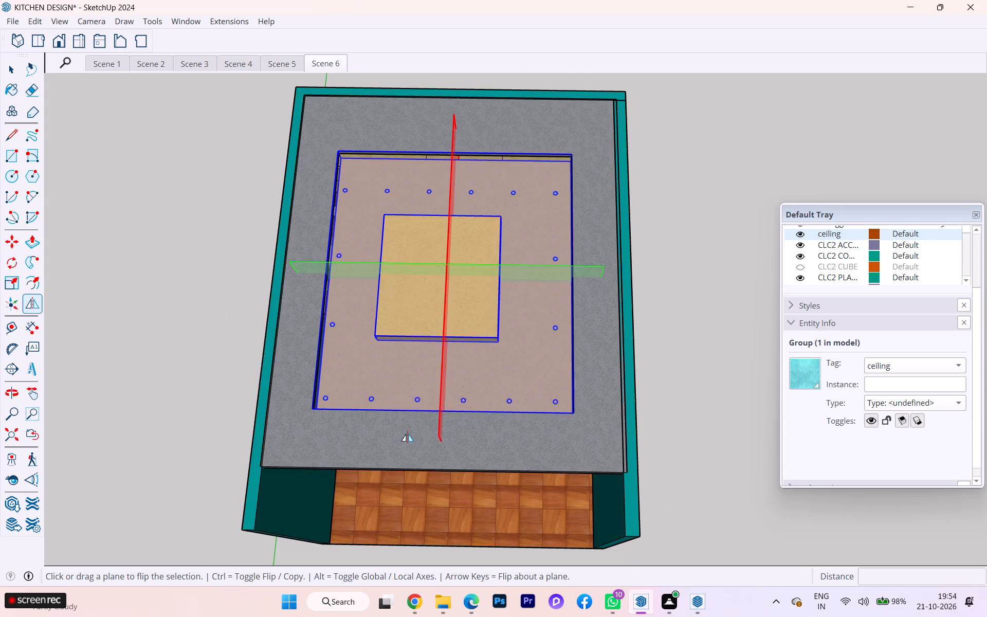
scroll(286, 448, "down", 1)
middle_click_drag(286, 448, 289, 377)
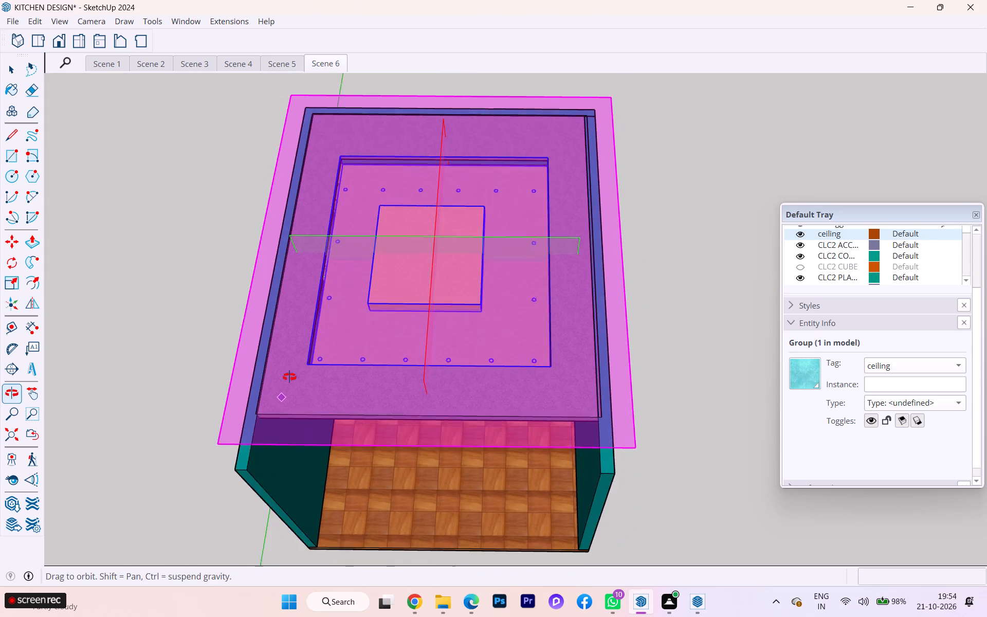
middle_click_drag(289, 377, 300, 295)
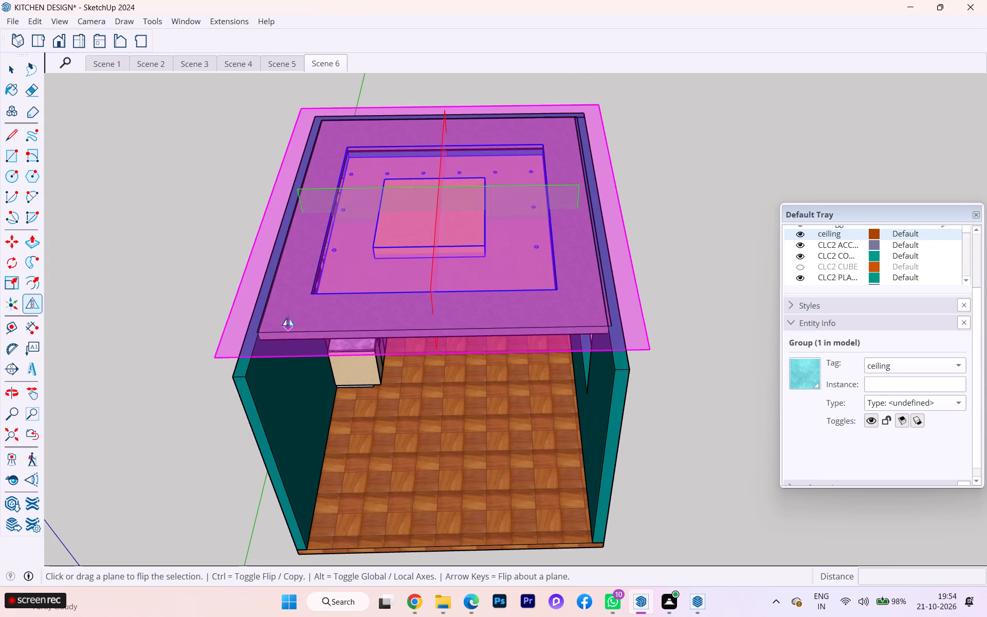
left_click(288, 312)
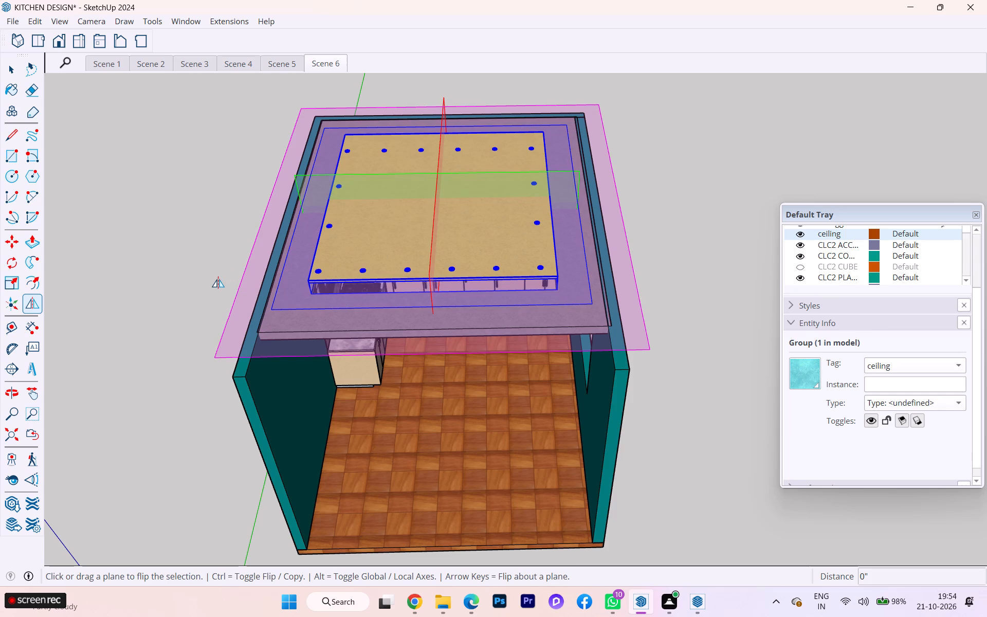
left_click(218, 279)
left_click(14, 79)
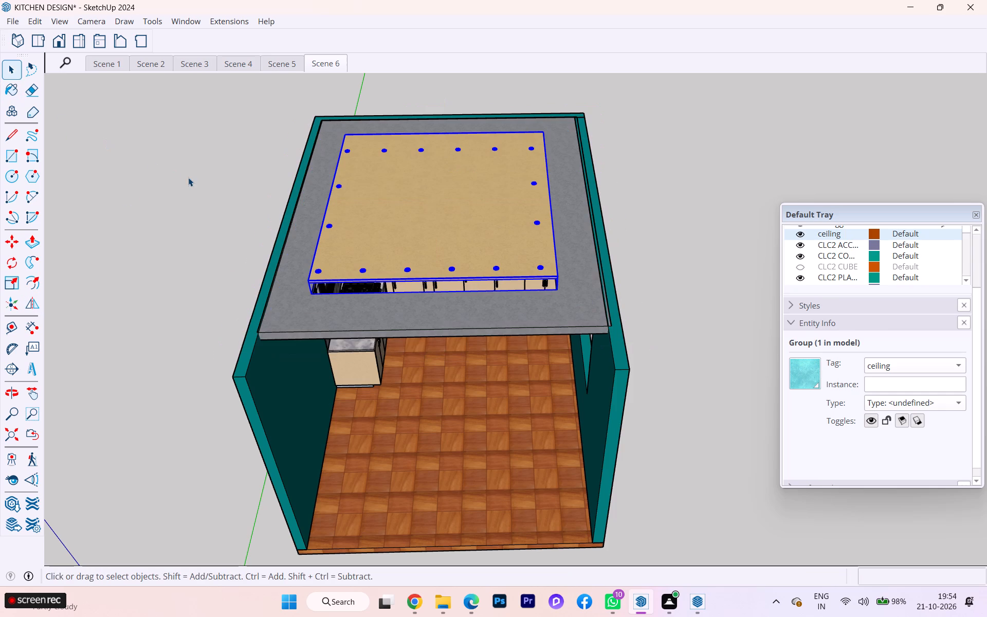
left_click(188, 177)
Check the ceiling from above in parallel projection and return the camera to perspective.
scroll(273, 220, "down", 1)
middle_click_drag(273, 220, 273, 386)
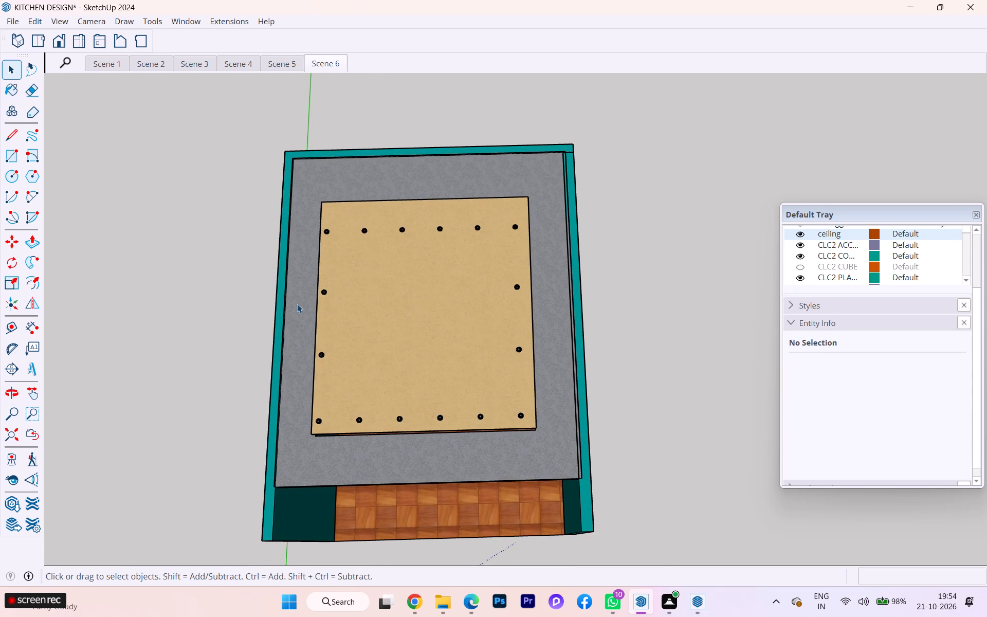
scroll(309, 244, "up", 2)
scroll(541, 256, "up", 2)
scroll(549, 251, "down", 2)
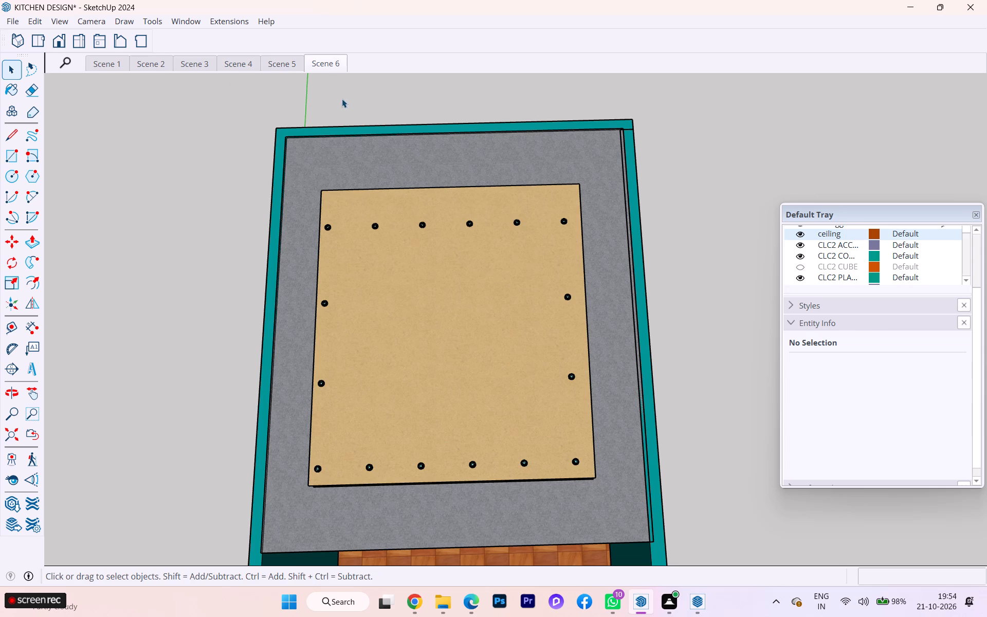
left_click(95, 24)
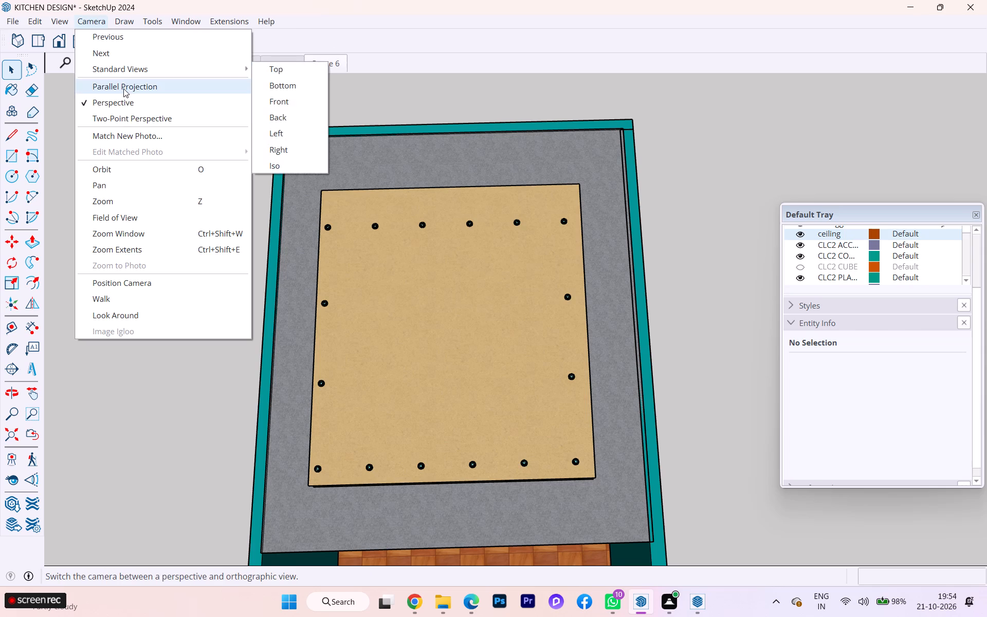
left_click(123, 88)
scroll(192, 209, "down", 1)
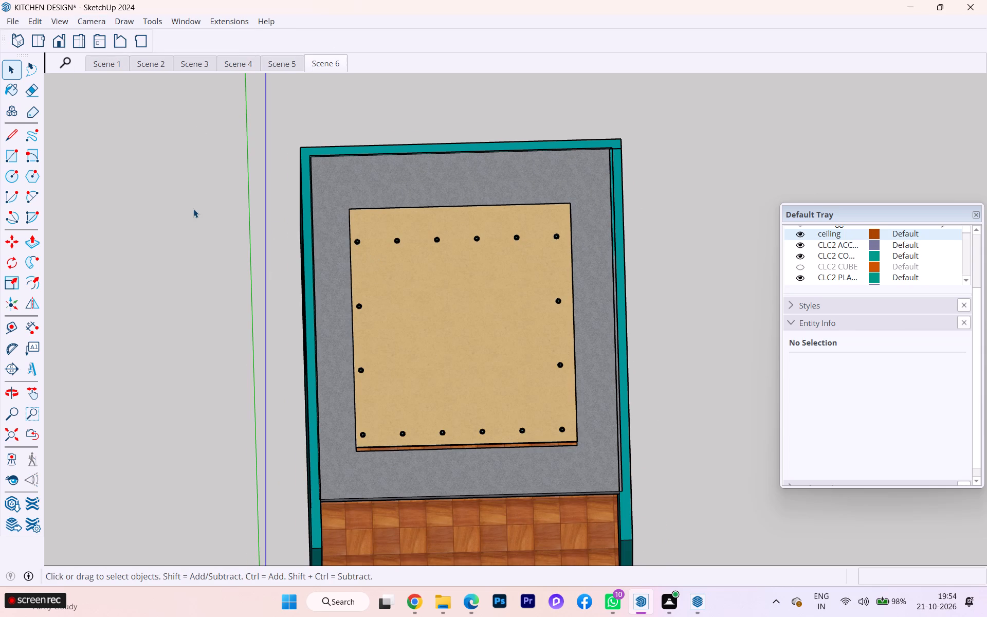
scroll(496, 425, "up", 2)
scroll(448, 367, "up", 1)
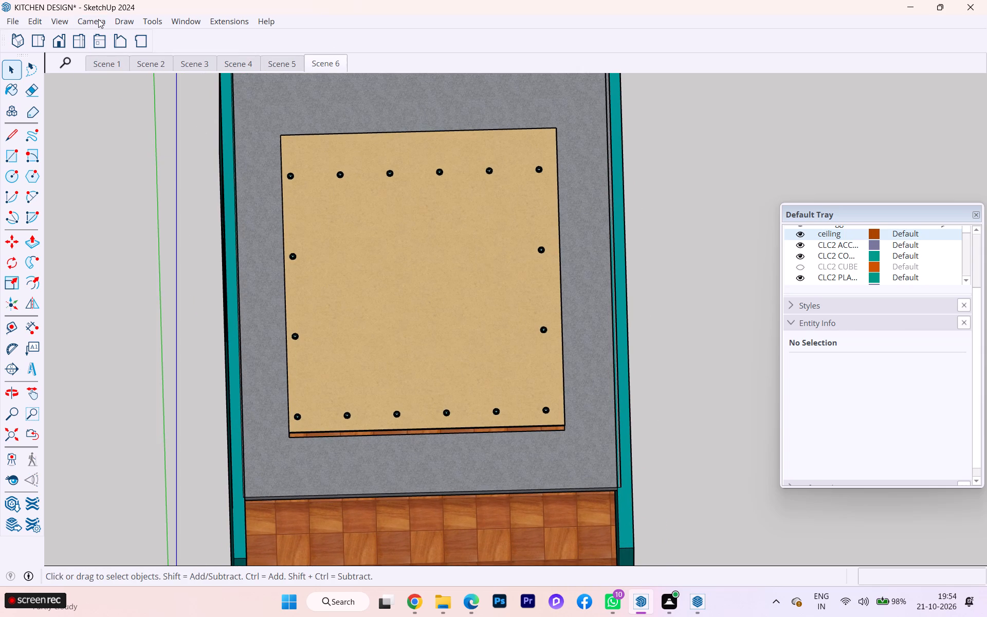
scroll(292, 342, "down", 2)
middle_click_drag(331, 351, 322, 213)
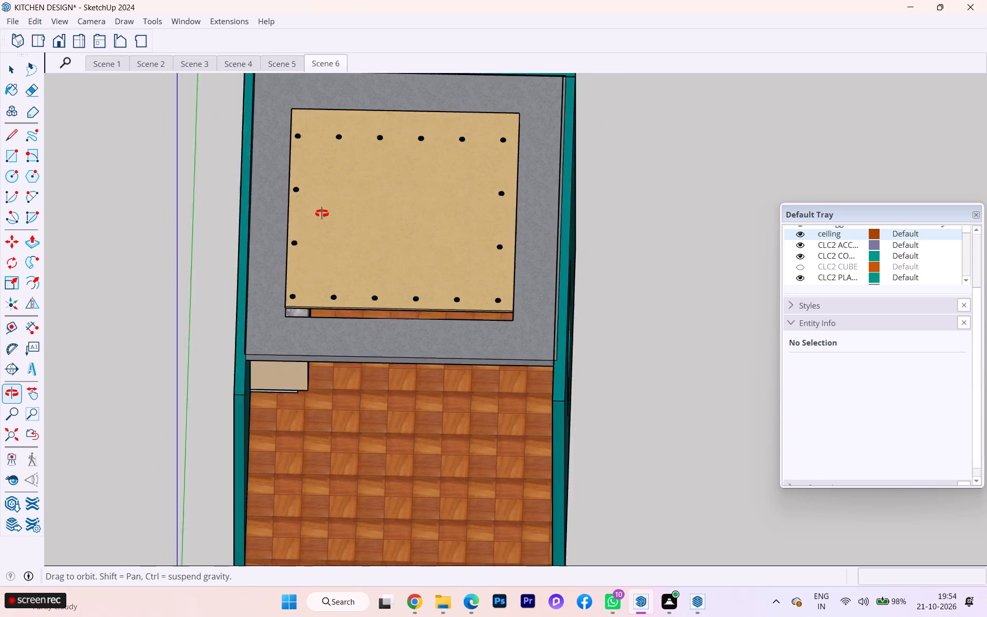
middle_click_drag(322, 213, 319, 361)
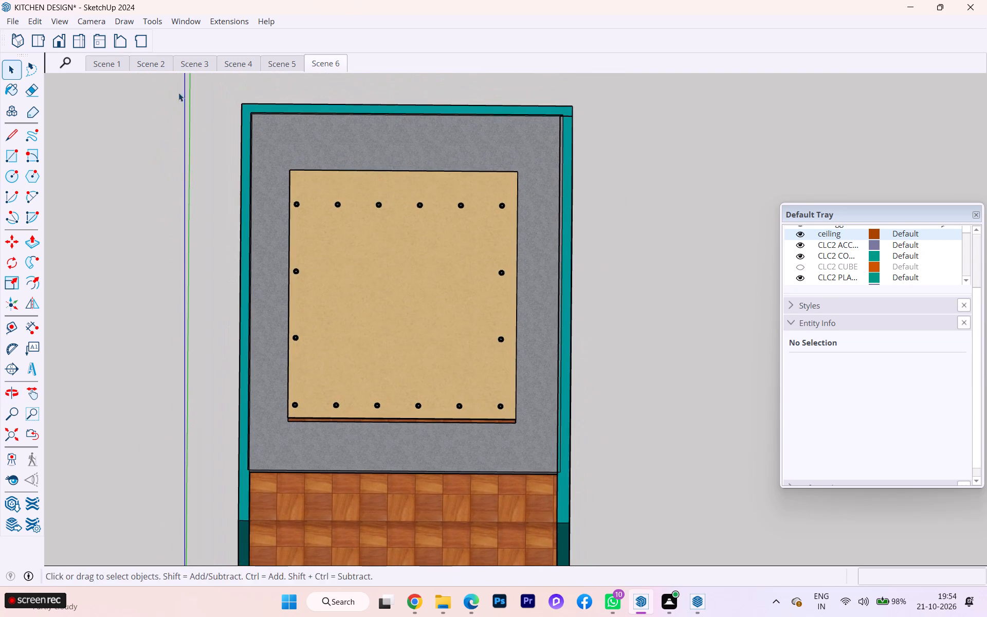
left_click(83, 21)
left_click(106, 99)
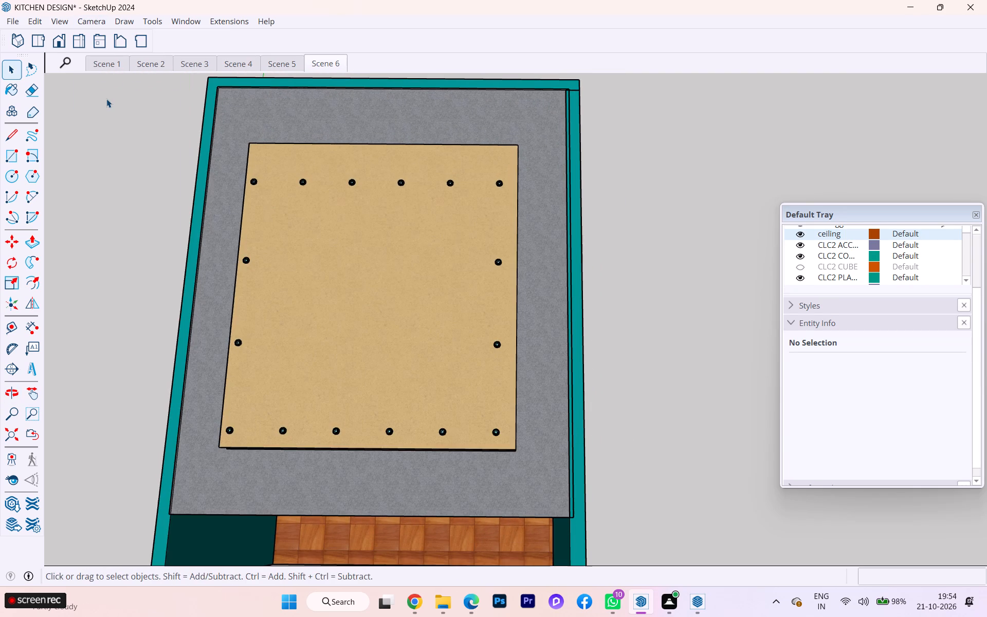
Show the whole ceiling in the standard top view with the perspective camera and update Scene 6.
scroll(154, 149, "down", 1)
middle_click_drag(161, 169, 192, 228)
scroll(653, 140, "down", 2)
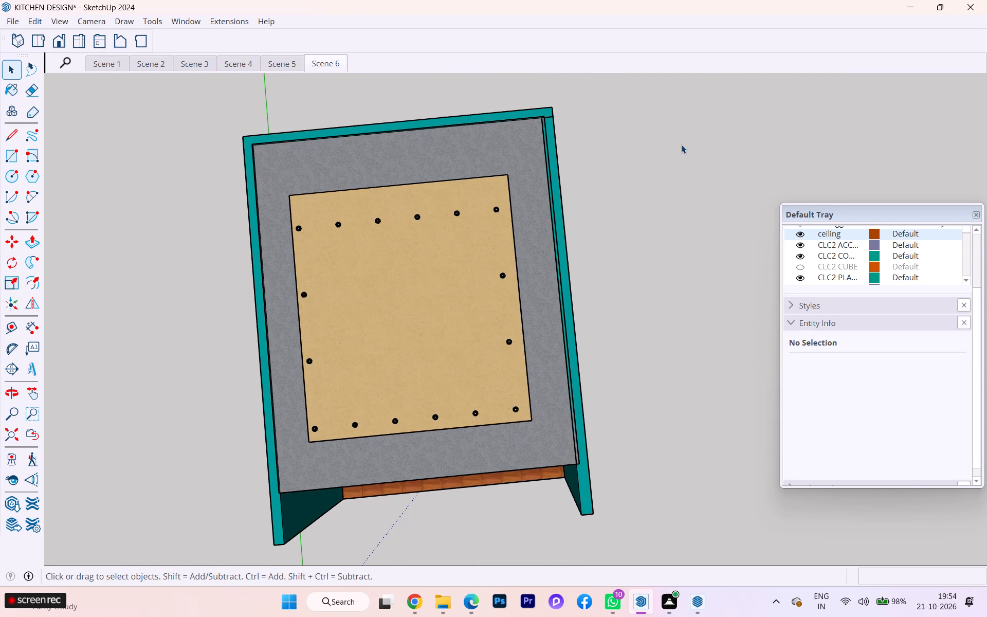
middle_click_drag(480, 385, 448, 410)
scroll(448, 410, "down", 1)
scroll(408, 329, "up", 2)
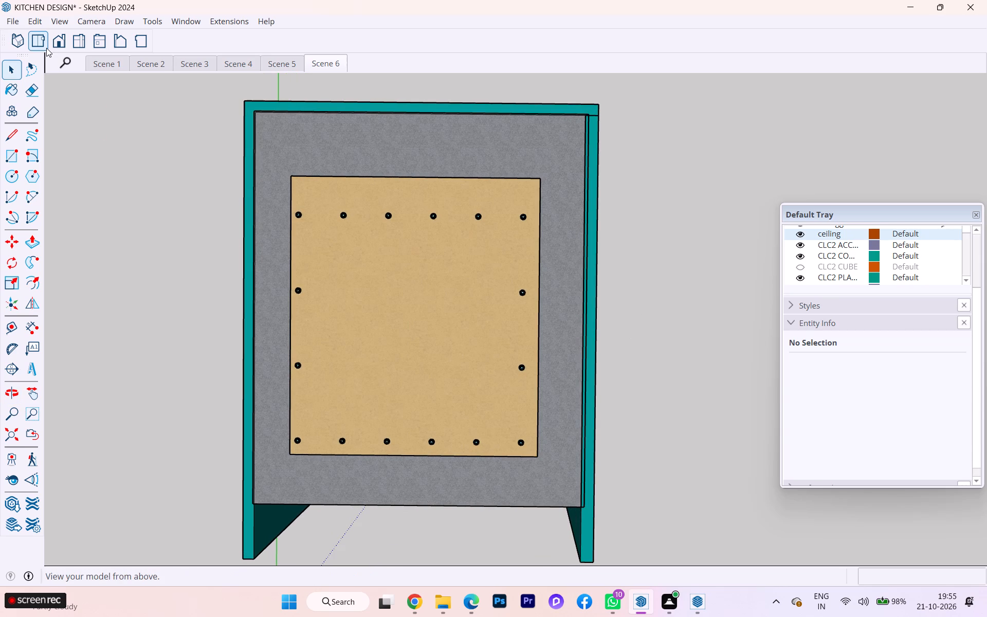
left_click(40, 44)
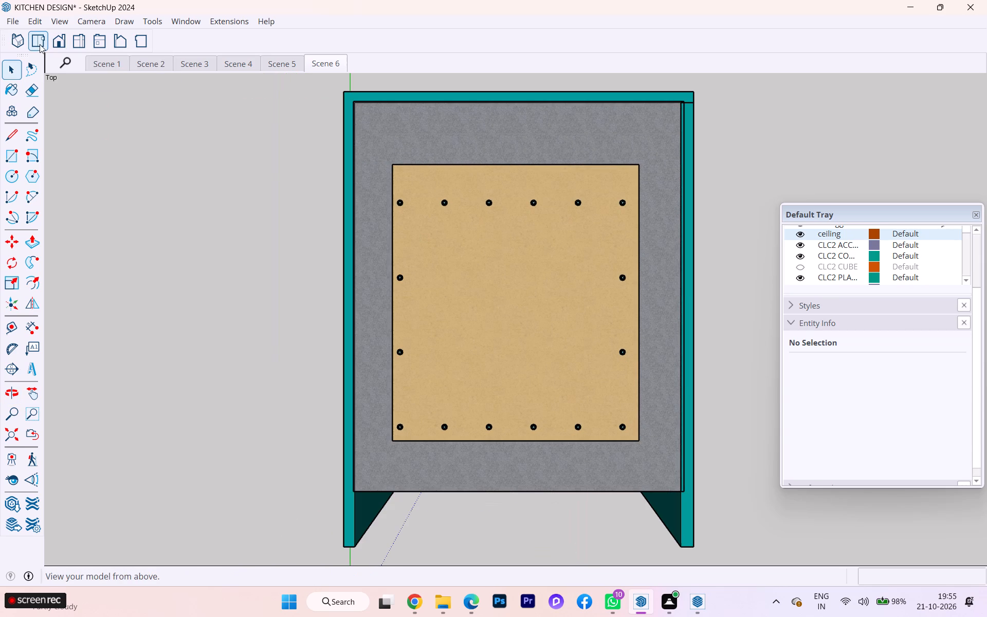
right_click(347, 60)
right_click(336, 60)
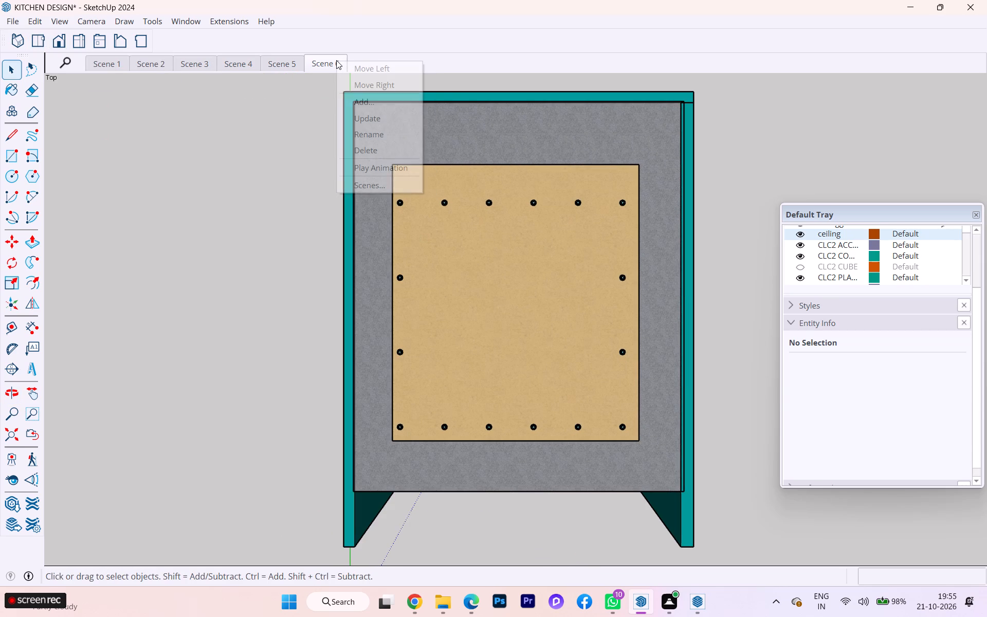
left_click(370, 120)
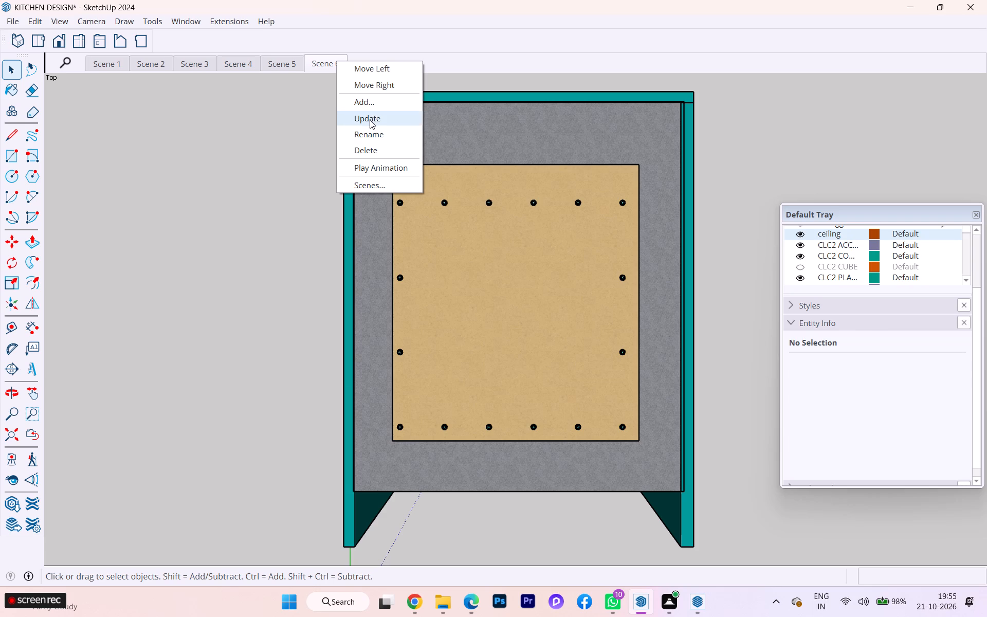
left_click(305, 126)
Flip the gray ceiling frame and the wooden panel together front to back about the green-axis plane.
scroll(552, 227, "down", 2)
middle_click_drag(547, 230, 575, 0)
scroll(637, 426, "down", 1)
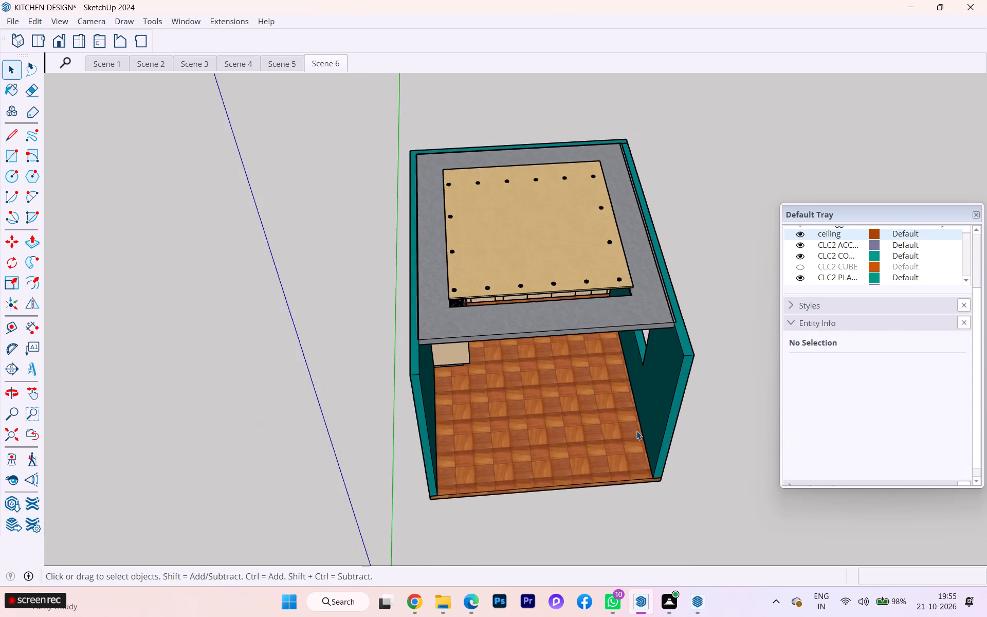
scroll(636, 431, "down", 2)
middle_click_drag(636, 431, 626, 300)
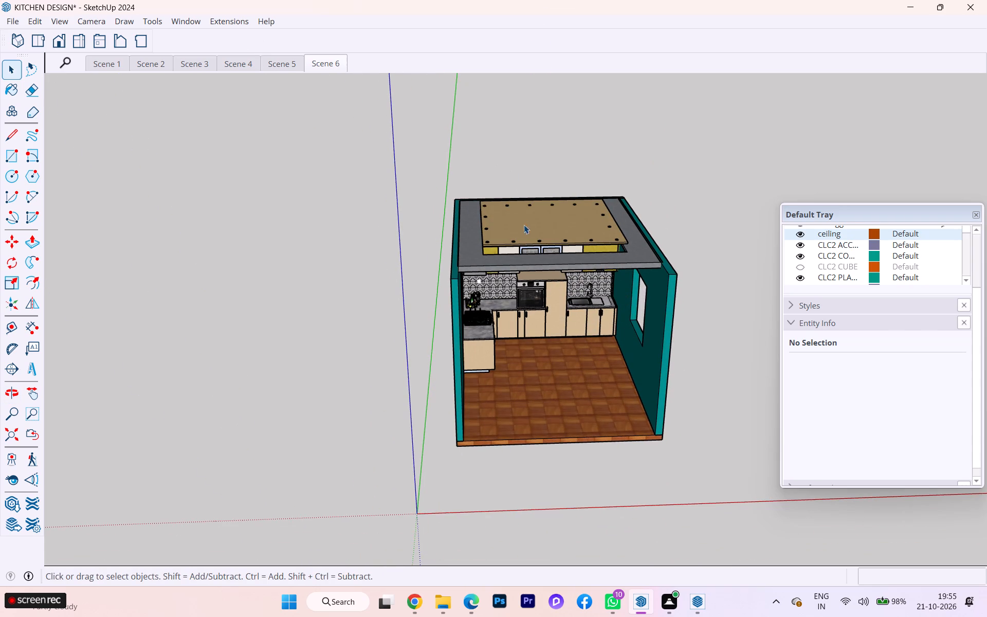
left_click(529, 242)
left_click(529, 259, "ctrl")
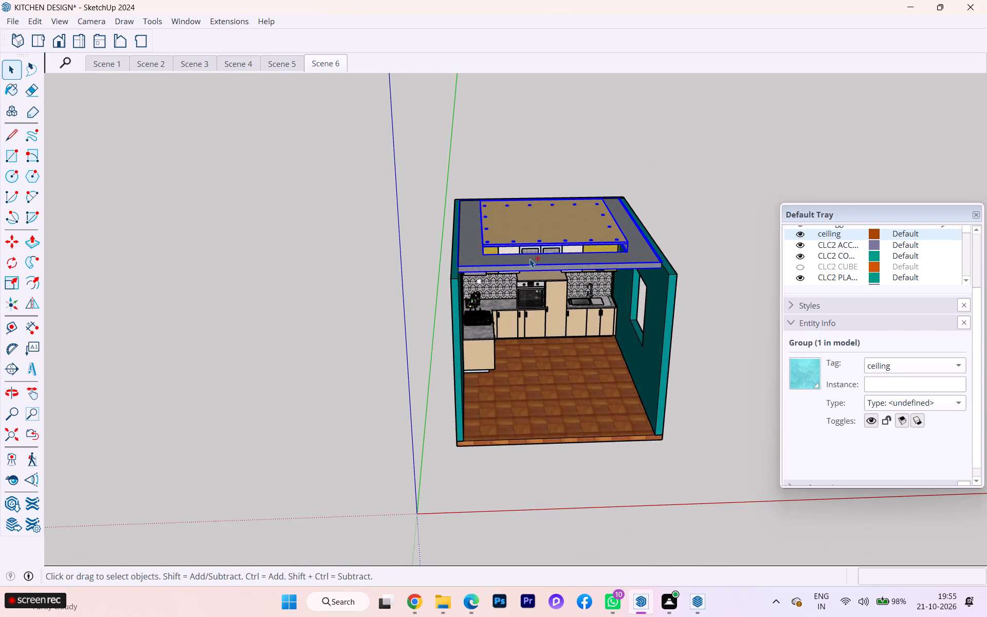
left_click(35, 304)
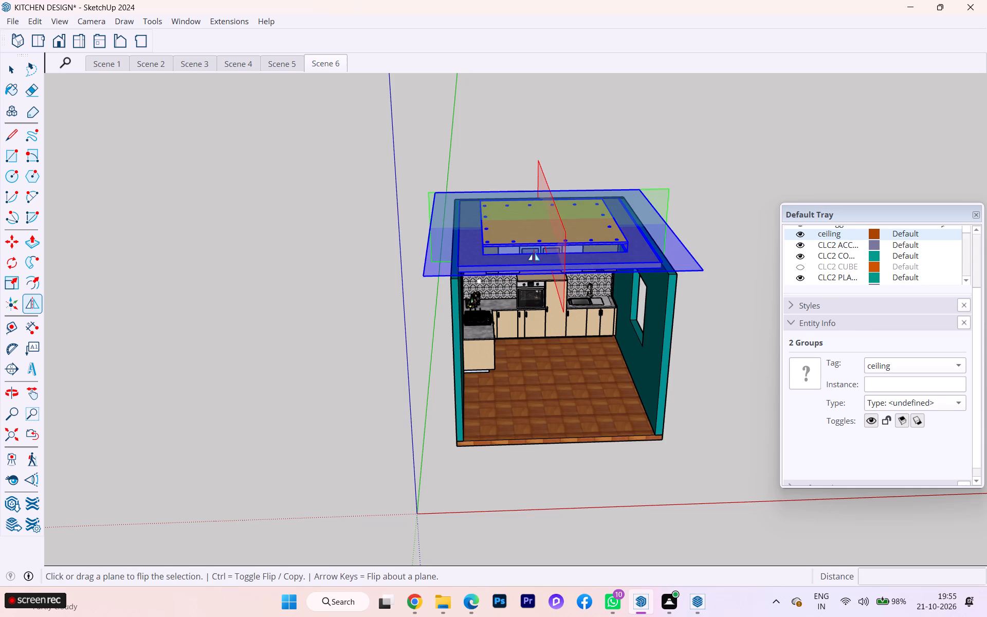
left_click(435, 265)
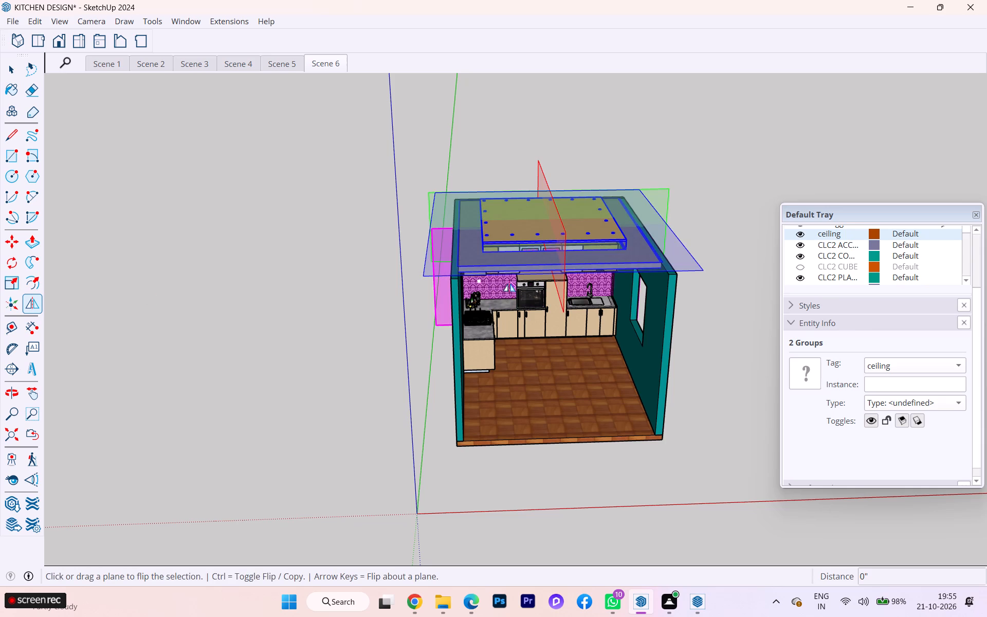
key("space")
right_click(534, 231)
left_click(516, 233)
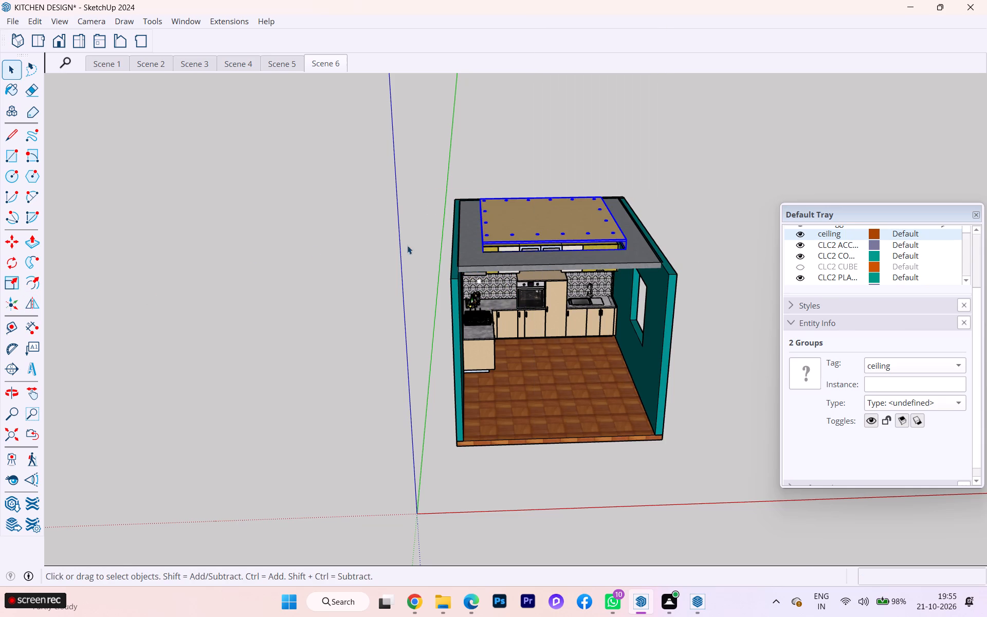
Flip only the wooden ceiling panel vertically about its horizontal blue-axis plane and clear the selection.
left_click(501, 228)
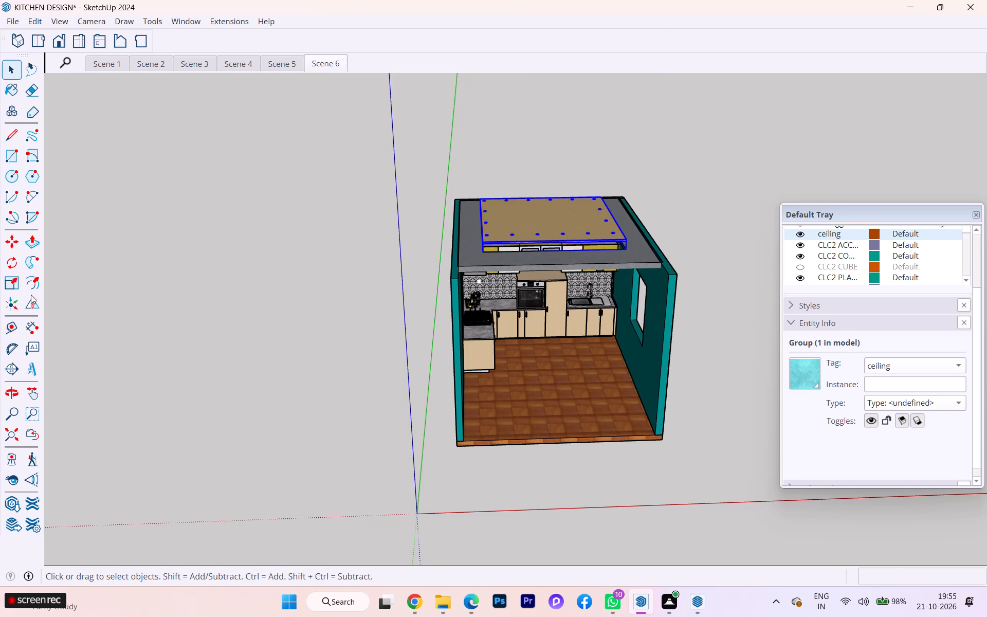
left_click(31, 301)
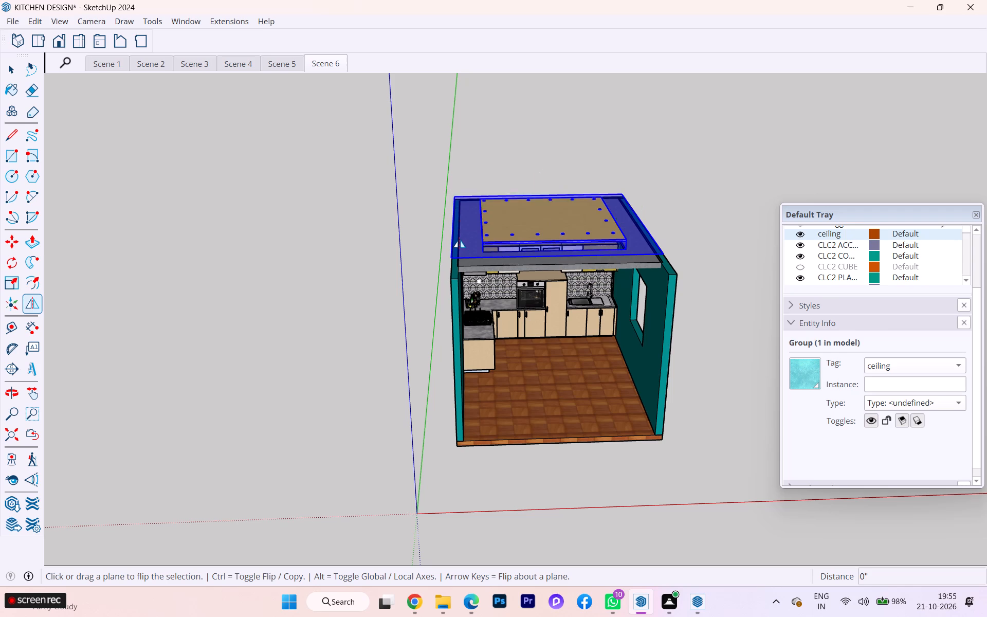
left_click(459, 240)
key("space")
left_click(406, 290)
Flip the gray outer ceiling frame group vertically about its horizontal blue-axis plane and clear the selection.
left_click(501, 264)
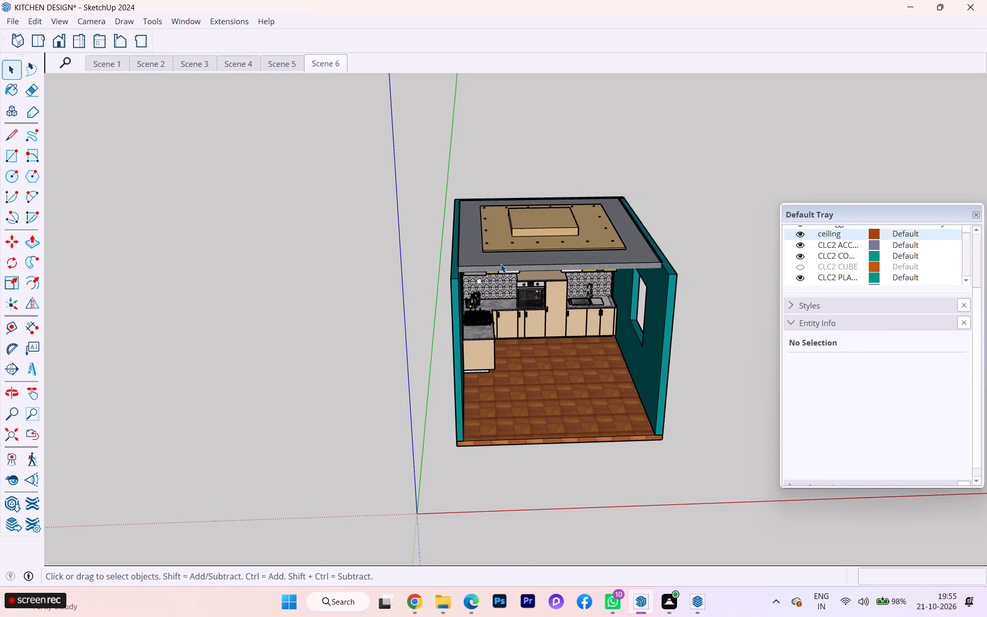
left_click(32, 303)
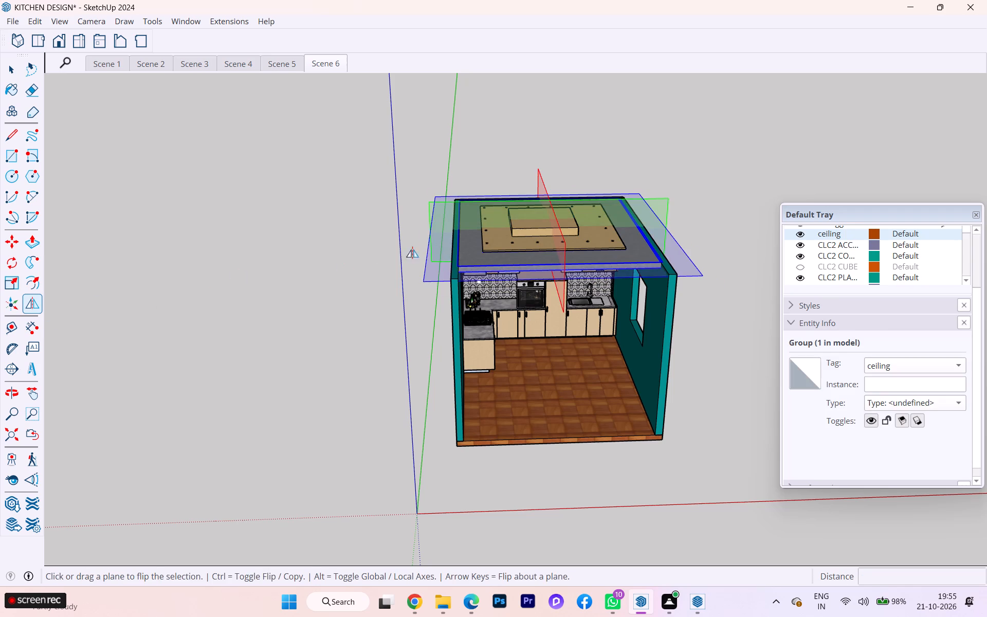
left_click(442, 273)
key("space")
left_click(388, 292)
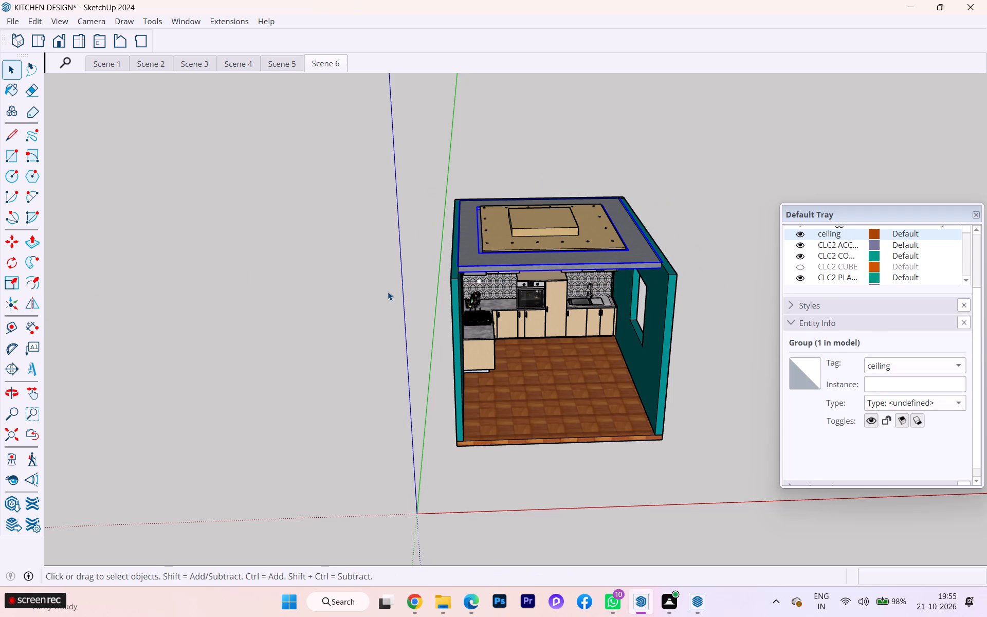
Unhide the last hidden objects in the kitchen.
scroll(570, 267, "down", 1)
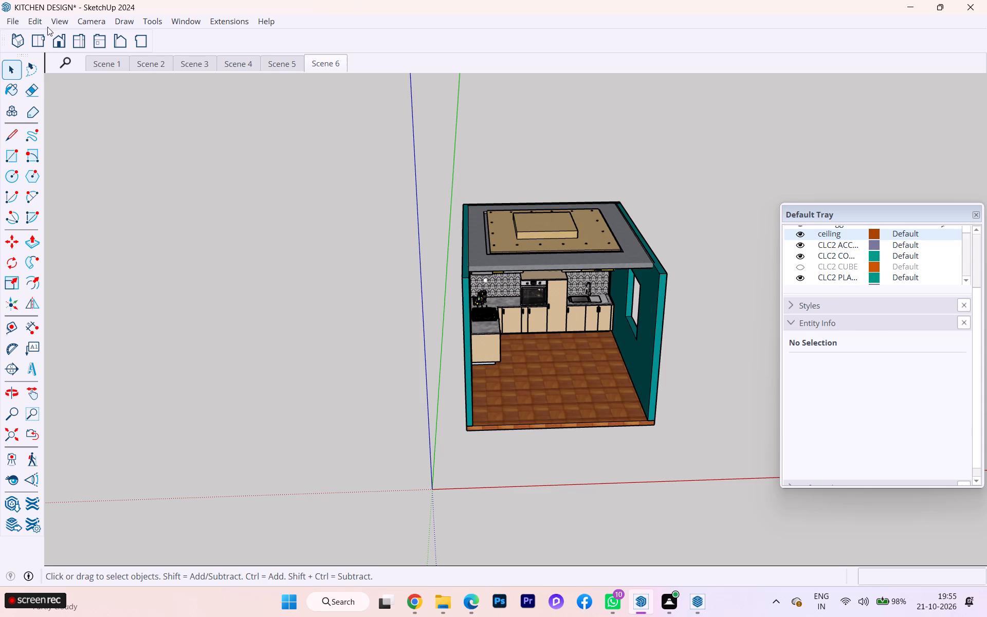
left_click(38, 25)
left_click(88, 227)
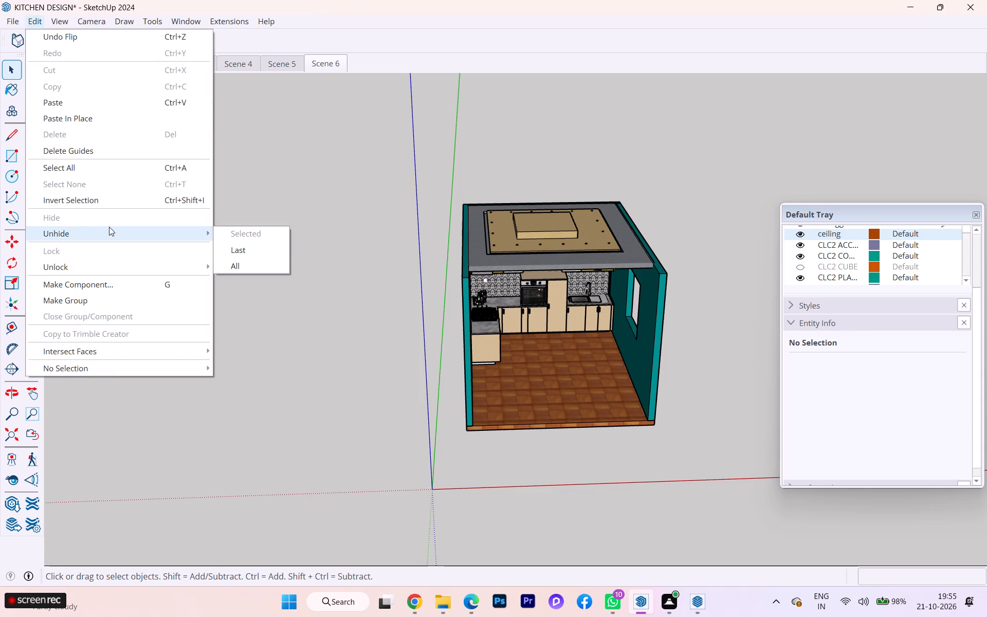
left_click(230, 246)
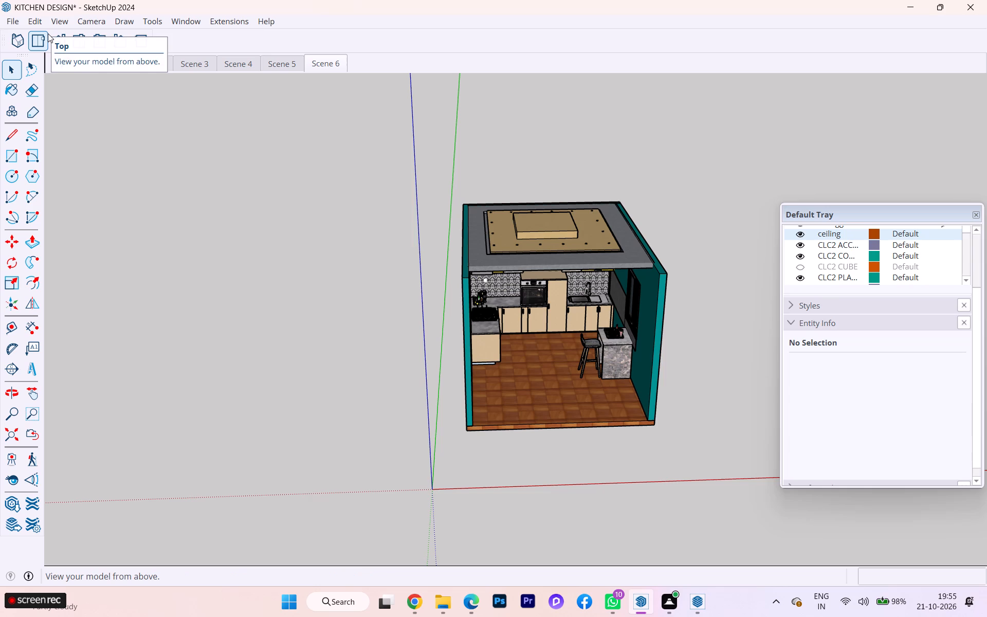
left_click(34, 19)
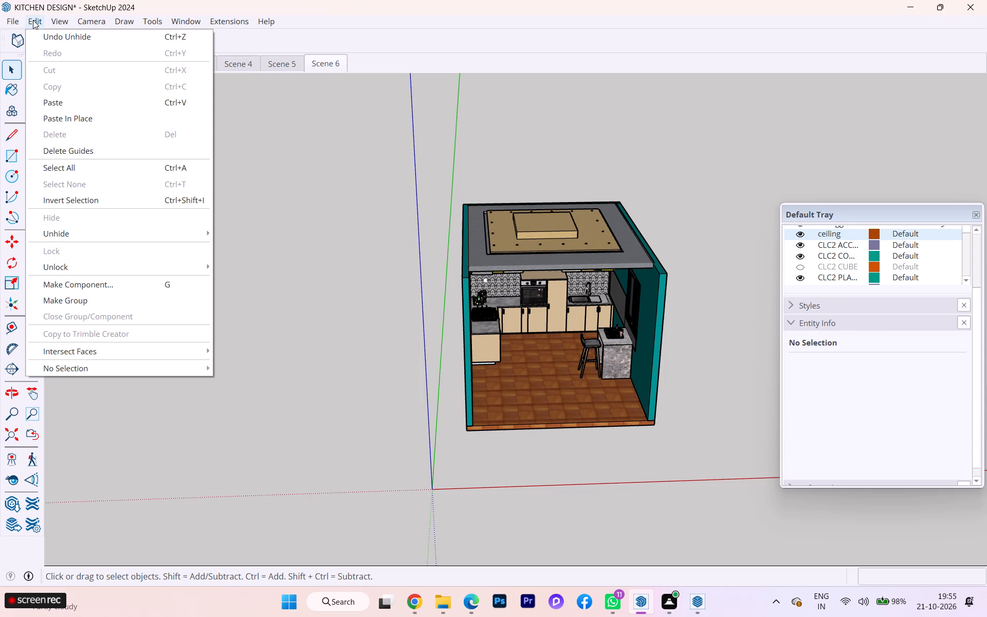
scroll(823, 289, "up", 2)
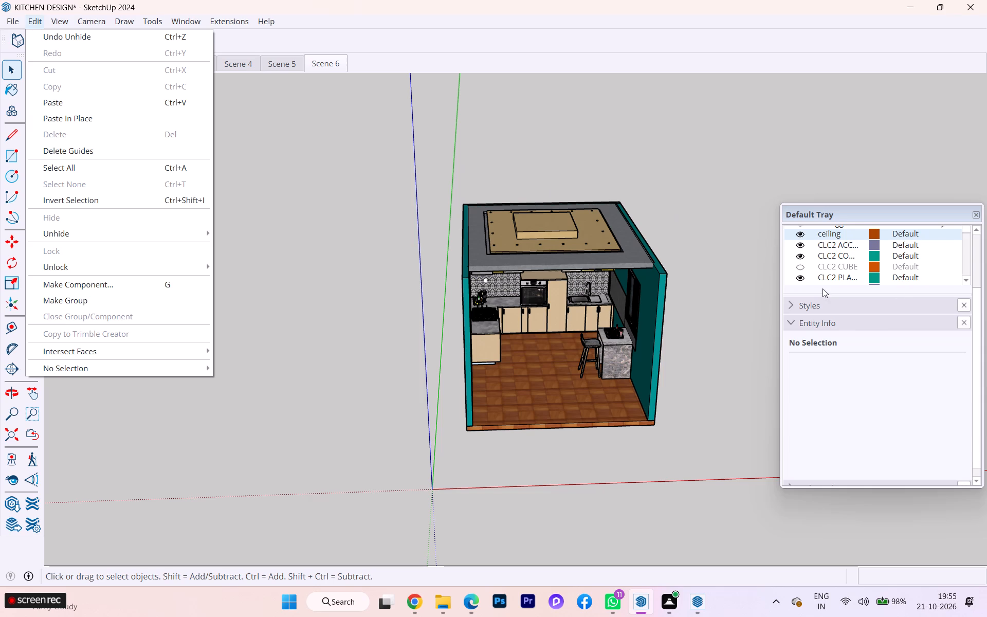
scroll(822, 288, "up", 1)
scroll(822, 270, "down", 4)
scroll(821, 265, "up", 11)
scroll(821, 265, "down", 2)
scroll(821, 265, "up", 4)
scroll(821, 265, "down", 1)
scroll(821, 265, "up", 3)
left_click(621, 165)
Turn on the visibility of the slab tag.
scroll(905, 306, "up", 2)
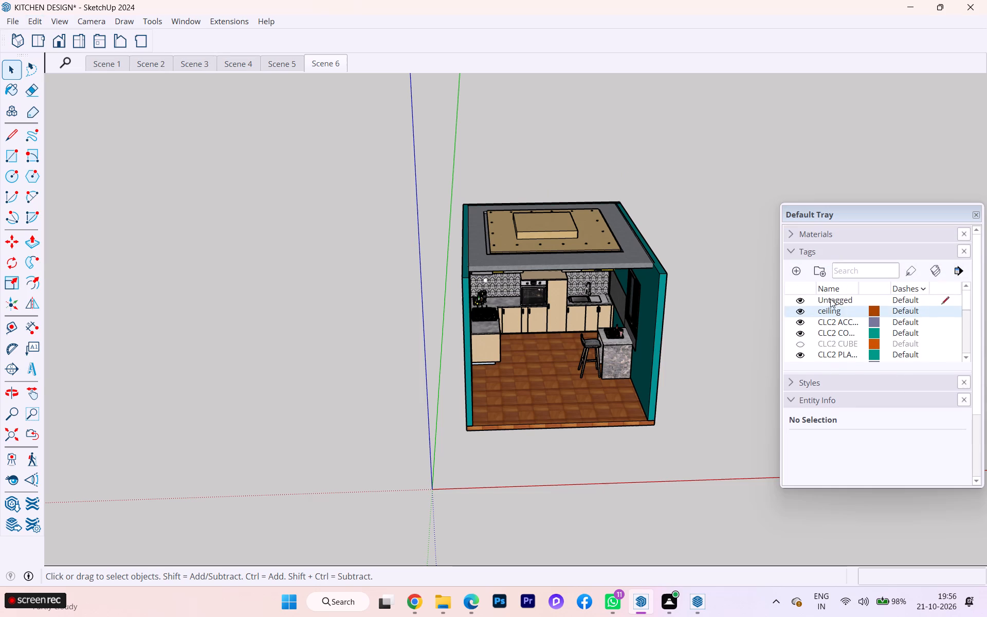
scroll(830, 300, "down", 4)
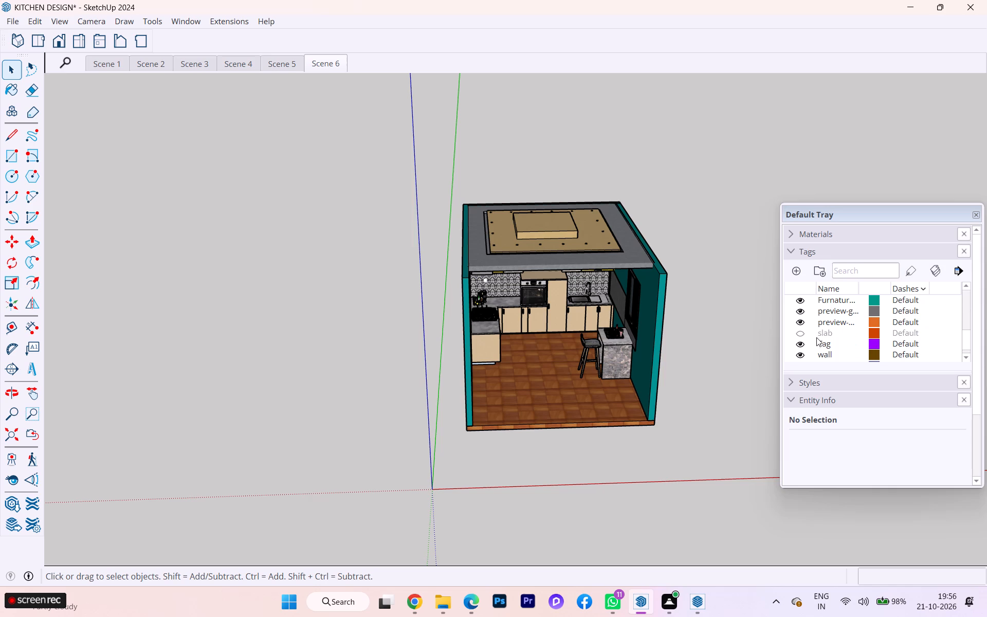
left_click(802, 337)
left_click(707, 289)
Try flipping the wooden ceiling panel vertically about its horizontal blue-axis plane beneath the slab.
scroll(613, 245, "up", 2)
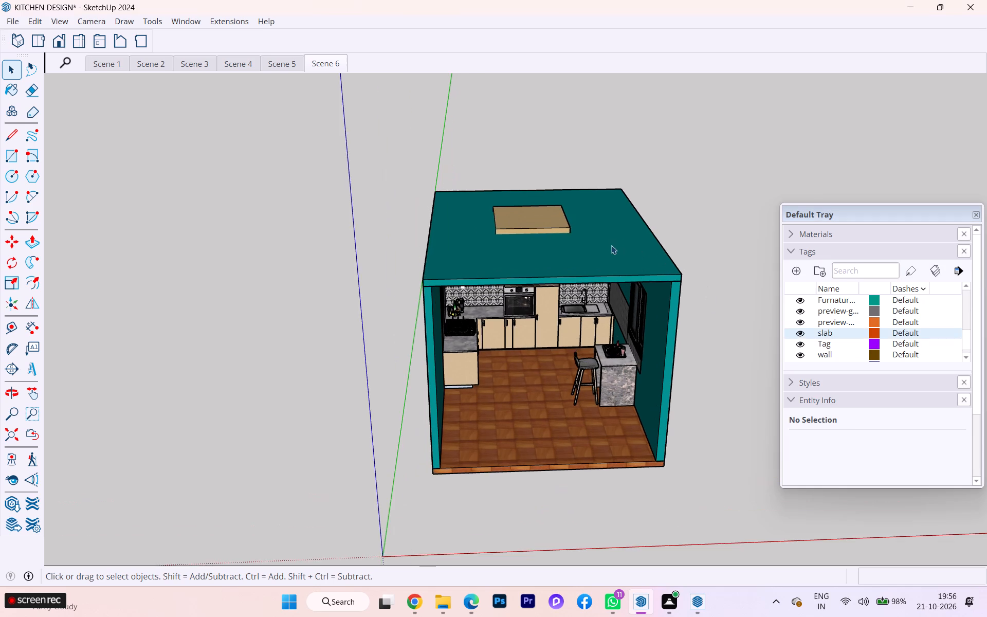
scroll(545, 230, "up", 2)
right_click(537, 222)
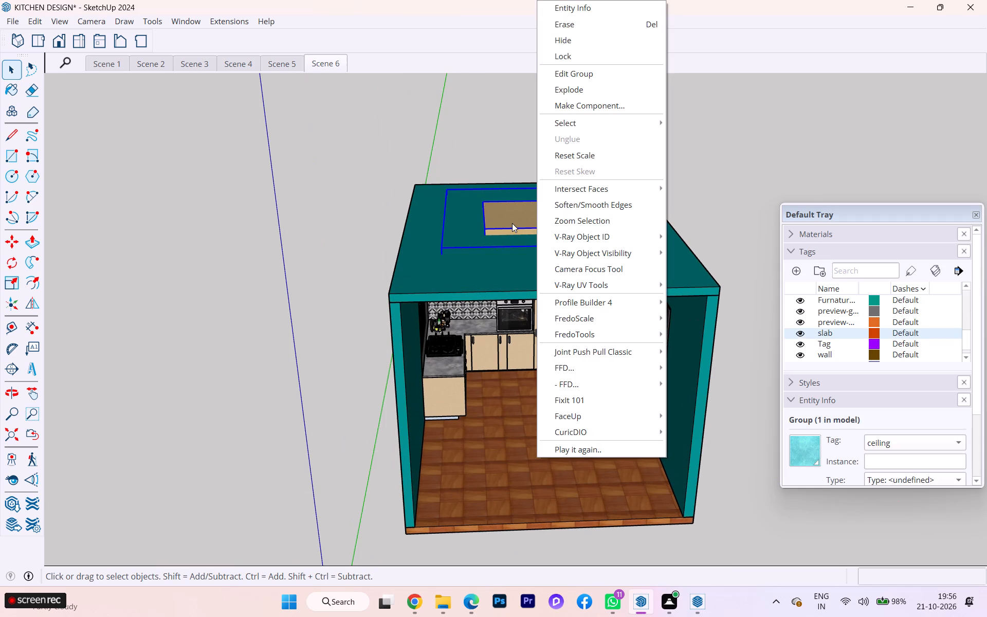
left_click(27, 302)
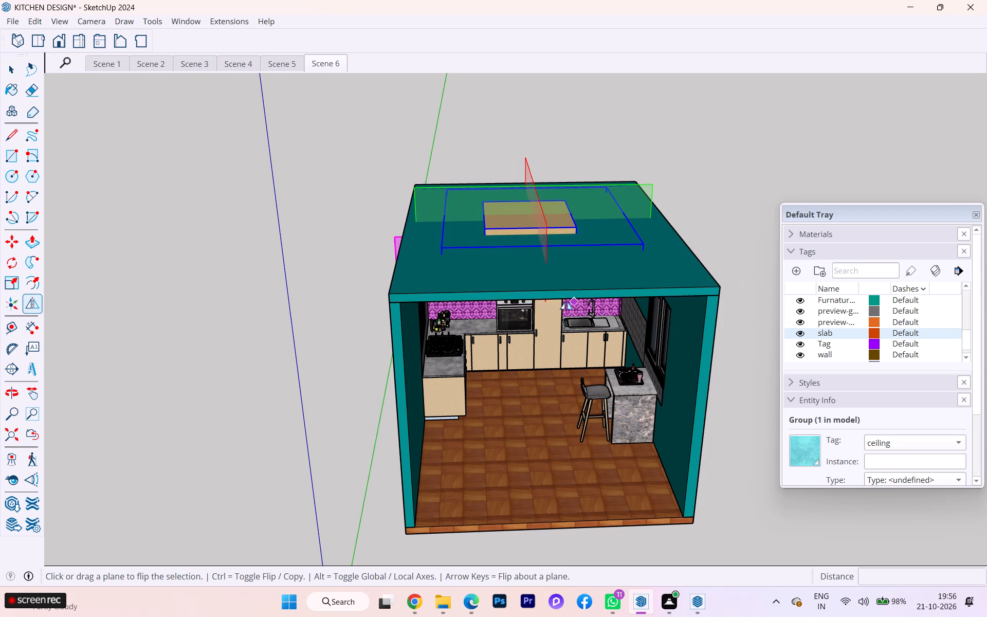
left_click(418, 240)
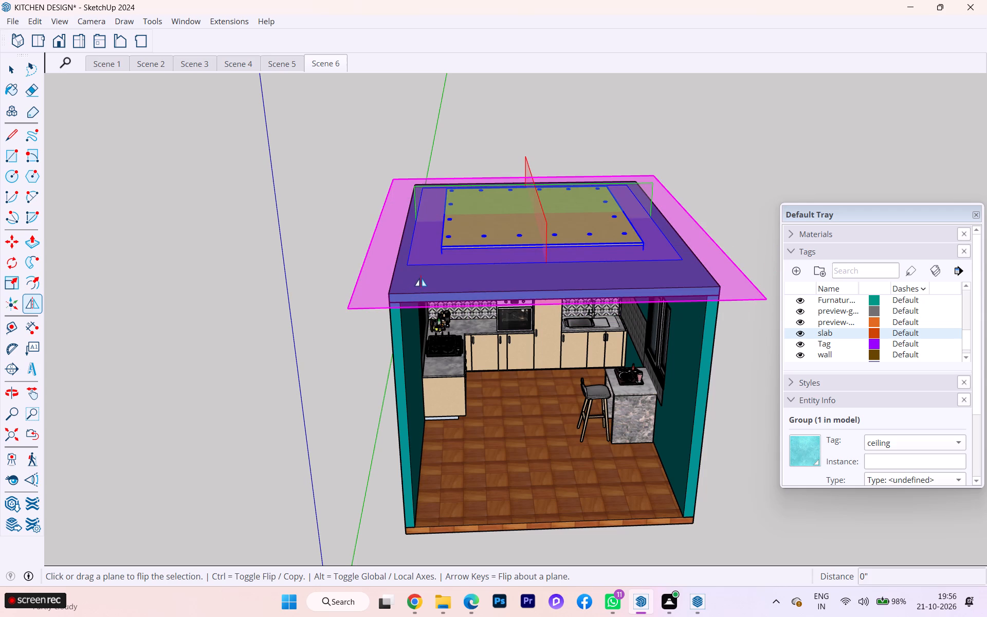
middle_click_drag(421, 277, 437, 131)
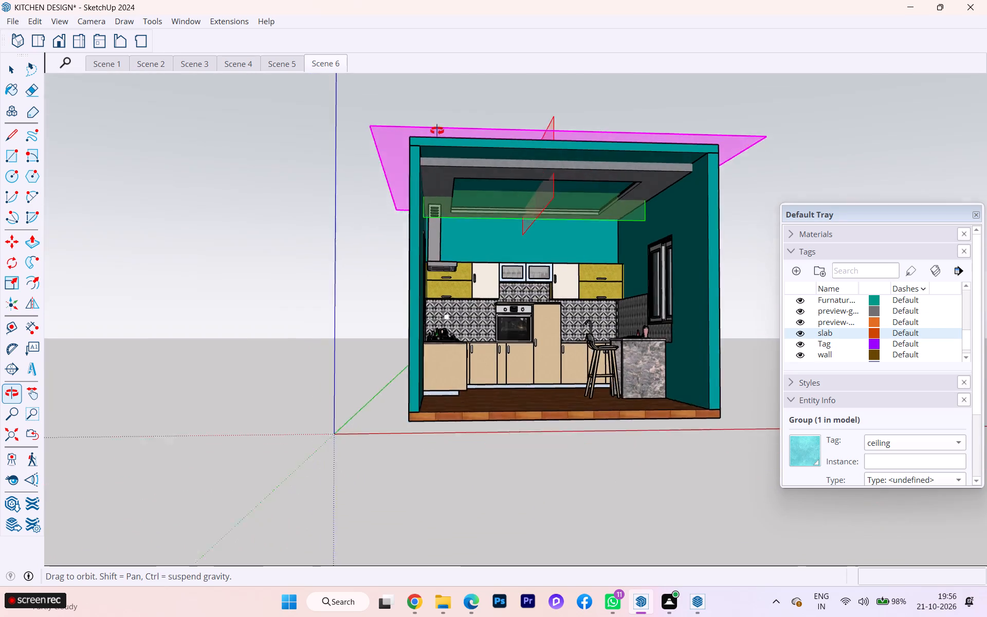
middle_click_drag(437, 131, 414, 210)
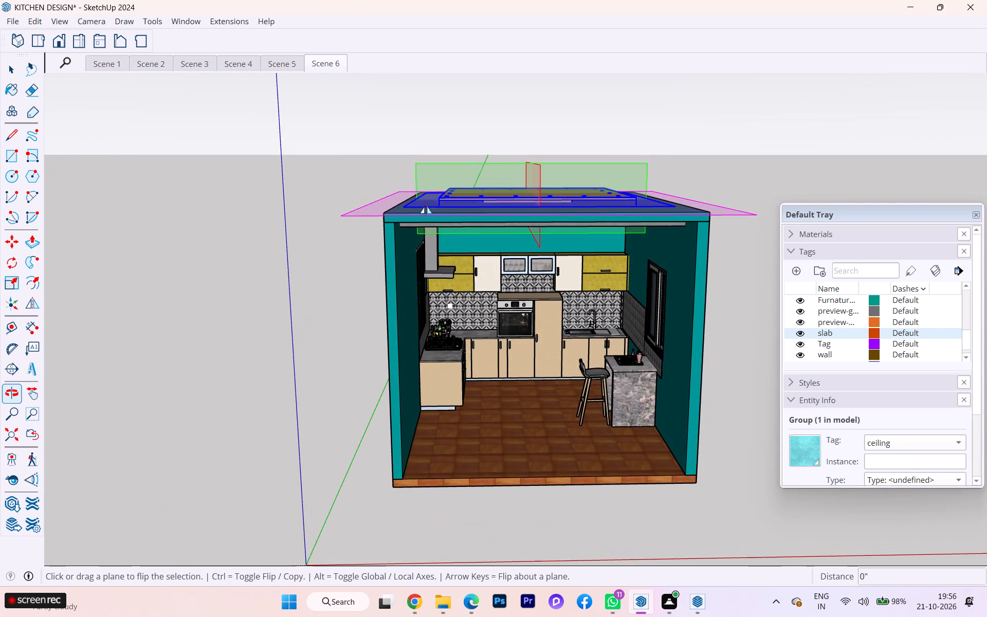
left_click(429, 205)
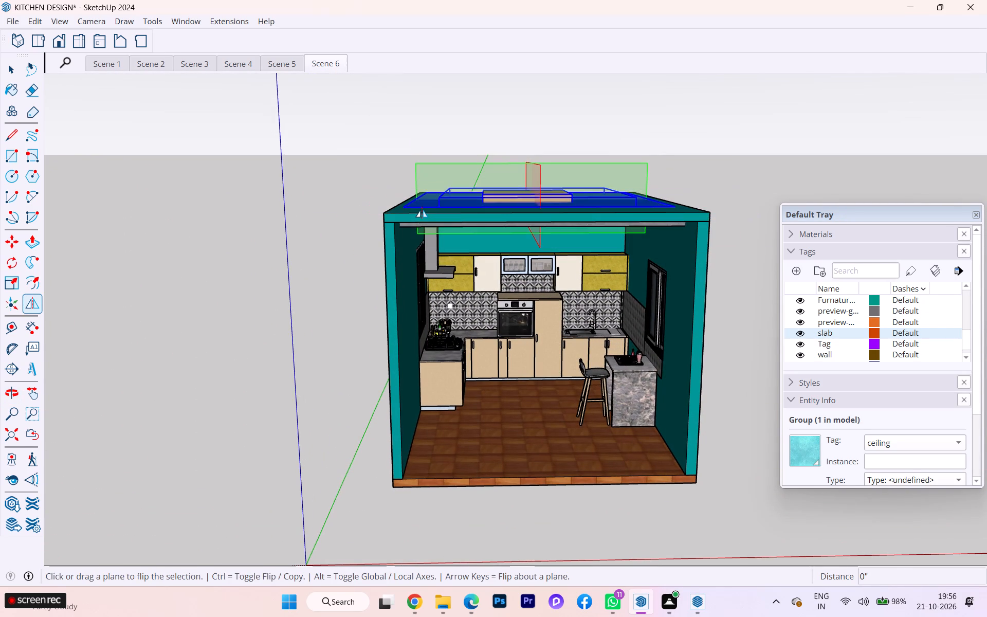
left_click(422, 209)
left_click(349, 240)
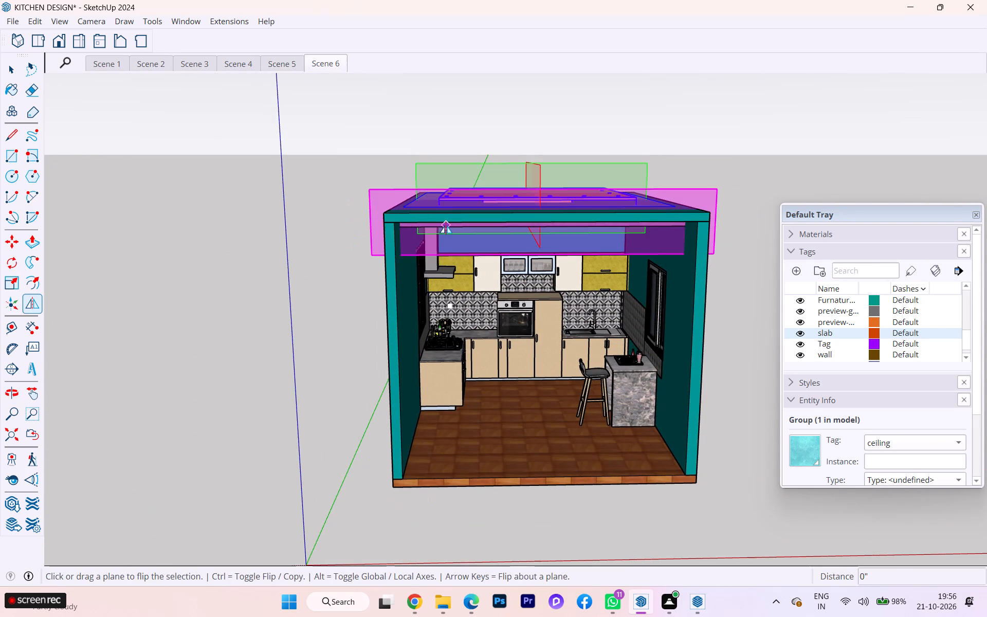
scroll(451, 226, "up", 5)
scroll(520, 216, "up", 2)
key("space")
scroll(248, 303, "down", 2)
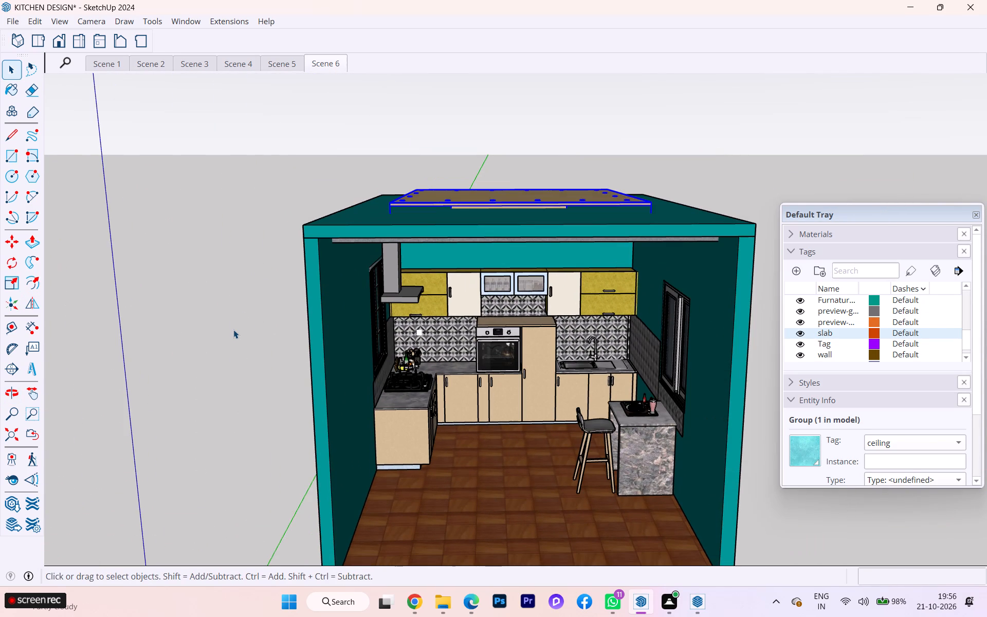
Undo the recent ceiling panel and frame flips, the slab tag display and the unhiding of the kitchen objects.
key("ctrl+z")
key("ctrl+z")
key("ctrl+z")
key("ctrl+z")
key("ctrl+z")
key("ctrl+z")
key("ctrl+z")
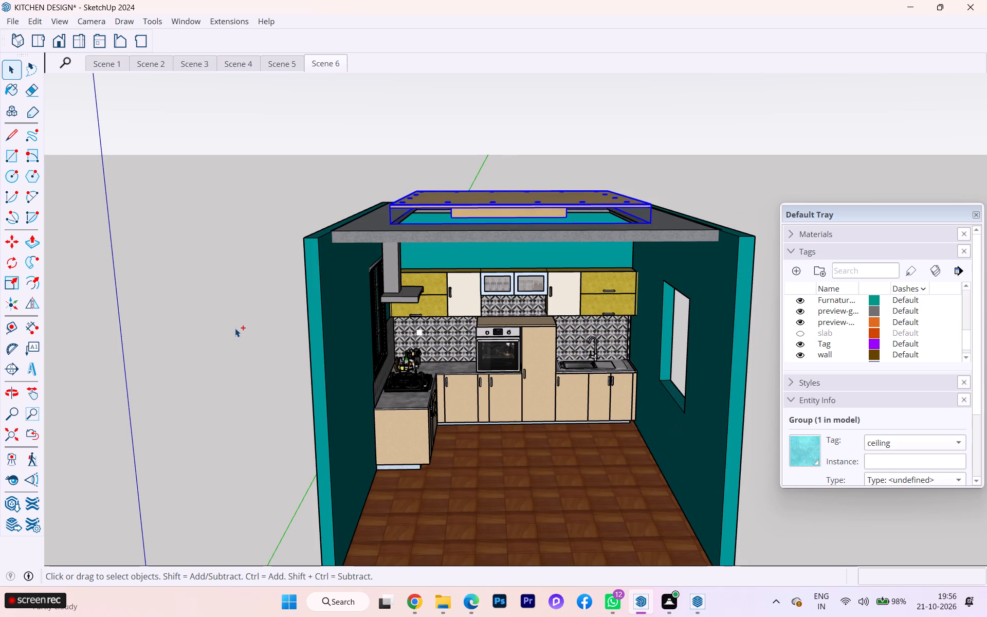
key("ctrl+z")
key("ctrl+z")
key("ctrl+z")
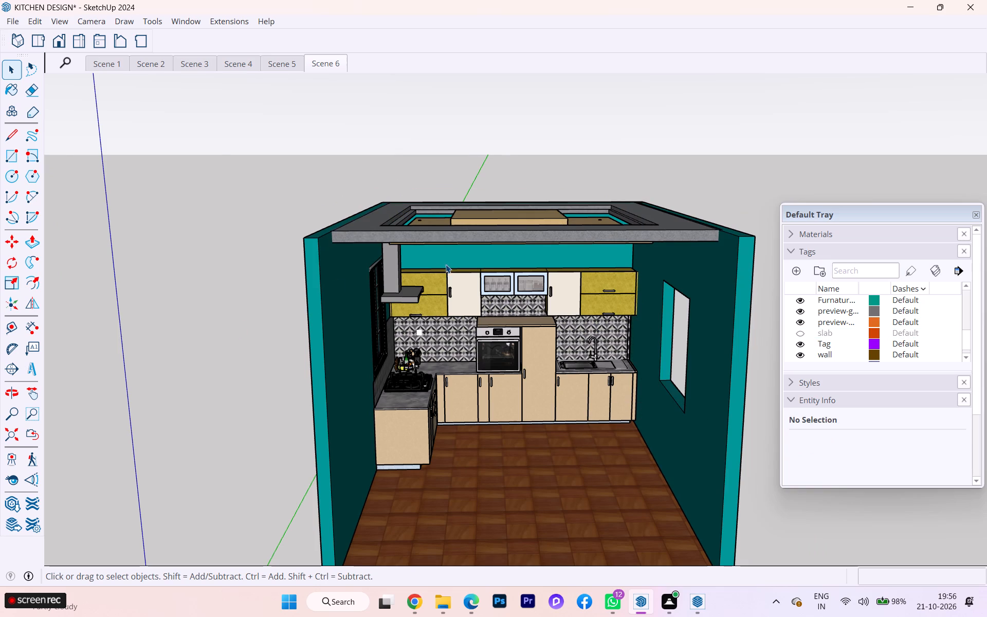
Keep undoing earlier edits back to the state with the side wall hidden and the ceiling frame and wooden panel shown.
scroll(446, 264, "down", 2)
middle_click_drag(451, 282, 456, 376)
key("ctrl+z")
key("ctrl+z")
key("ctrl+z")
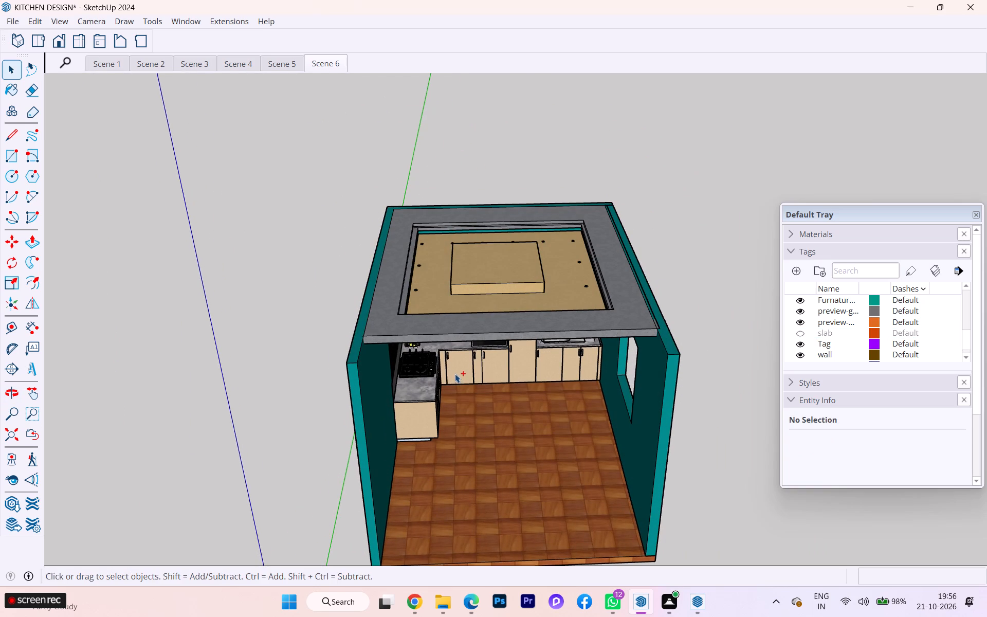
key("ctrl+z")
scroll(488, 322, "up", 4)
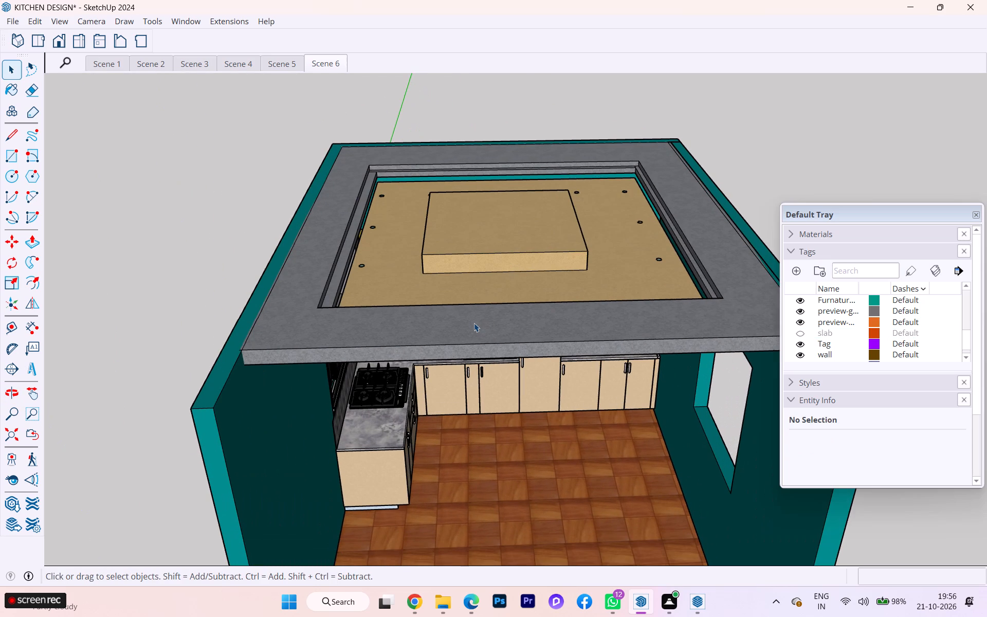
left_click(474, 323)
left_click(734, 354)
key("ctrl+z")
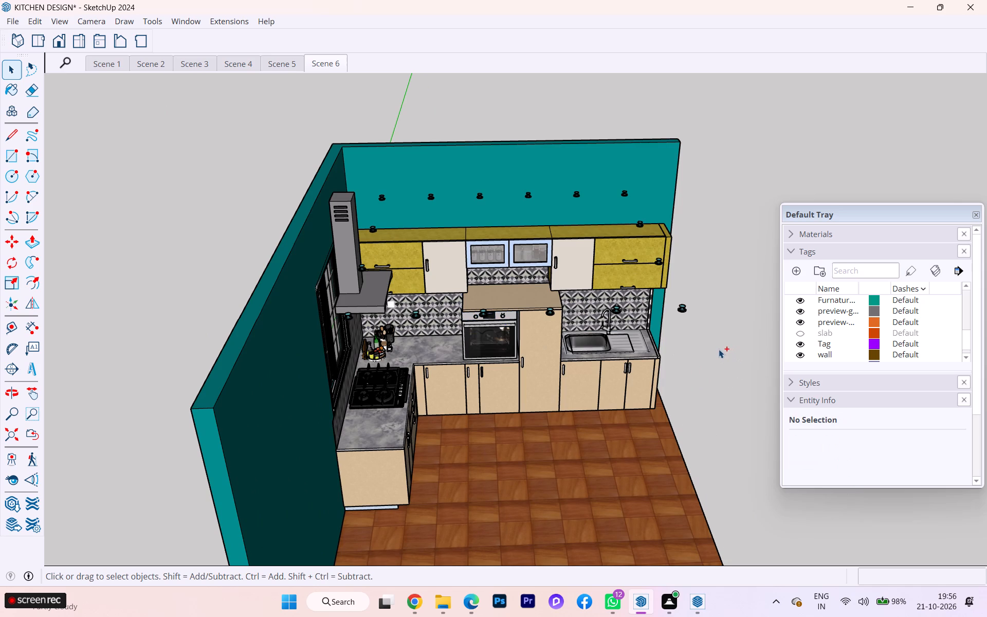
key("ctrl+z")
Flip only the gray outer ceiling frame vertically about its horizontal blue-axis plane and clear the selection.
key("space")
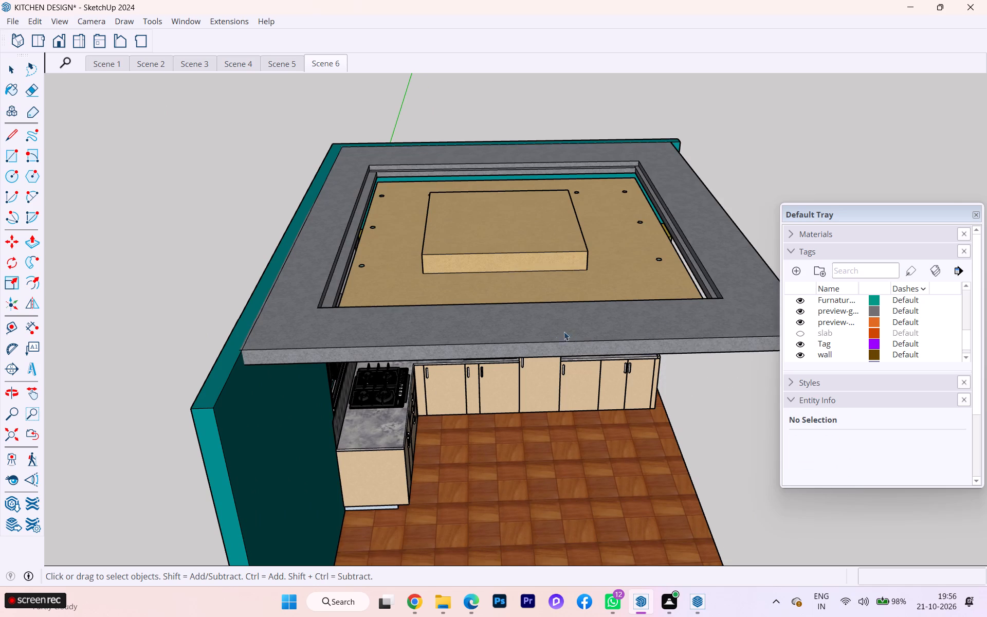
left_click(539, 321, "ctrl")
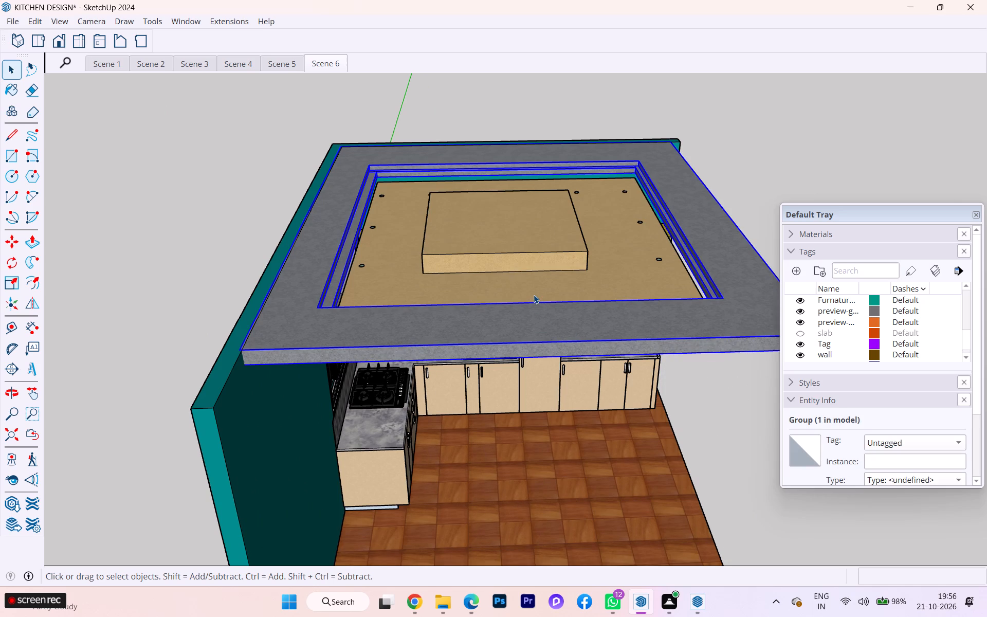
left_click(36, 312)
left_click(269, 372)
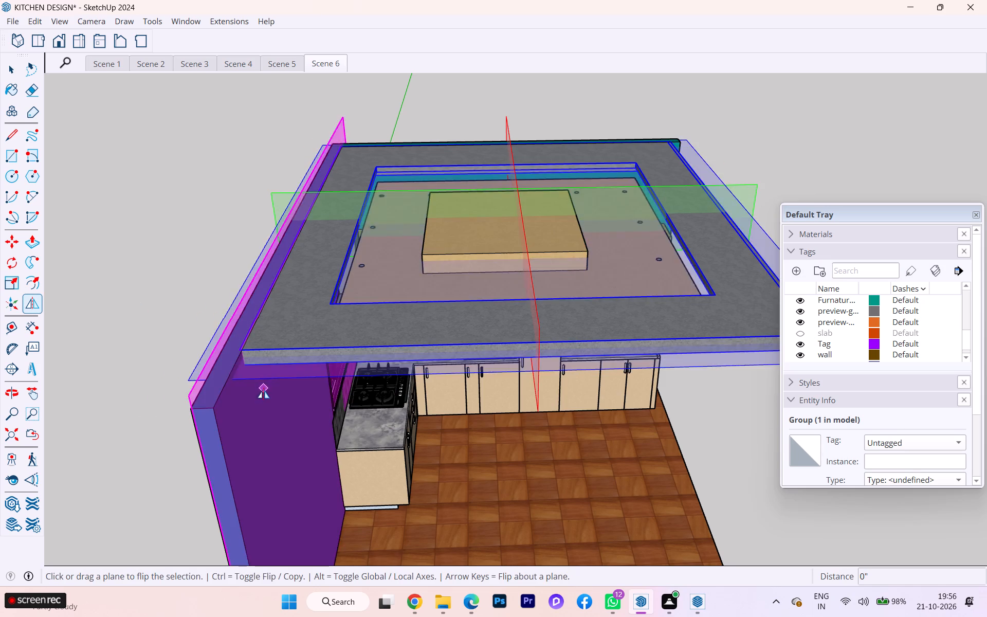
left_click(276, 375)
left_click(273, 375)
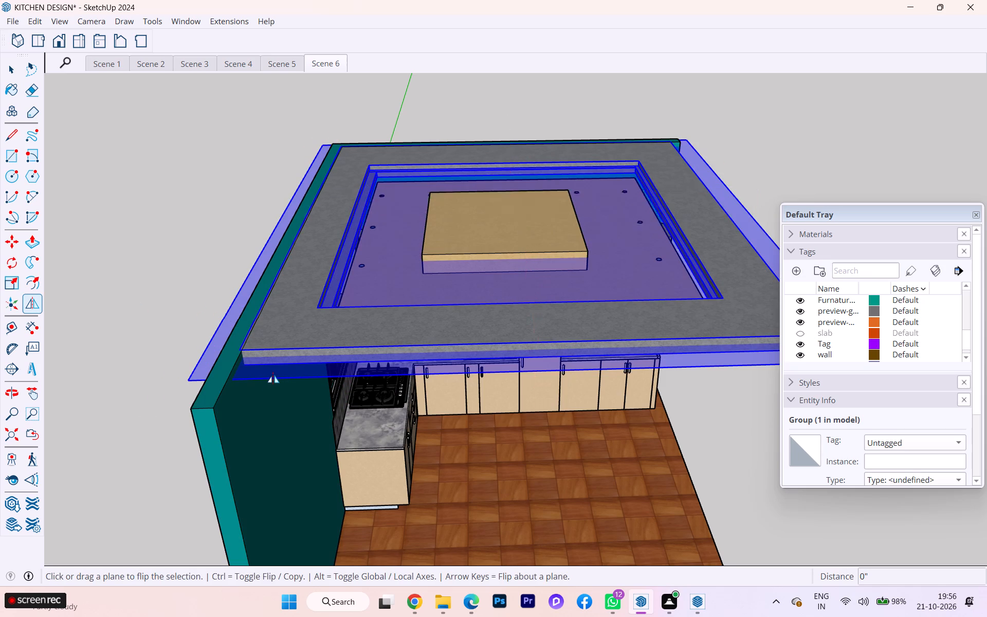
key("space")
left_click(187, 304)
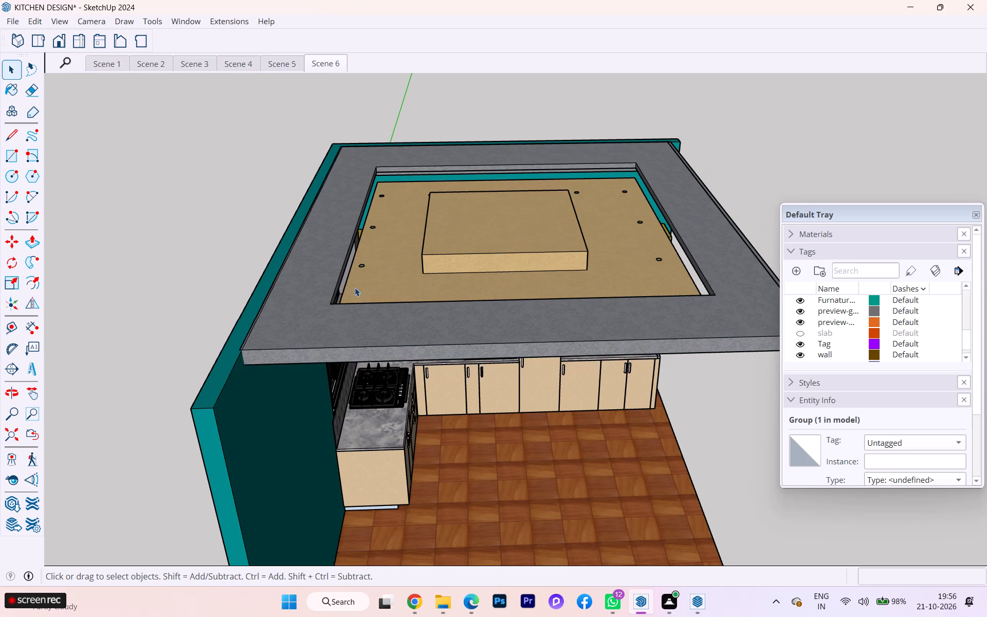
Unhide the last hidden objects in the kitchen.
middle_click_drag(365, 285, 338, 205)
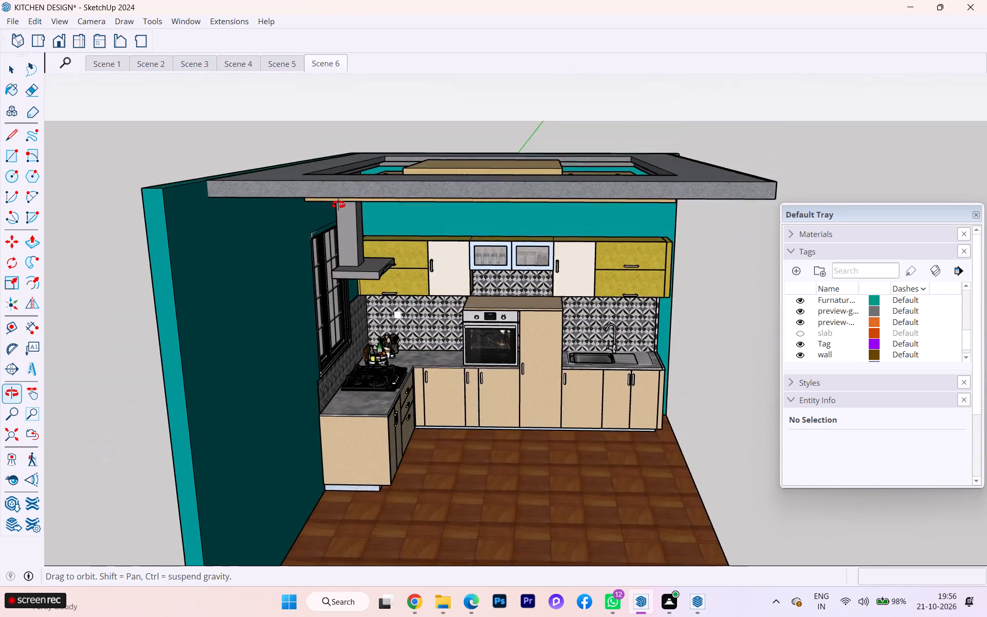
middle_click_drag(338, 205, 323, 229)
left_click(44, 20)
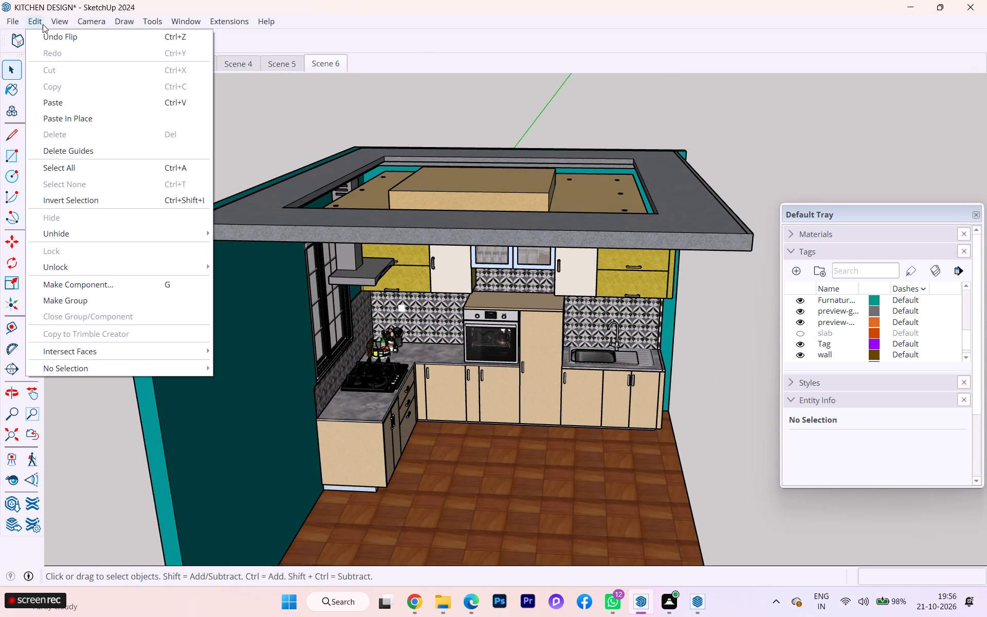
left_click(64, 236)
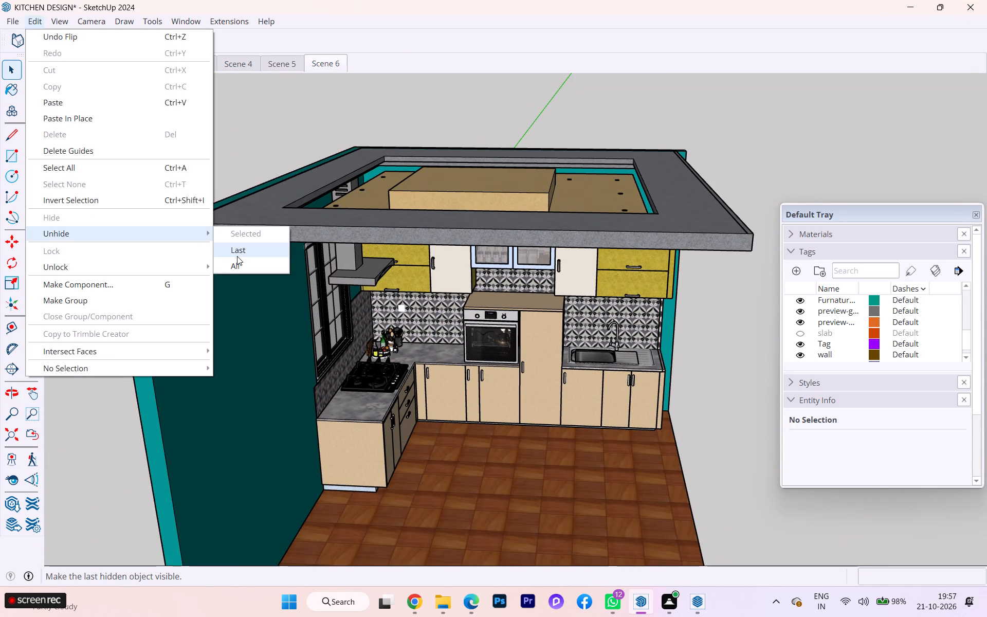
left_click(237, 256)
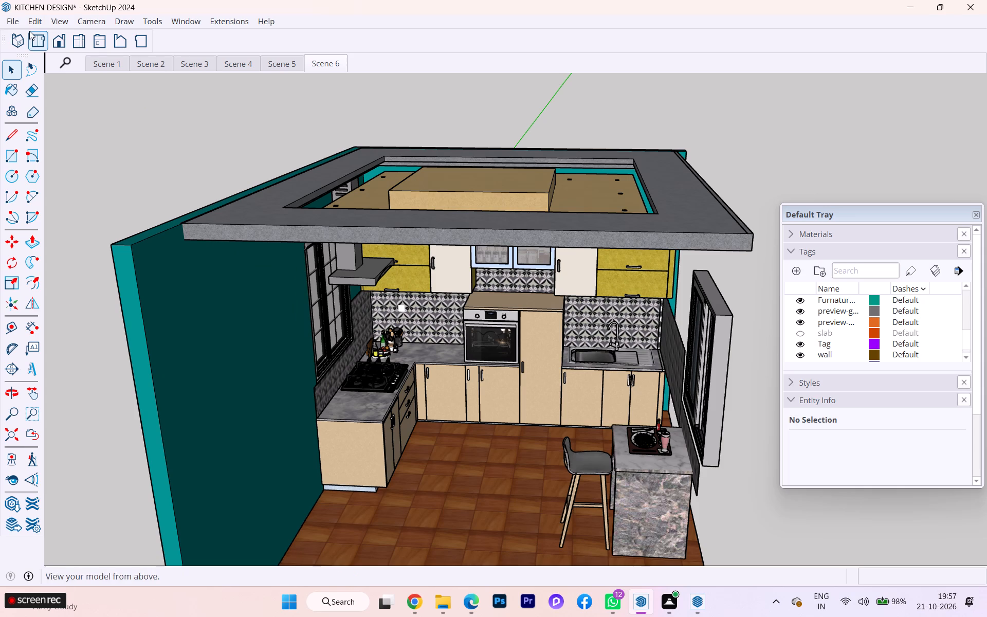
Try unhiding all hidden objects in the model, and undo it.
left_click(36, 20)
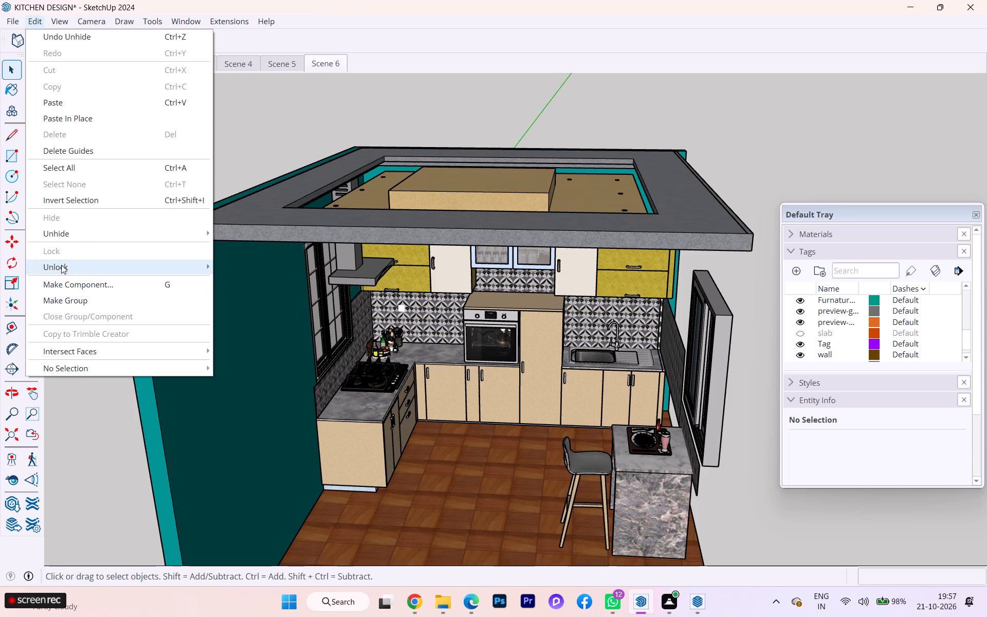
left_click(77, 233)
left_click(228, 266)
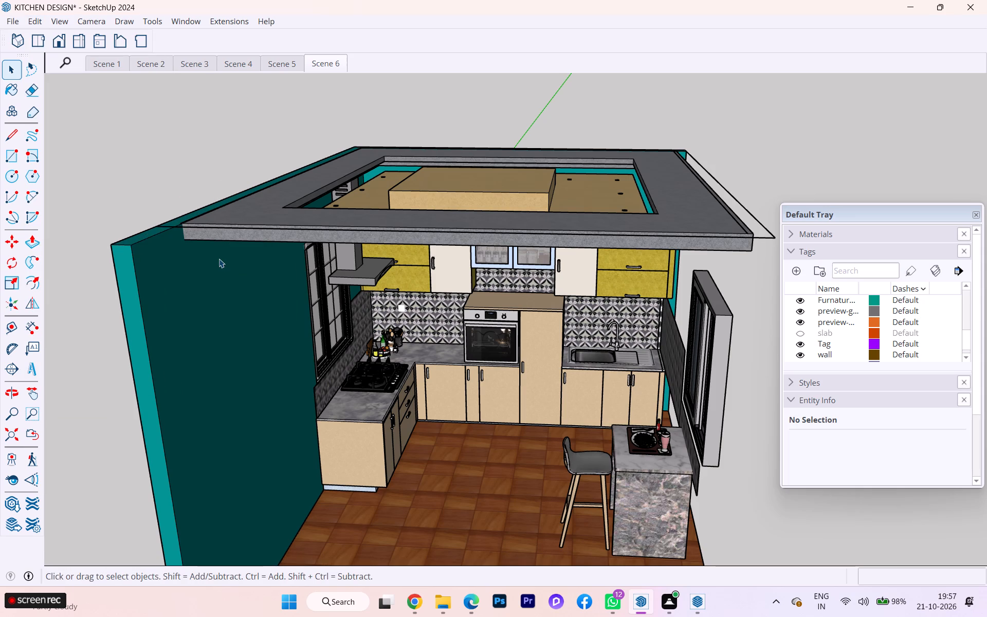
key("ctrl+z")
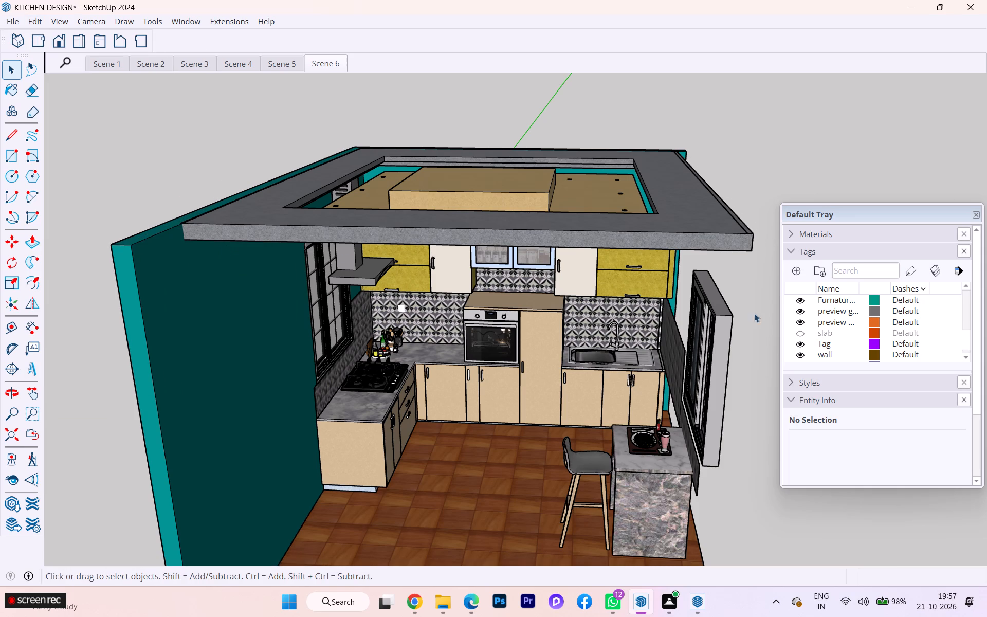
Turn on the visibility of the slab and wall 01 tags.
left_click(801, 332)
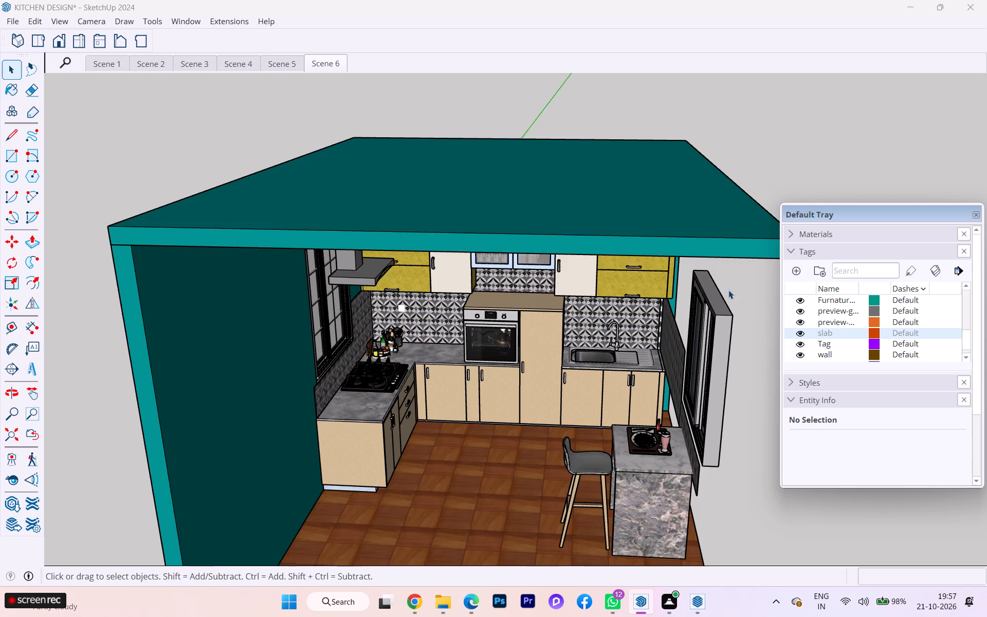
scroll(728, 290, "down", 1)
middle_click_drag(728, 288, 723, 268)
scroll(797, 347, "down", 2)
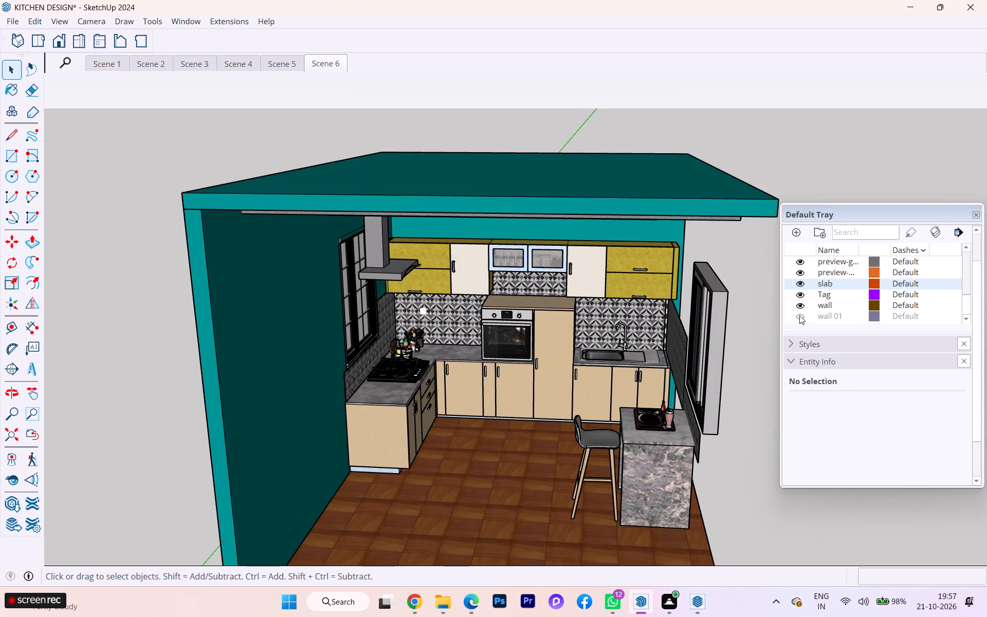
left_click(799, 315)
middle_click_drag(537, 337, 542, 314)
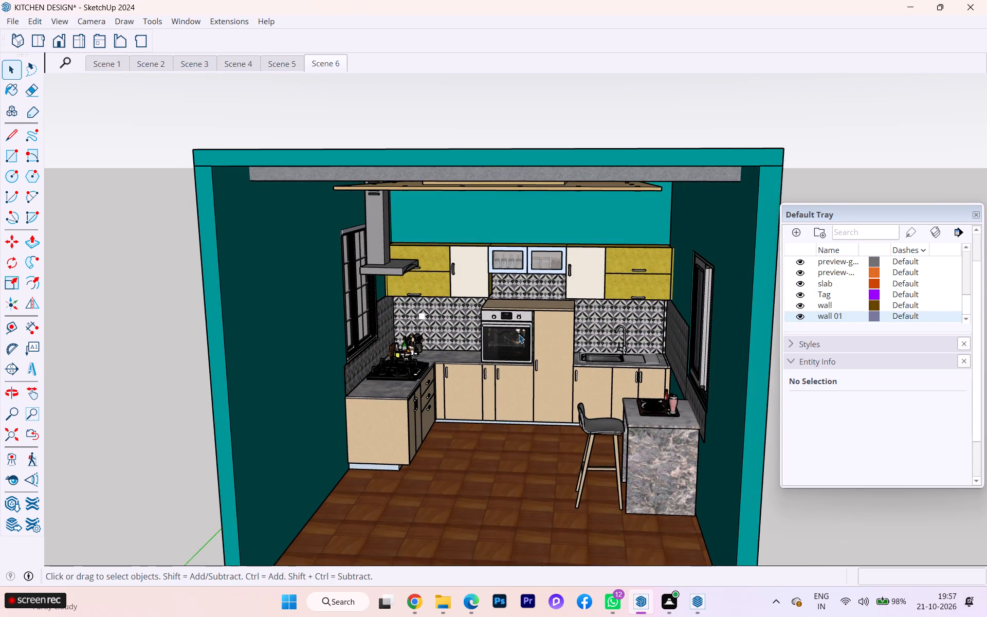
scroll(519, 334, "up", 1)
scroll(326, 348, "down", 2)
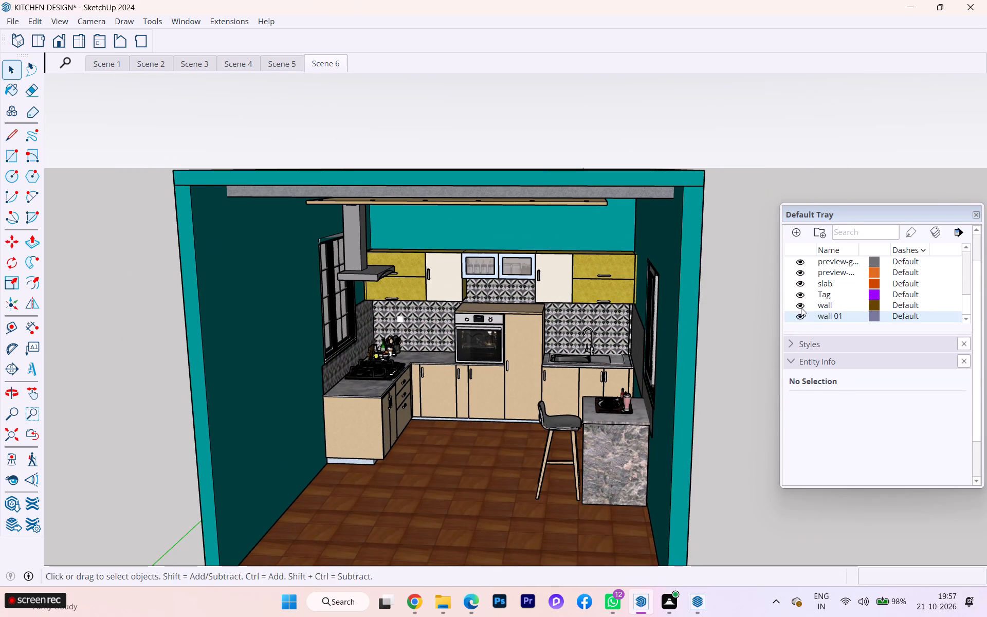
Turn off the visibility of the wall tag.
left_click(800, 306)
Create a new tag named window.
middle_click_drag(388, 360, 634, 353)
scroll(345, 360, "down", 2)
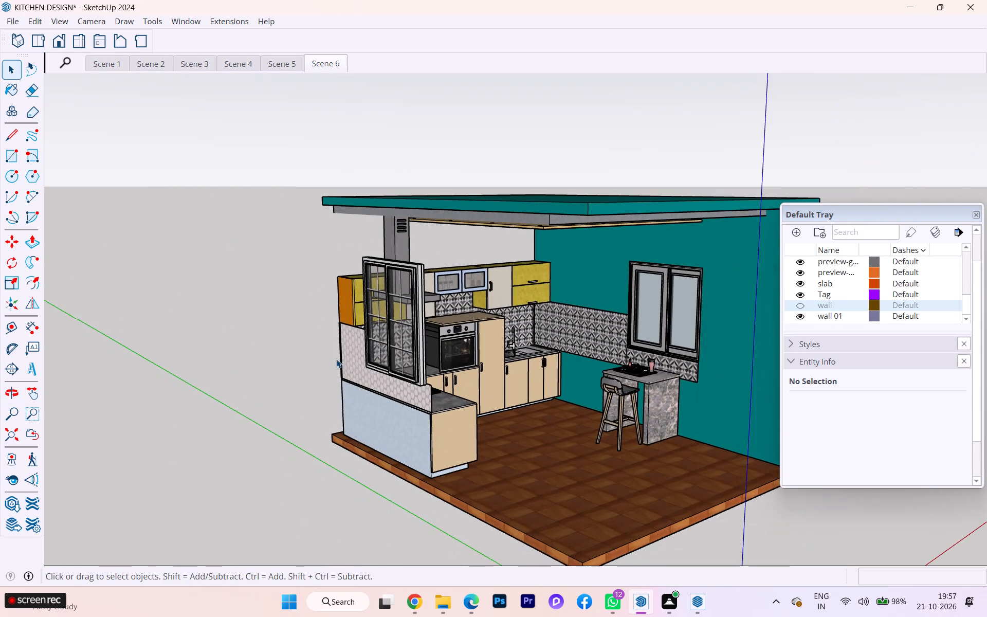
middle_click_drag(340, 367, 581, 385)
left_click(544, 350, "ctrl")
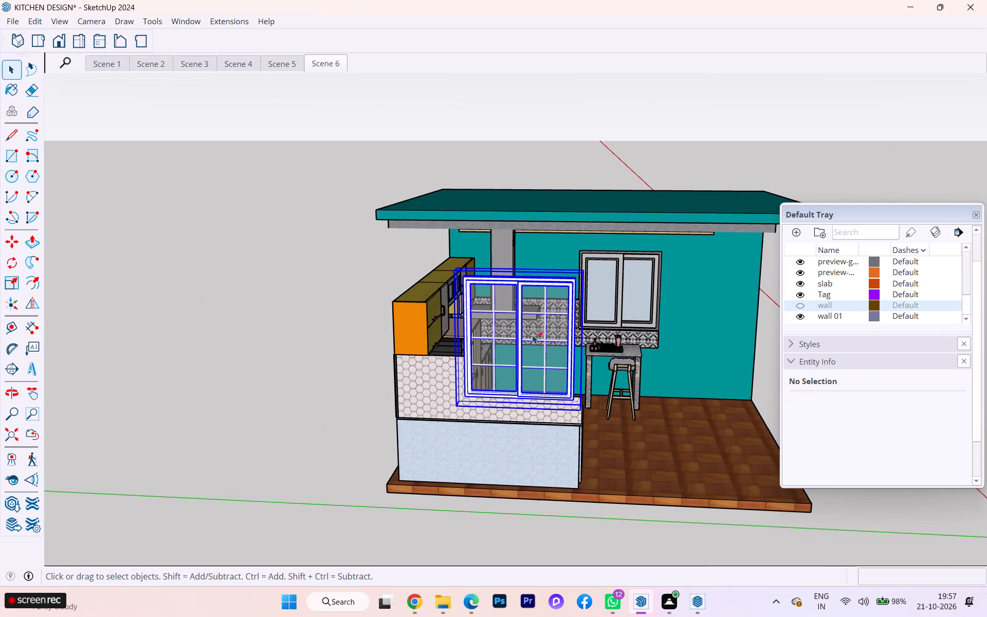
left_click(501, 259, "ctrl")
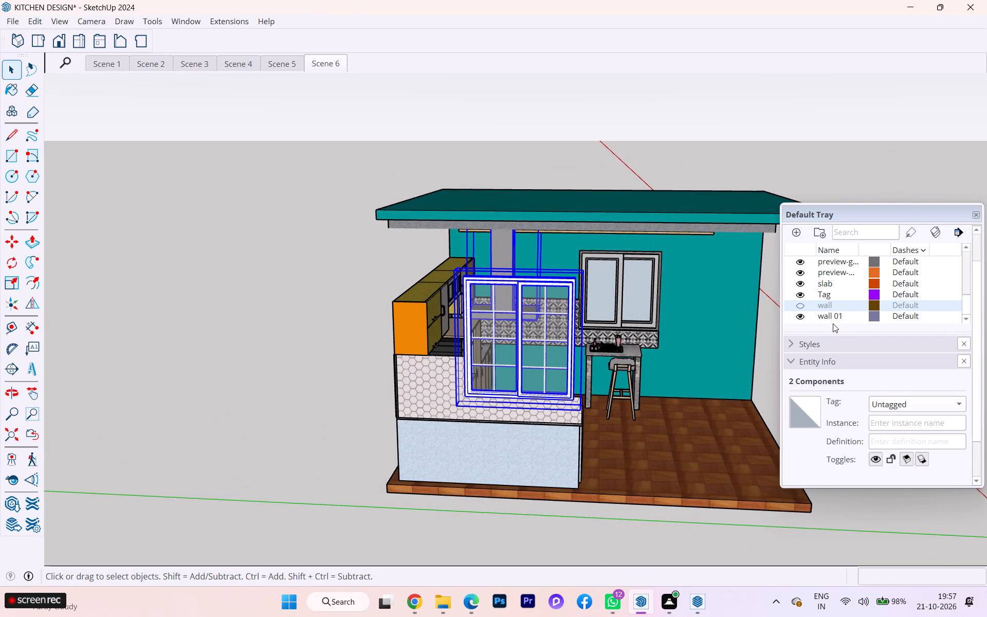
left_click(795, 234)
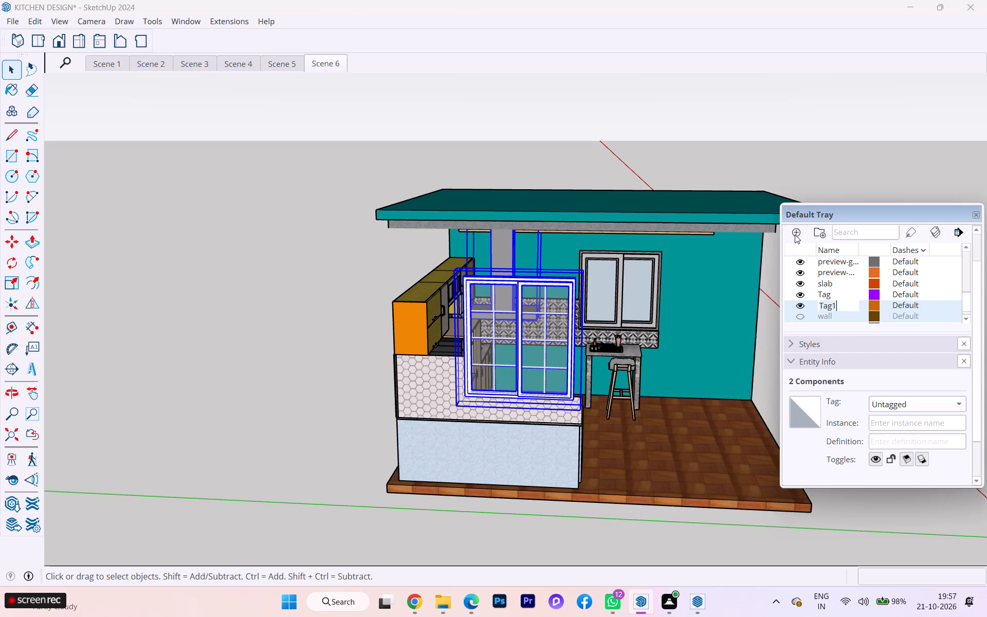
key("BackSpace")
key("f")
key("BackSpace")
type("window")
left_click(760, 331)
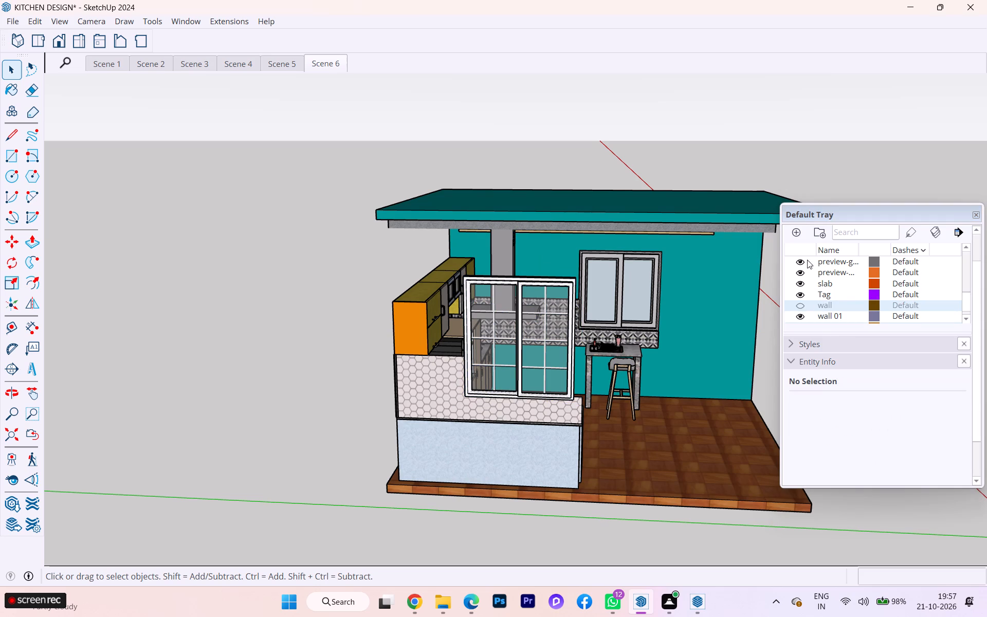
Assign the window tag to both the grilled sliding window and the chimney hood above the hob, and clear the selection.
left_click(802, 365)
left_click(537, 346, "ctrl")
left_click(499, 256, "ctrl")
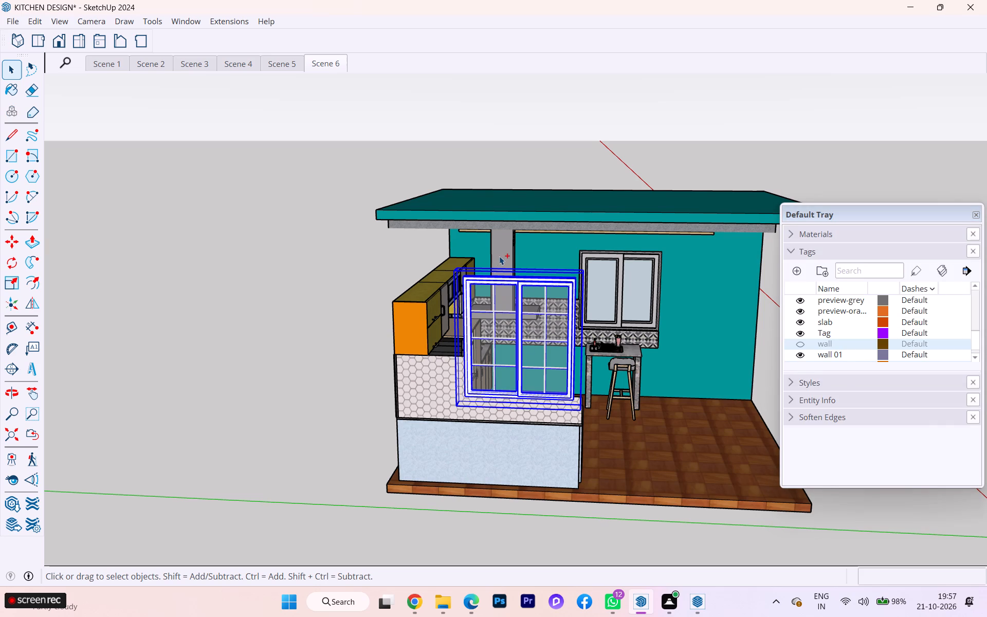
left_click(827, 405)
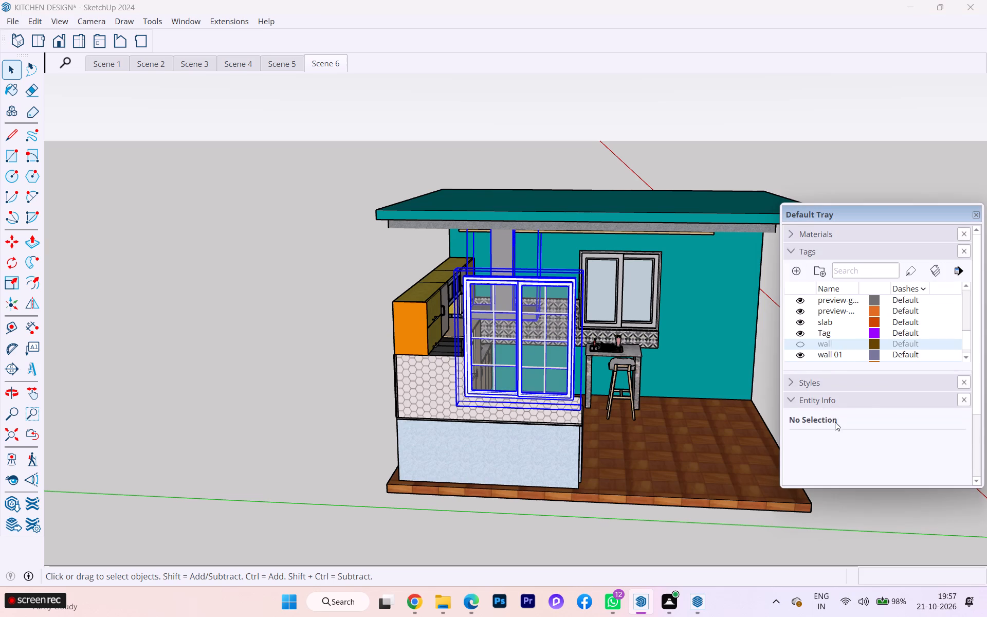
scroll(835, 422, "down", 2)
left_click(906, 370)
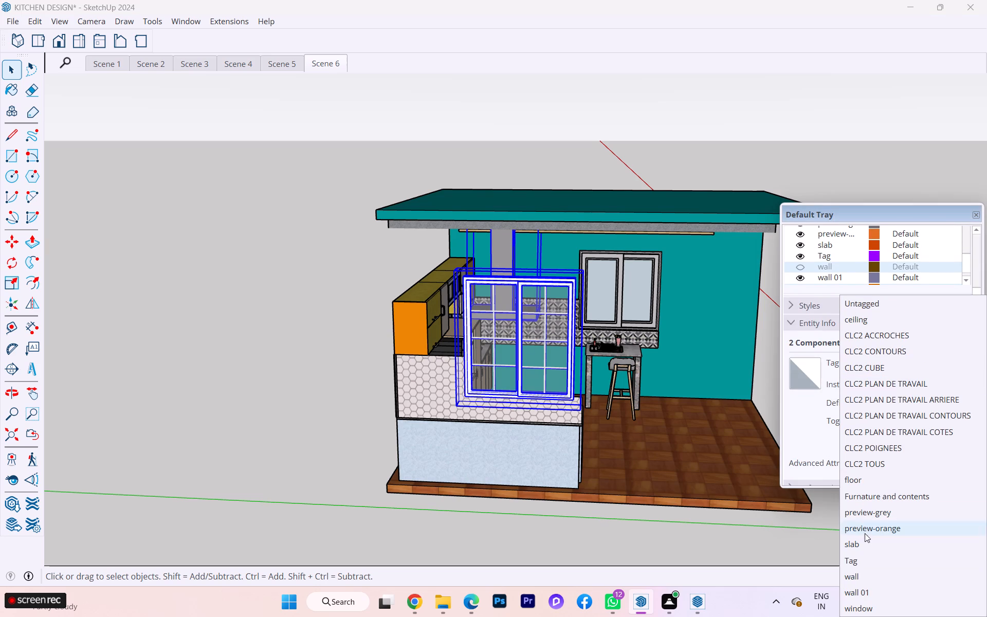
scroll(881, 532, "down", 2)
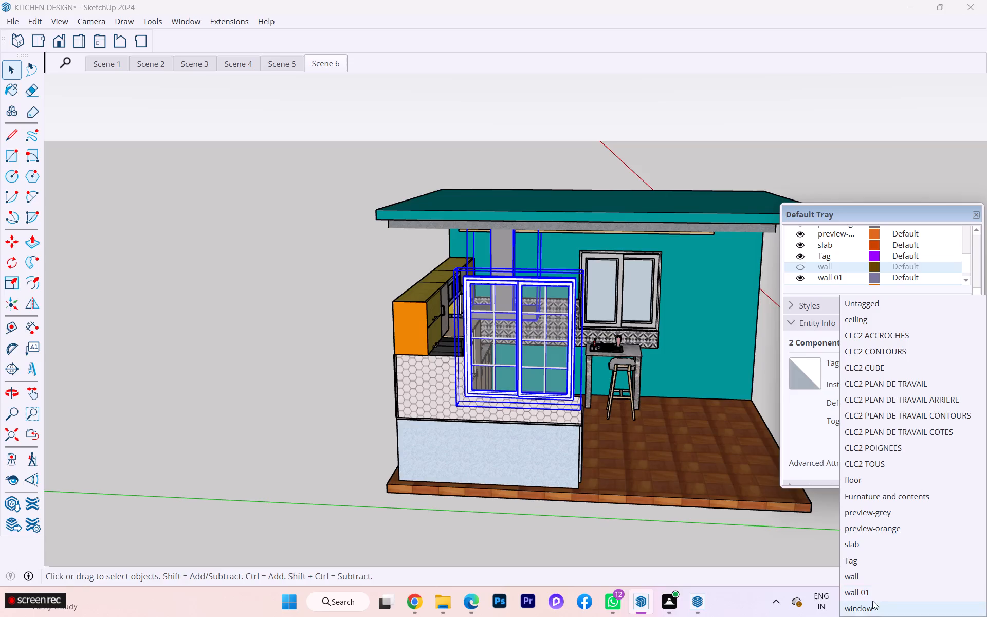
left_click(872, 603)
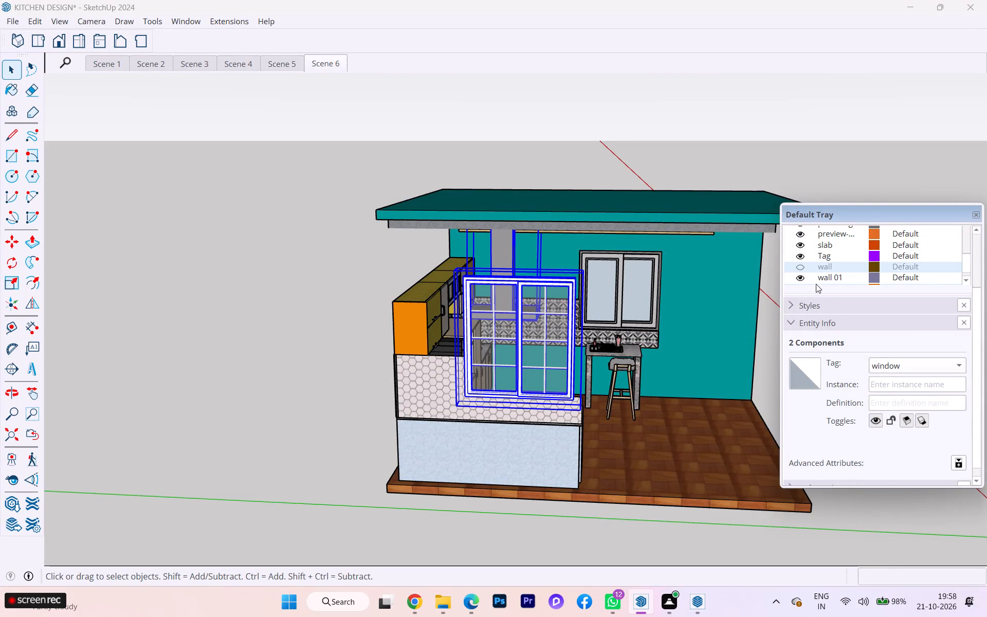
scroll(798, 269, "up", 2)
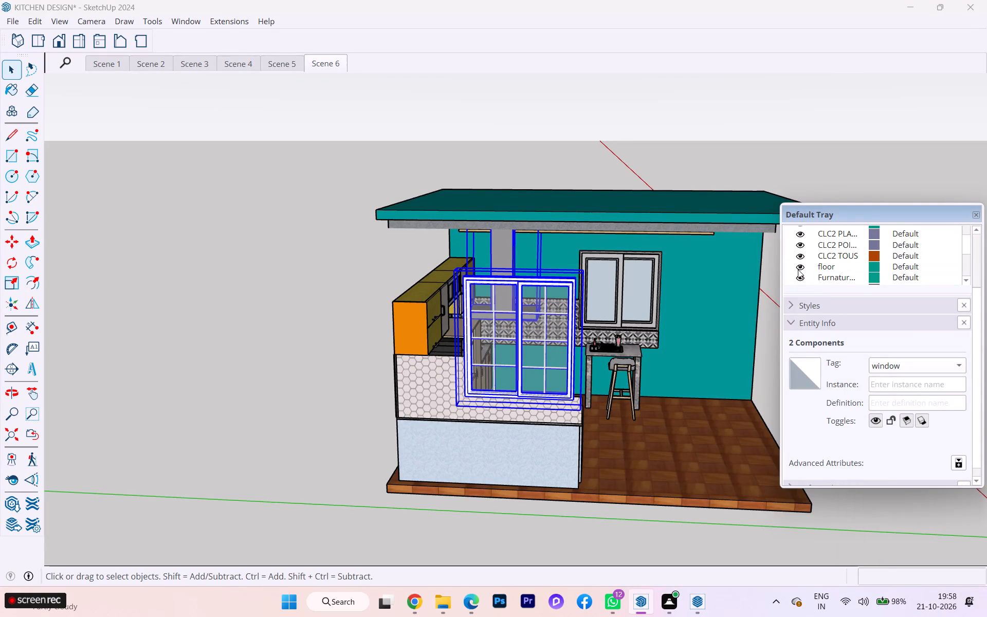
scroll(798, 269, "down", 3)
left_click(680, 536)
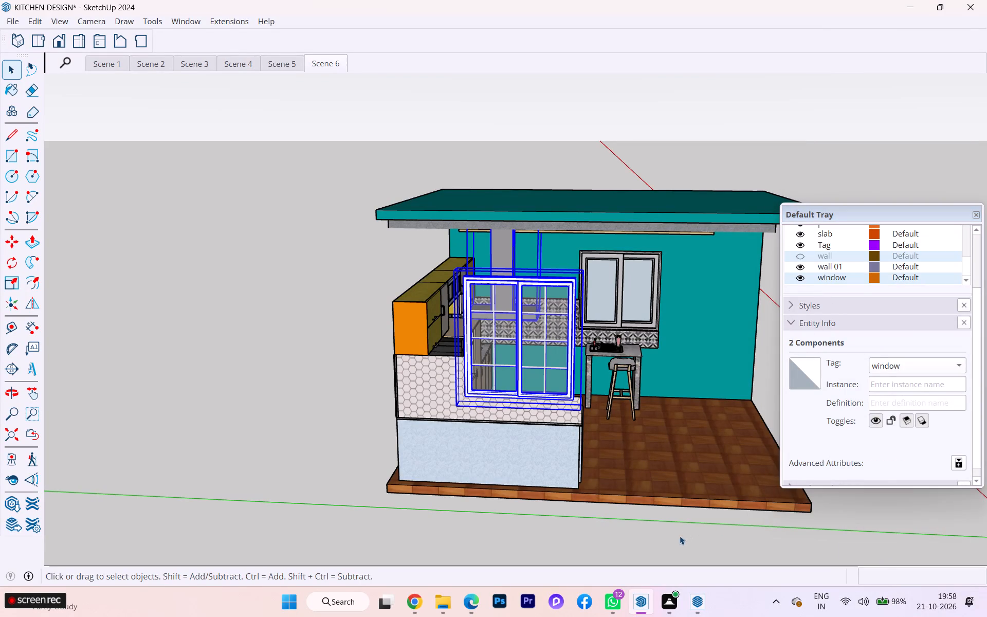
Turn off the visibility of the window tag.
scroll(819, 316, "up", 2)
scroll(820, 303, "down", 2)
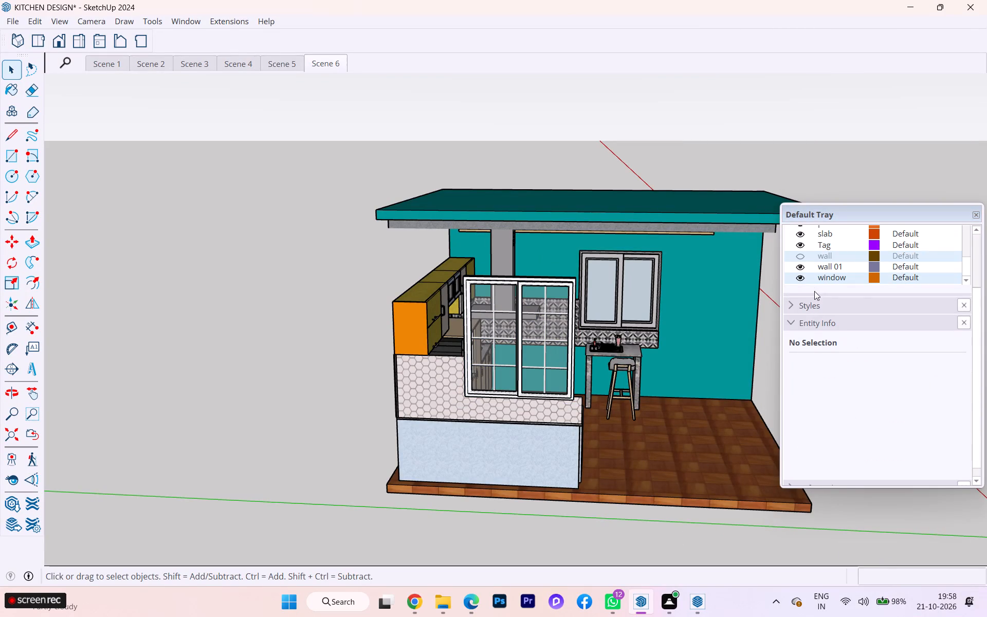
left_click(805, 276)
Add a scene after Scene 6 showing the open side of the kitchen facing the breakfast counter wall.
scroll(290, 446, "down", 2)
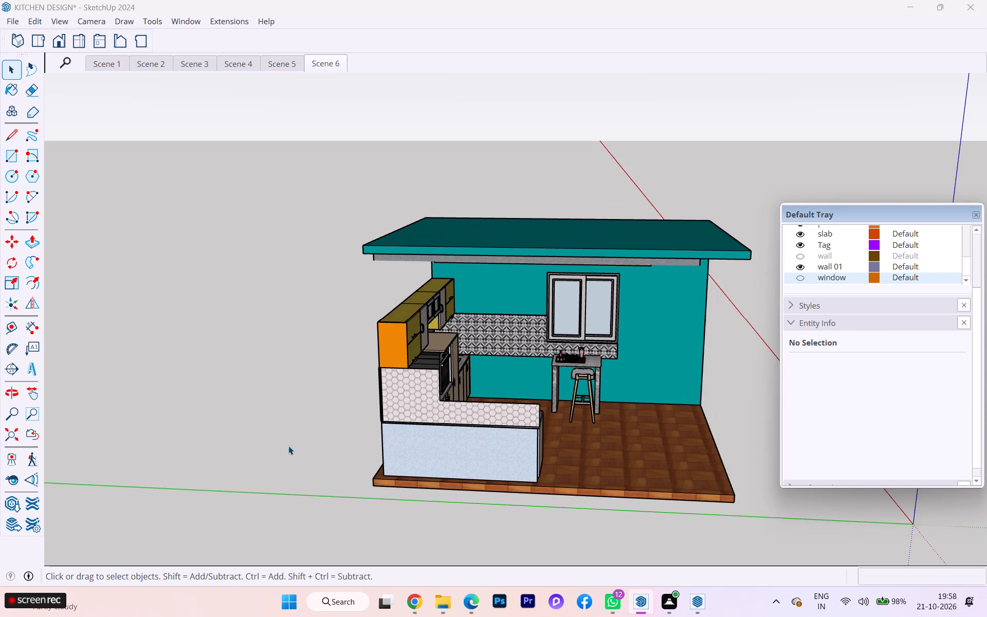
middle_click_drag(349, 468, 575, 466)
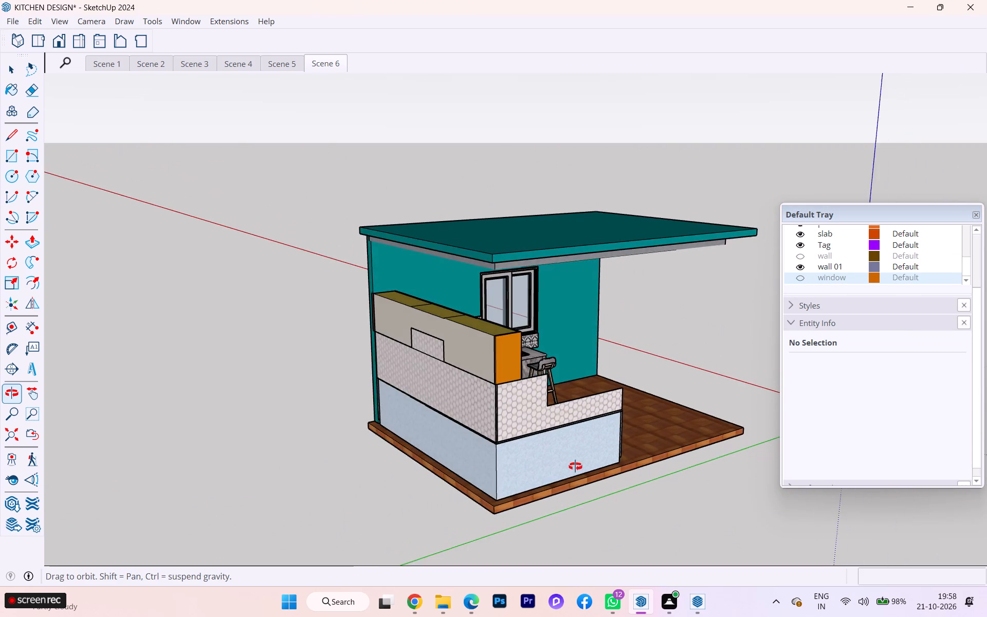
middle_click_drag(575, 466, 263, 493)
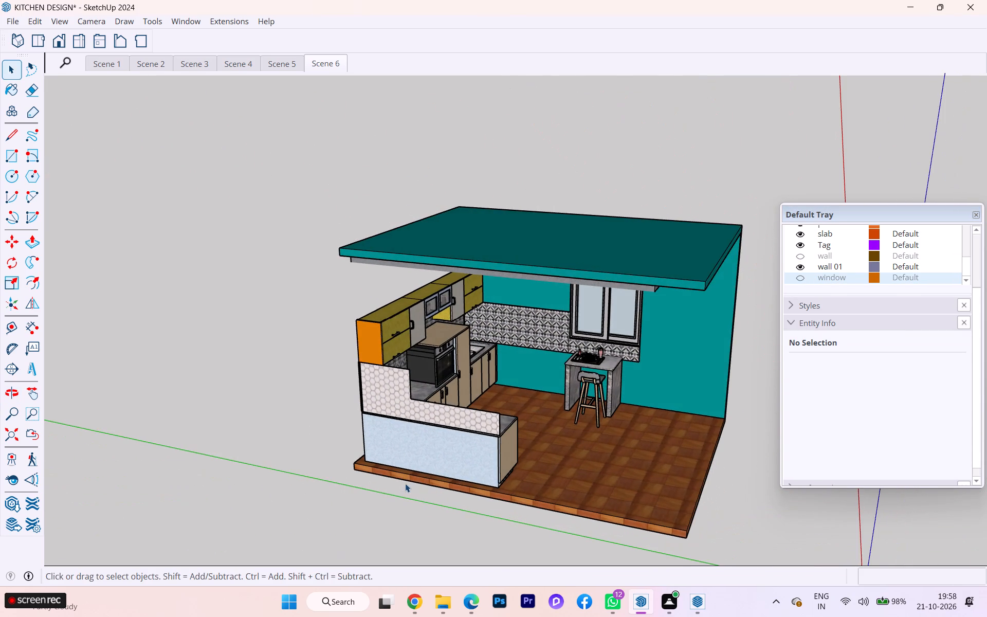
scroll(405, 483, "up", 2)
scroll(402, 492, "down", 1)
middle_click_drag(409, 493, 492, 462)
scroll(477, 460, "down", 1)
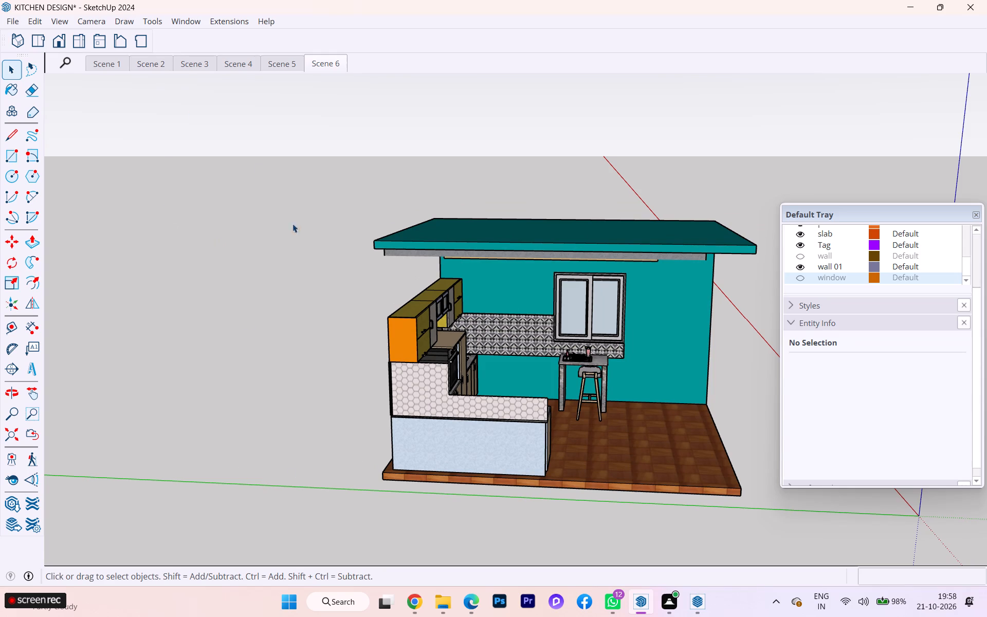
middle_click_drag(440, 298, 477, 299)
scroll(259, 316, "down", 2)
scroll(694, 366, "up", 2)
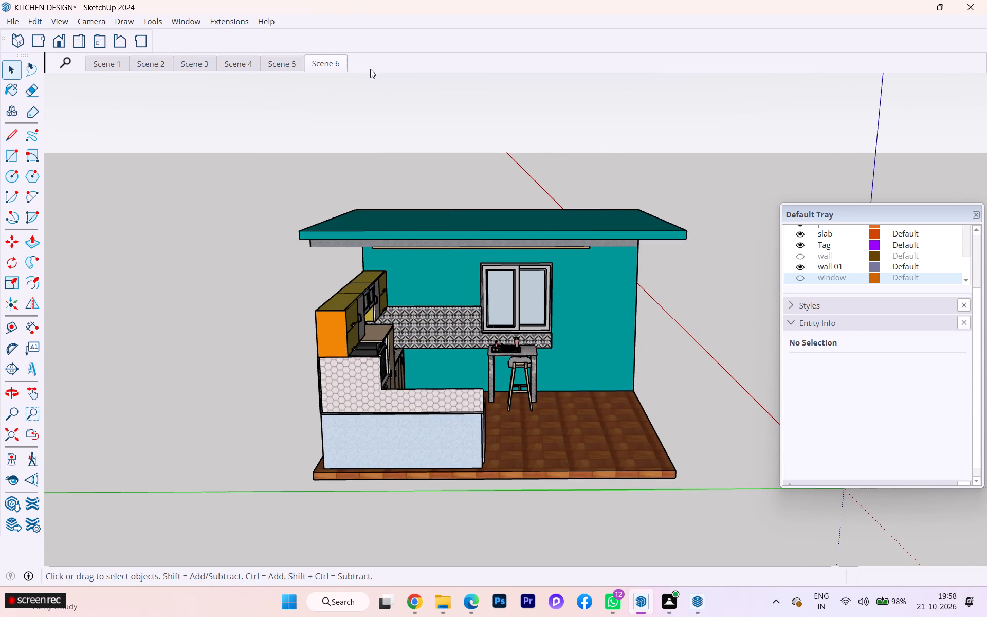
right_click(335, 64)
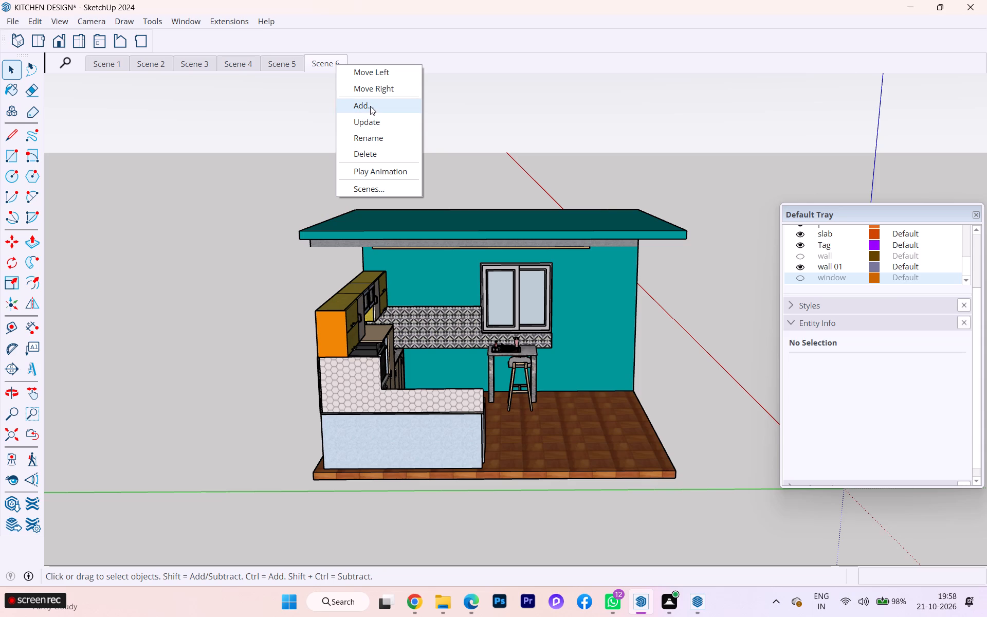
left_click(370, 106)
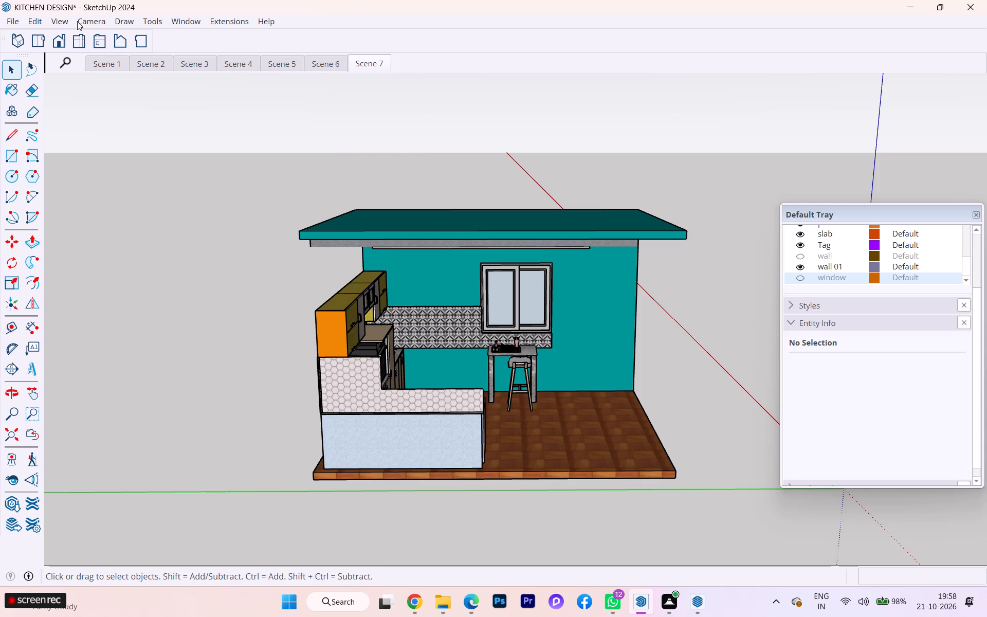
Switch the camera to parallel projection and set the Left standard view.
left_click(97, 20)
left_click(102, 85)
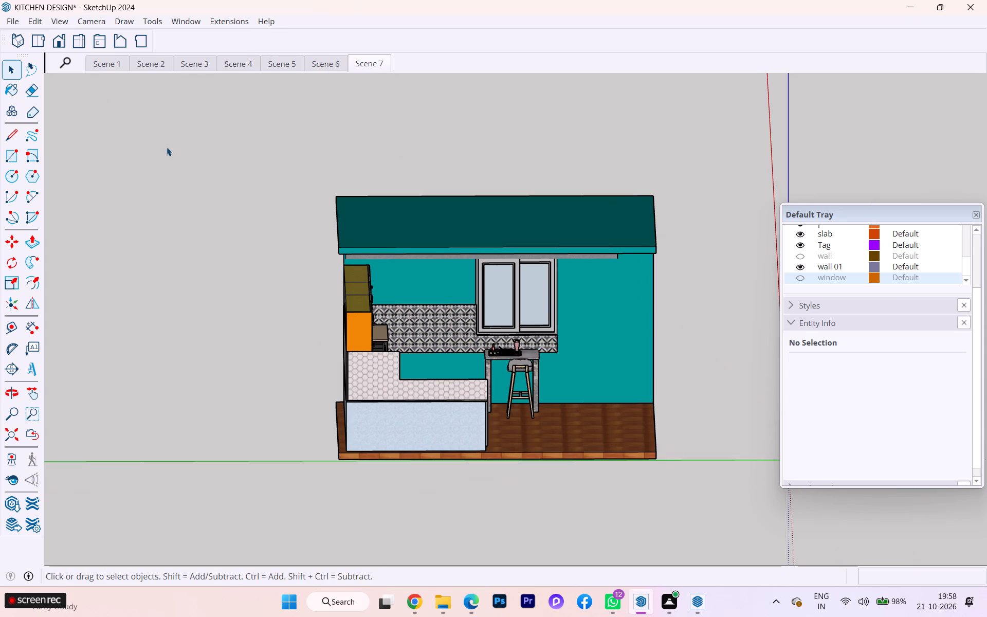
left_click(80, 48)
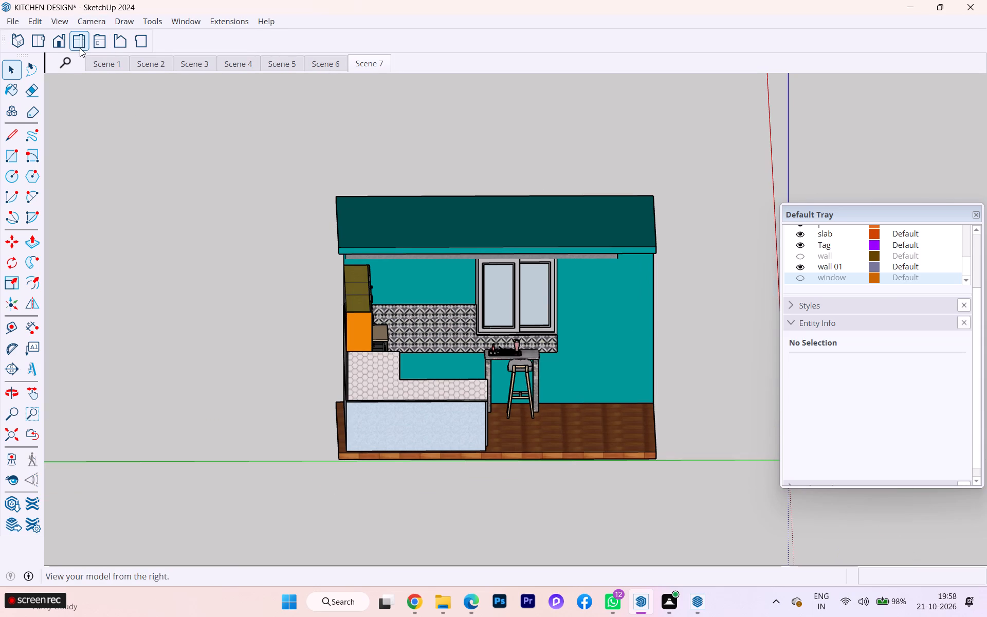
left_click(60, 50)
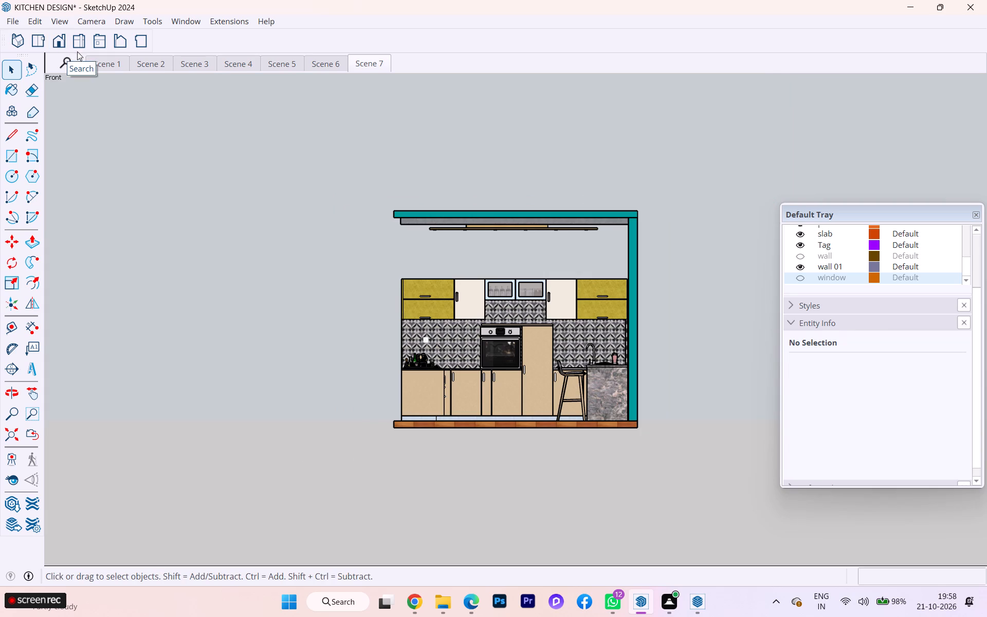
left_click(80, 49)
left_click(103, 47)
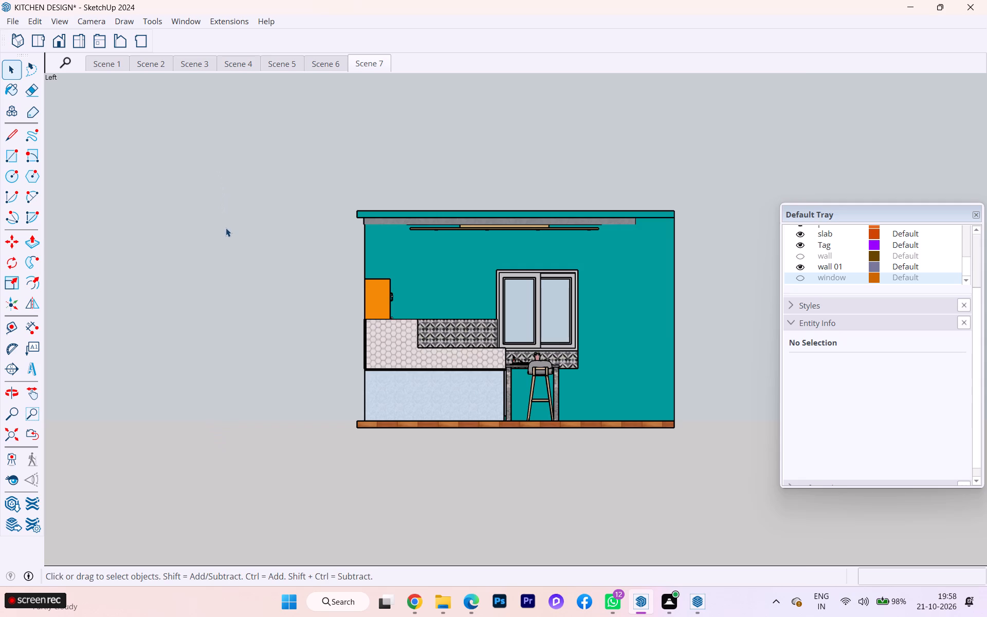
Examine the kitchen in a slightly tilted view and in the Right, Left, Bottom and Back standard views.
middle_click_drag(226, 228, 228, 240)
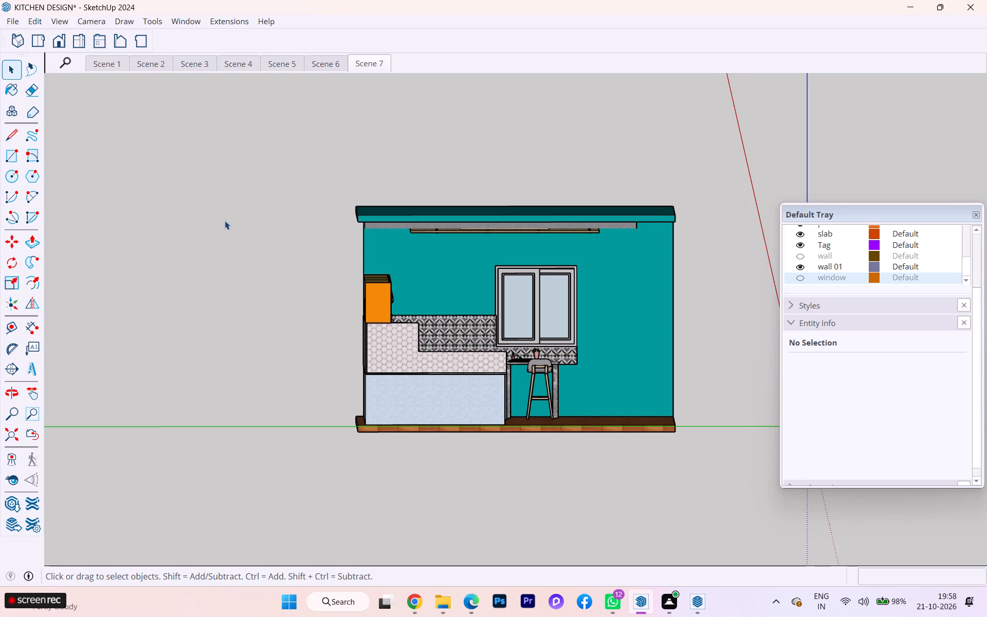
key("ctrl+z")
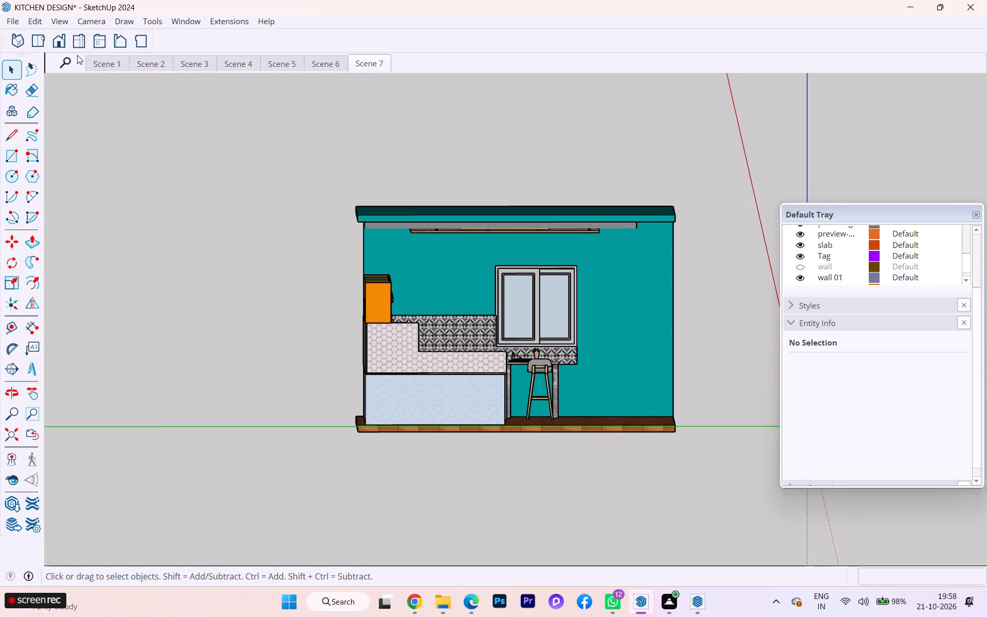
left_click(79, 47)
left_click(102, 41)
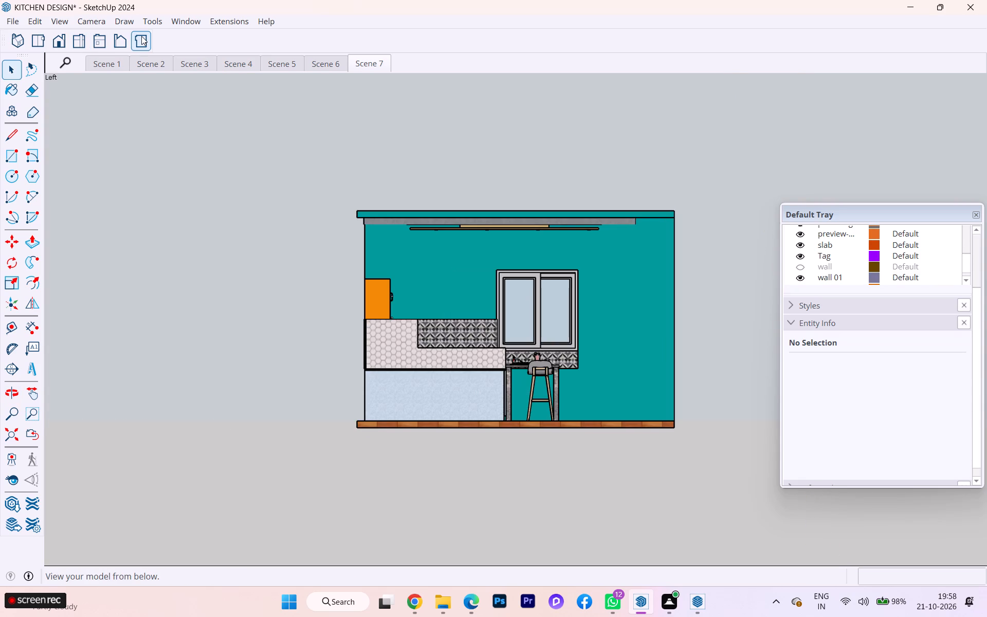
left_click(141, 36)
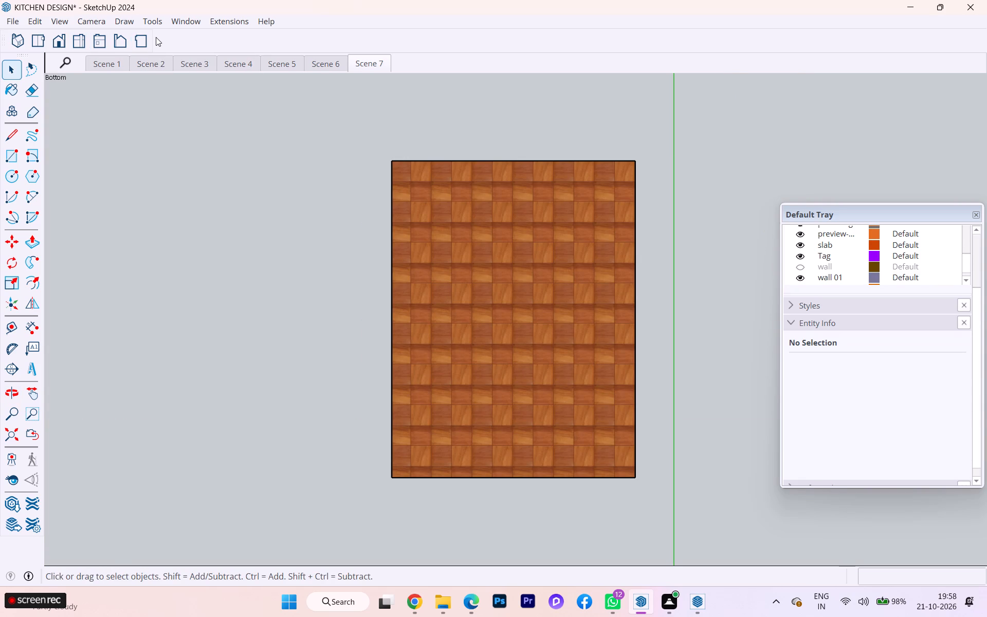
left_click(152, 41)
left_click(143, 39)
left_click(125, 39)
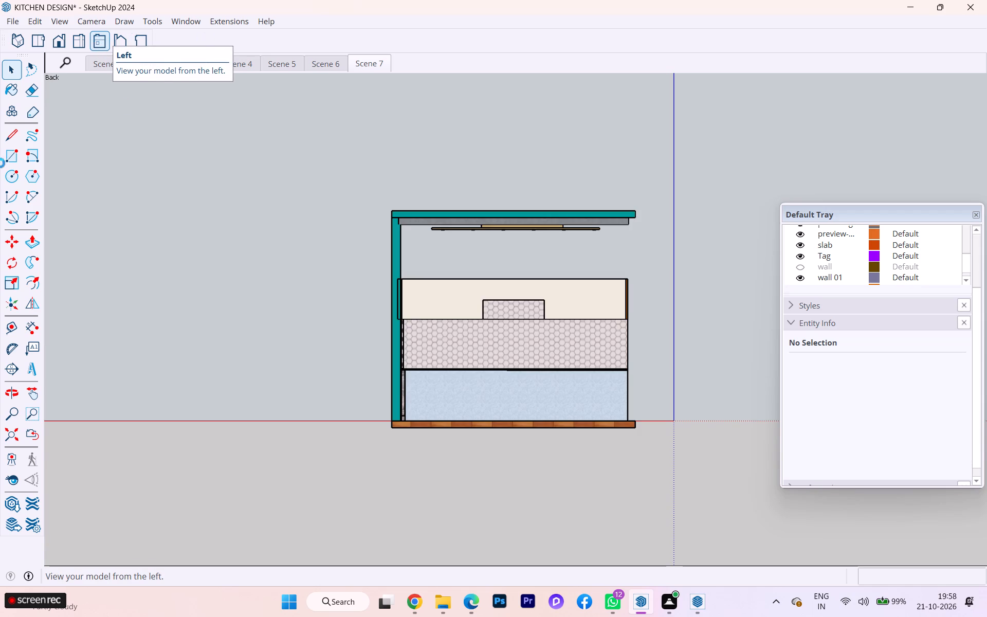
Set the Left standard view and update Scene 7 with it.
left_click(85, 41)
left_click(105, 44)
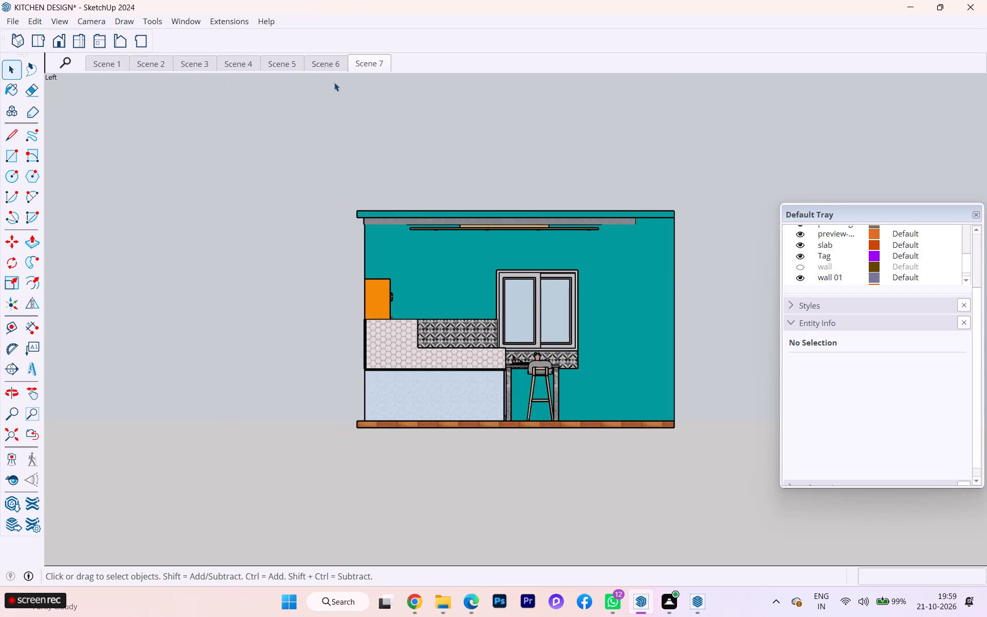
right_click(362, 62)
left_click(393, 115)
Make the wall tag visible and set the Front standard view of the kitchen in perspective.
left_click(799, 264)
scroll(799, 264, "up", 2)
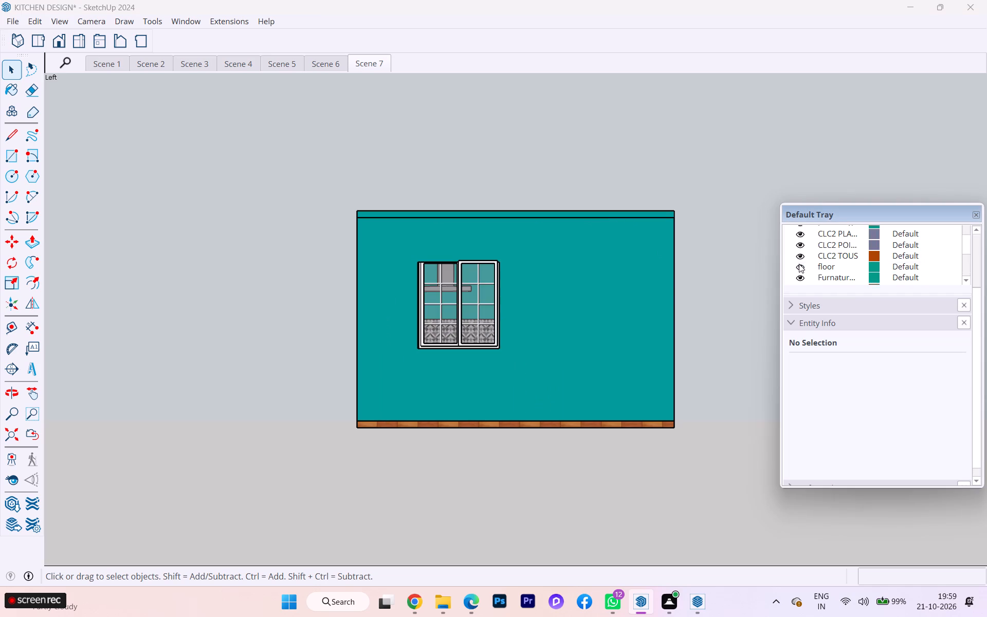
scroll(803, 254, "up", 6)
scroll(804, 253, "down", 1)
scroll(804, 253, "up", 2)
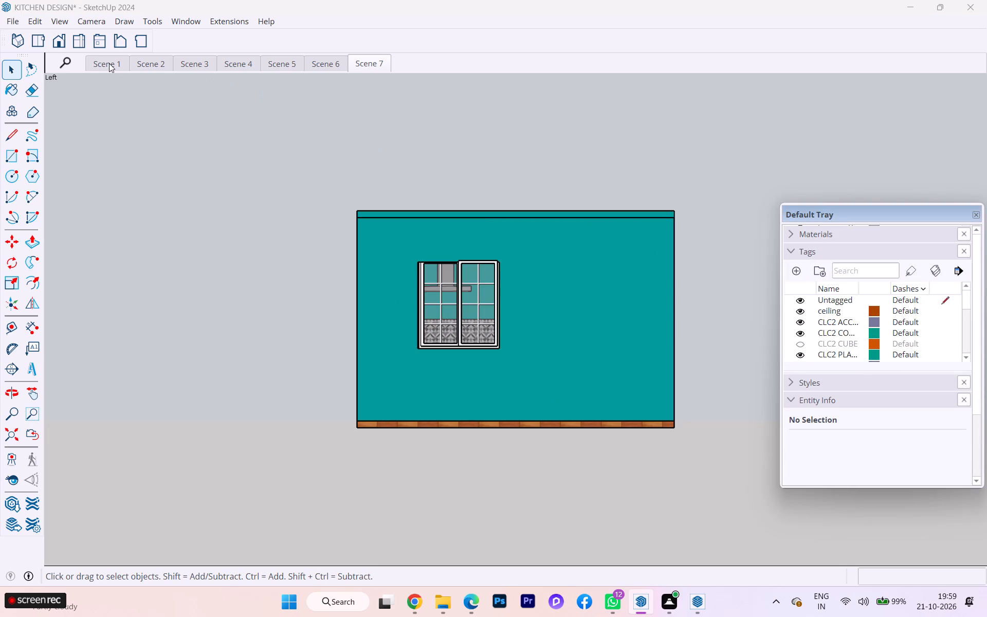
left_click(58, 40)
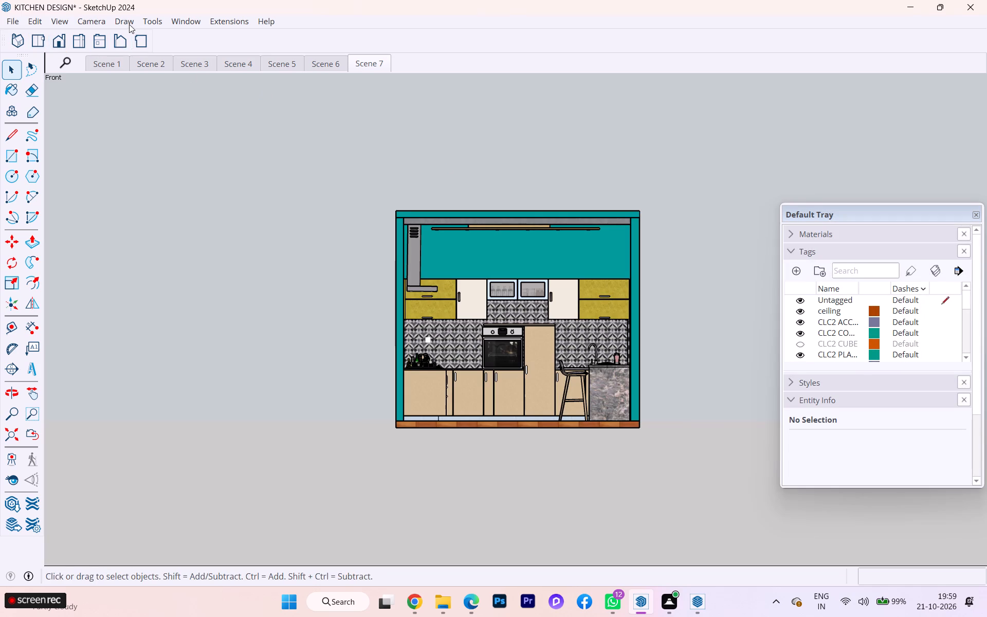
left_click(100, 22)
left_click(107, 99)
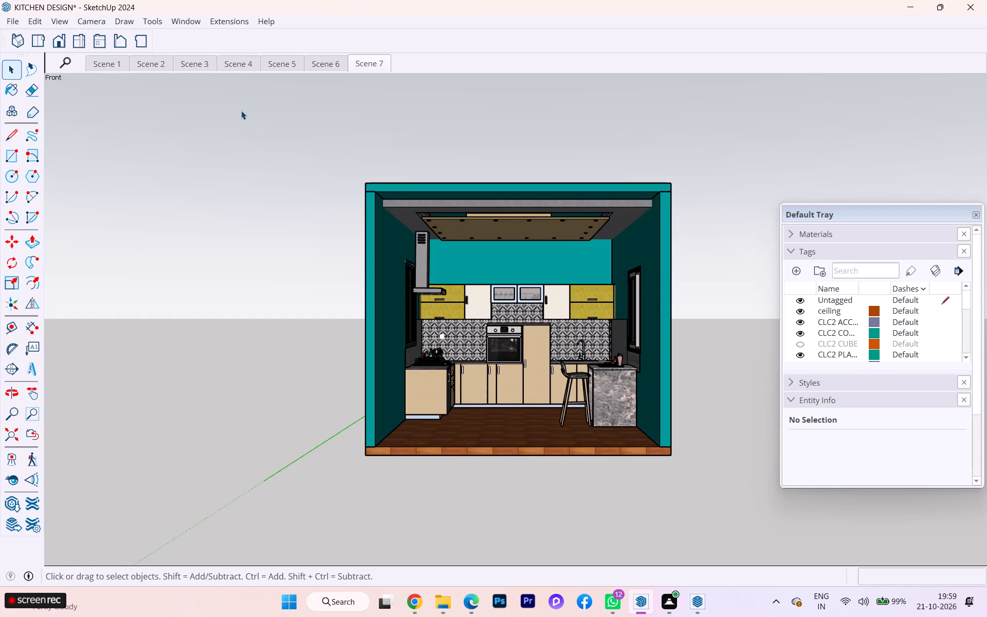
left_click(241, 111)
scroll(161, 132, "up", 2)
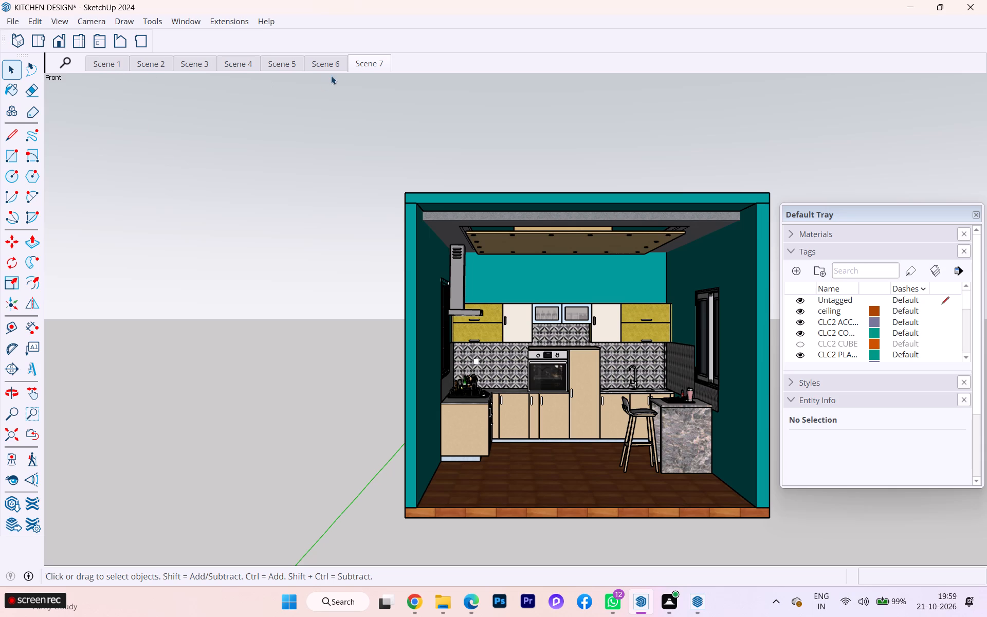
Review the saved scenes one by one from Scene 6 back to Scene 1.
left_click(341, 65)
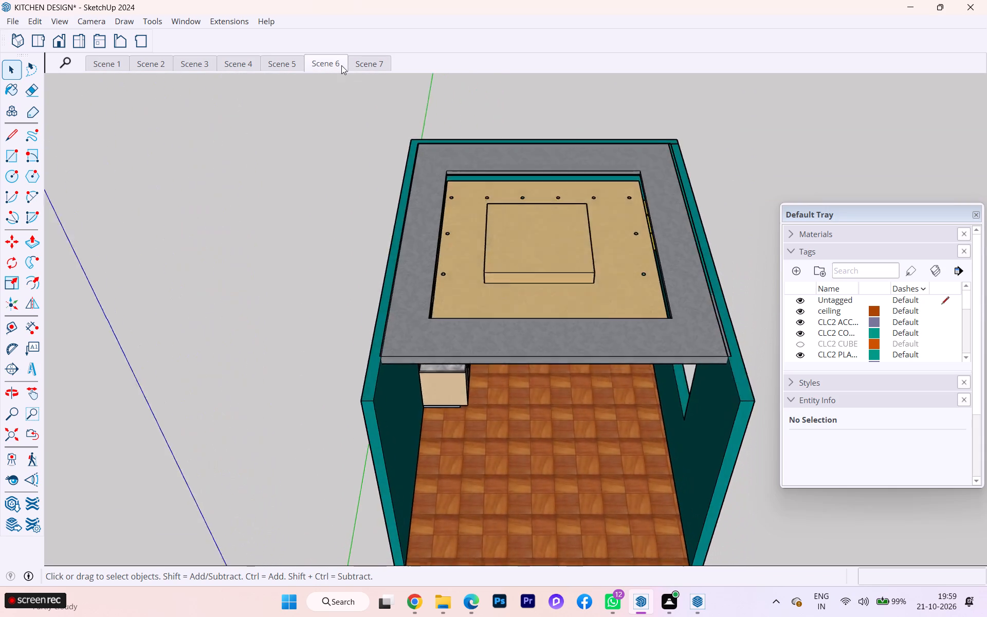
left_click(299, 67)
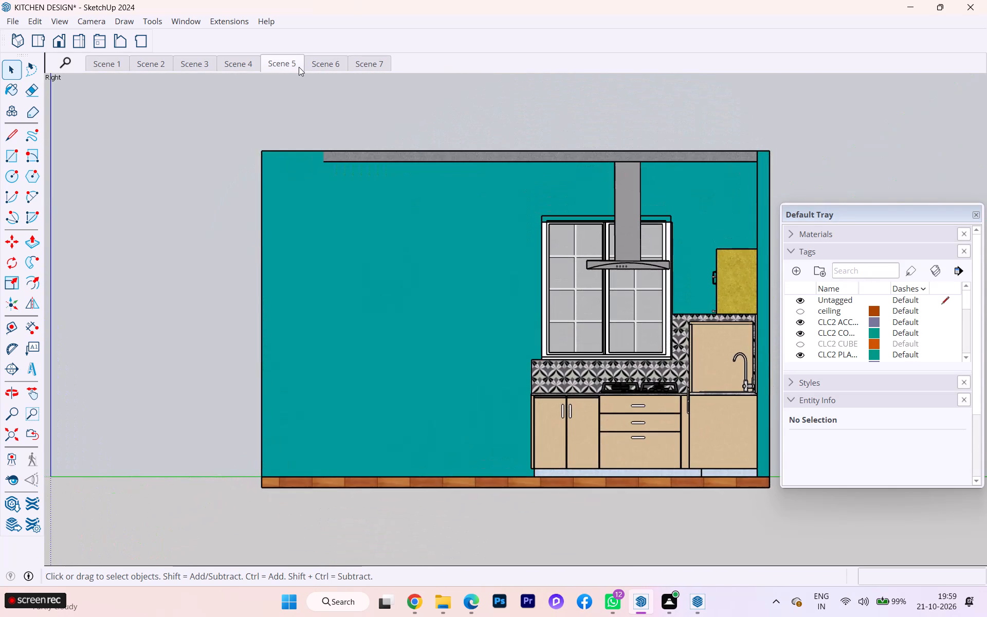
left_click(251, 62)
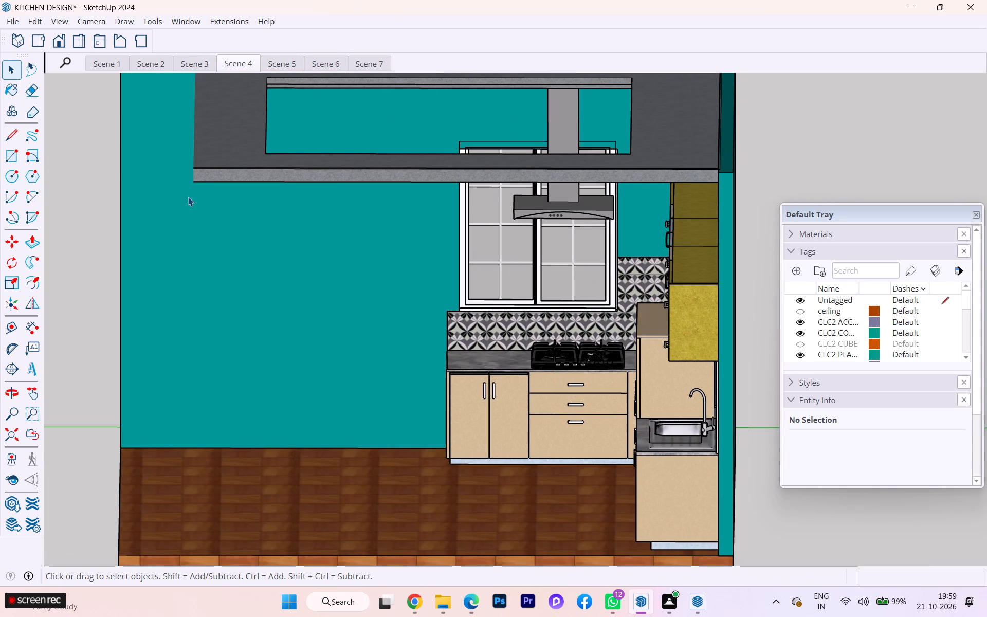
left_click(188, 64)
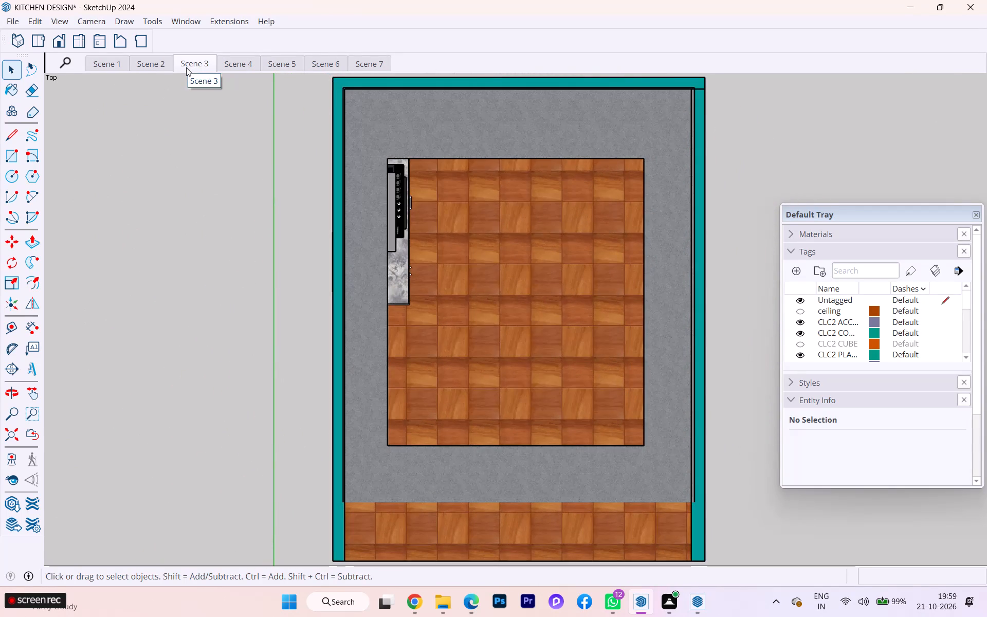
left_click(151, 68)
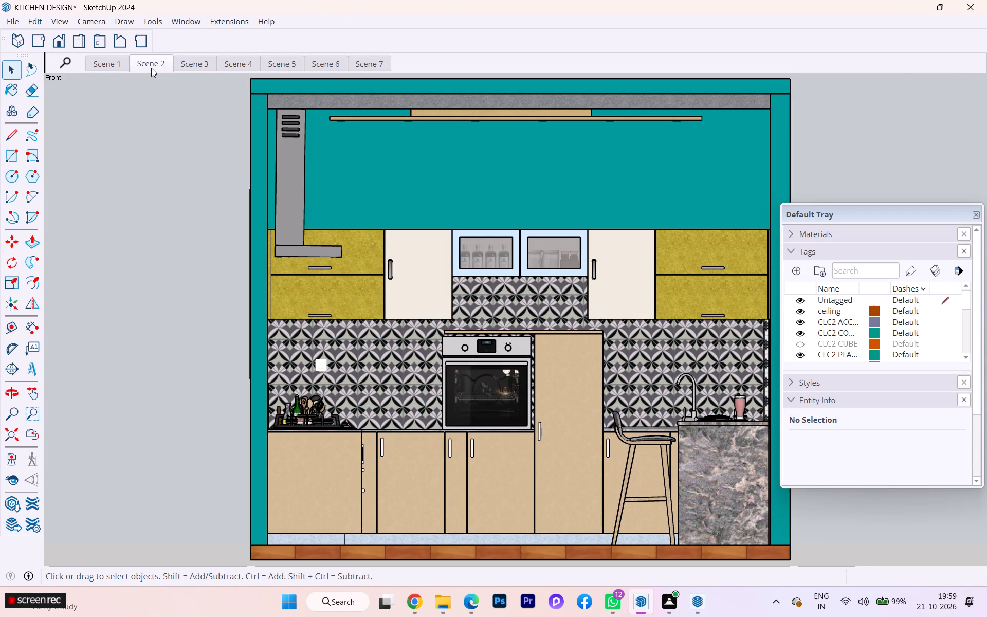
left_click(109, 65)
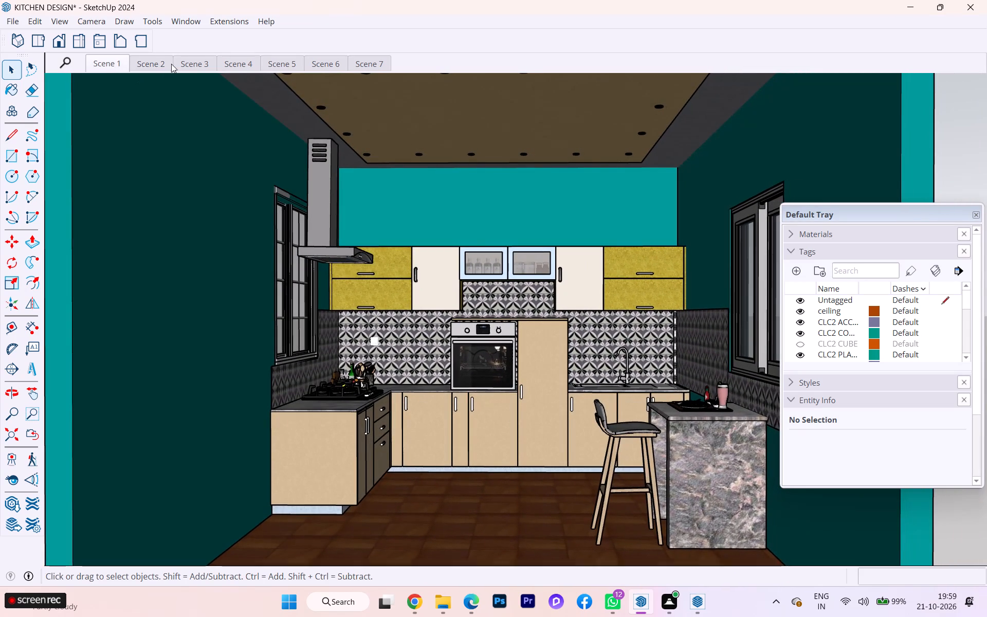
Delete Scene 3, the top view in which the grey ceiling frame covers the kitchen.
left_click(196, 61)
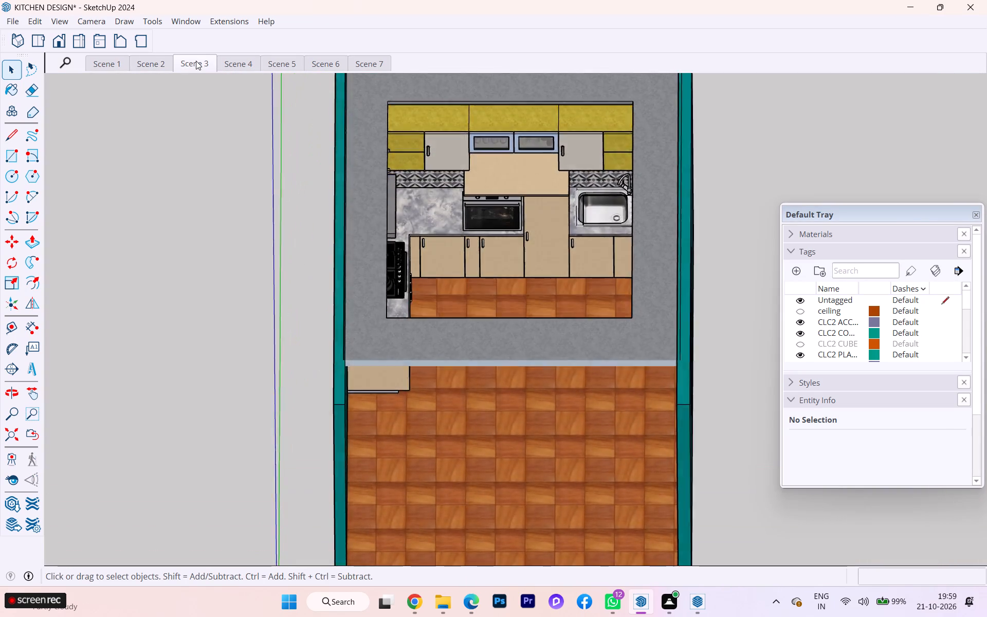
right_click(196, 61)
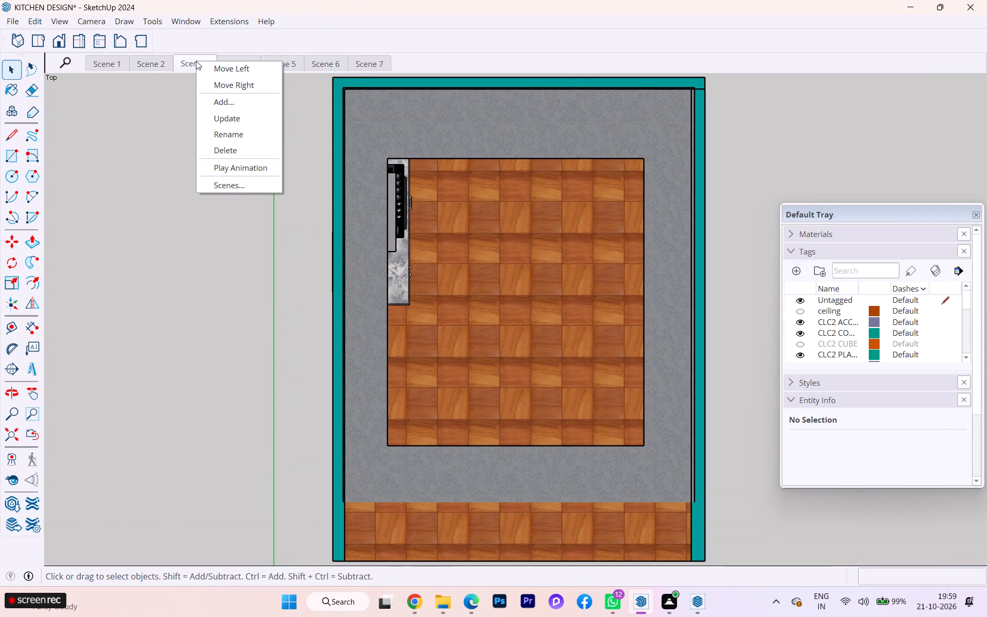
left_click(232, 151)
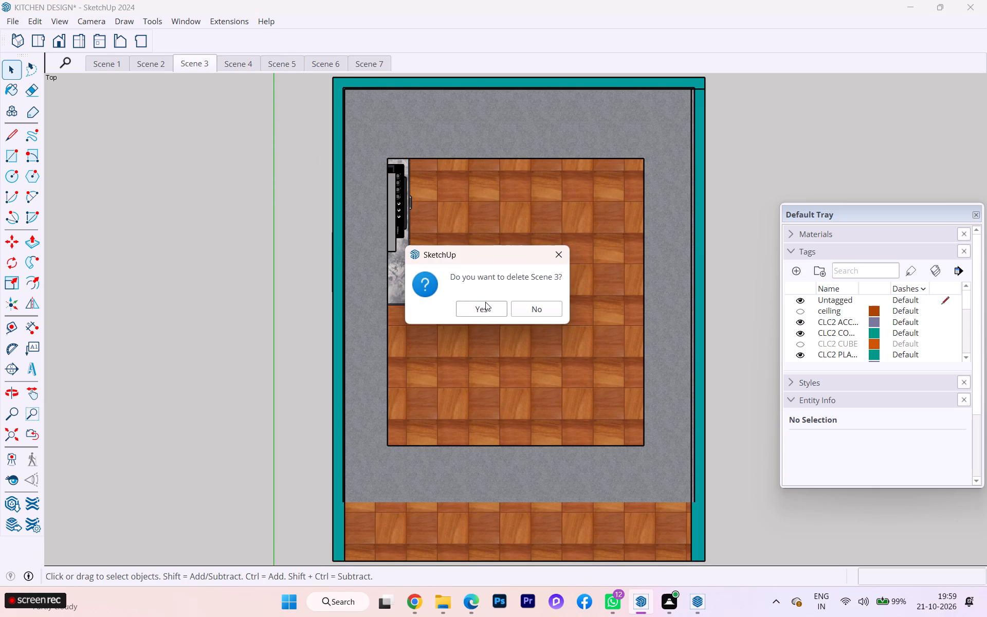
left_click(484, 310)
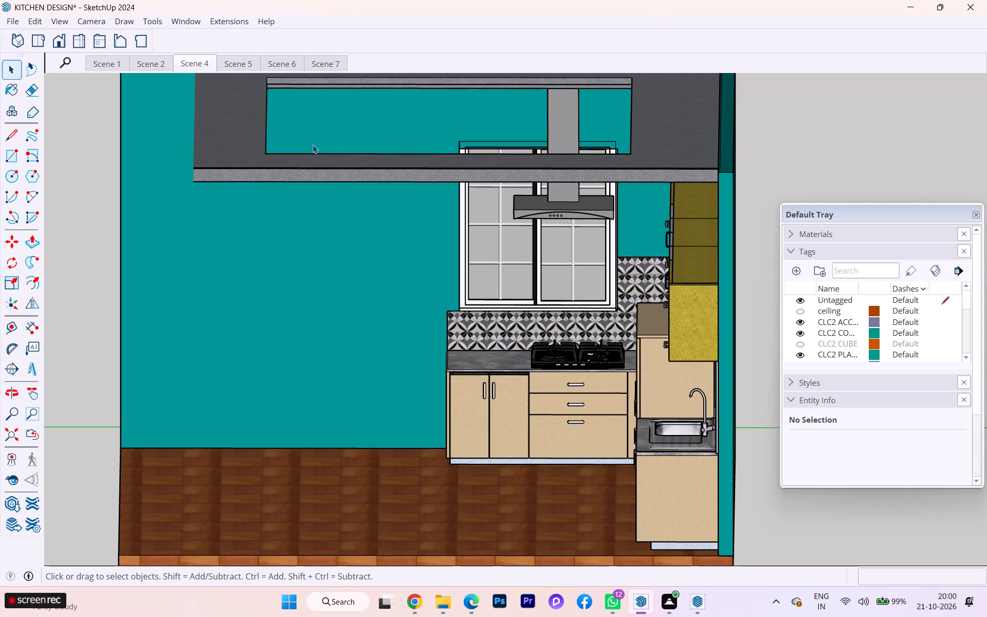
Hide the grey ceiling frame group that crosses the window and chimney in Scene 4.
left_click(239, 153)
right_click(239, 153)
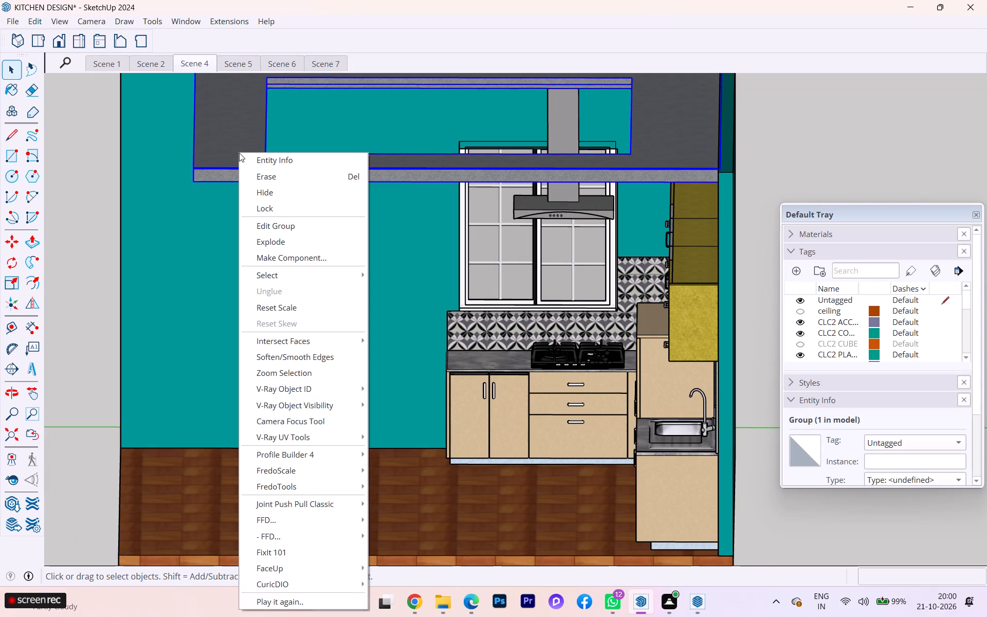
left_click(271, 194)
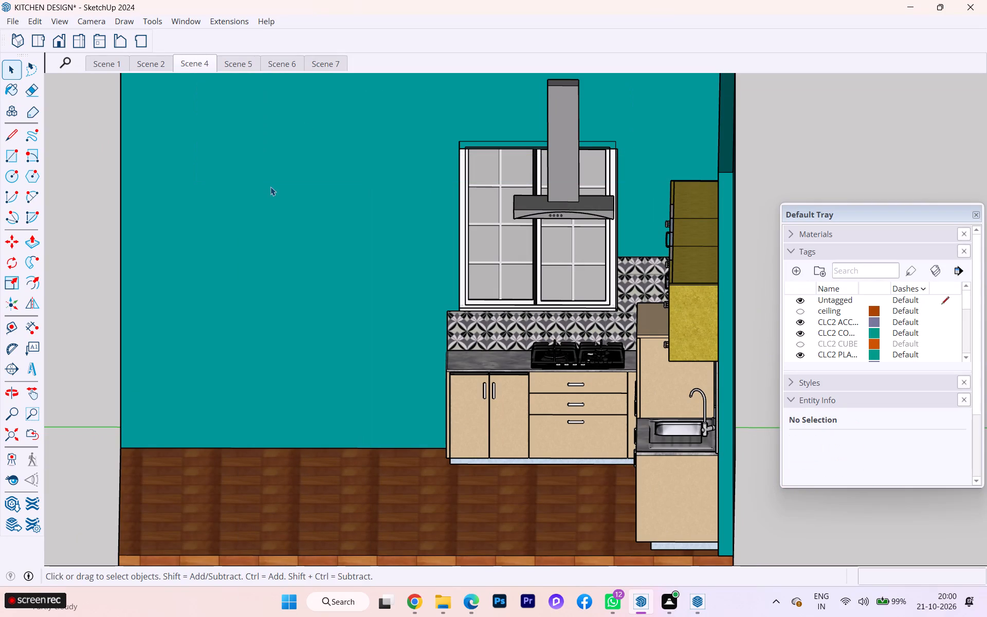
Set Scene 4 to the Right standard view in parallel projection and update the scene.
left_click(93, 23)
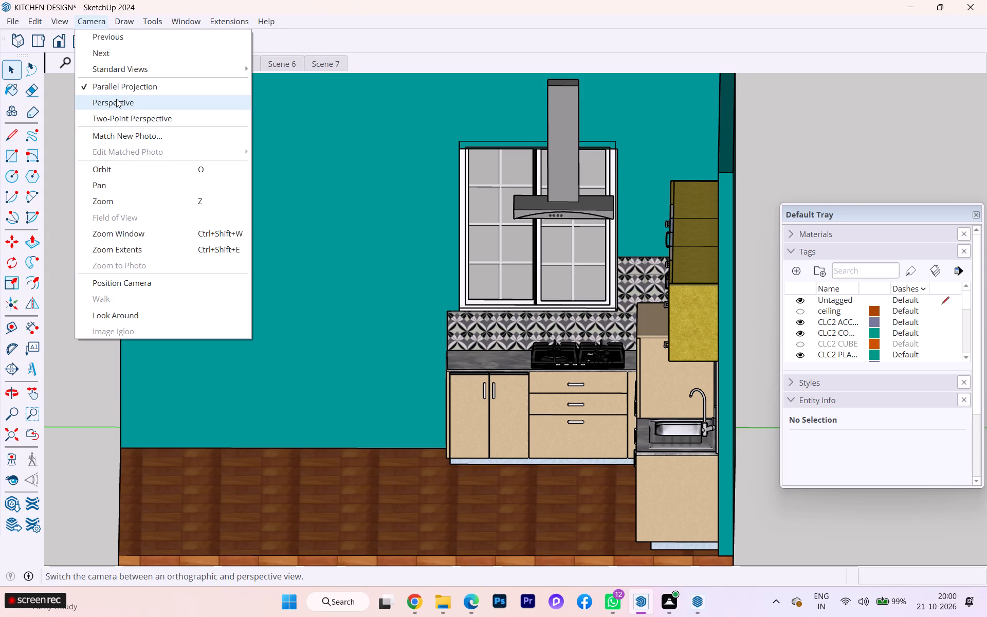
left_click(116, 99)
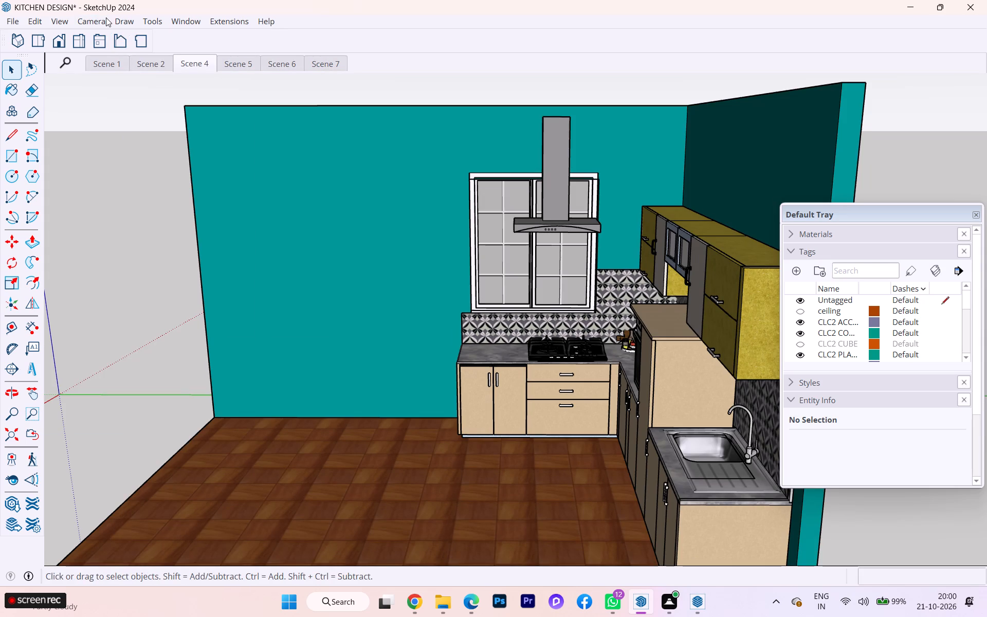
left_click(106, 17)
left_click(114, 84)
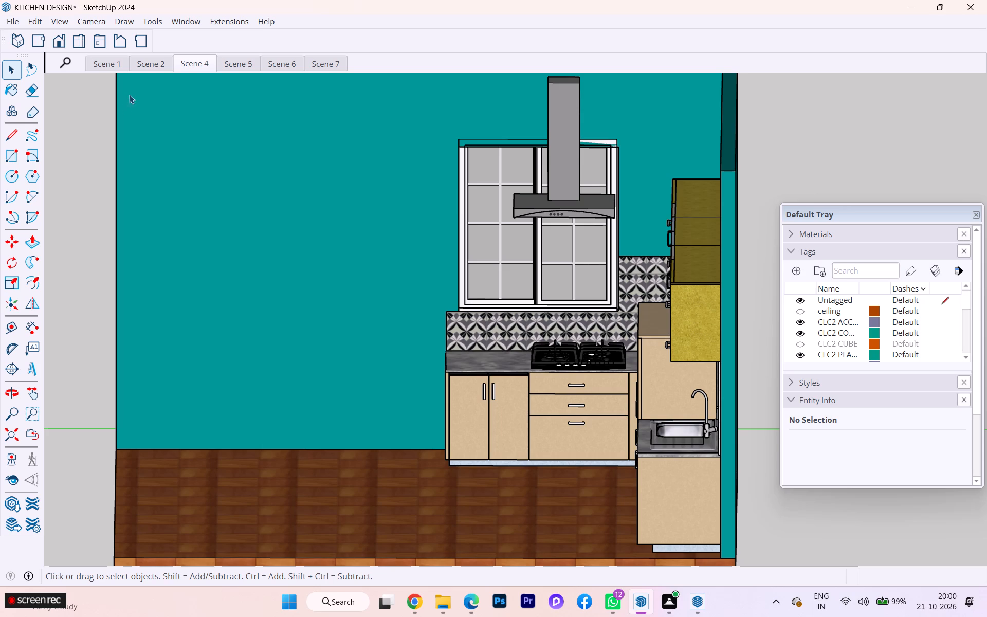
left_click(82, 44)
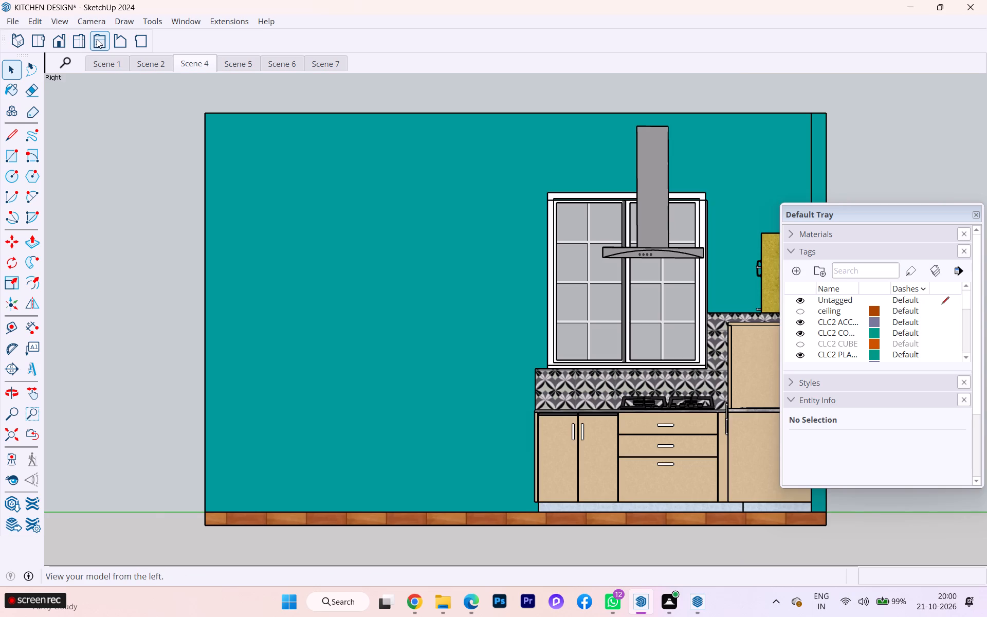
right_click(195, 67)
left_click(226, 124)
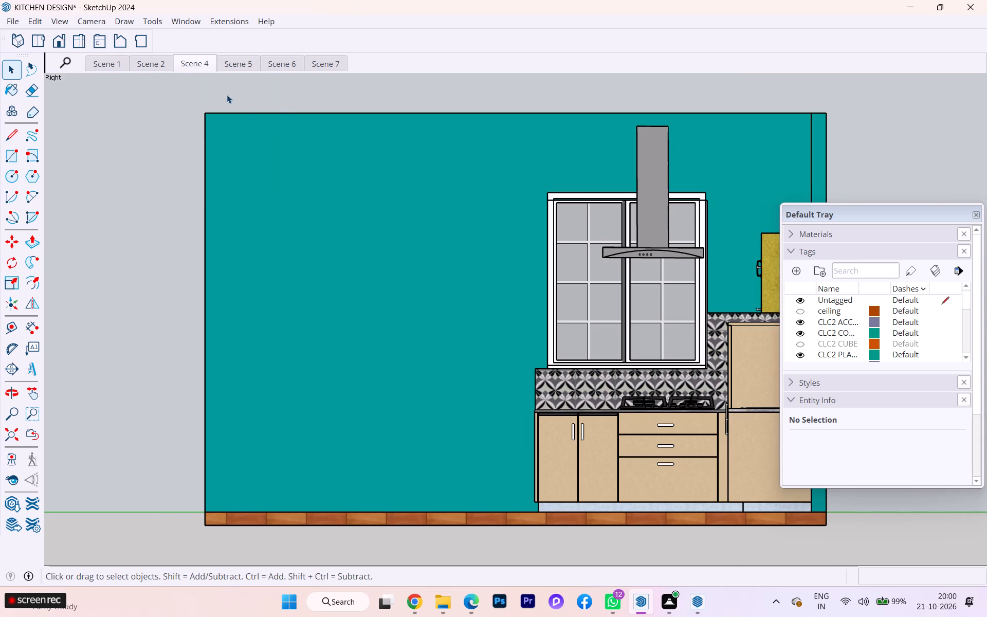
Compare Scene 4 with Scene 5 and check Scene 6.
left_click(236, 68)
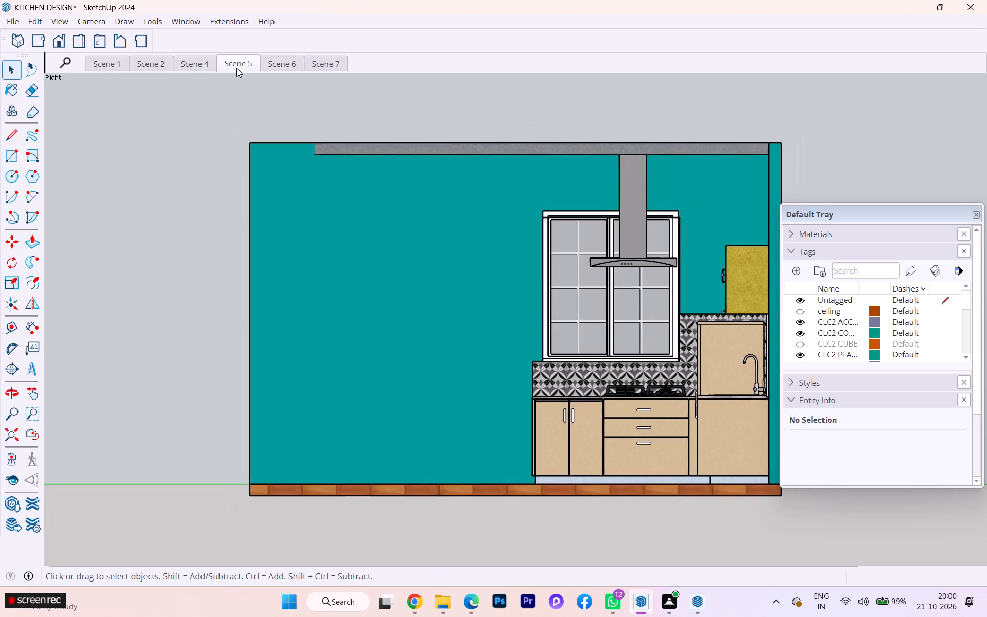
left_click(199, 67)
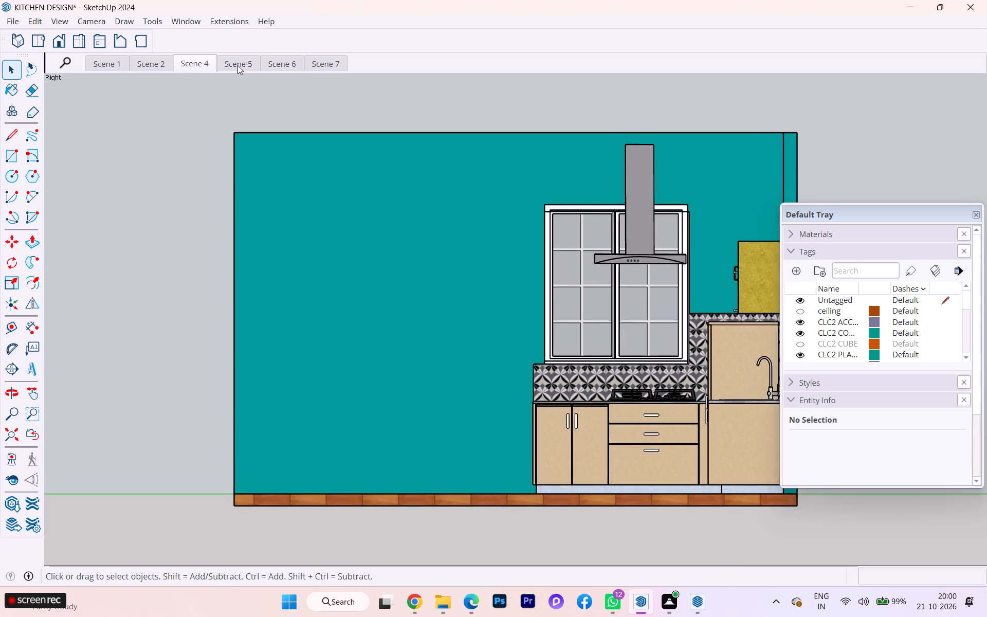
left_click(238, 65)
left_click(279, 62)
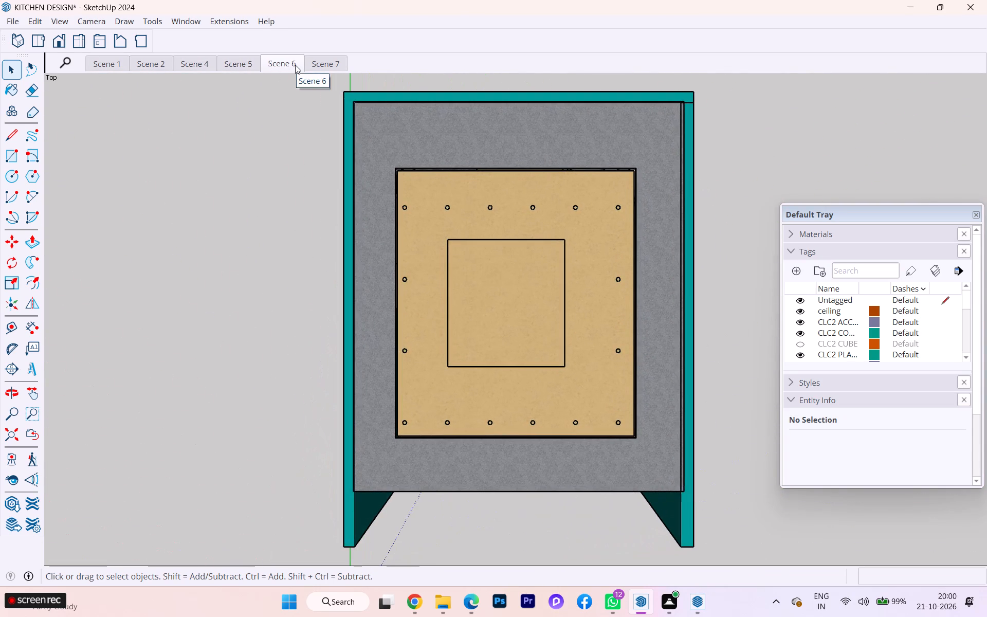
Hide the window tag in Scene 7 to clear the near window and chimney, and update the scene.
left_click(310, 62)
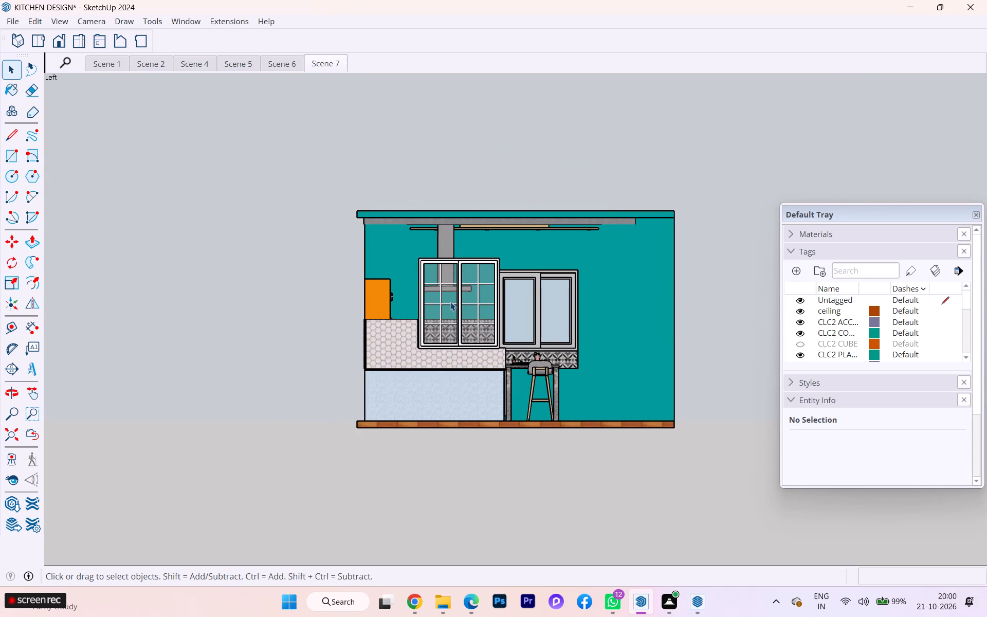
left_click(466, 296, "ctrl")
left_click(446, 242, "ctrl")
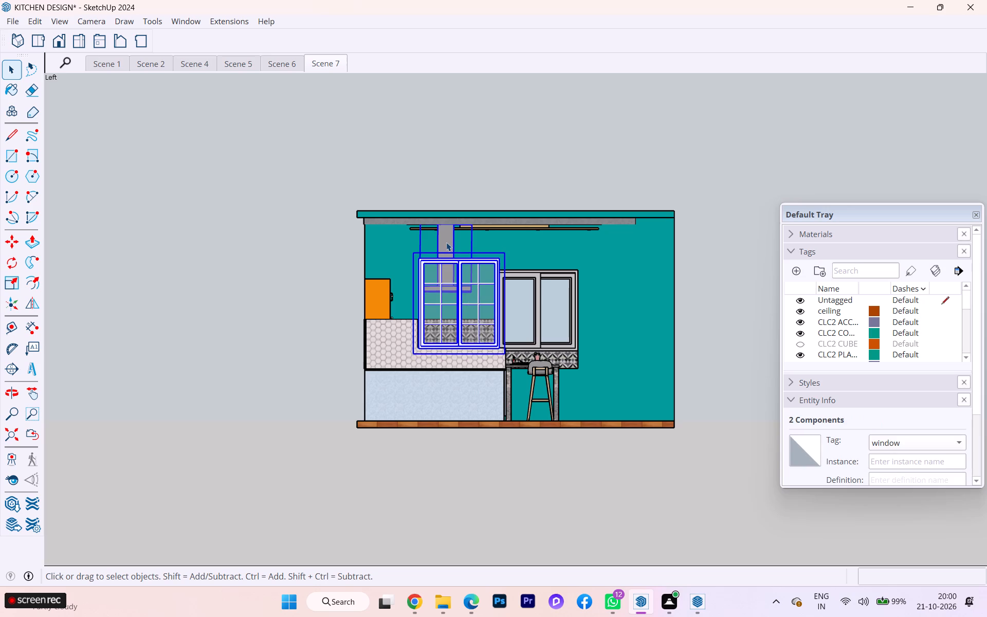
scroll(818, 318, "up", 3)
scroll(818, 315, "down", 3)
scroll(818, 315, "up", 4)
scroll(818, 315, "down", 1)
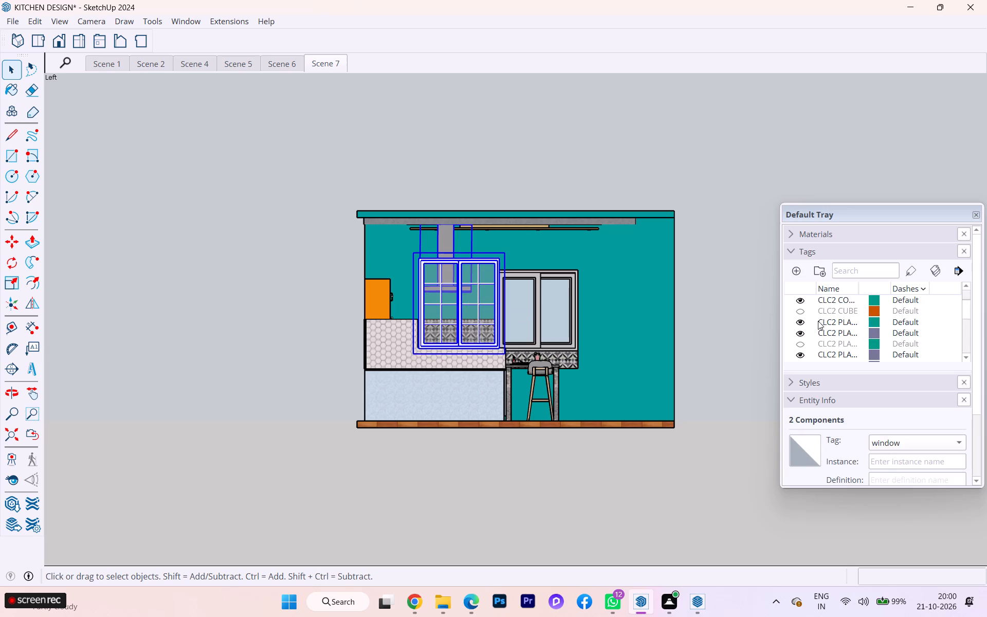
scroll(818, 323, "down", 4)
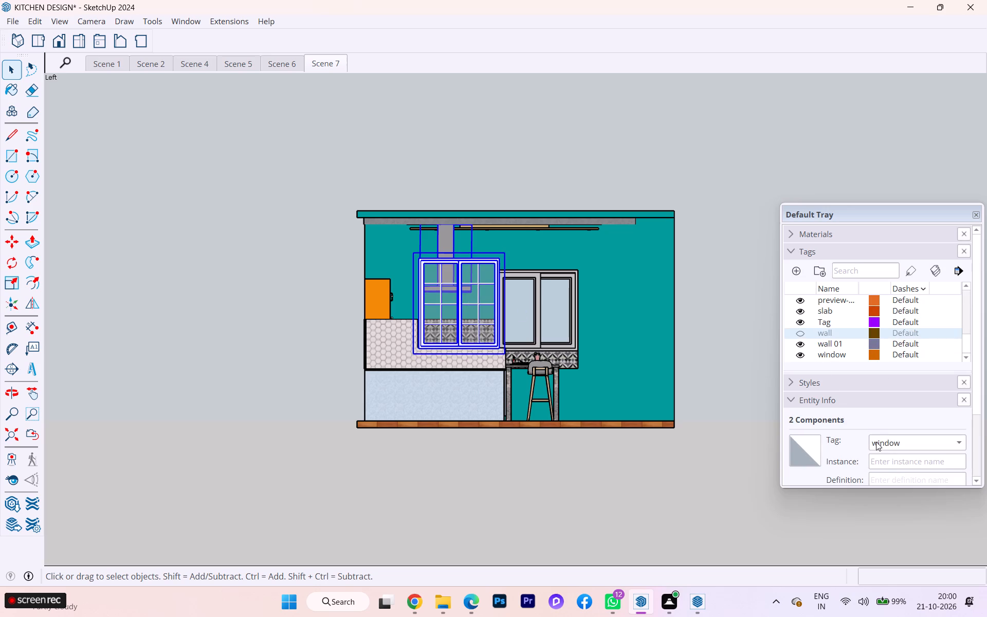
left_click(803, 355)
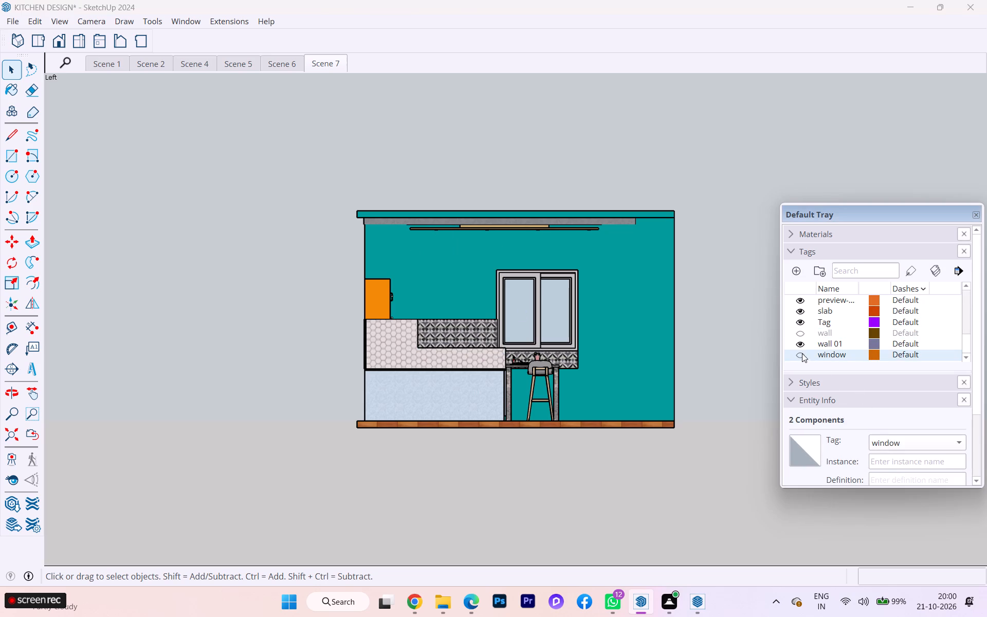
right_click(323, 60)
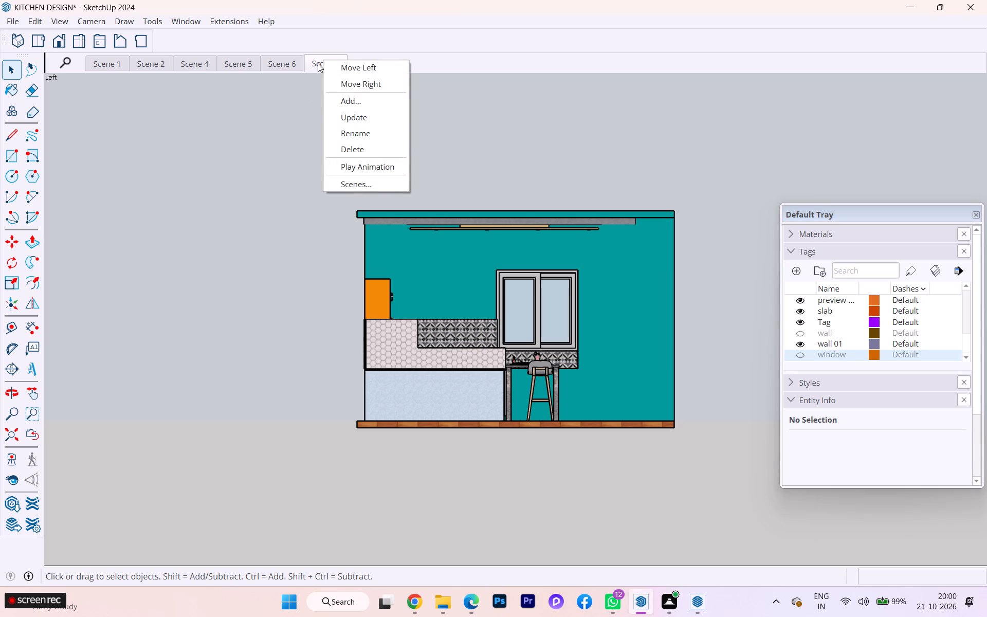
left_click(362, 121)
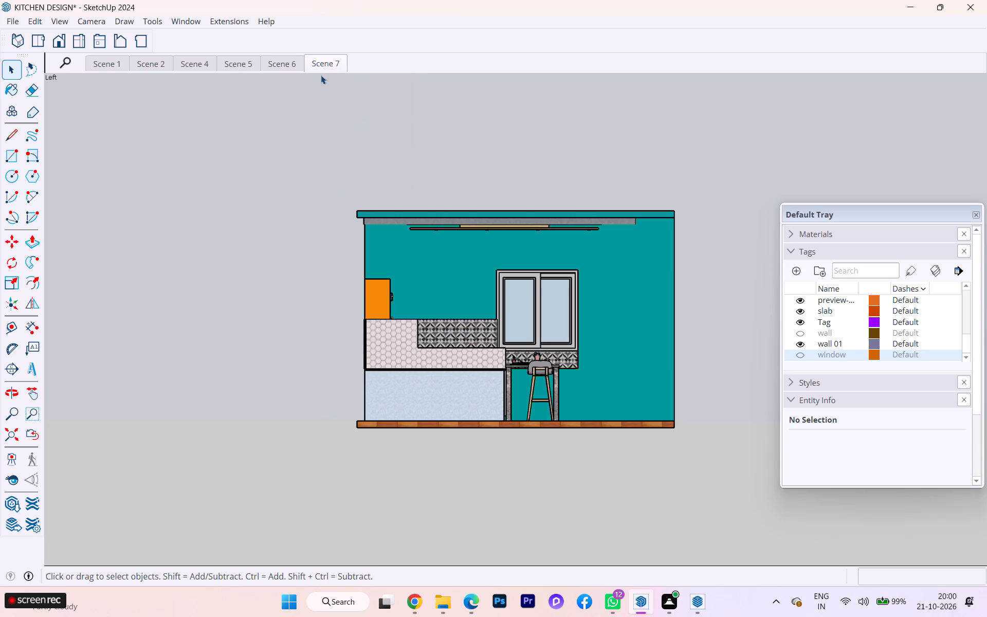
Compare the right-side kitchen views in Scenes 4 and 5, and delete the redundant Scene 5.
left_click(296, 65)
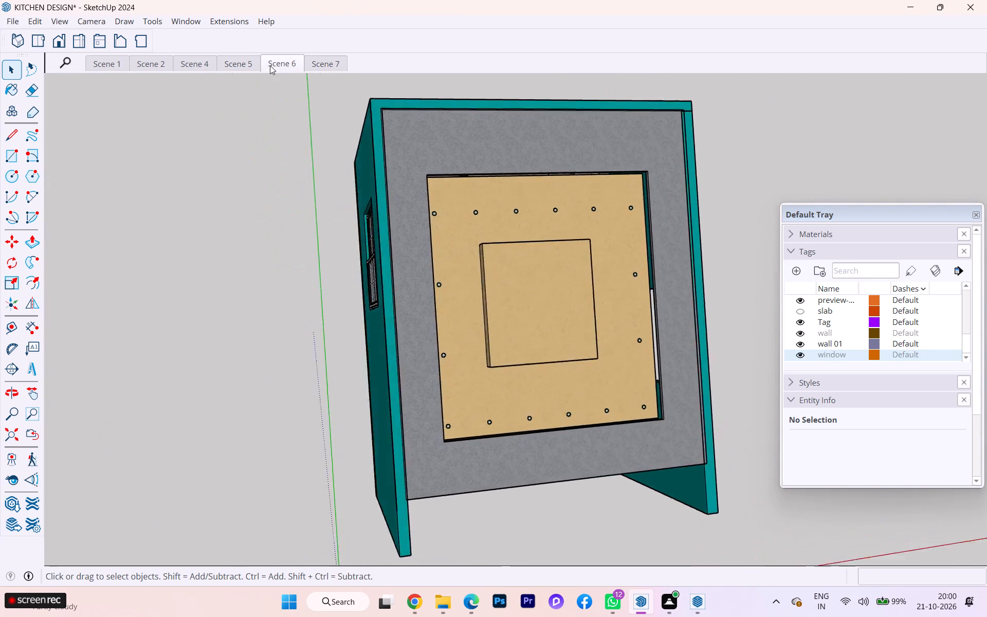
left_click(249, 65)
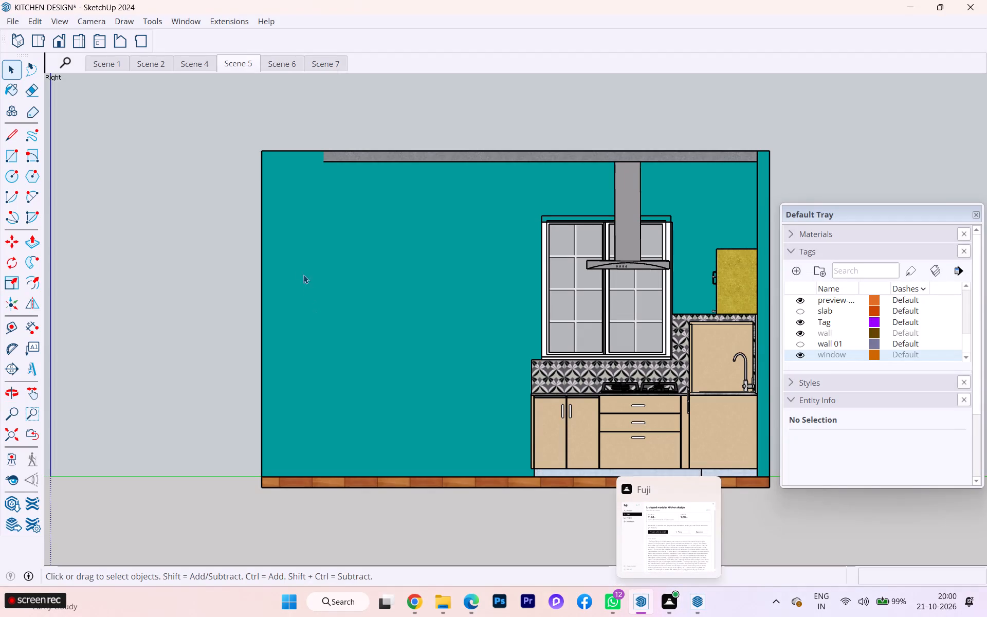
left_click(192, 65)
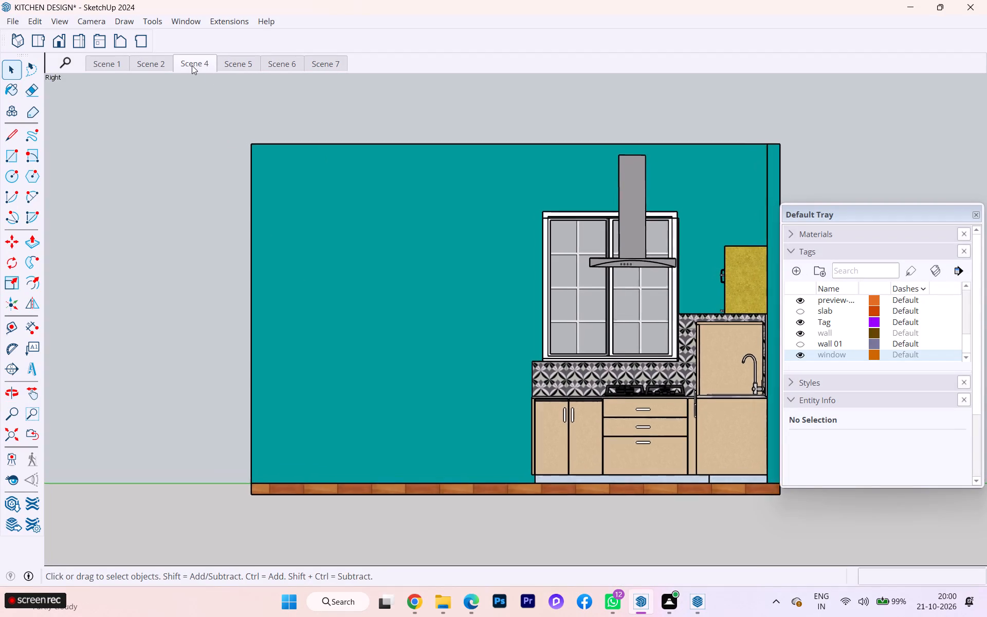
left_click(235, 57)
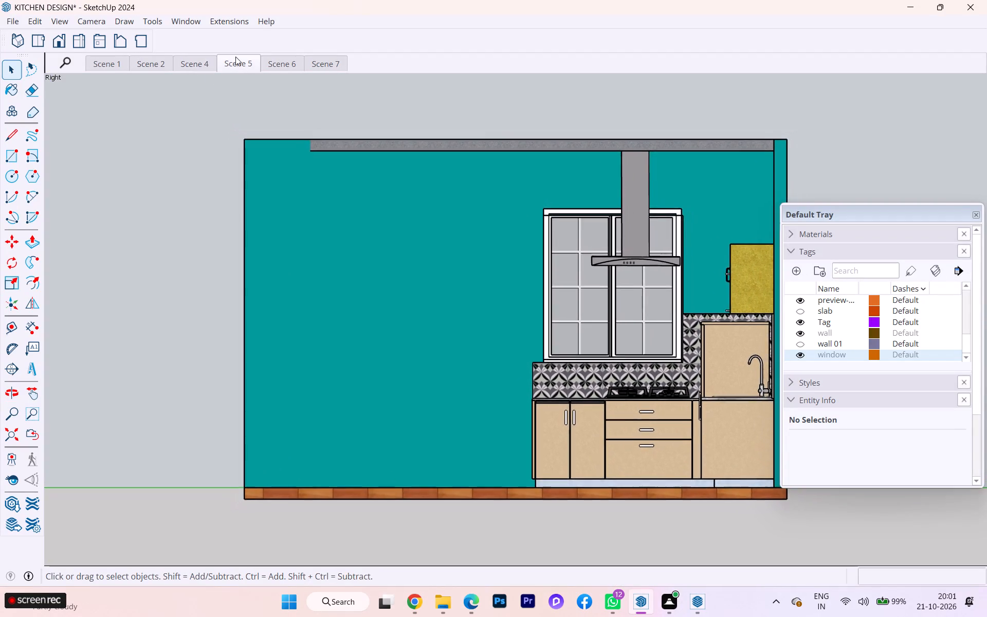
left_click(213, 57)
left_click(197, 62)
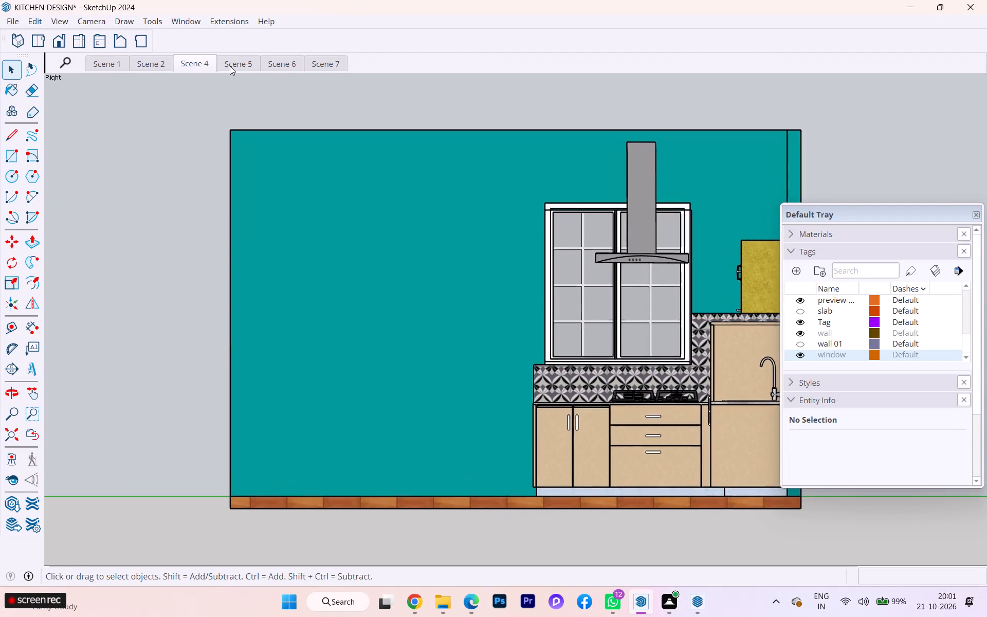
right_click(236, 64)
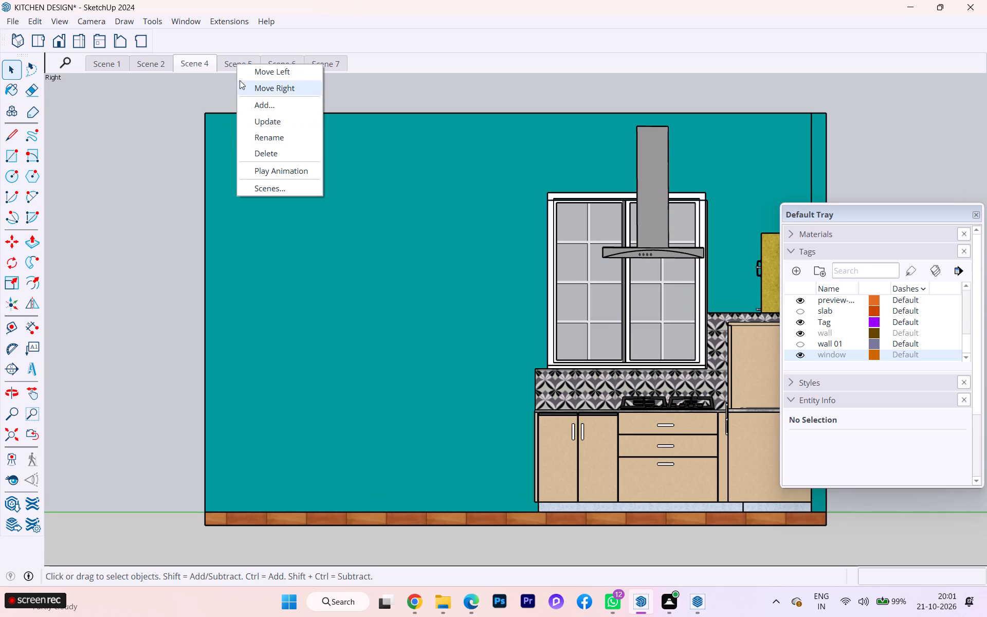
left_click(204, 60)
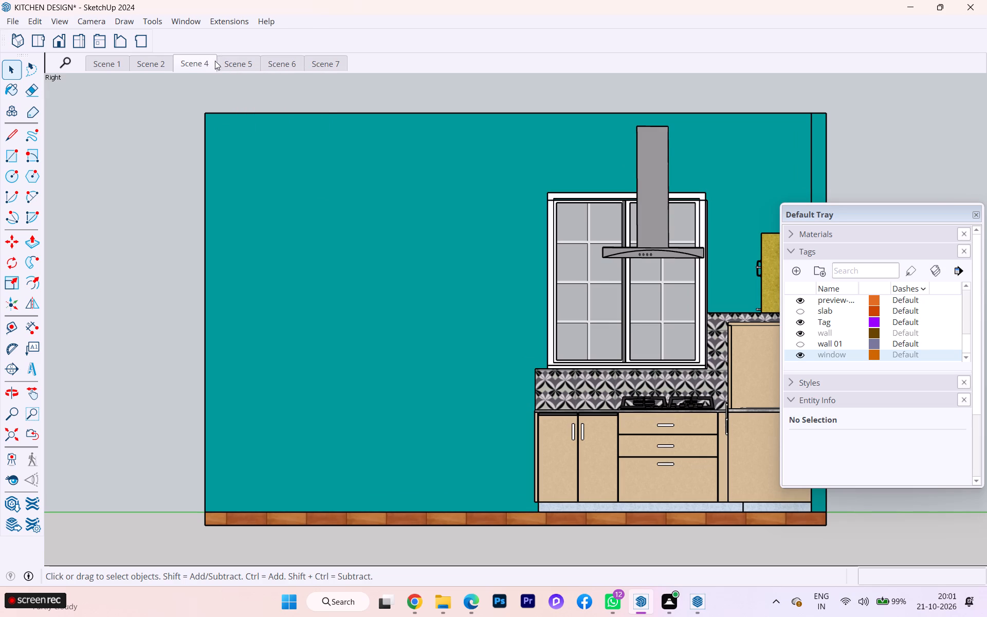
right_click(242, 61)
left_click(242, 61)
left_click(239, 64)
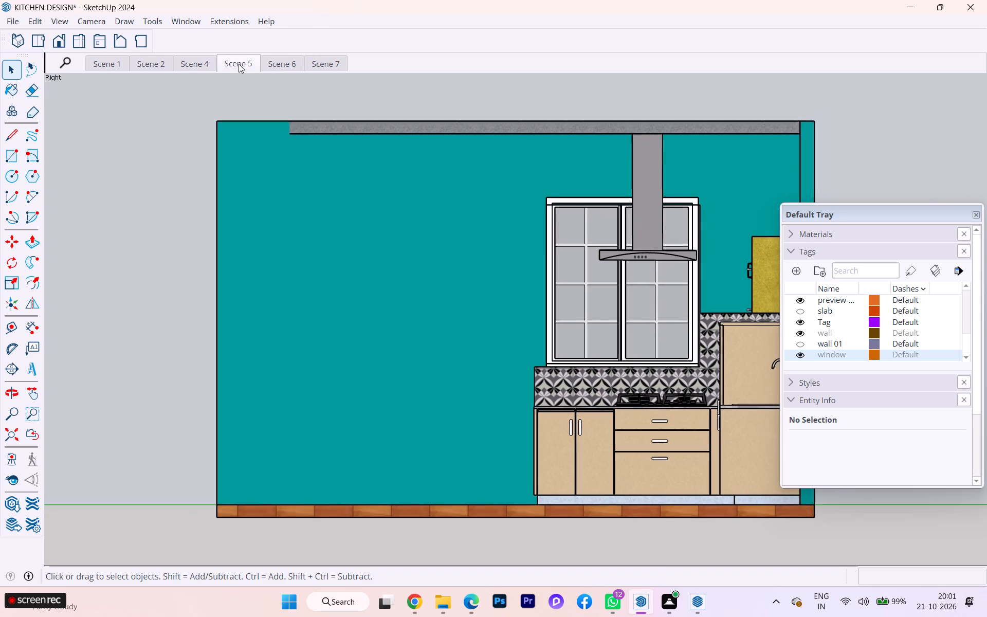
right_click(239, 64)
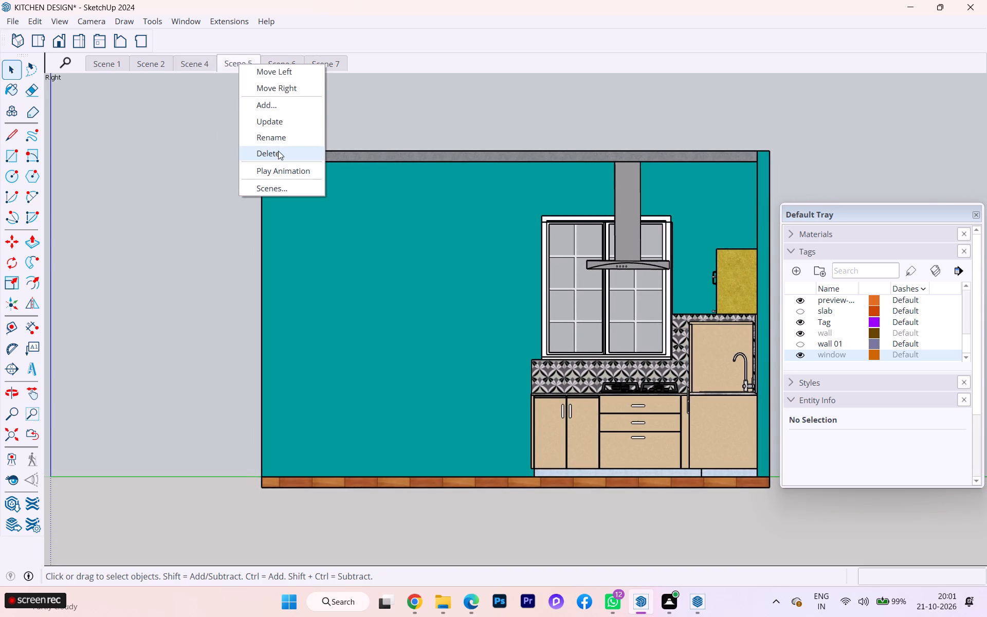
left_click(278, 151)
left_click(490, 311)
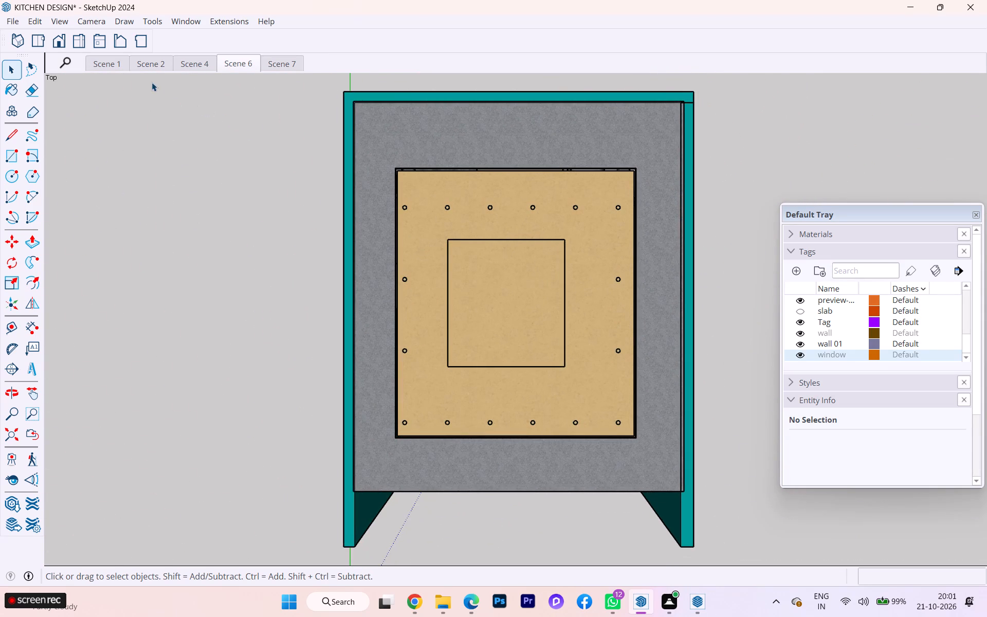
Recall Scene 1 and reframe its interior perspective to take in the ceiling panel and both side walls.
left_click(156, 66)
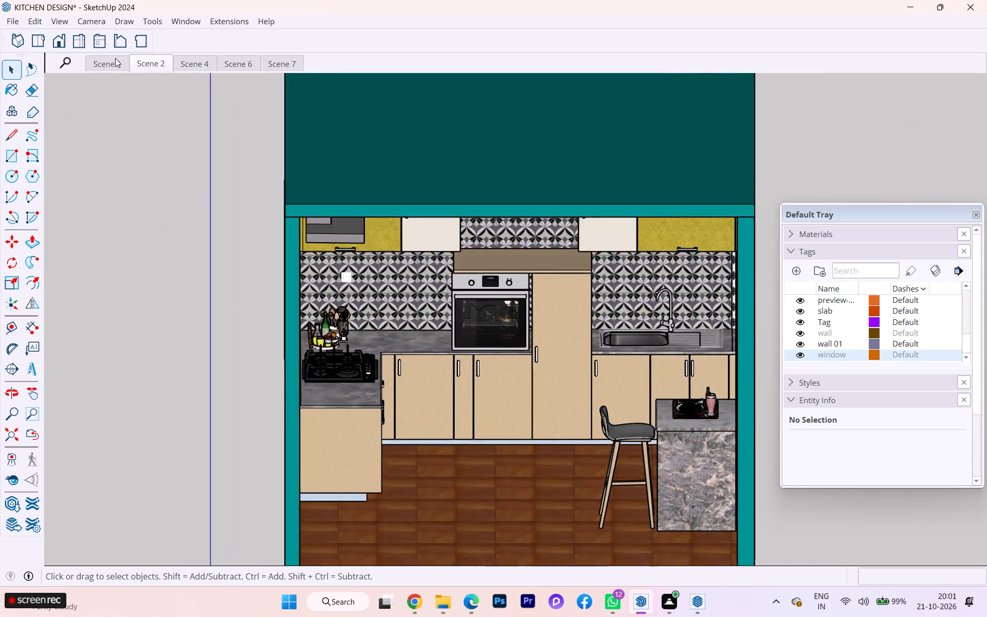
left_click(115, 58)
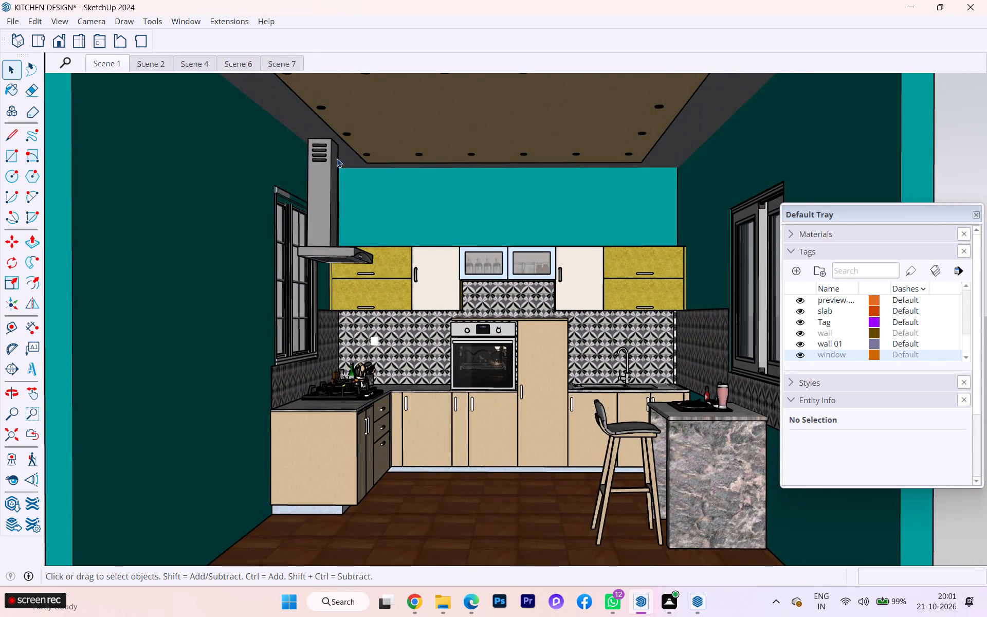
scroll(338, 159, "down", 1)
middle_click_drag(355, 180, 365, 195)
scroll(365, 195, "down", 1)
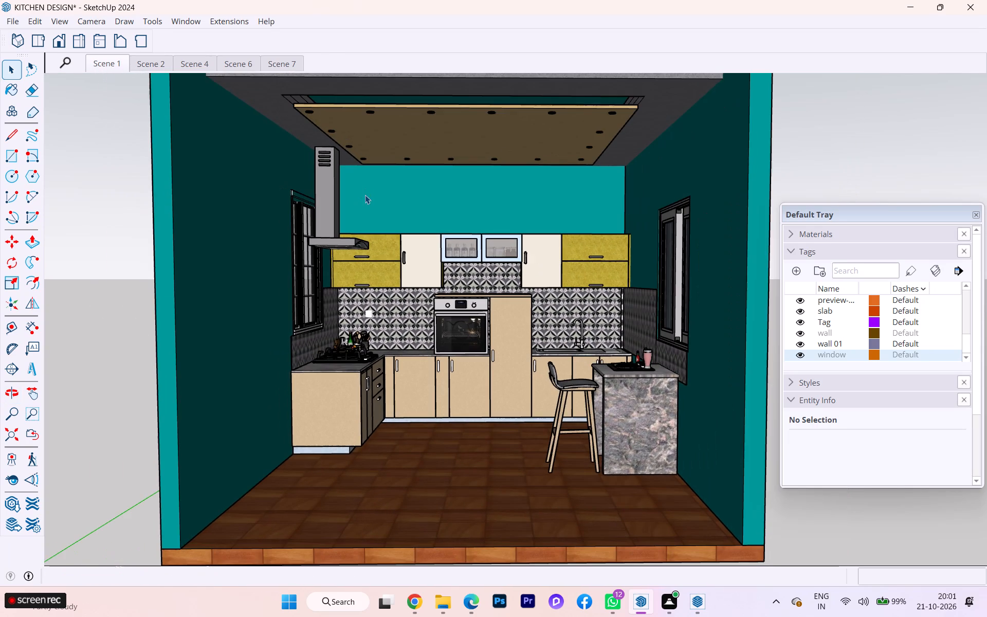
middle_click_drag(365, 196, 372, 209)
scroll(372, 209, "up", 1)
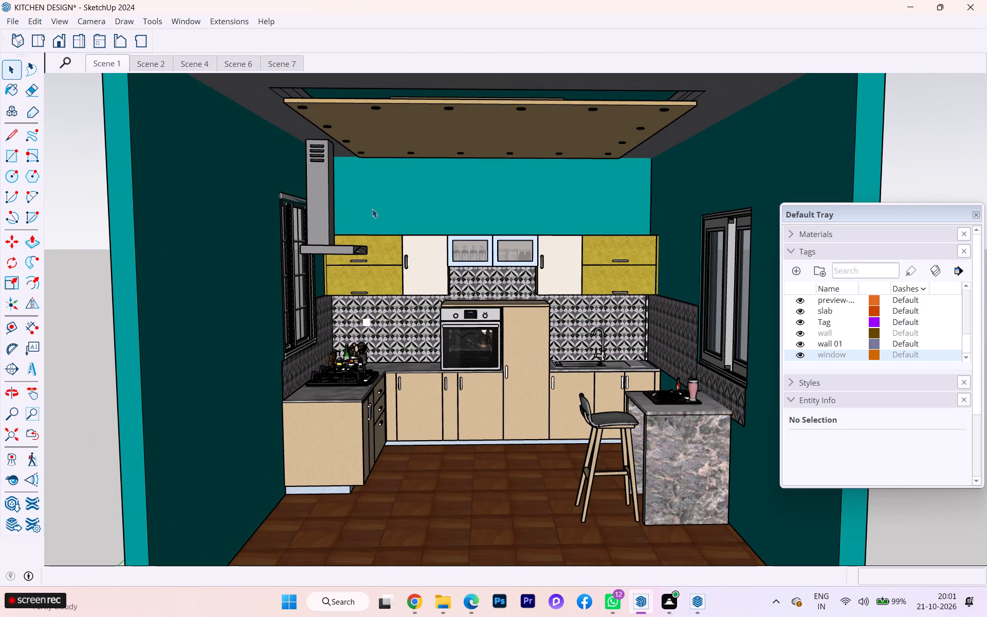
middle_click_drag(372, 209, 376, 201)
scroll(376, 201, "up", 1)
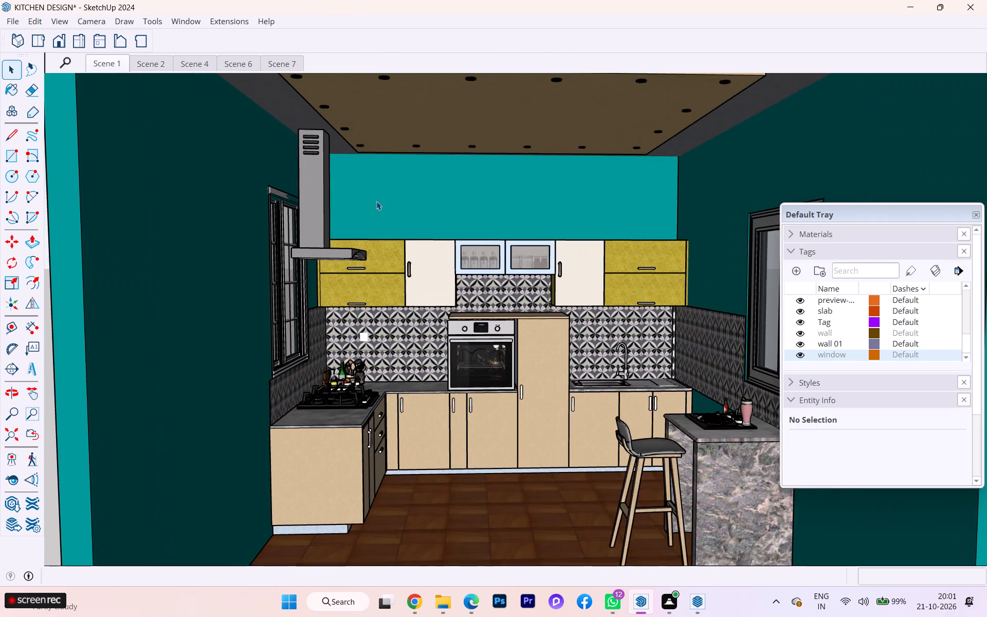
scroll(376, 201, "down", 1)
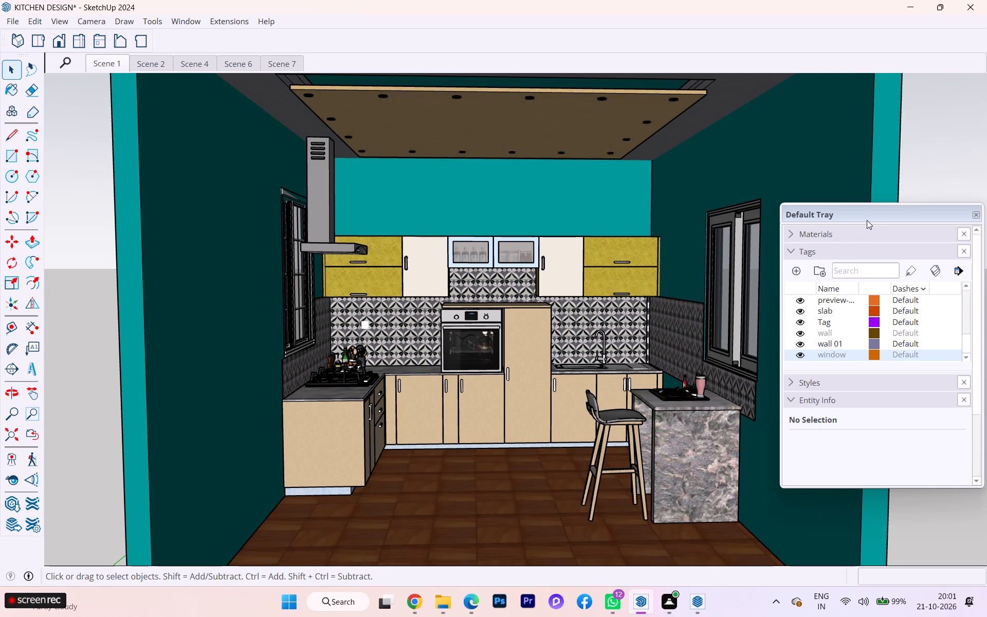
Resize the Default Tray into a small window that covers less of the kitchen view.
left_click_drag(870, 214, 956, 273)
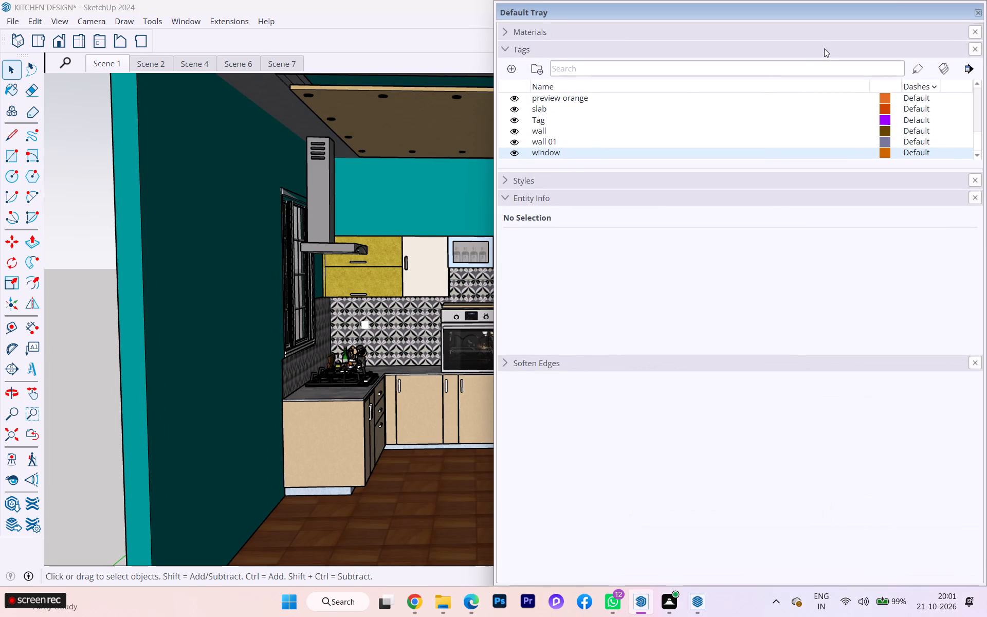
left_click_drag(497, 242, 829, 343)
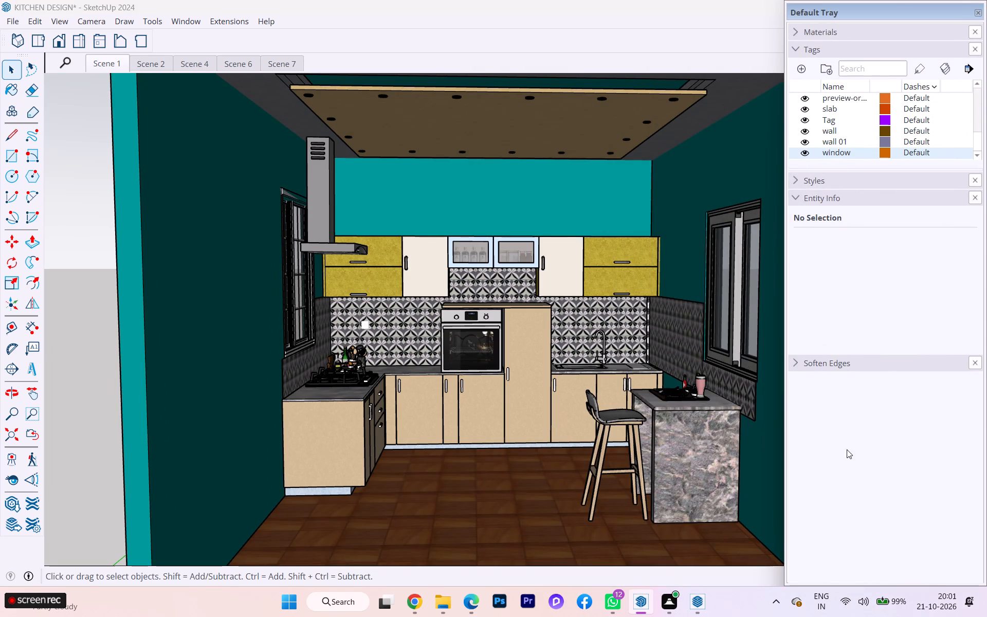
left_click_drag(924, 0, 902, 297)
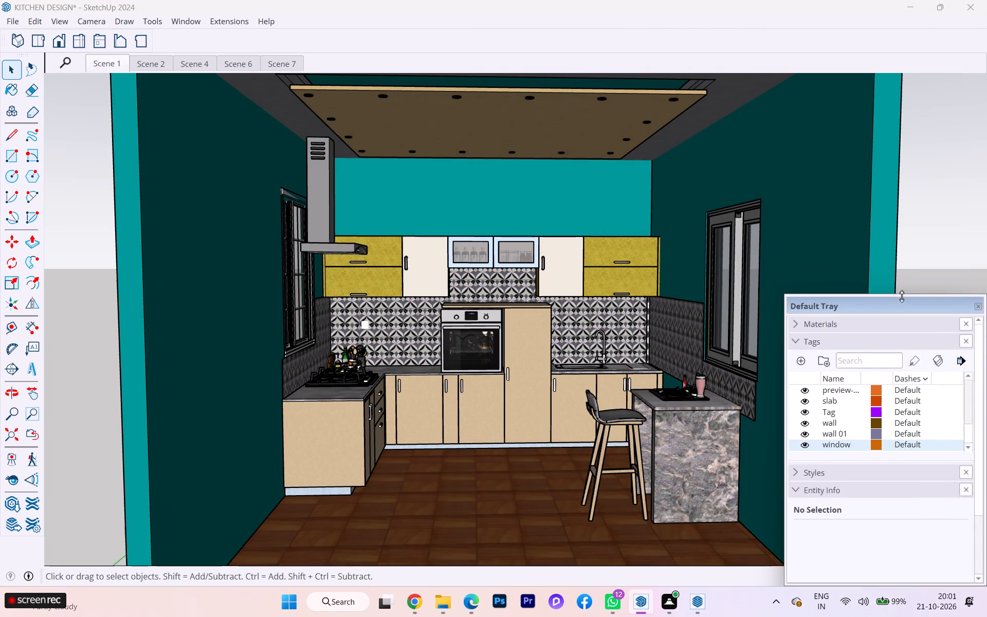
left_click_drag(902, 297, 901, 334)
Fine-tune the Scene 1 camera to a near-frontal perspective of the whole kitchen with both windows and the ceiling panel, and update the scene.
scroll(222, 226, "down", 1)
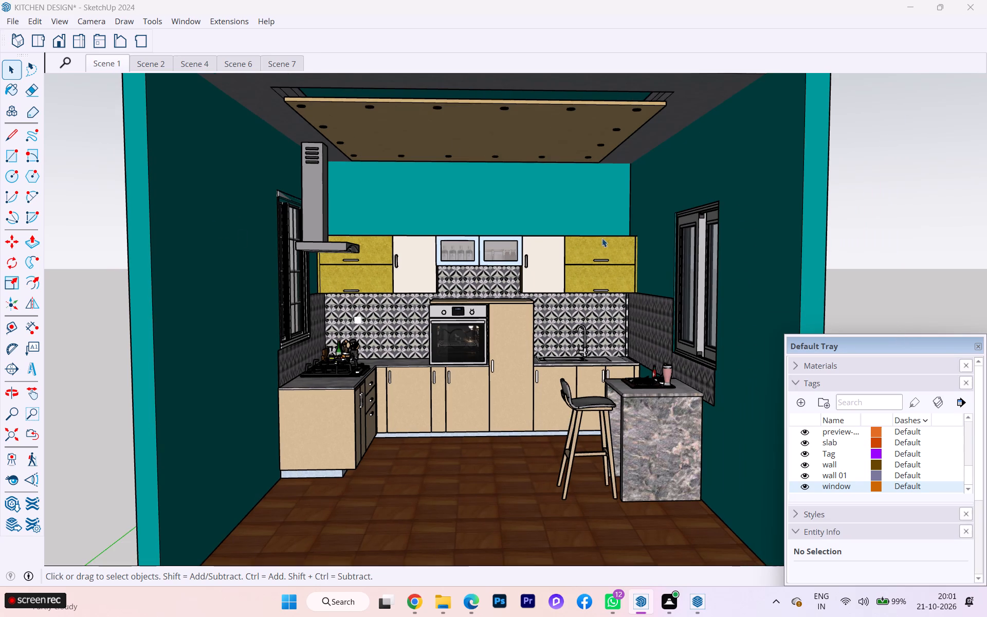
scroll(603, 240, "down", 1)
middle_click_drag(607, 251, 604, 264)
scroll(572, 223, "up", 2)
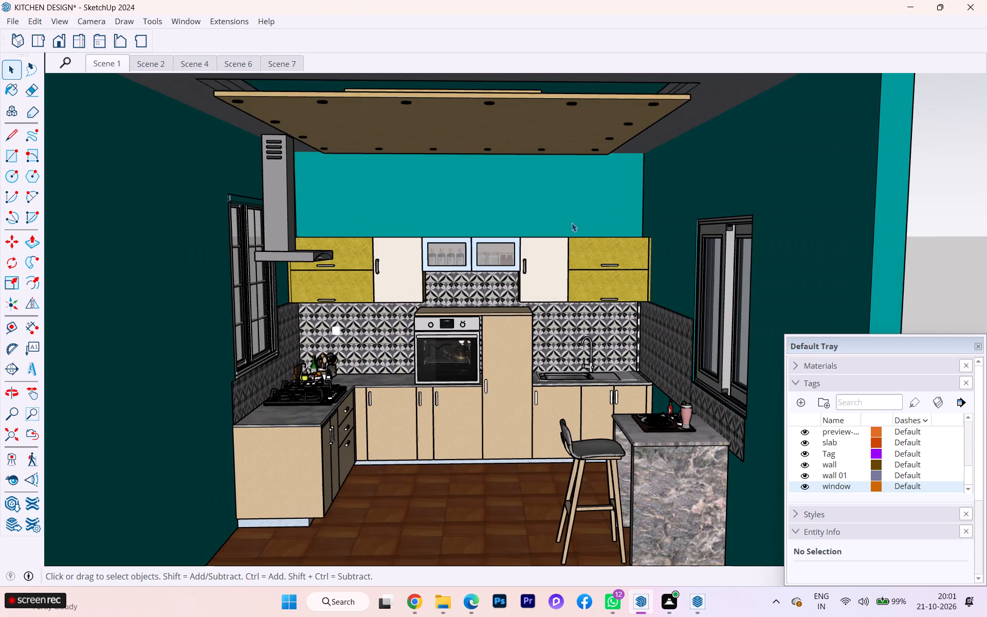
left_click(13, 474)
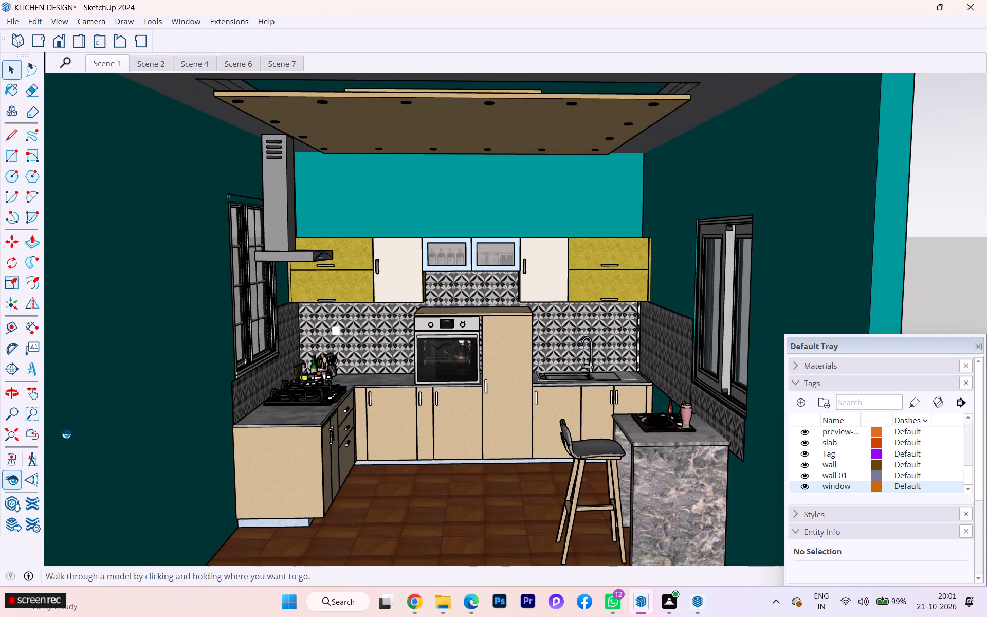
middle_click_drag(361, 298, 368, 295)
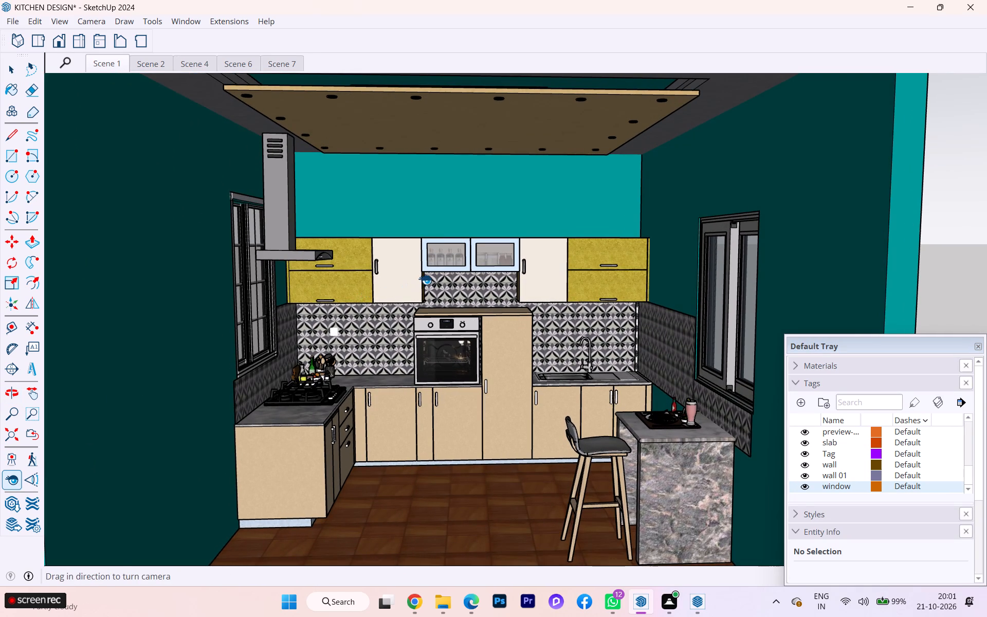
scroll(427, 280, "down", 1)
scroll(427, 280, "up", 1)
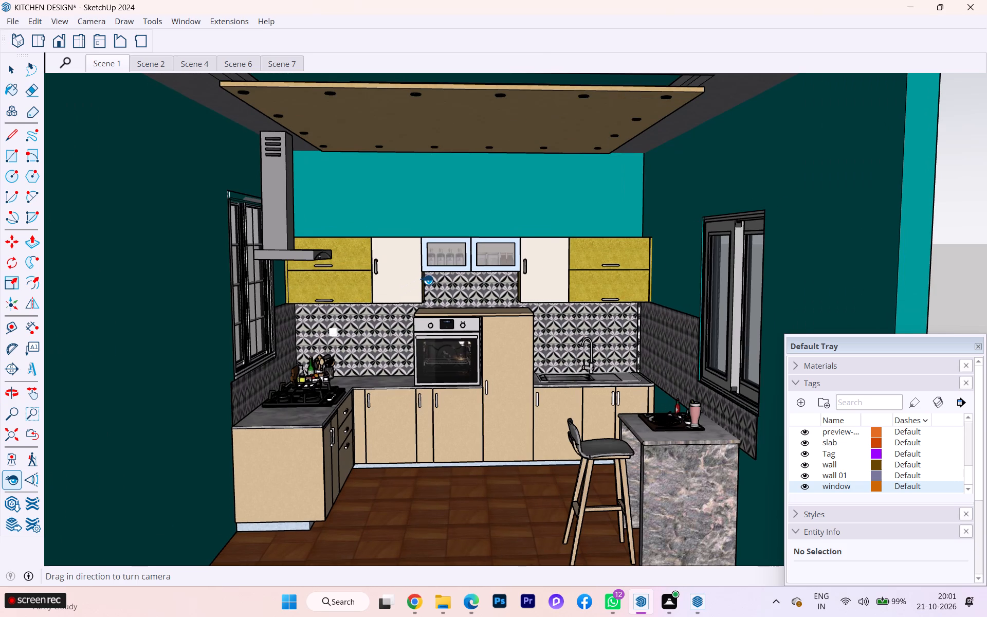
scroll(864, 262, "down", 1)
scroll(906, 265, "down", 2)
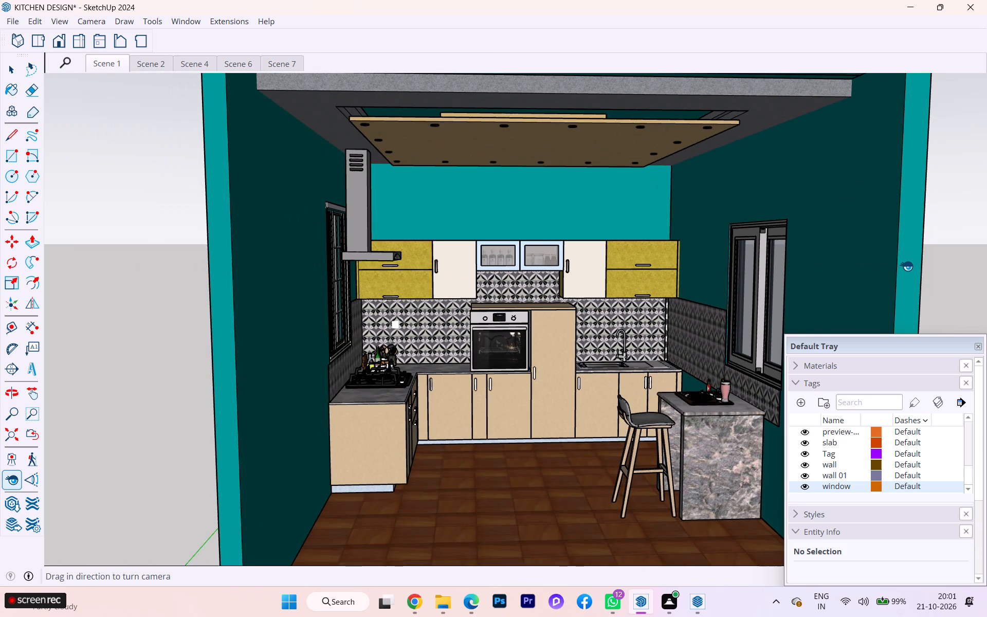
scroll(901, 249, "up", 1)
scroll(826, 245, "up", 1)
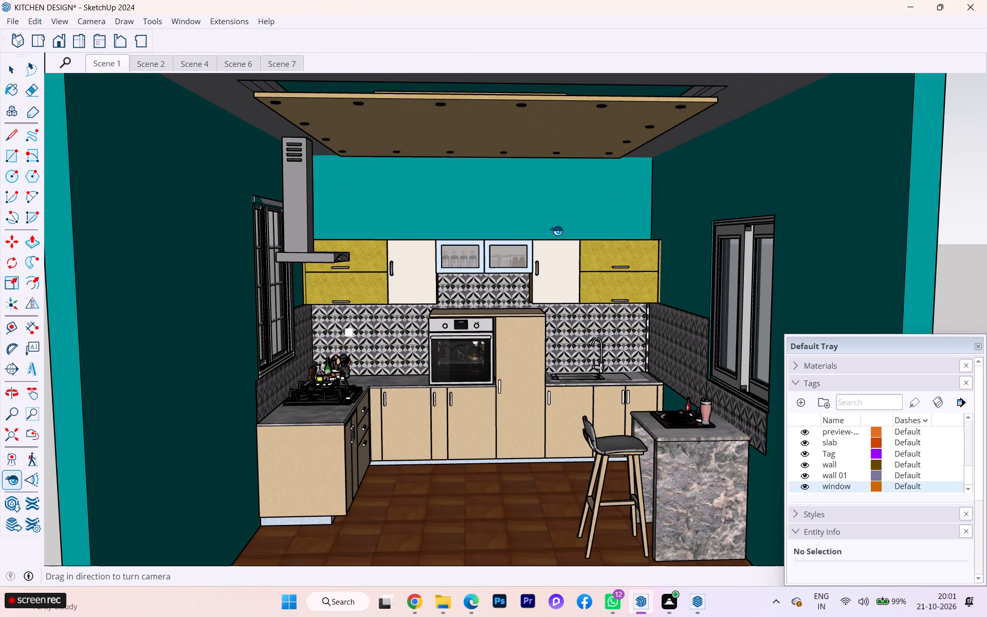
middle_click(254, 113)
scroll(266, 121, "down", 4)
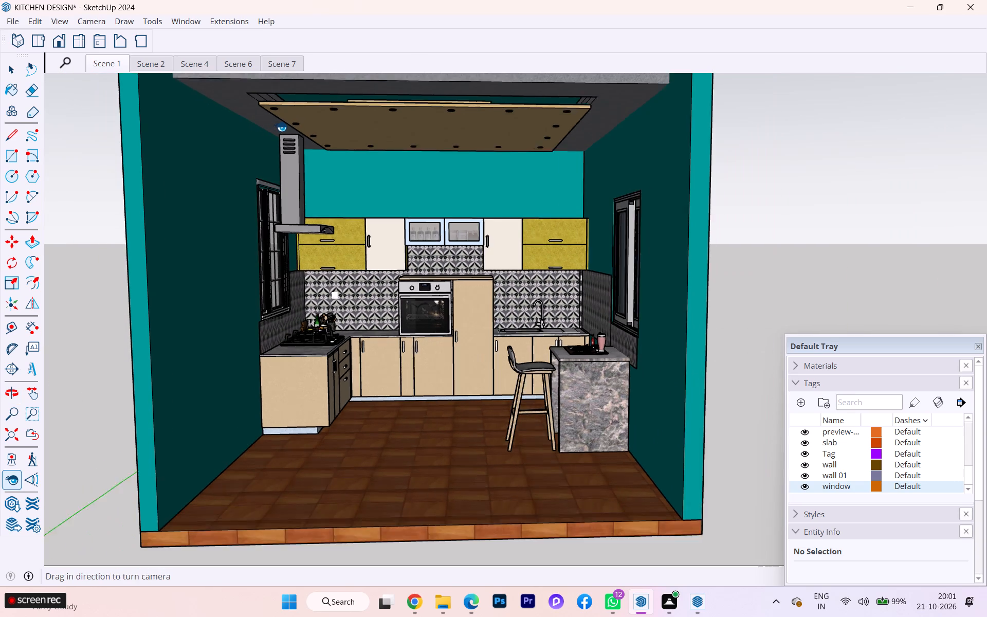
middle_click_drag(294, 100, 299, 105)
scroll(299, 105, "up", 1)
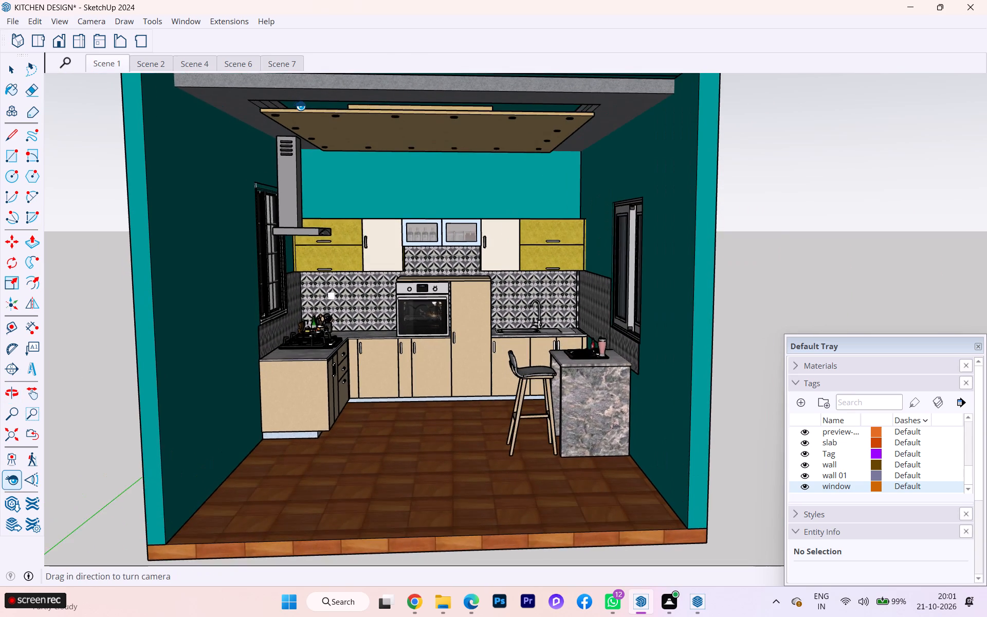
scroll(299, 105, "up", 3)
scroll(645, 153, "down", 1)
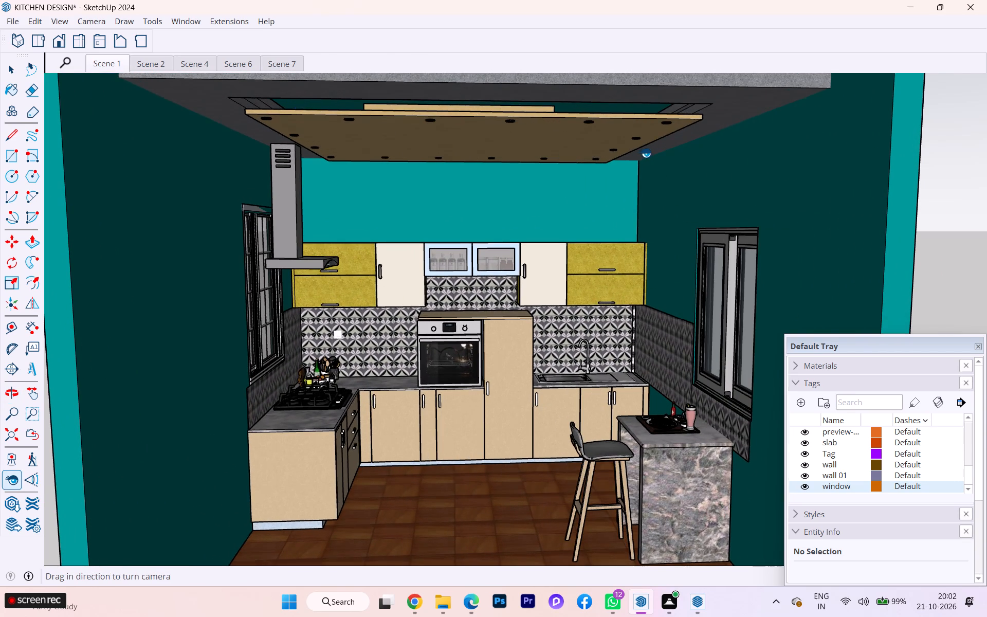
middle_click(646, 150)
scroll(625, 178, "down", 1)
middle_click_drag(592, 182, 586, 162)
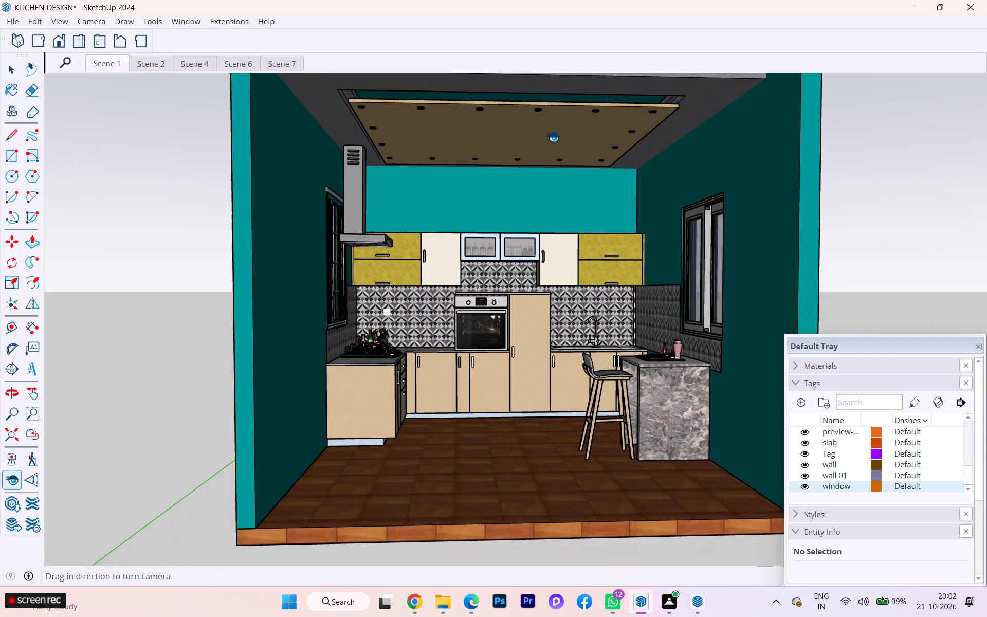
scroll(552, 137, "up", 2)
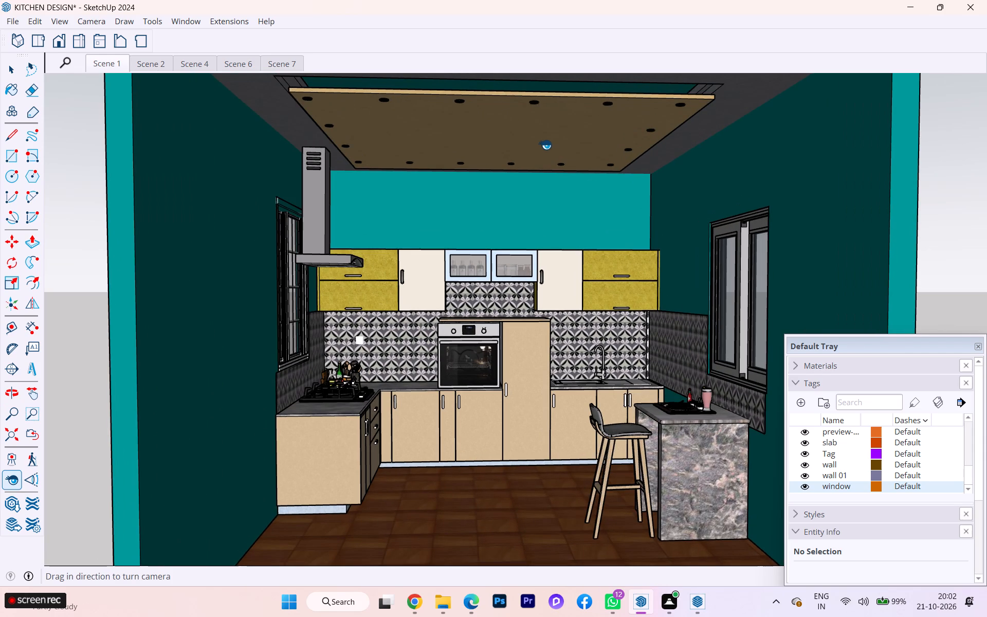
middle_click_drag(534, 155, 522, 156)
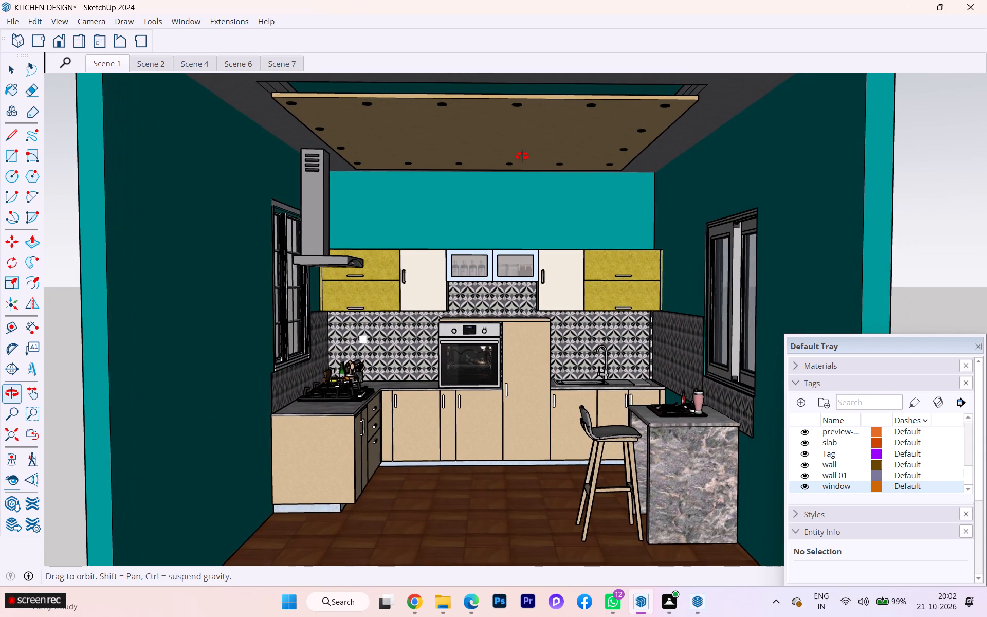
middle_click_drag(522, 156, 523, 156)
scroll(523, 156, "up", 1)
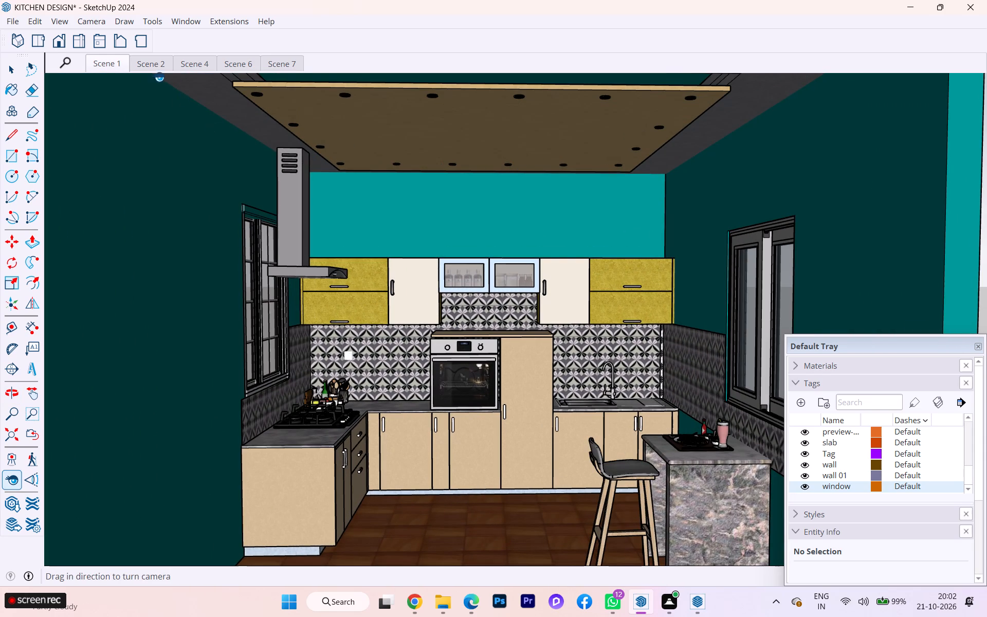
right_click(113, 71)
left_click(139, 133)
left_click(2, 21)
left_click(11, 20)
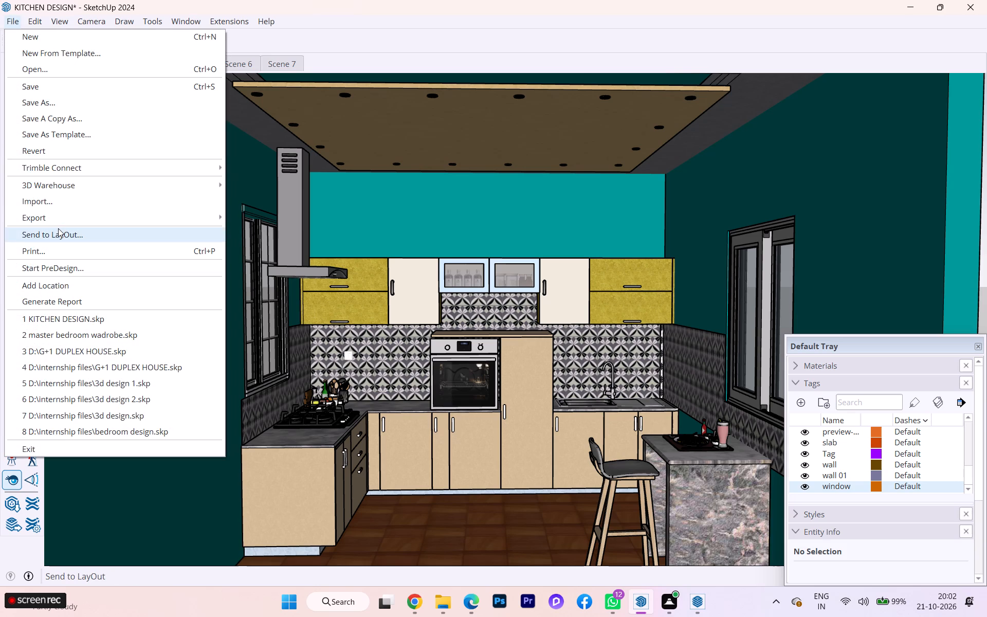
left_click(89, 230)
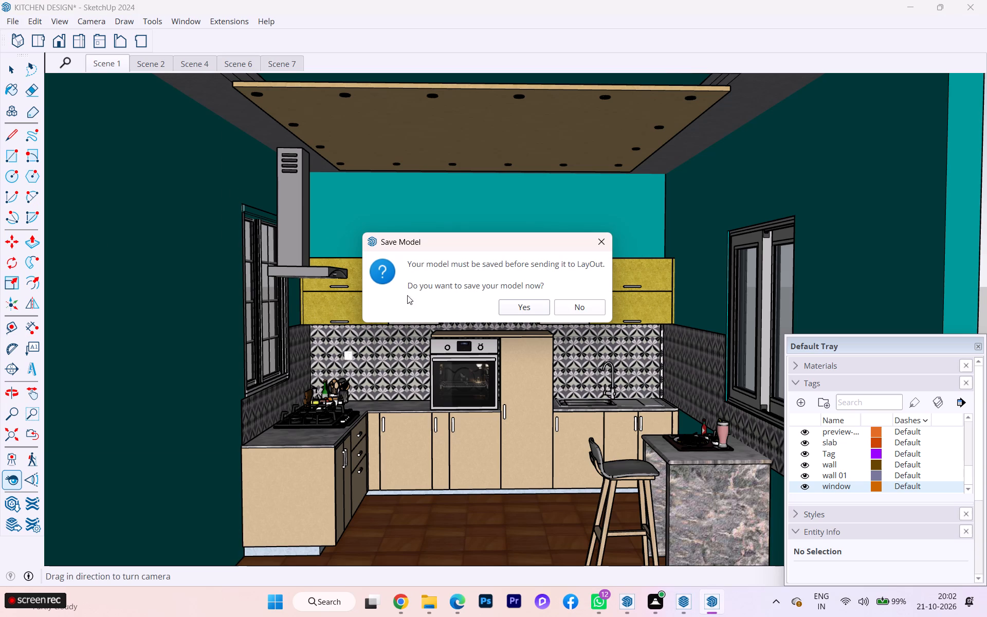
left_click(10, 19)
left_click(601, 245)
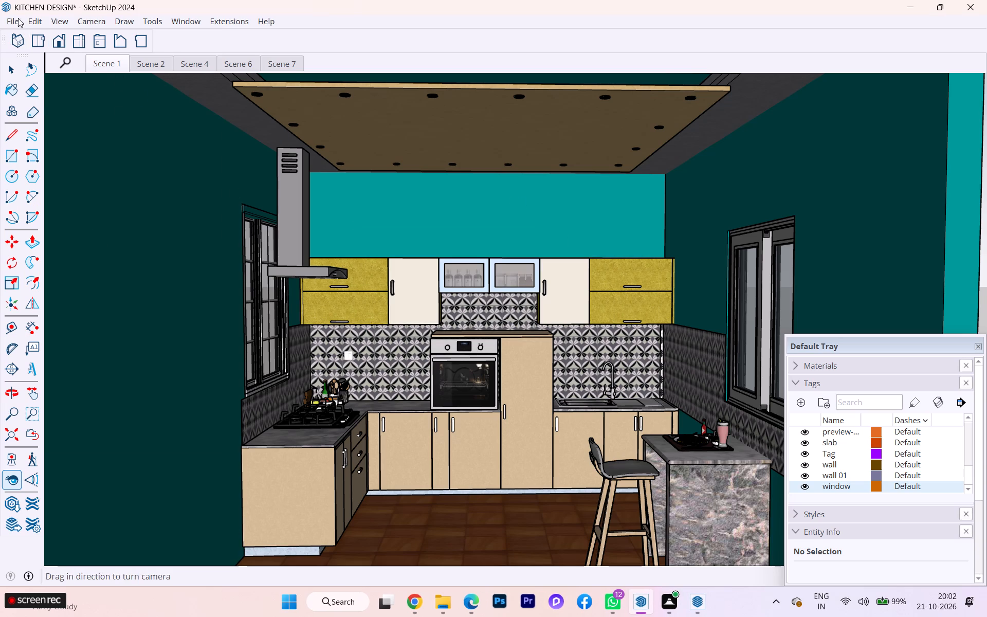
Save the model as KITCHEN DESIGN.skp in the skp projectss folder, replacing the existing file.
left_click(12, 20)
left_click(47, 108)
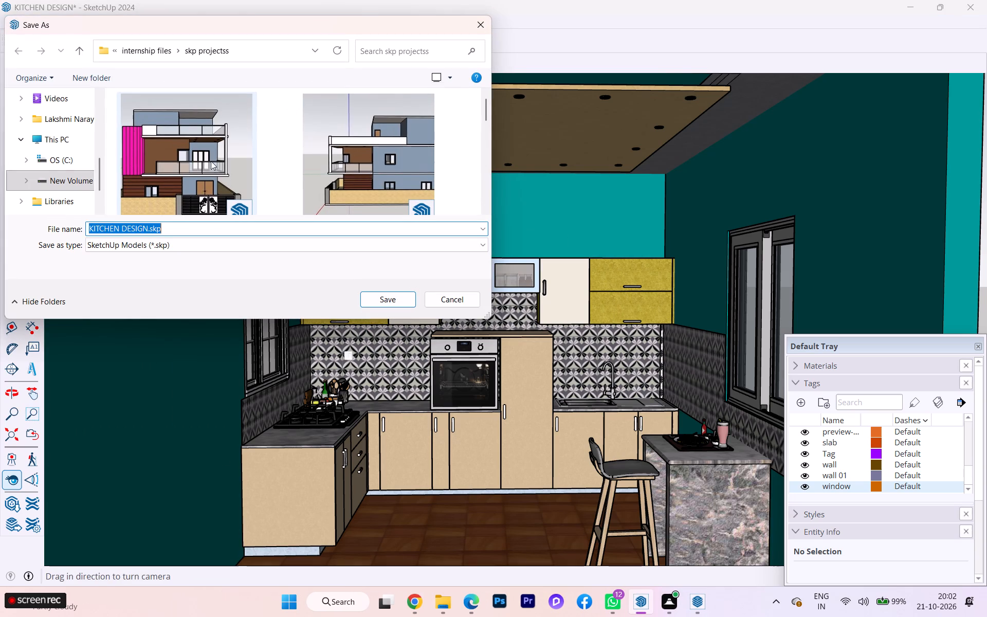
left_click(395, 298)
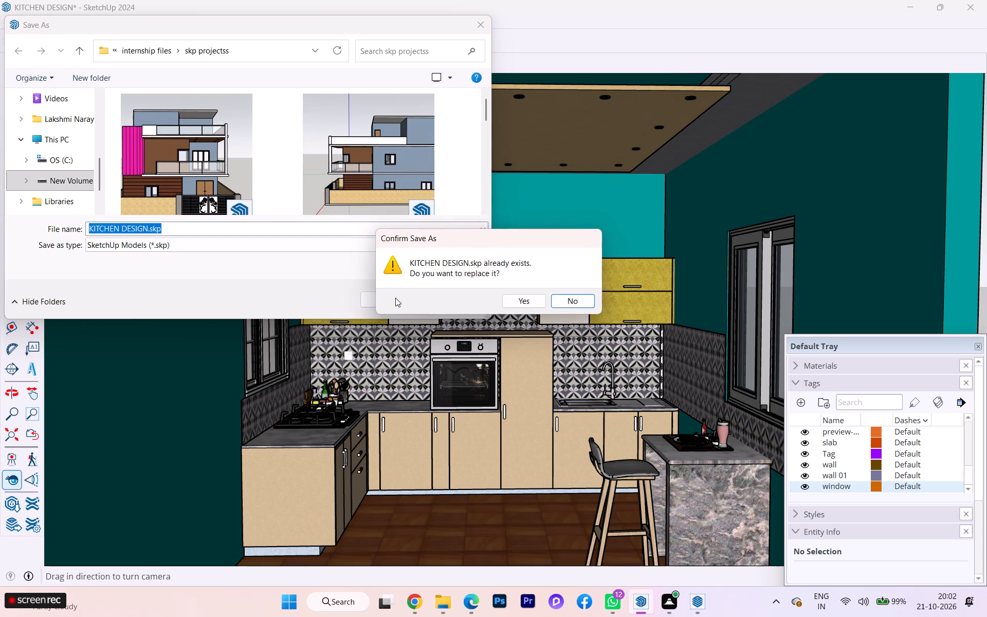
left_click(516, 300)
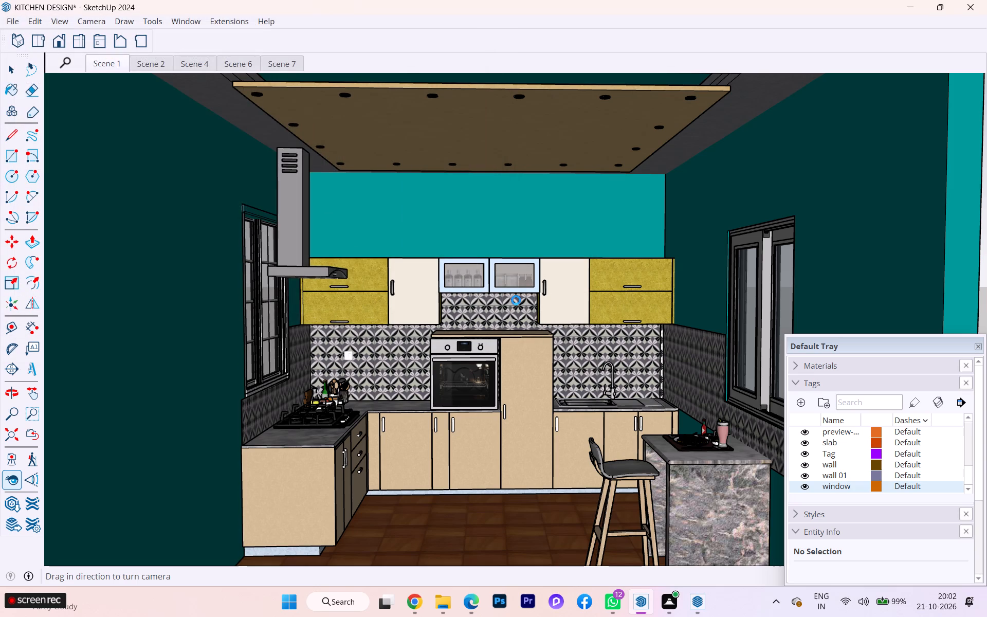
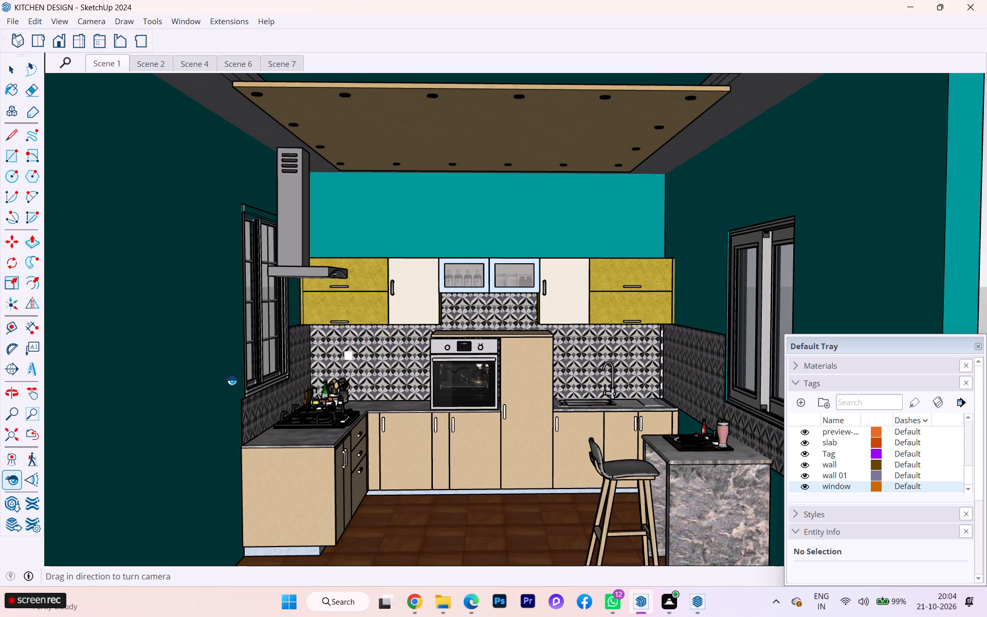
Preview the Microsoft Print to PDF pages for scenes 1 to 5 and page through them to check each view.
left_click(6, 20)
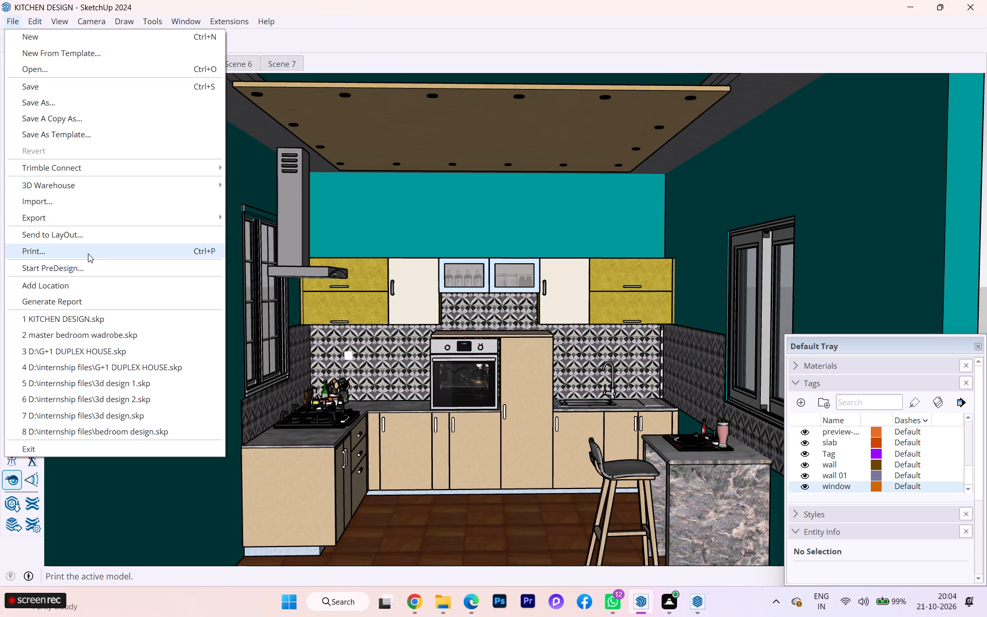
left_click(88, 253)
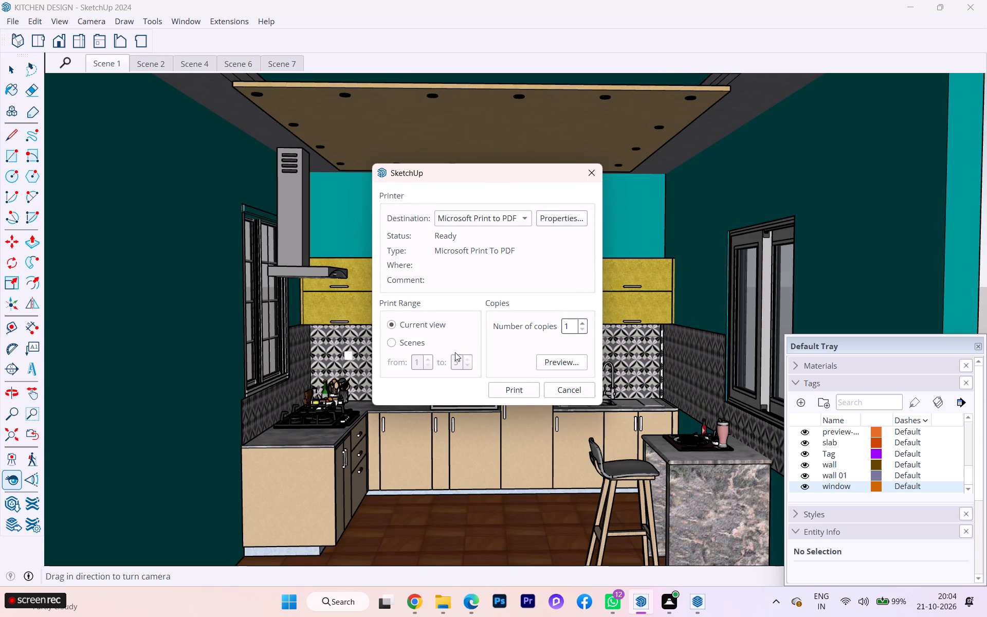
left_click(408, 362)
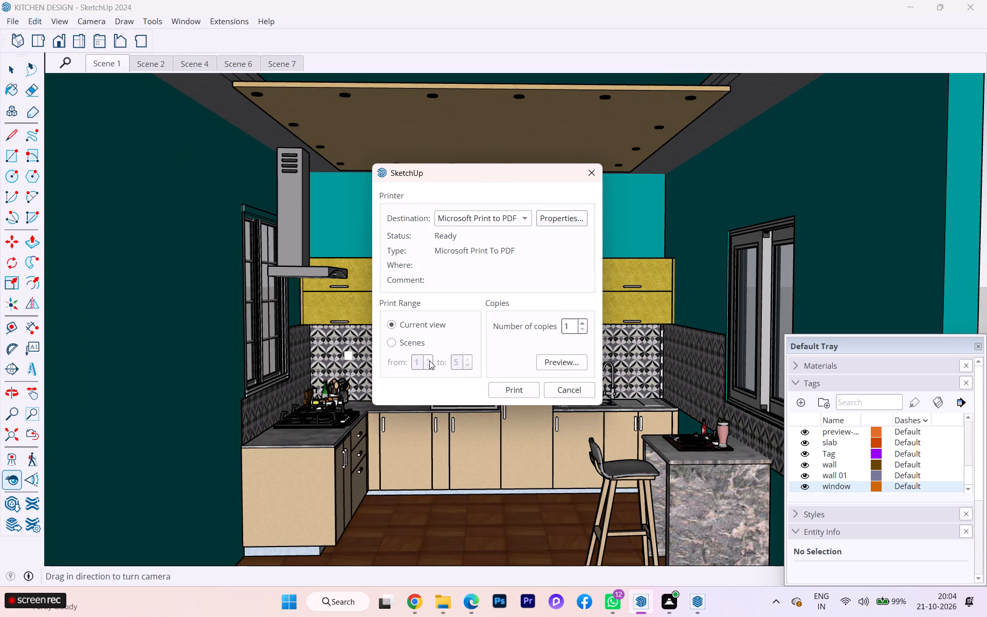
left_click(429, 360)
left_click(402, 341)
left_click(469, 368)
left_click(468, 365)
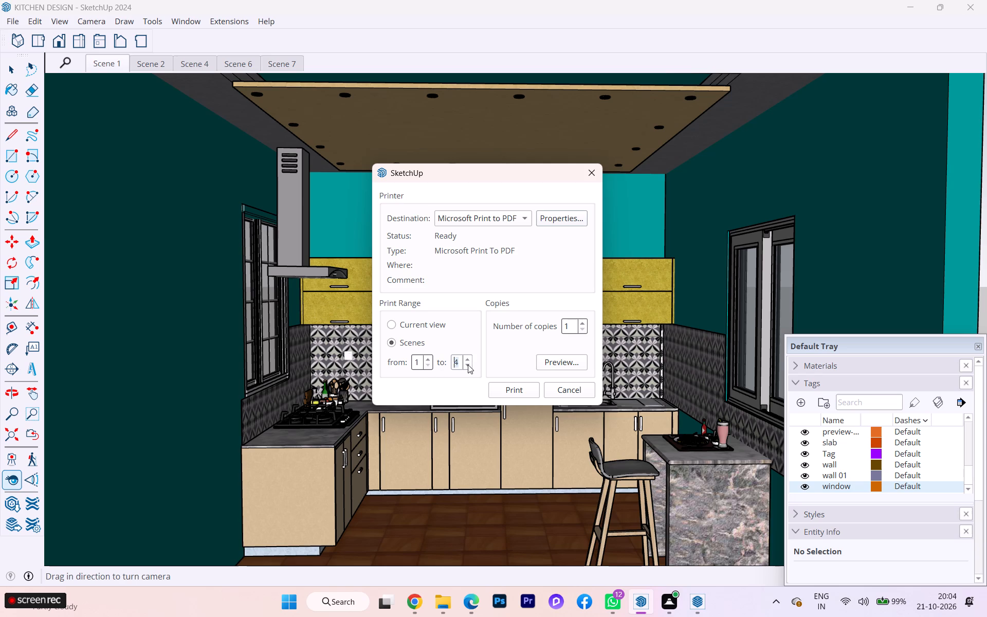
triple_click(468, 365)
left_click(468, 365)
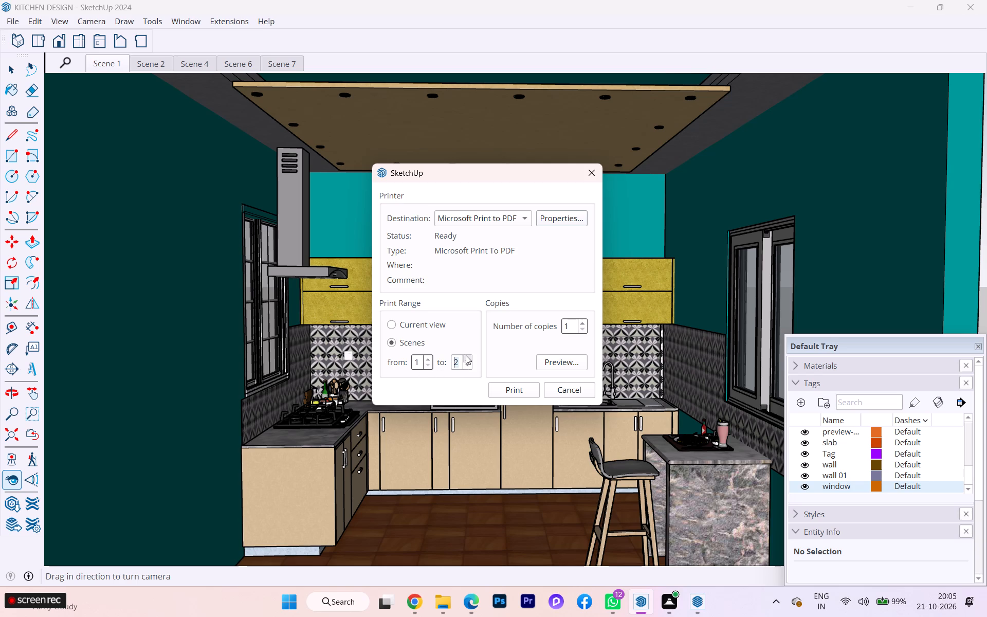
left_click(466, 355)
triple_click(466, 355)
left_click(466, 355)
left_click(570, 362)
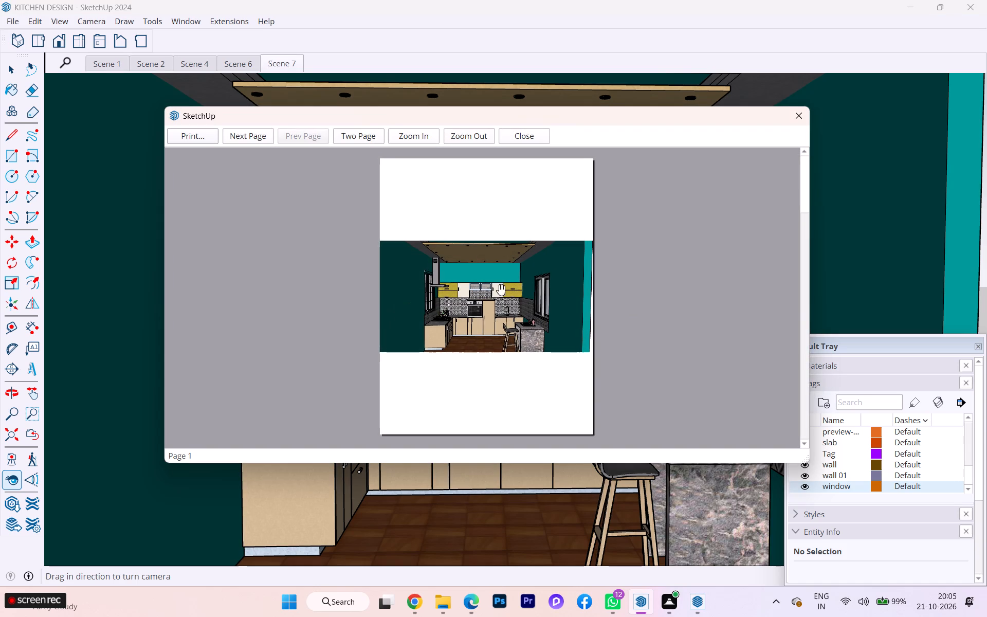
left_click(245, 141)
left_click(245, 141)
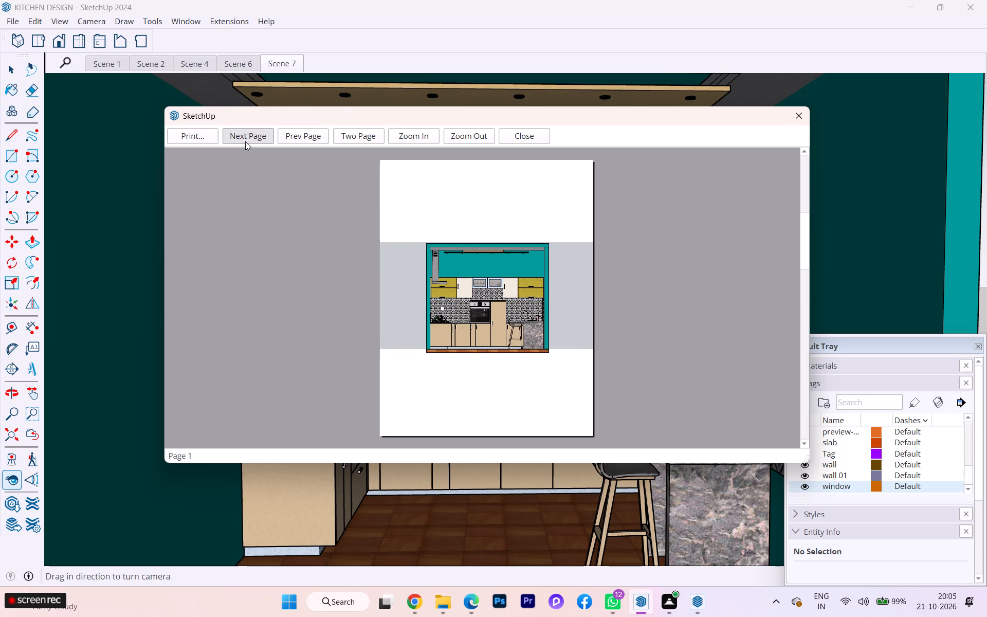
left_click(245, 141)
left_click(245, 141)
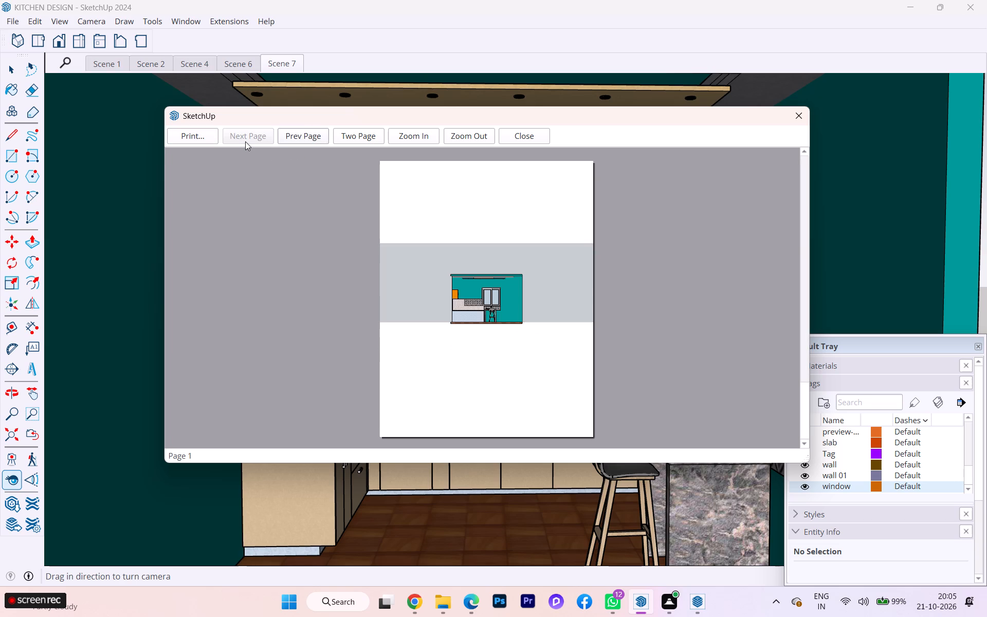
left_click(245, 141)
left_click(245, 141)
left_click(805, 112)
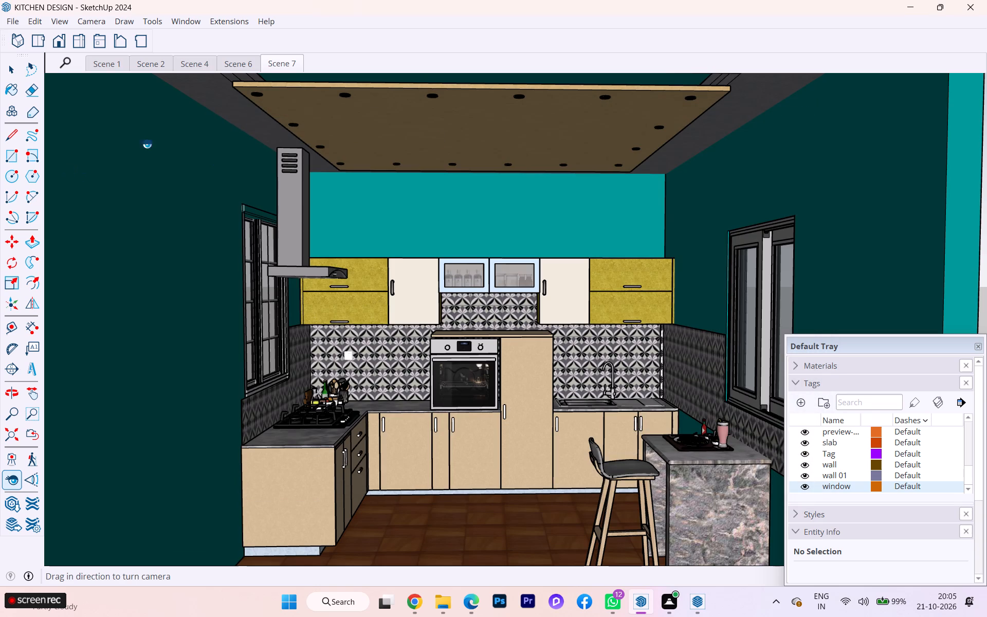
Recall Scene 2, enlarge its front elevation slightly in the frame, and update the scene.
left_click(156, 65)
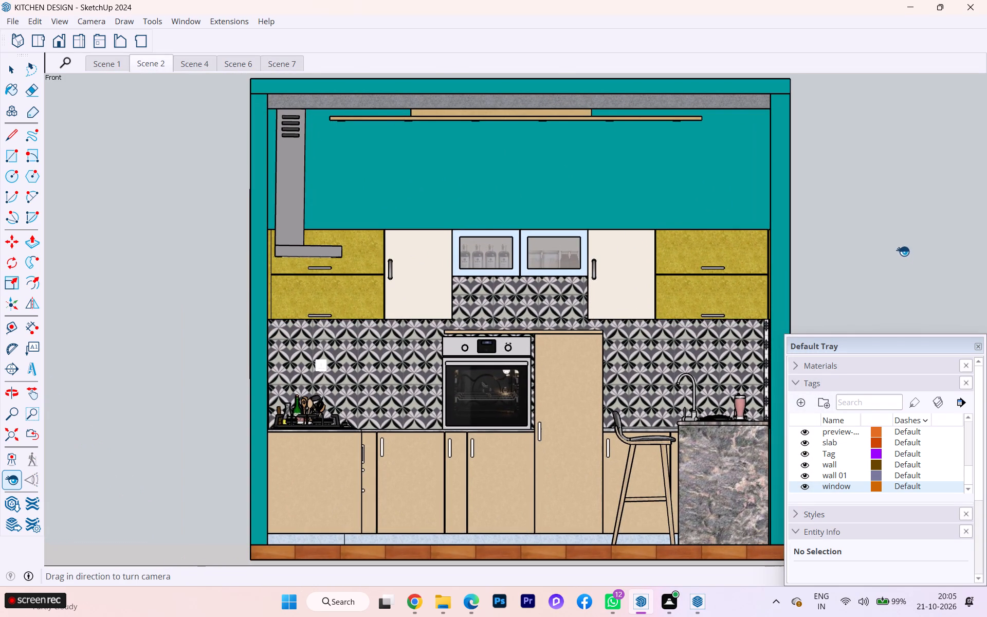
scroll(841, 231, "up", 2)
scroll(834, 232, "down", 2)
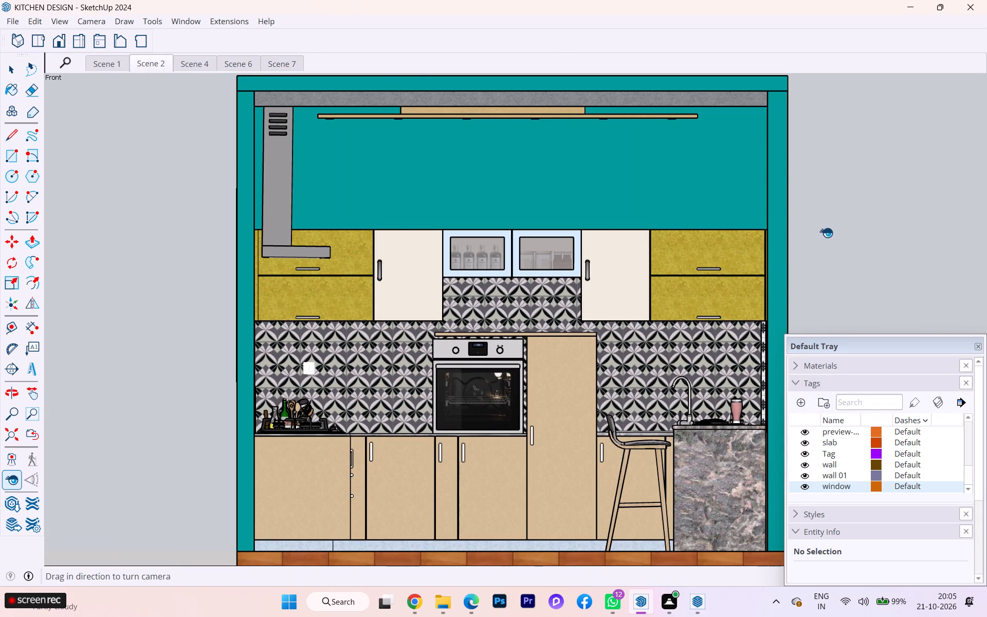
right_click(150, 64)
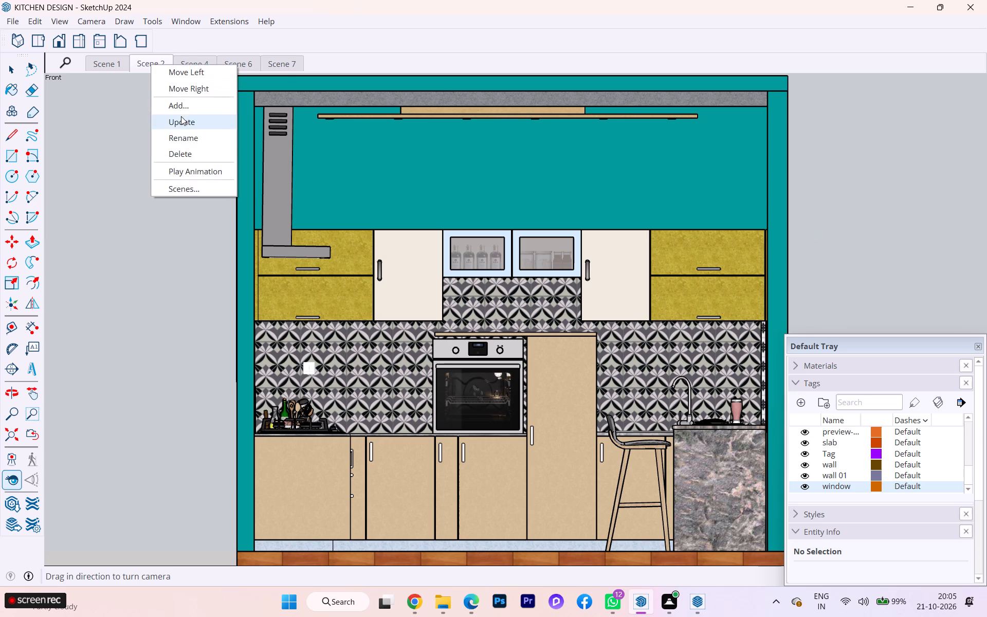
left_click(181, 116)
Recall Scene 4, move the Default Tray off the cabinets, enlarge the chimney-wall elevation, and update the scene.
left_click(196, 66)
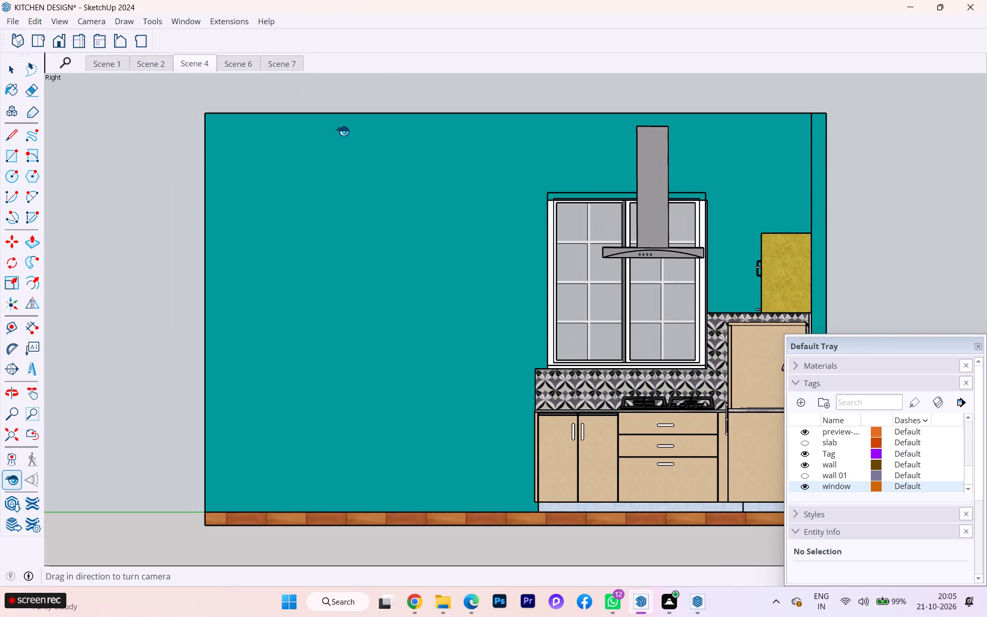
scroll(339, 131, "up", 1)
left_click_drag(872, 343, 18, 295)
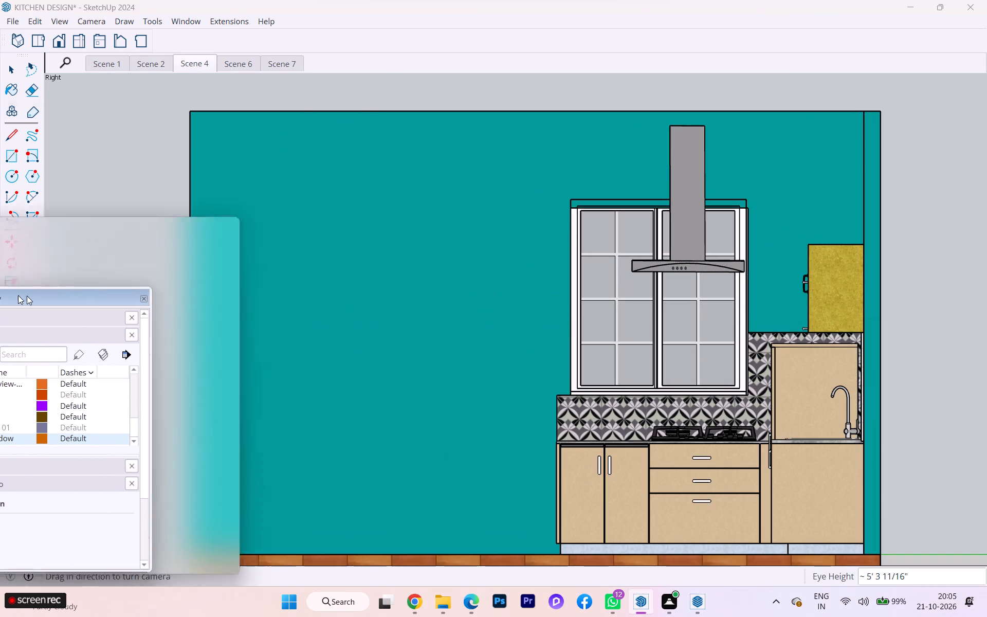
left_click_drag(18, 295, 88, 294)
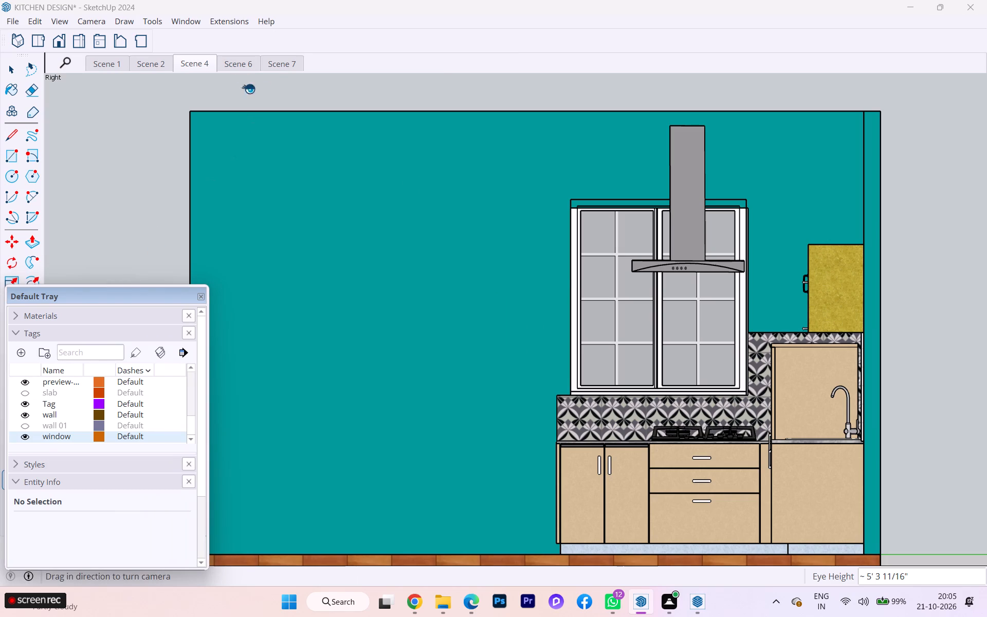
scroll(491, 281, "up", 1)
scroll(395, 287, "down", 1)
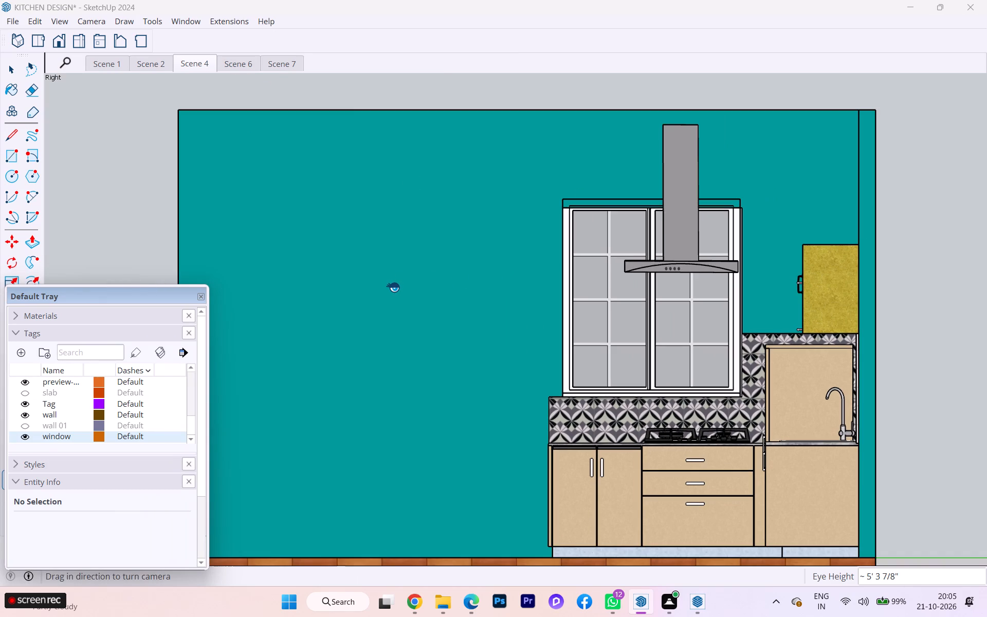
right_click(195, 62)
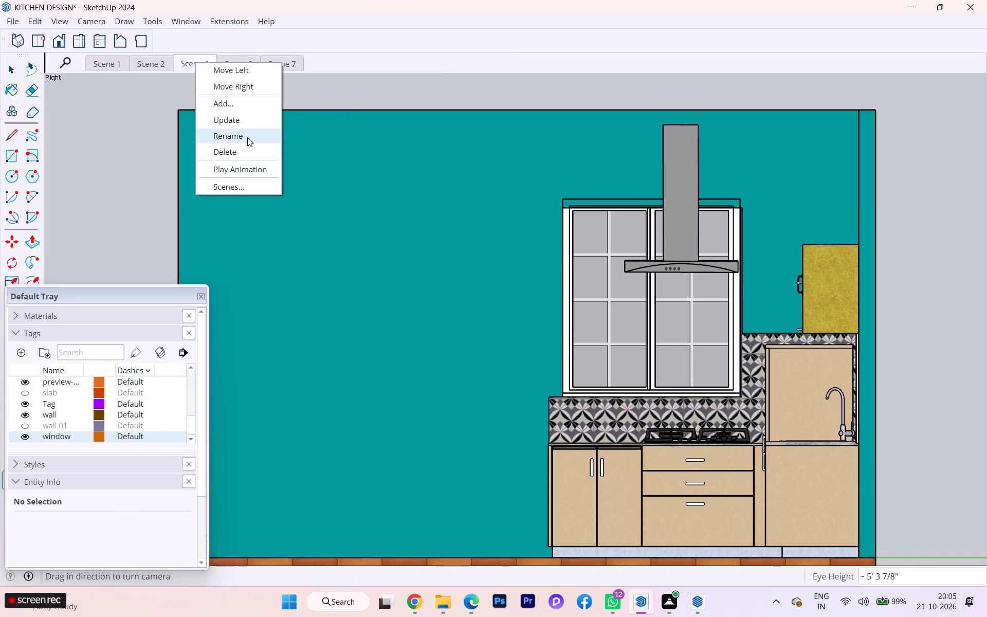
left_click(236, 122)
Delete Scene 6, the top view of the ceiling.
left_click(239, 61)
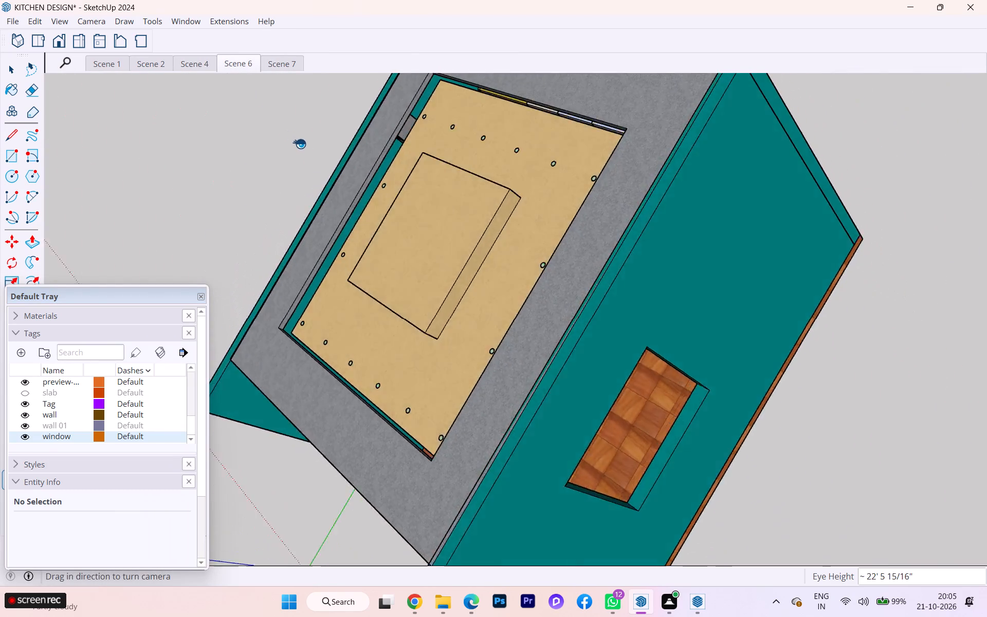
right_click(240, 64)
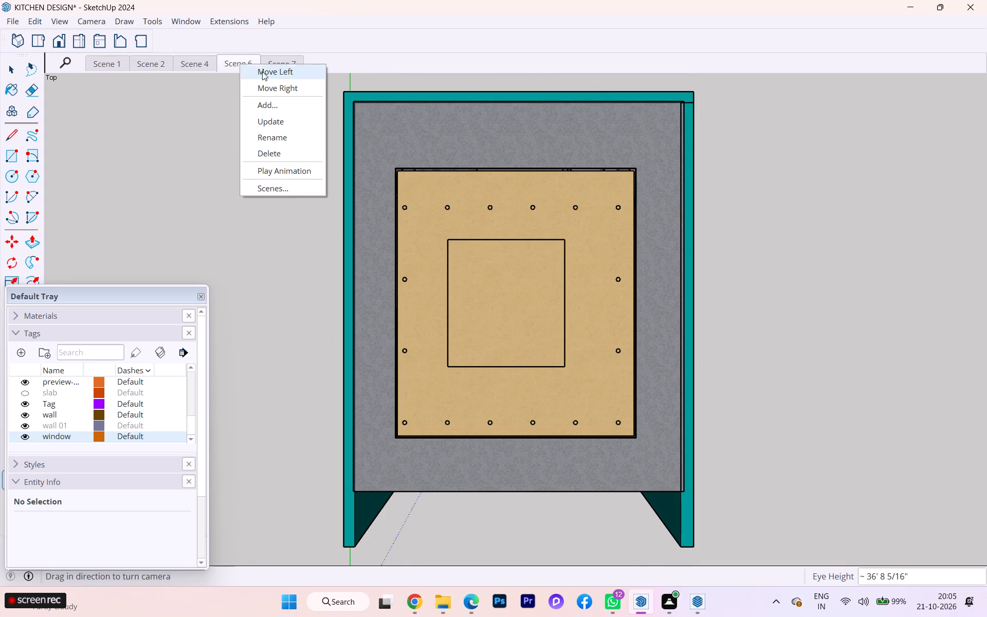
left_click(293, 151)
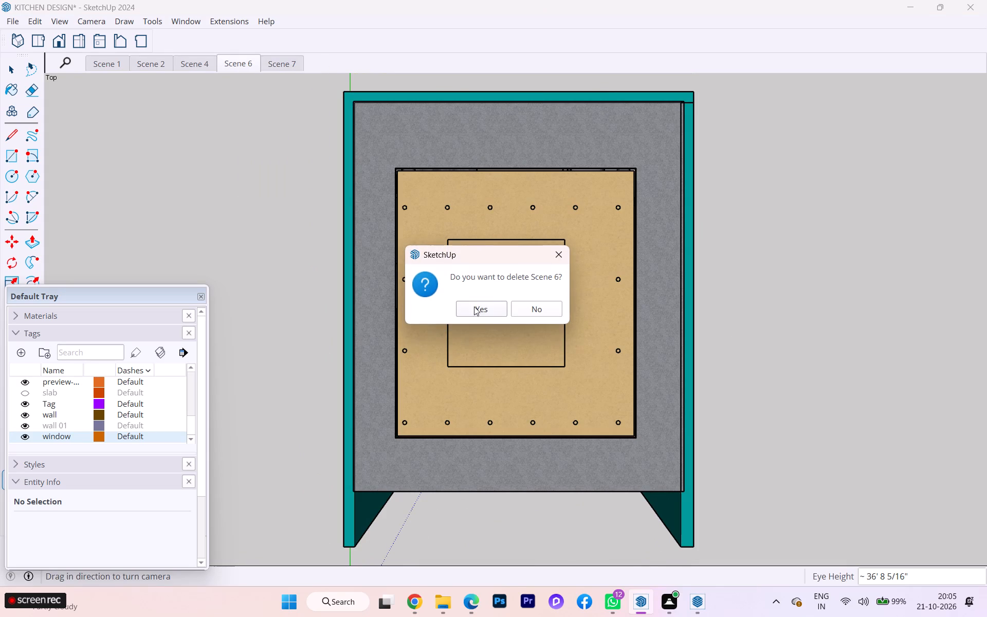
left_click(474, 306)
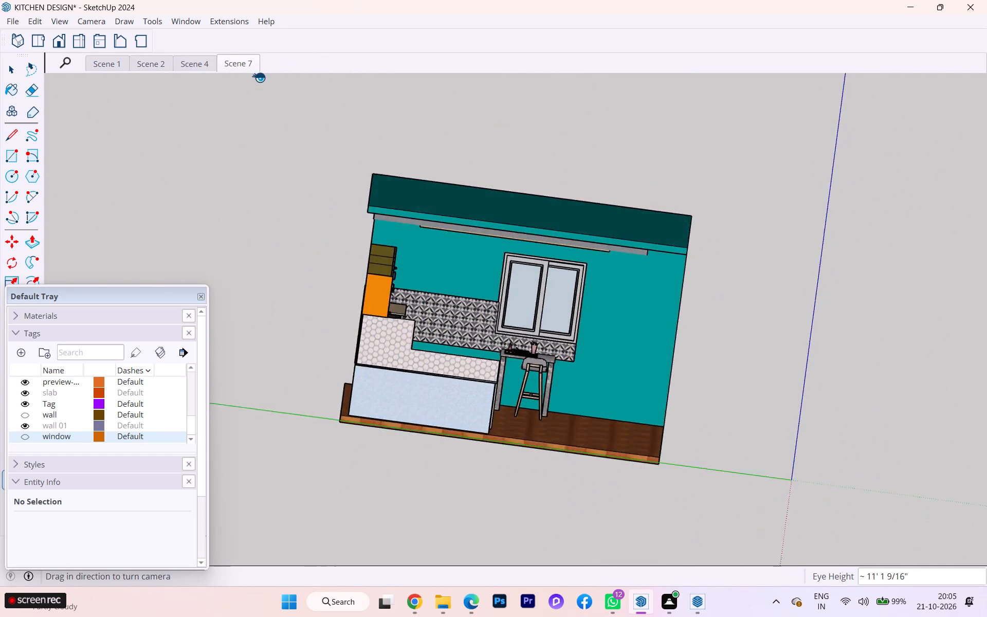
Enlarge the left elevation in Scene 7 so the wall with the window and stool fills more of the frame, and update the scene.
scroll(509, 271, "up", 4)
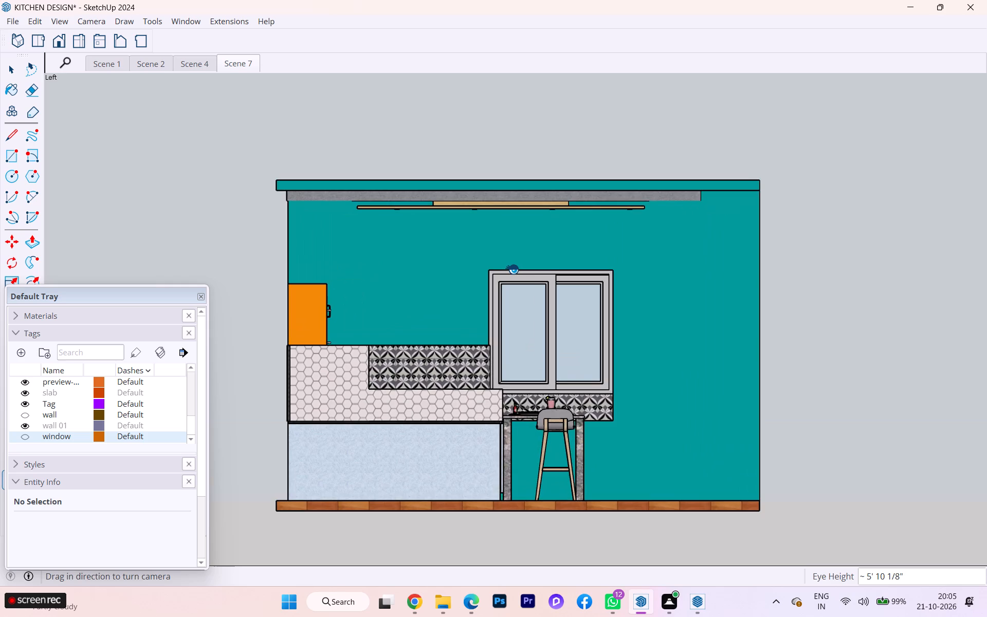
scroll(512, 269, "up", 2)
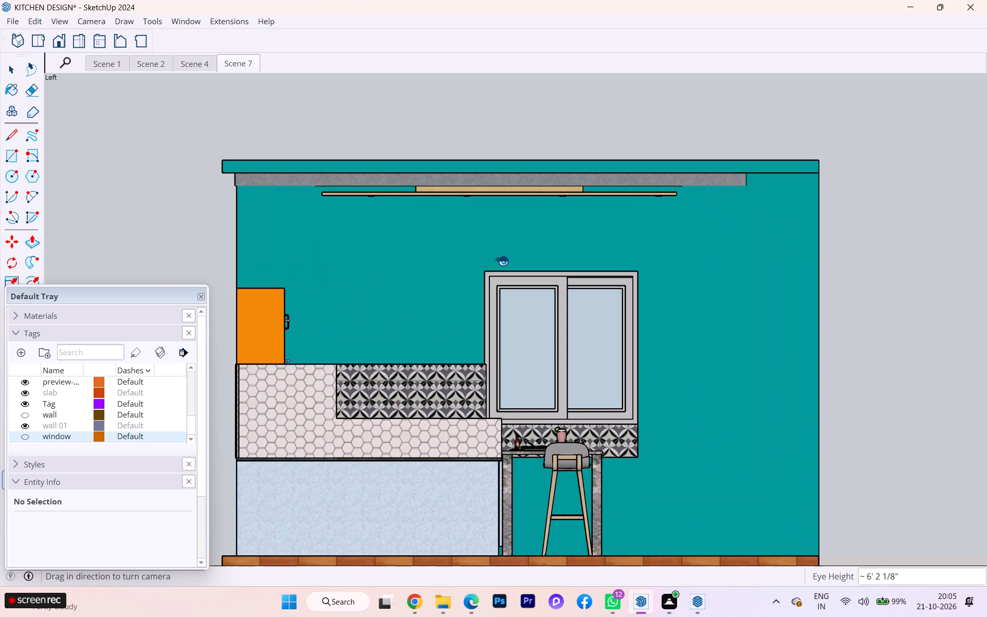
scroll(502, 263, "down", 1)
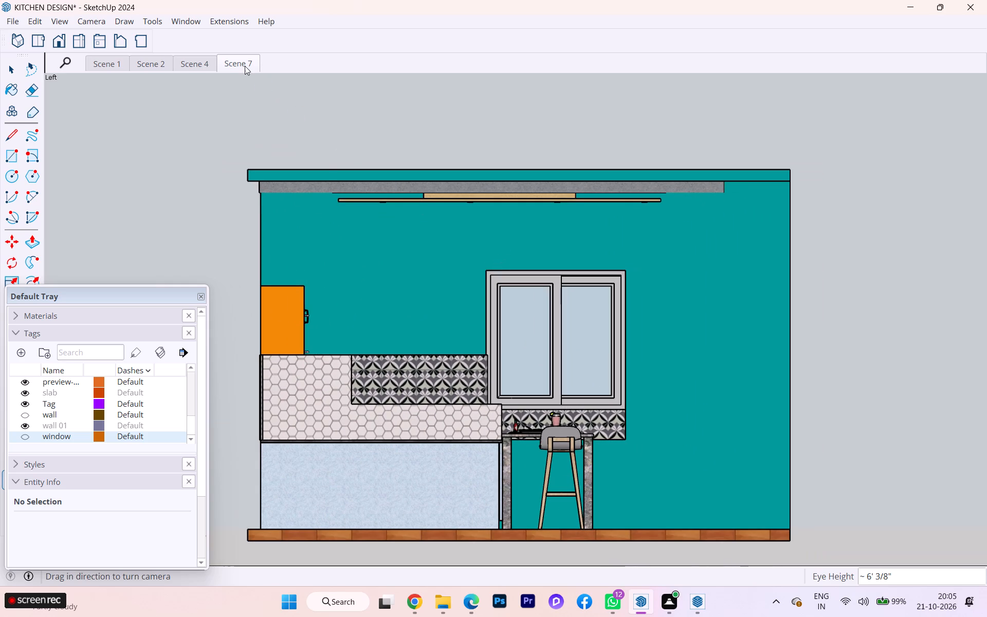
right_click(245, 66)
left_click(291, 130)
Move the Default Tray away from the drawing tools to the middle of the model view.
left_click_drag(145, 291, 520, 222)
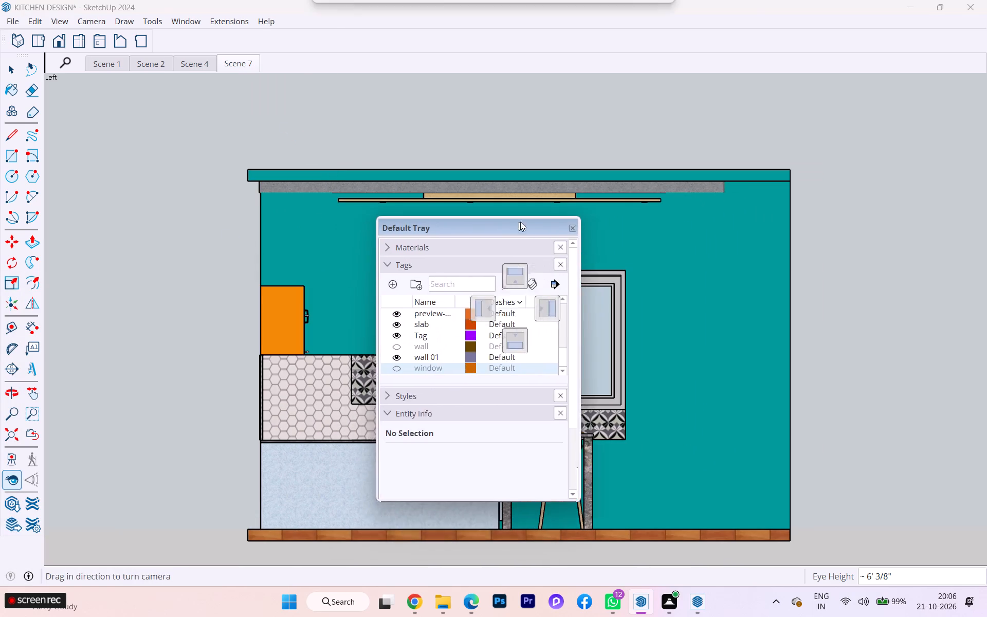
left_click_drag(520, 222, 551, 210)
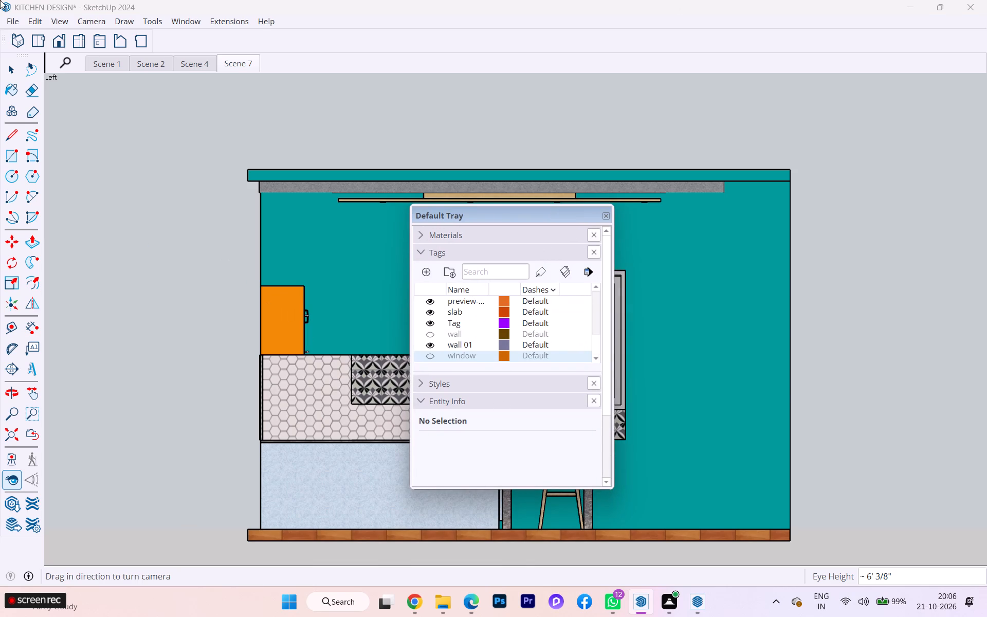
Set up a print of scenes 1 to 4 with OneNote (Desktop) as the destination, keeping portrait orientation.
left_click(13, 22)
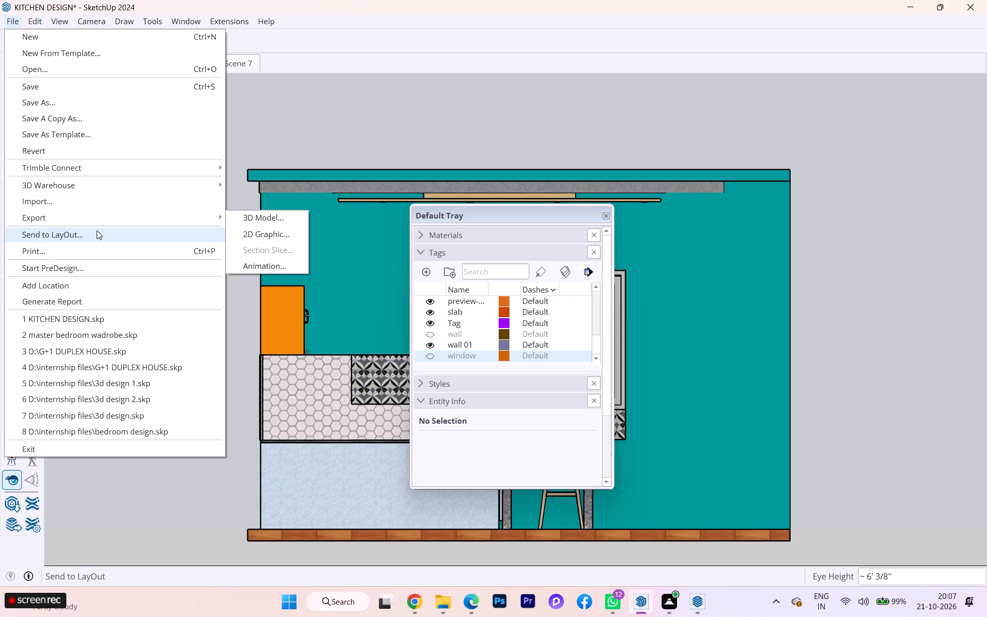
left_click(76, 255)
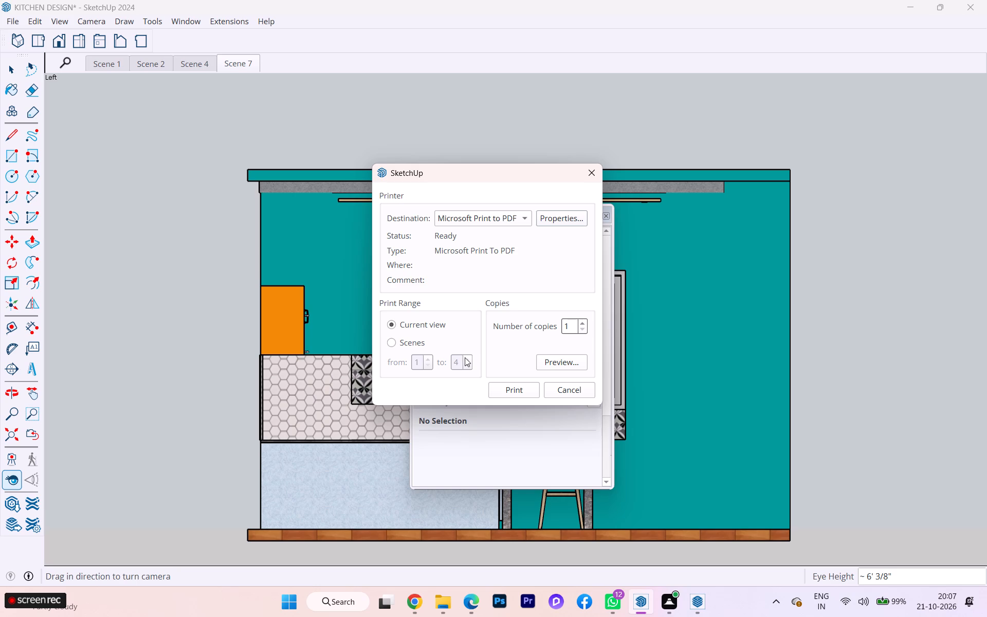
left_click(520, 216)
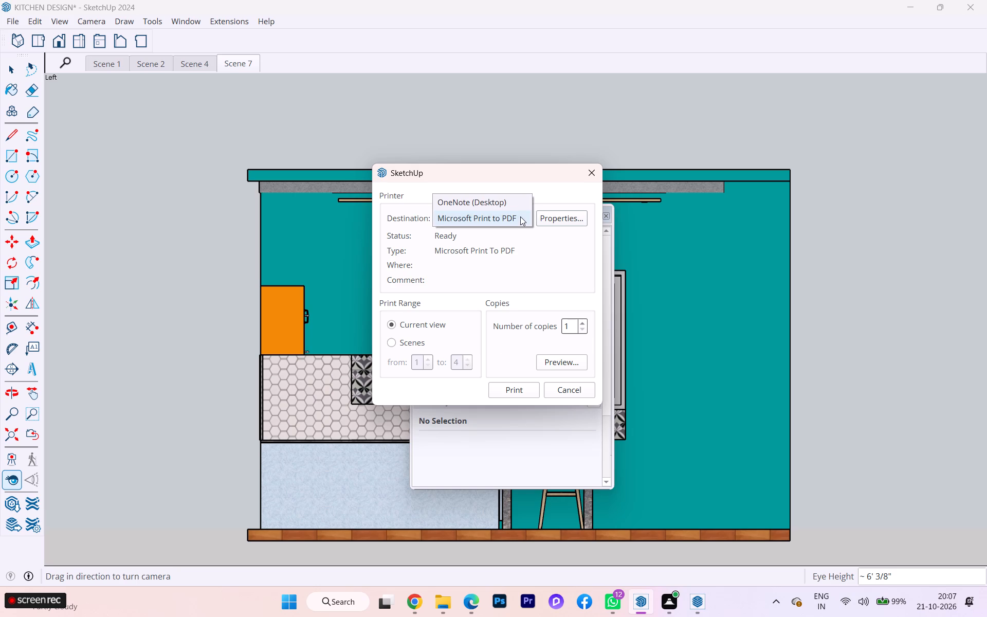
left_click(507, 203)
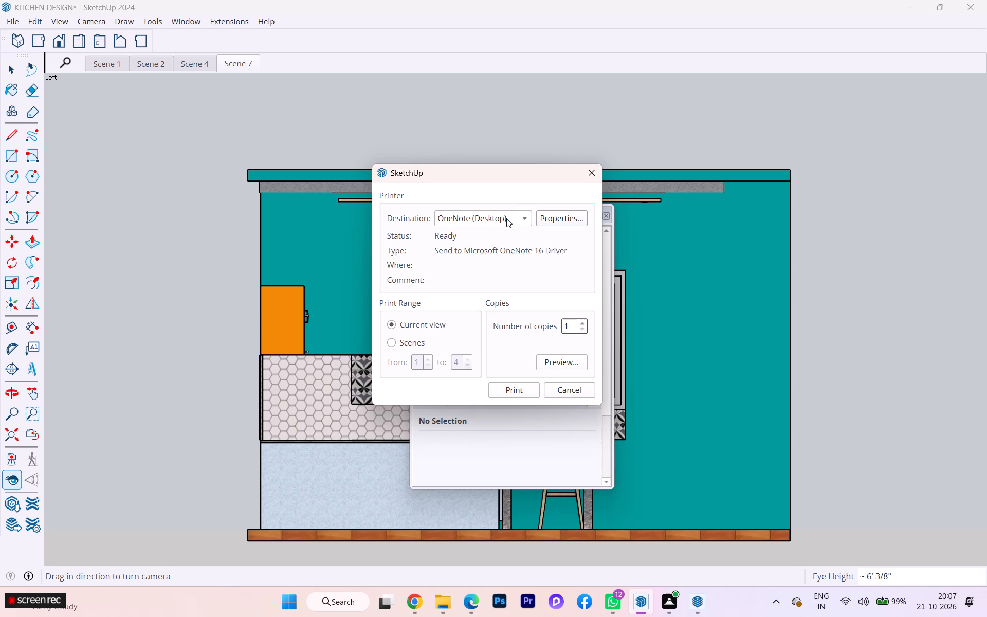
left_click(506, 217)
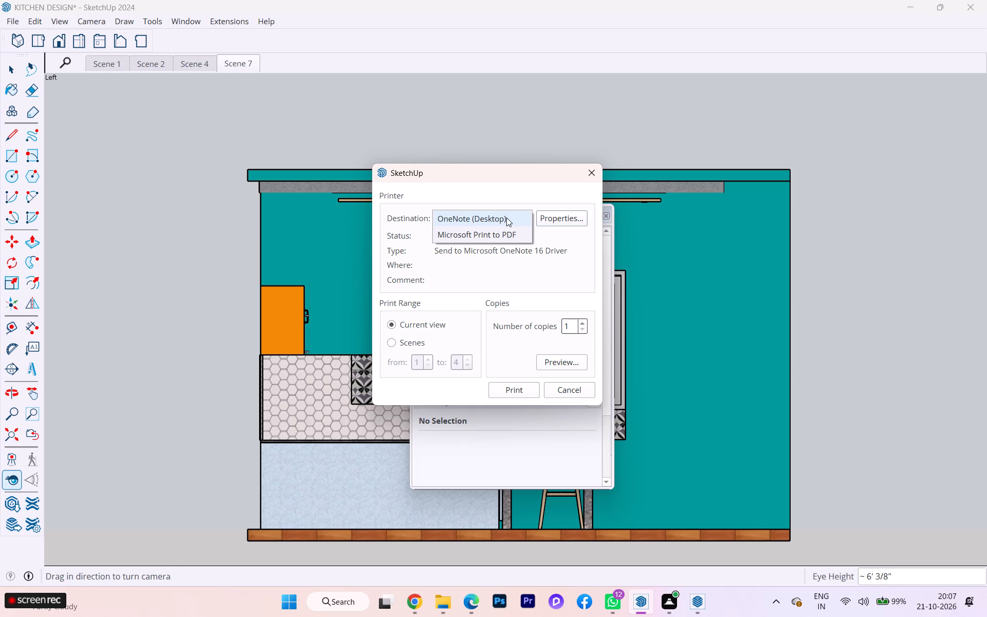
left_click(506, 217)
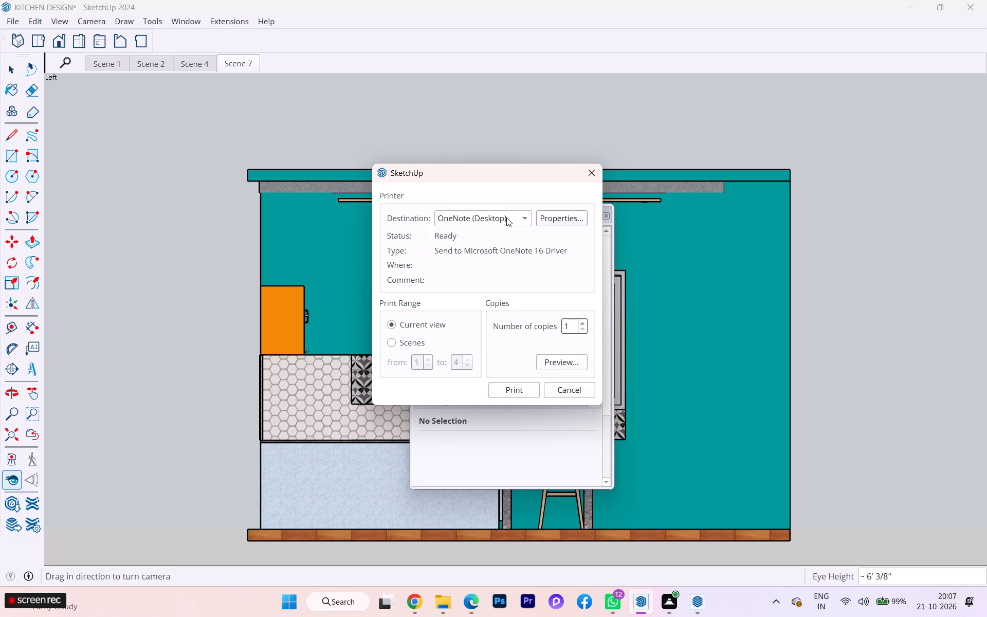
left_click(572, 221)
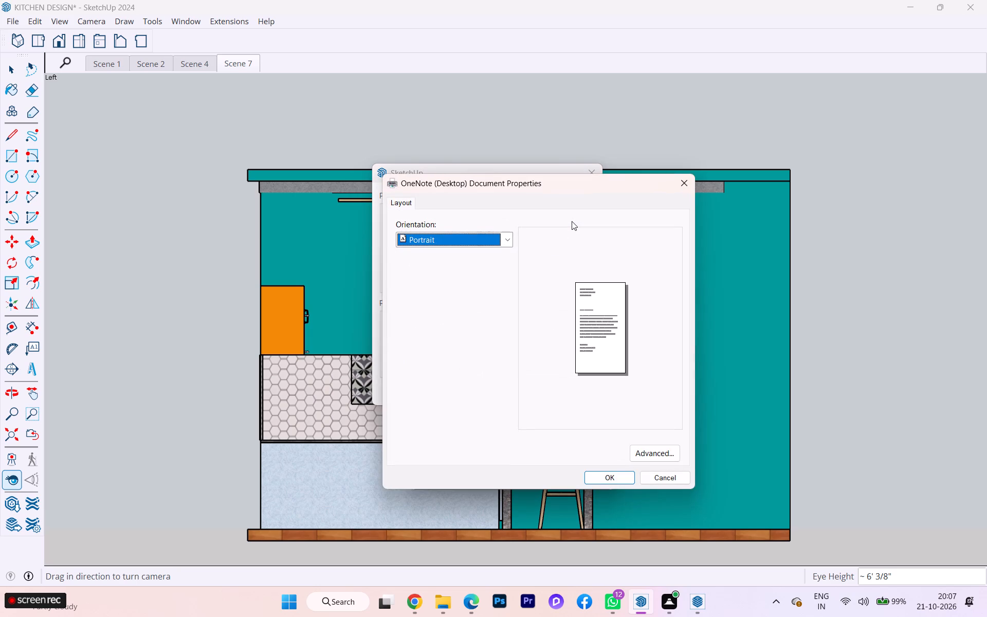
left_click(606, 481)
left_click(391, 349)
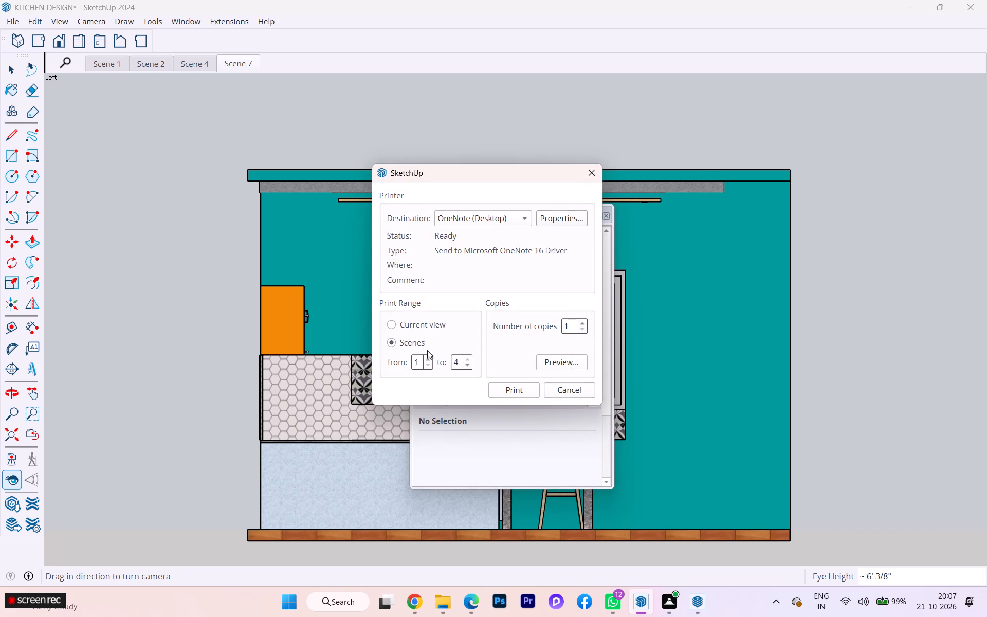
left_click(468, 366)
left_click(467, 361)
Preview the print pages for the four scenes one after another and close the preview.
left_click(572, 369)
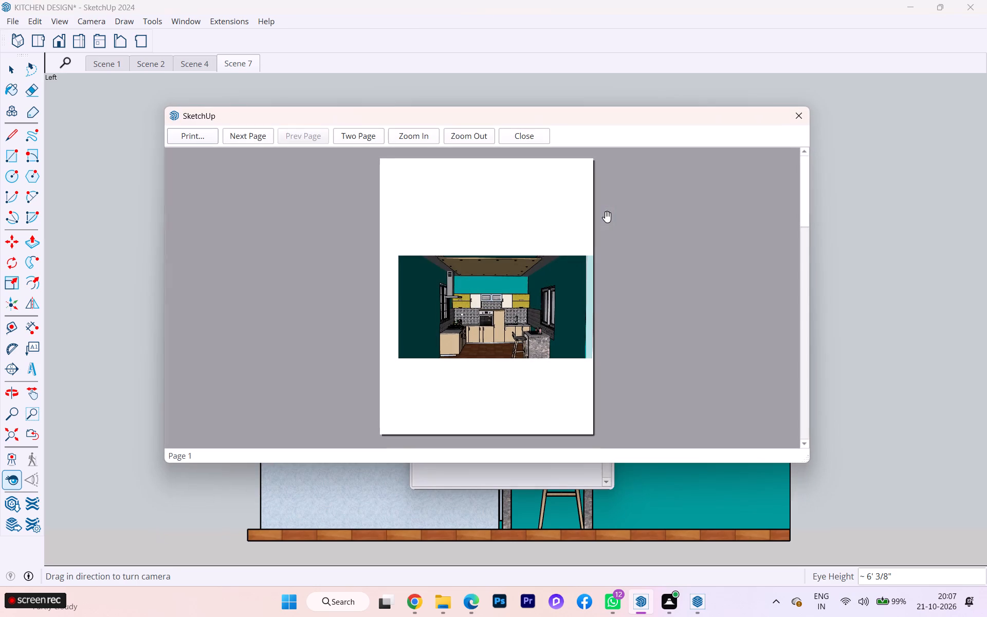
scroll(529, 333, "up", 6)
left_click(256, 136)
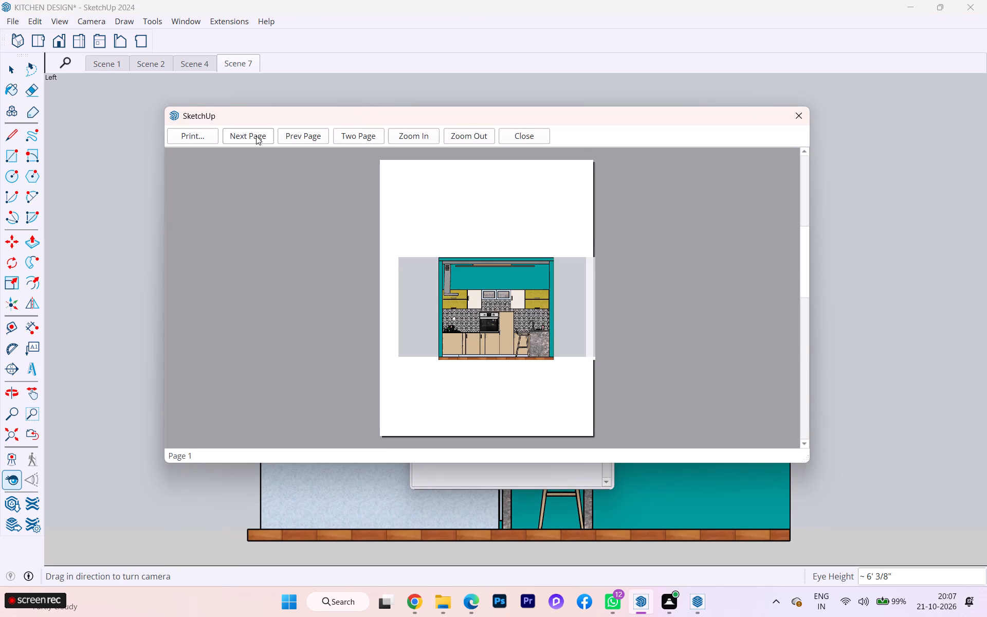
left_click(256, 136)
left_click(256, 136)
left_click(256, 136)
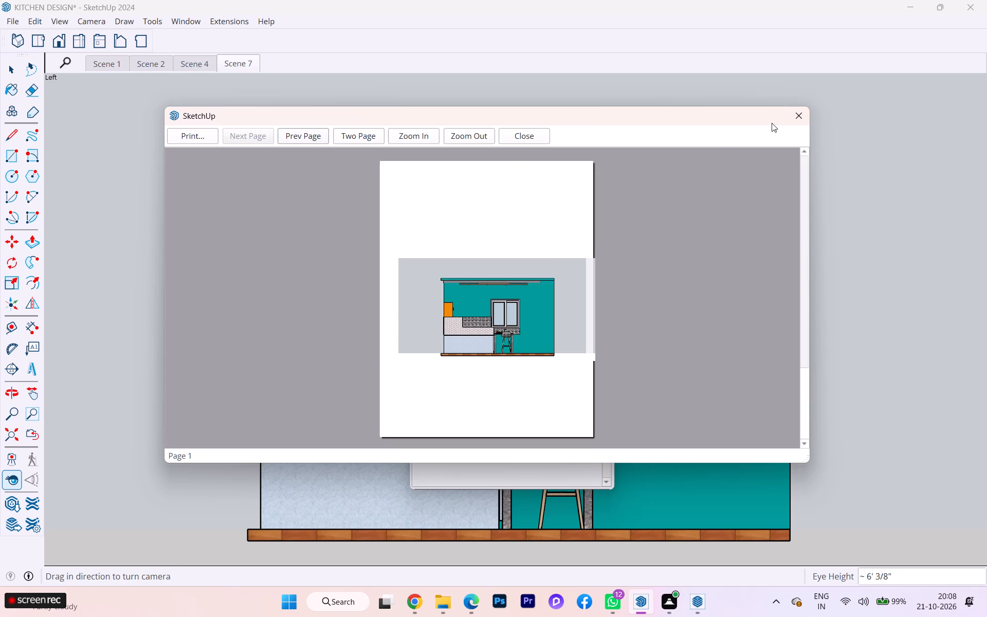
left_click(798, 116)
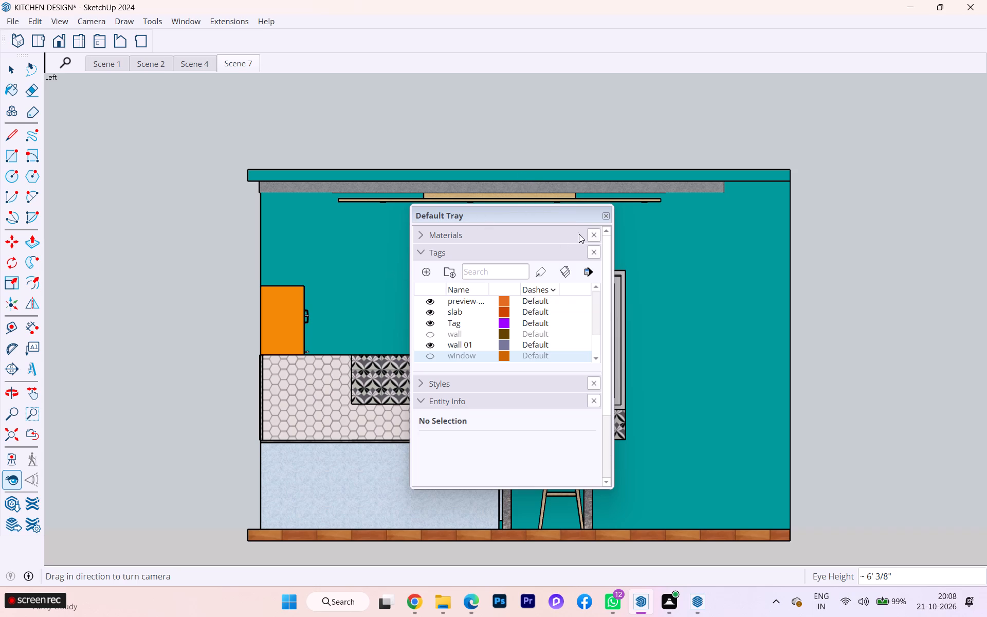
Close the Default Tray covering the Scene 7 elevation.
left_click(607, 220)
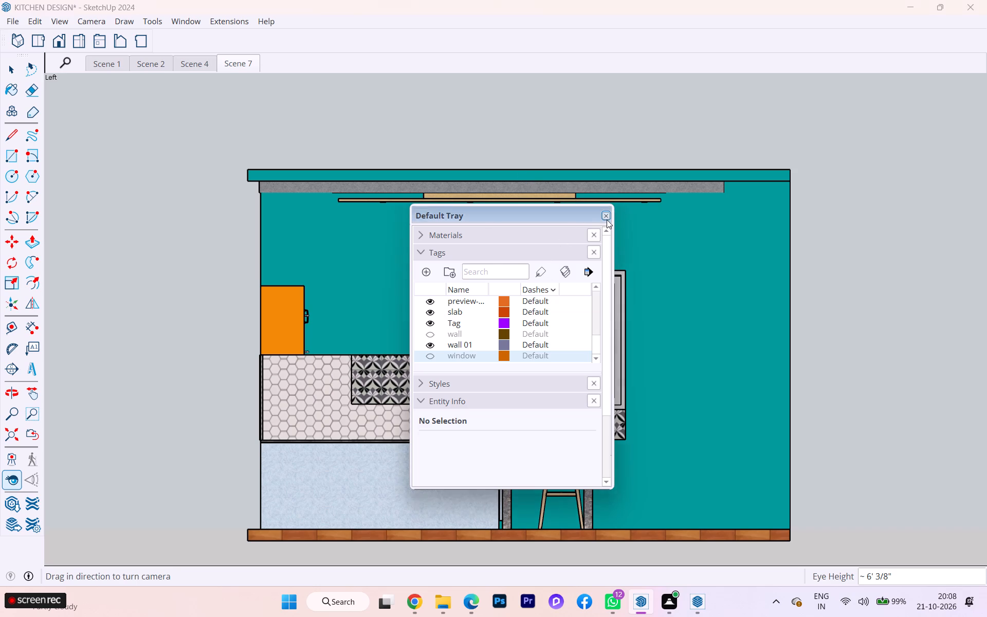
Send the kitchen model to LayOut, saving the model first.
left_click(11, 15)
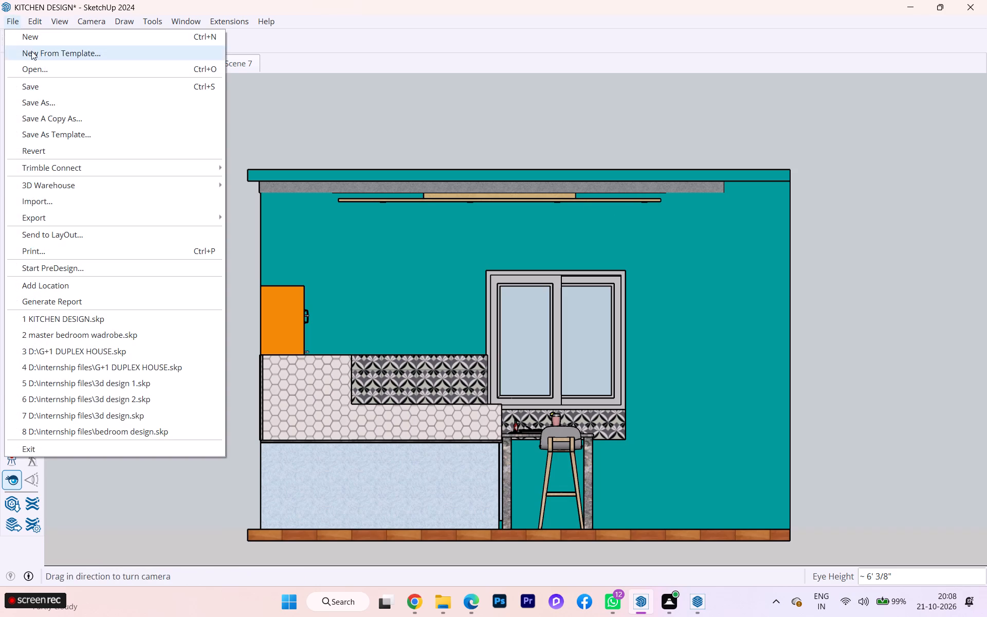
left_click(78, 233)
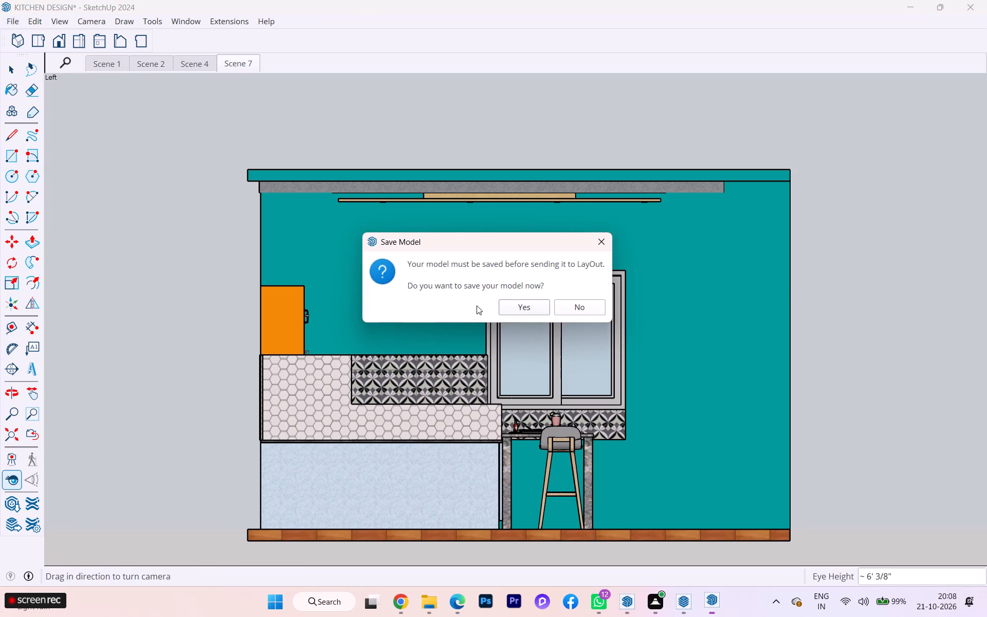
left_click(524, 307)
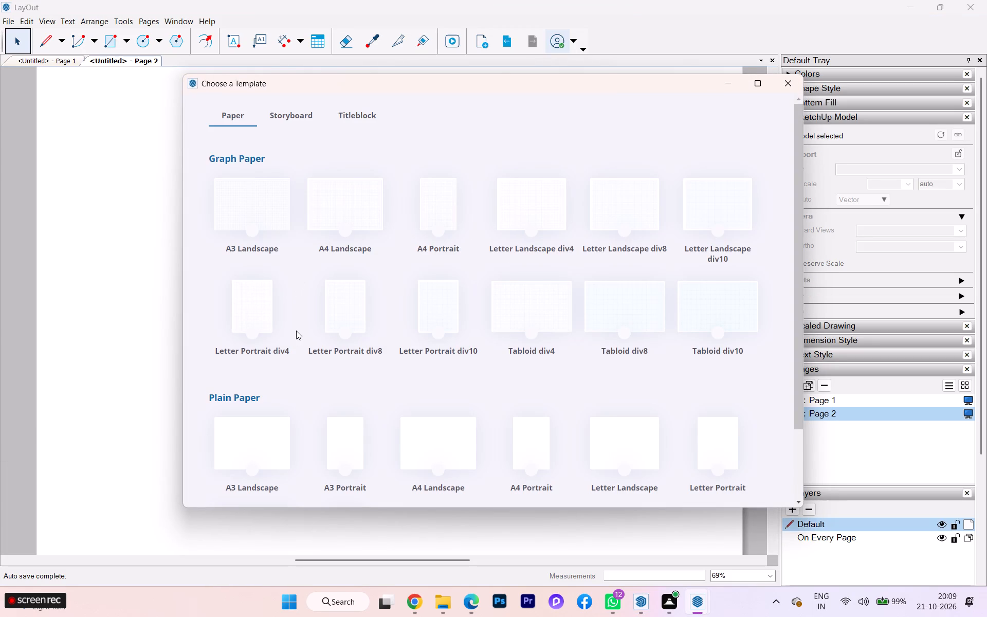
Create the LayOut document from the Traditional A1 Landscape titleblock template and dismiss its page setup.
left_click(2, 16)
left_click(352, 111)
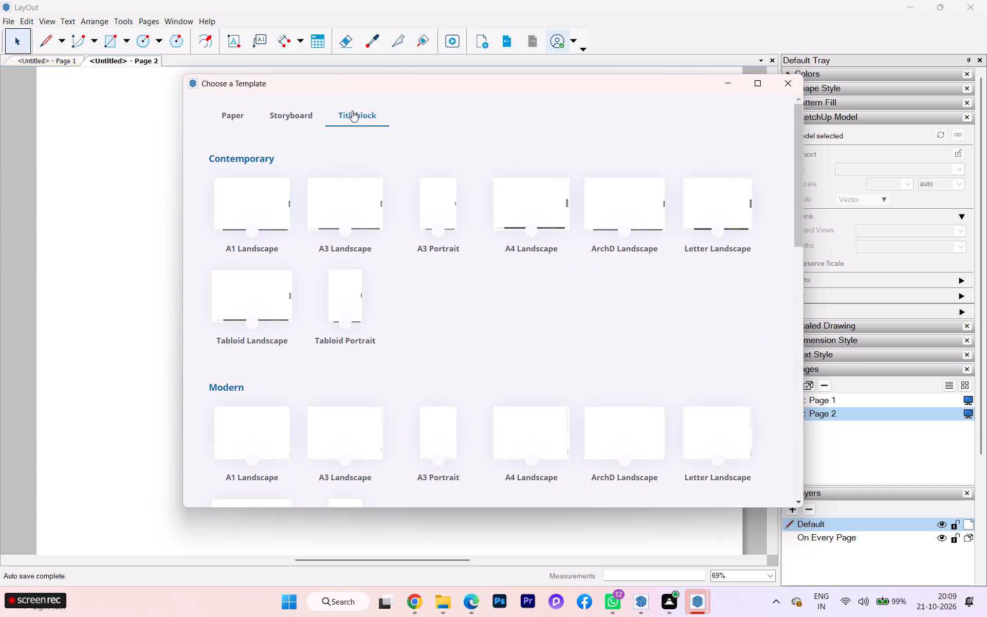
scroll(398, 332, "down", 8)
scroll(398, 332, "up", 4)
scroll(398, 332, "down", 2)
scroll(400, 334, "up", 1)
scroll(400, 334, "down", 6)
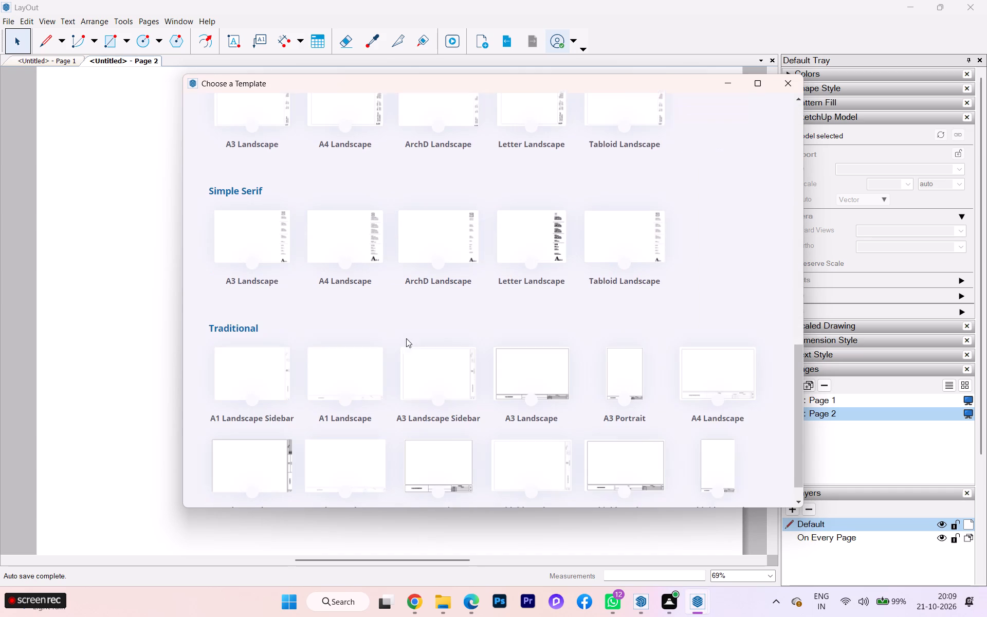
scroll(408, 338, "down", 4)
scroll(408, 338, "up", 1)
scroll(408, 338, "down", 3)
scroll(409, 338, "up", 1)
scroll(409, 338, "down", 1)
scroll(409, 338, "up", 2)
scroll(410, 338, "down", 1)
scroll(410, 338, "up", 1)
scroll(410, 338, "down", 3)
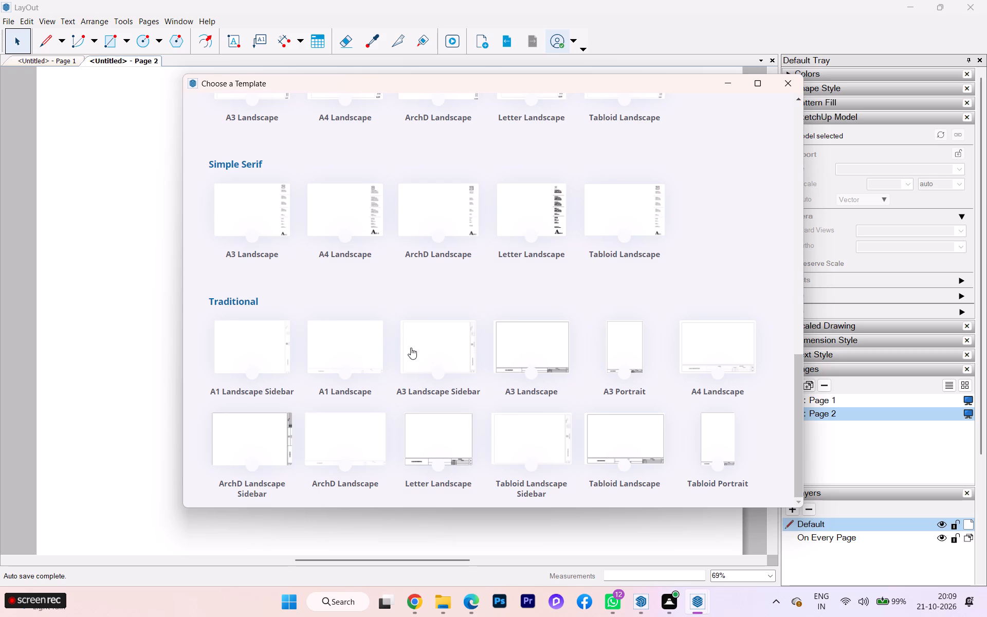
left_click(351, 354)
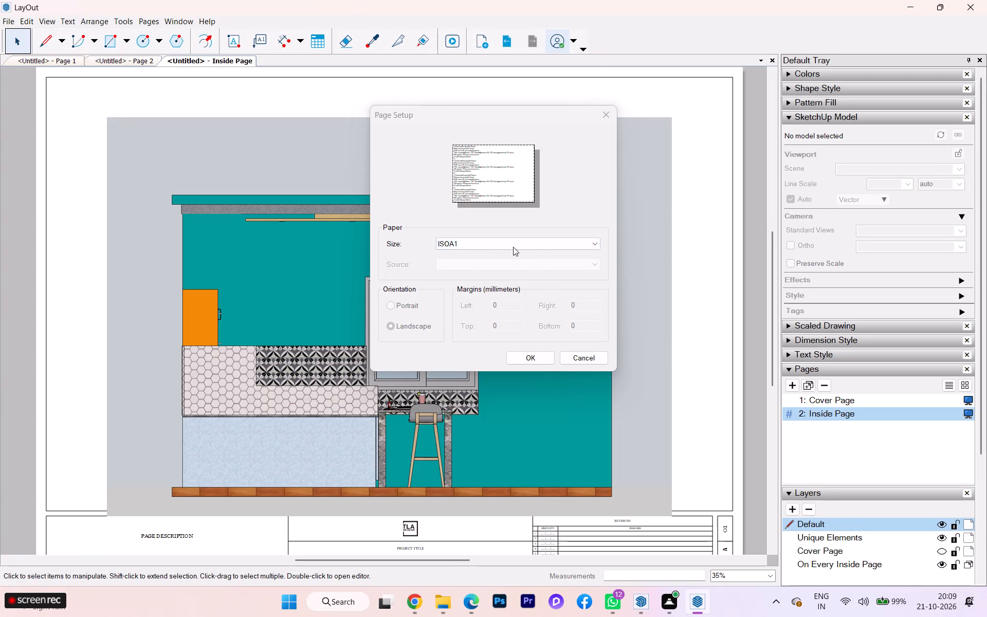
left_click(610, 114)
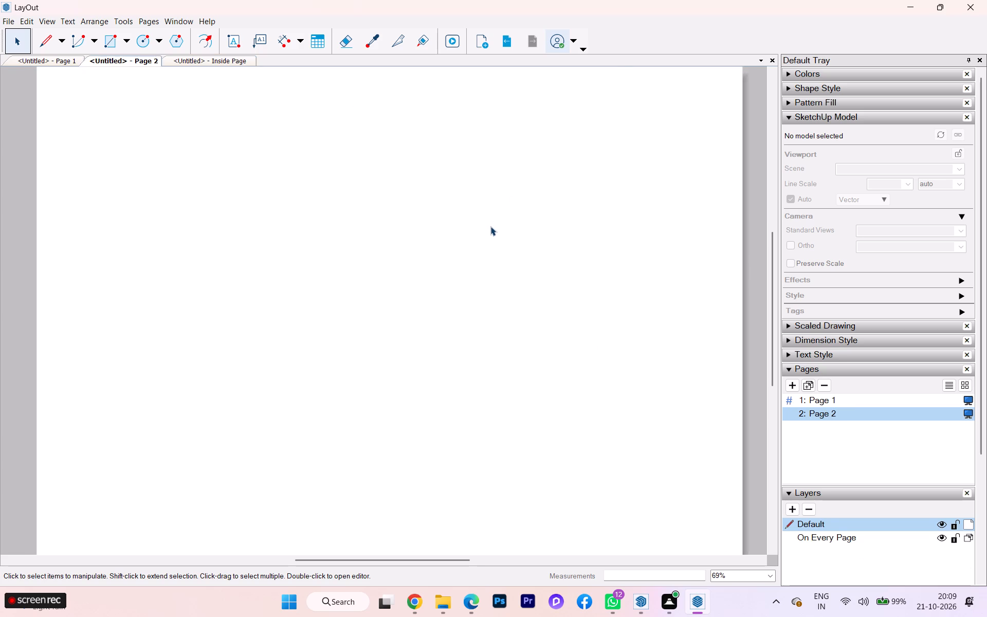
Switch to the untitled Page 1 document with the kitchen perspective and set its length units to decimal inches with 1" precision.
left_click(208, 62)
scroll(286, 251, "down", 1)
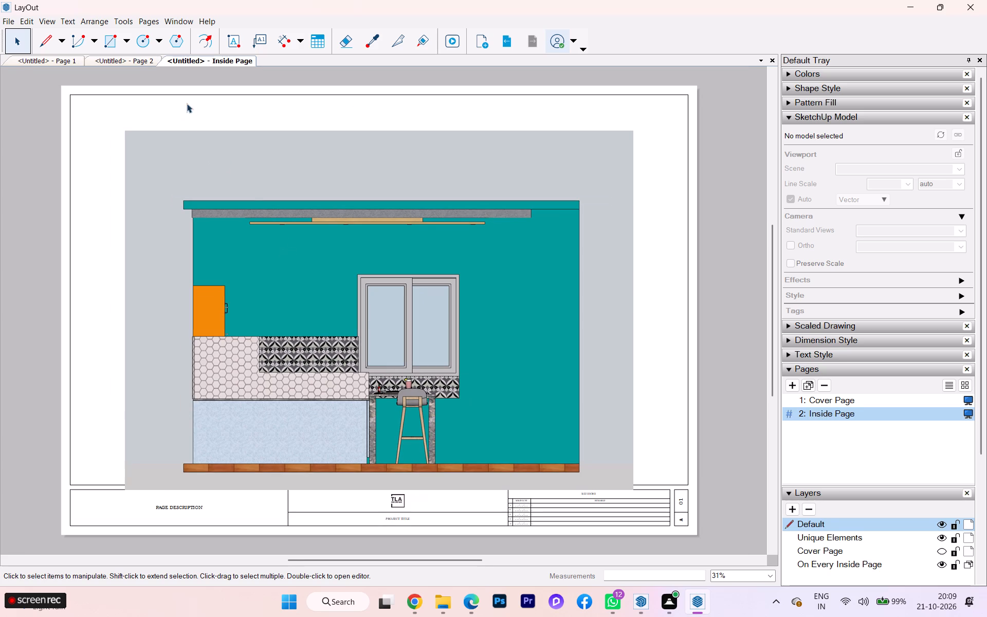
left_click(136, 59)
left_click(59, 56)
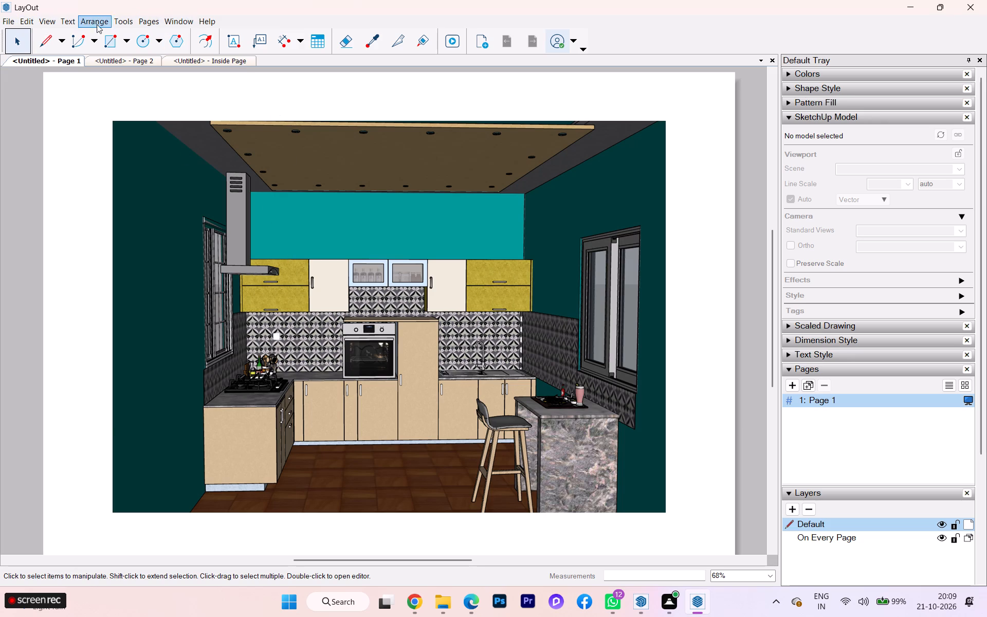
left_click(14, 23)
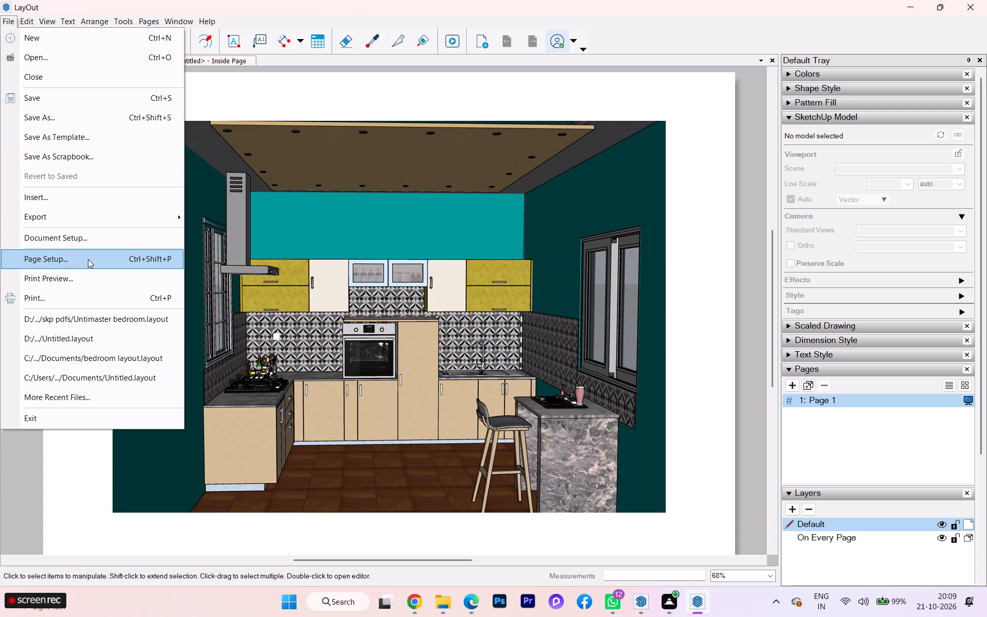
left_click(93, 238)
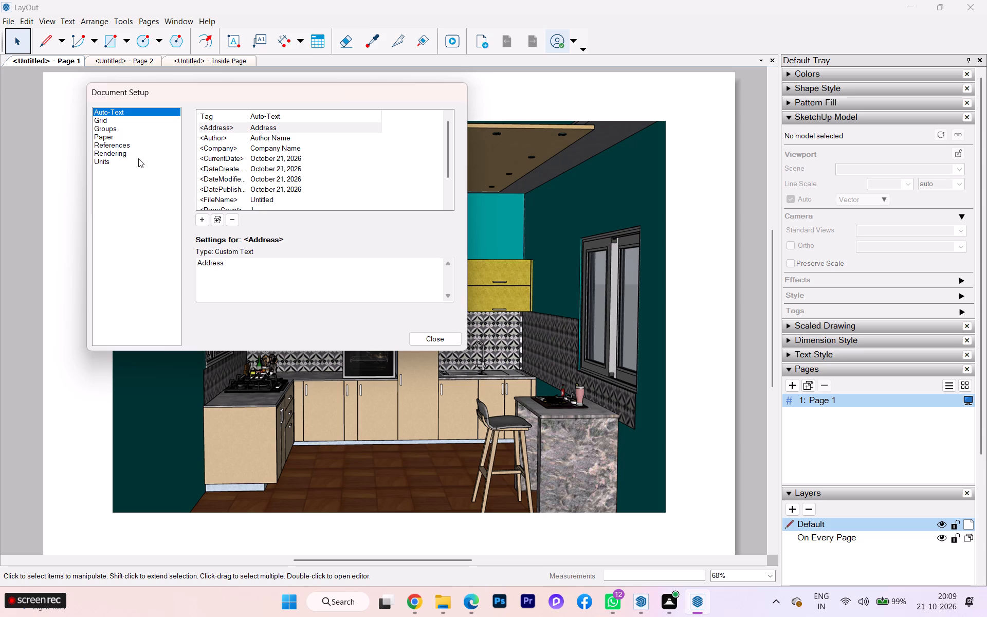
left_click(118, 163)
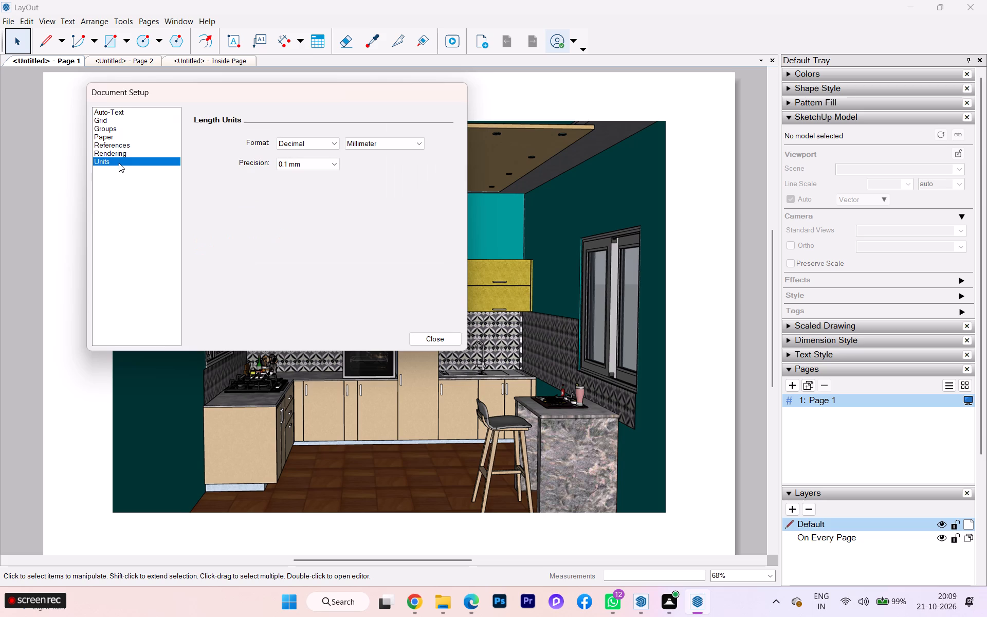
left_click(329, 140)
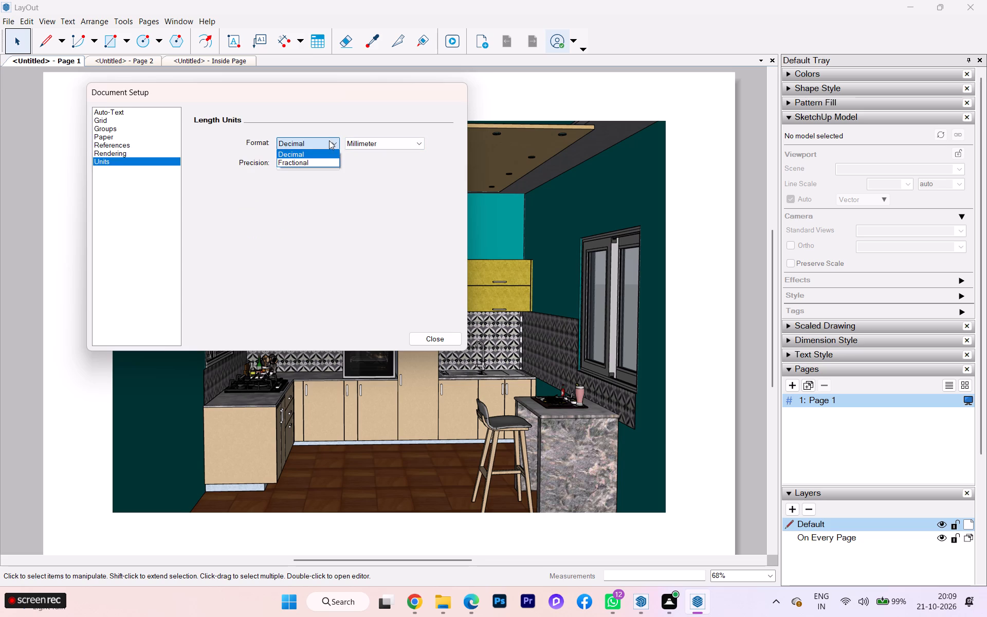
left_click(329, 142)
left_click(374, 143)
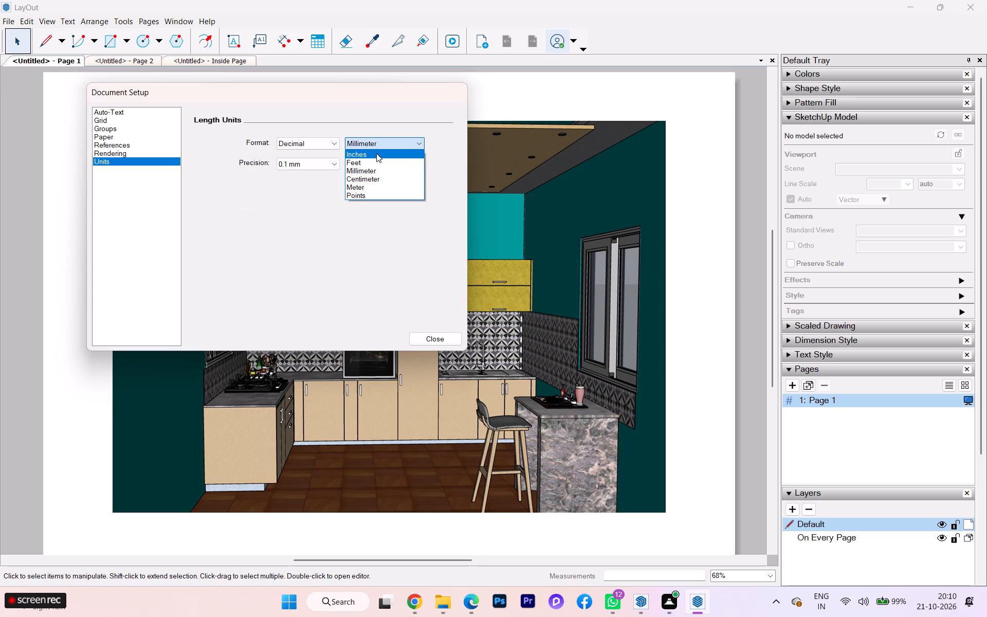
left_click(376, 155)
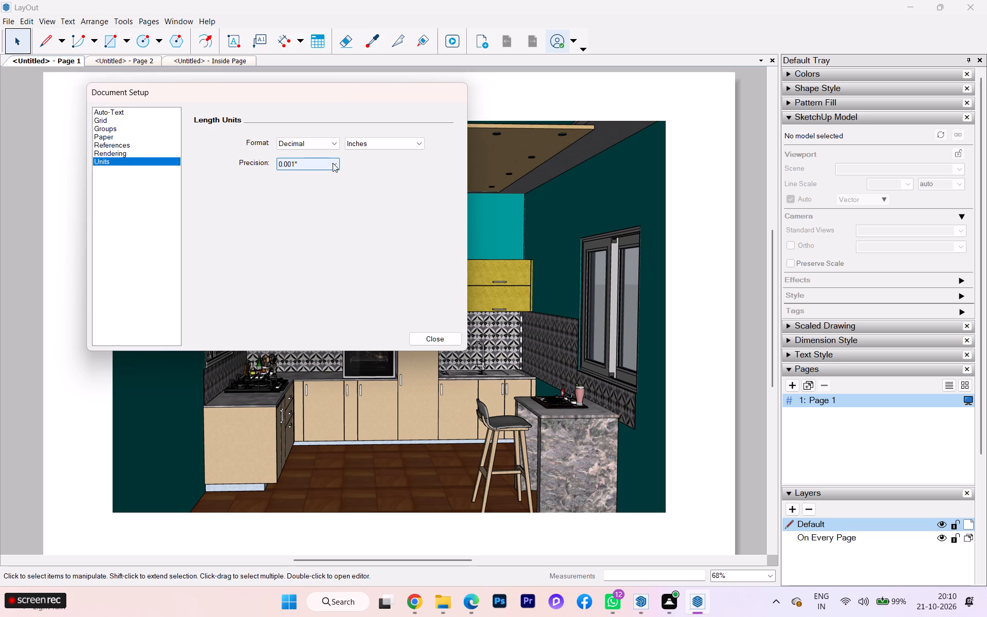
left_click(333, 163)
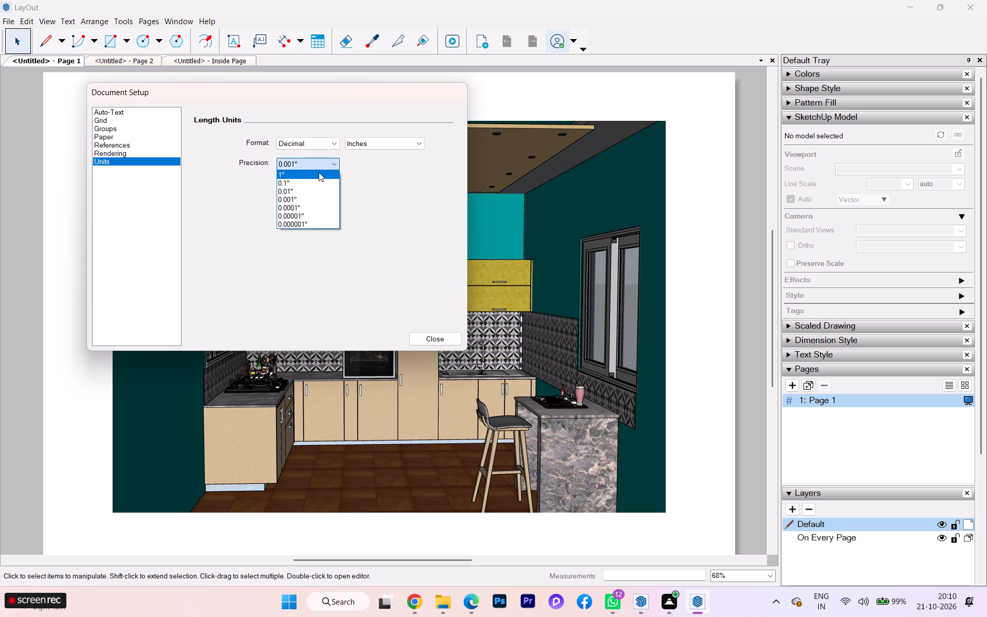
left_click(319, 172)
left_click(325, 163)
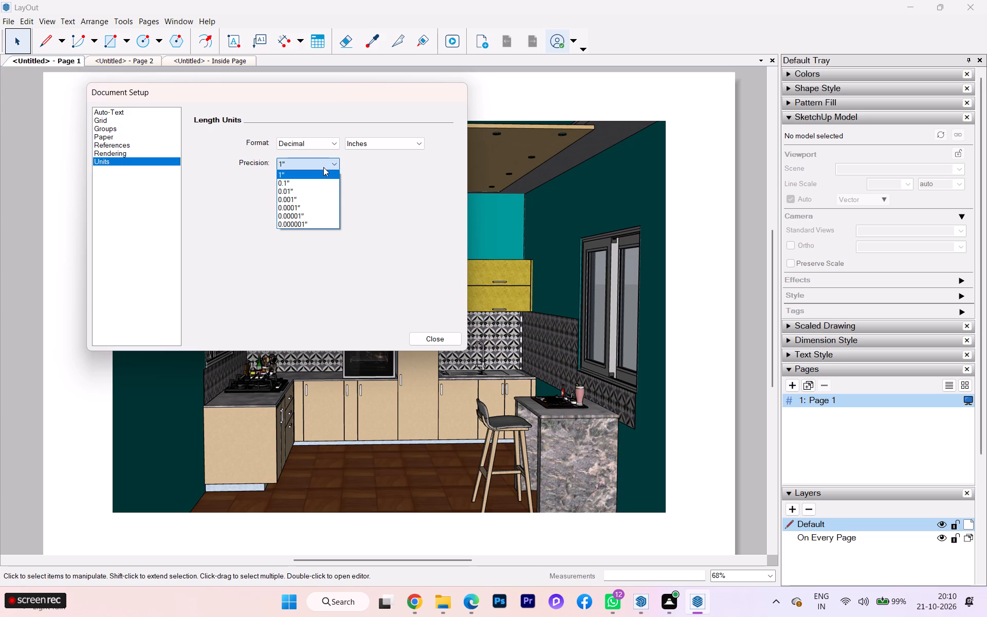
left_click(324, 168)
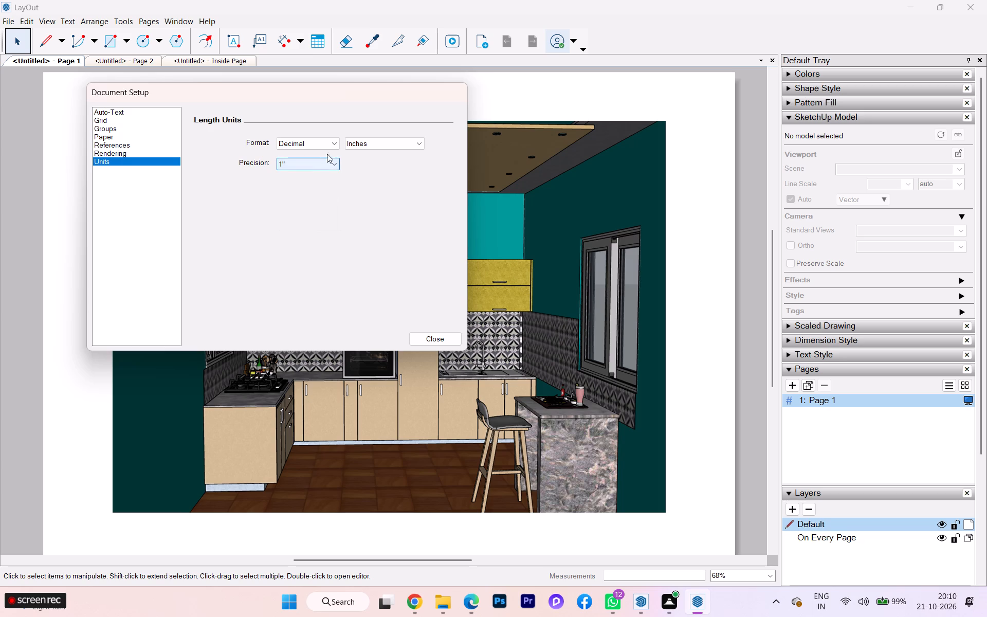
left_click(331, 142)
left_click(328, 147)
Set the document's paper size to A2 (420 mm x 594 mm), keeping it in landscape.
left_click(125, 137)
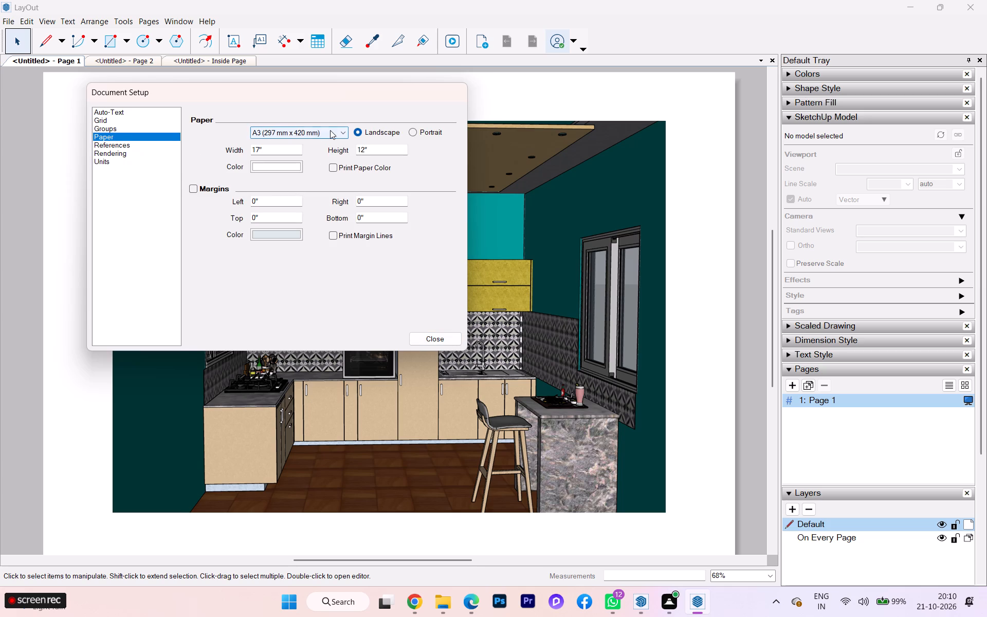
left_click(336, 133)
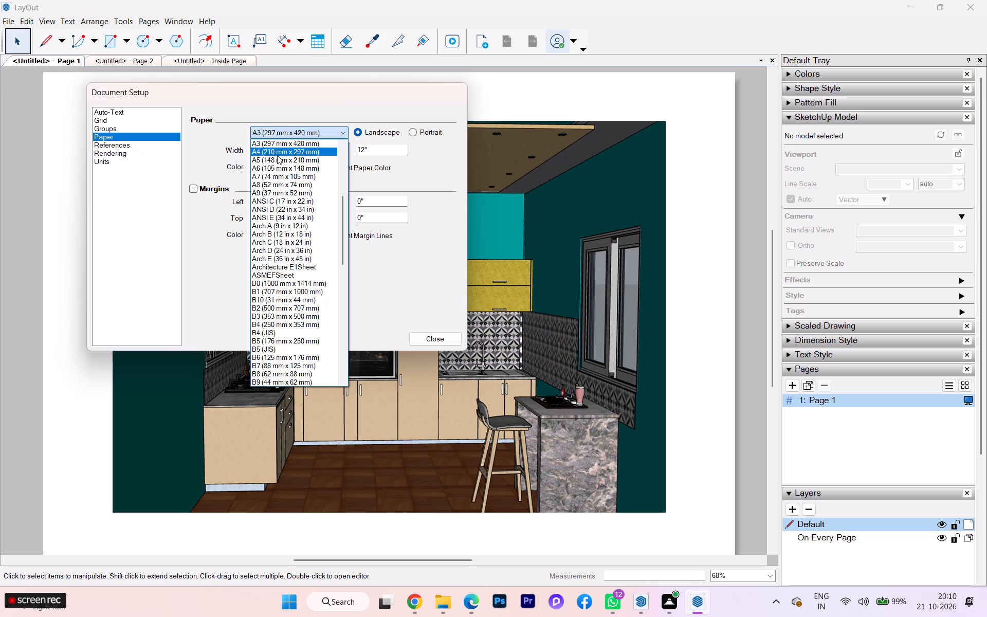
scroll(279, 160, "down", 2)
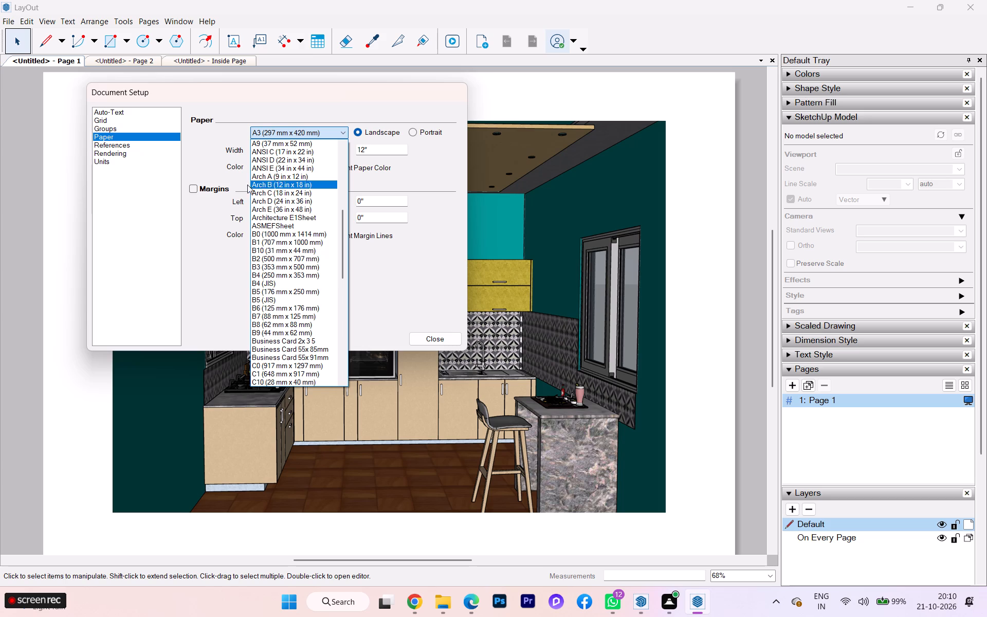
scroll(277, 145, "up", 3)
scroll(277, 145, "down", 1)
scroll(277, 145, "up", 1)
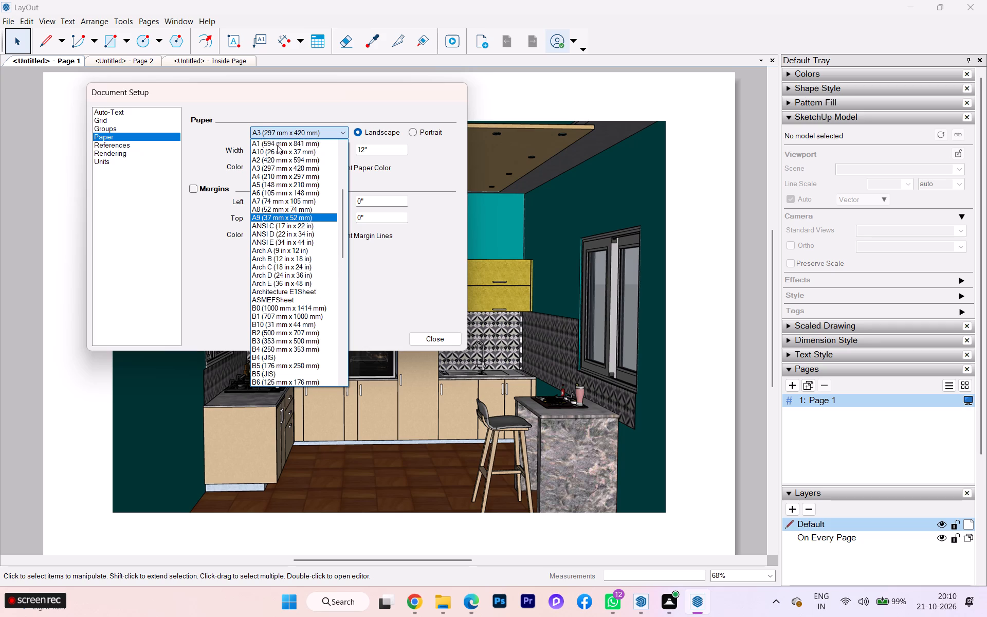
left_click(275, 159)
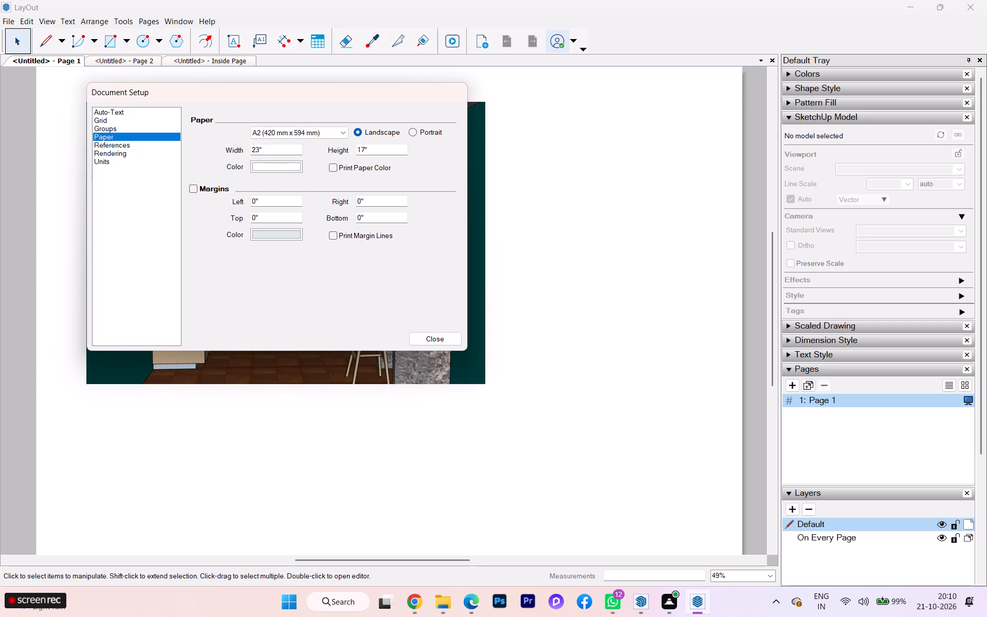
left_click(312, 134)
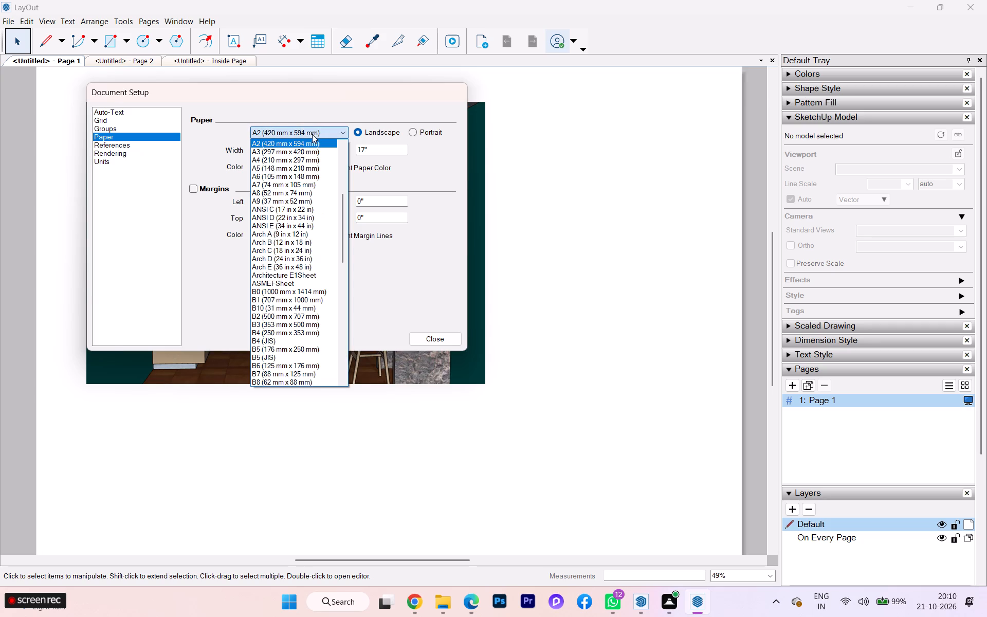
scroll(287, 149, "up", 1)
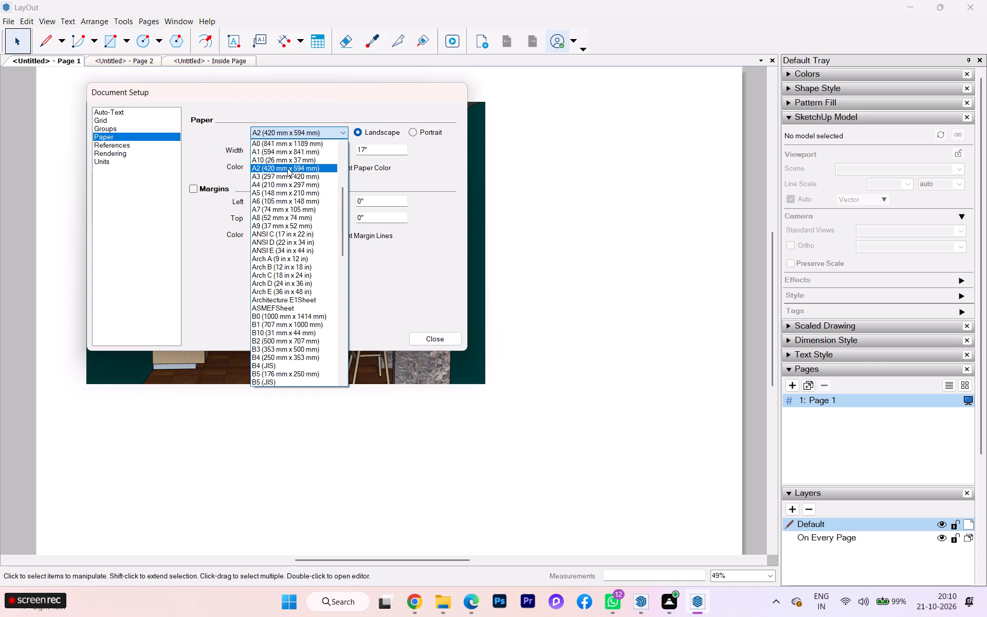
left_click(287, 168)
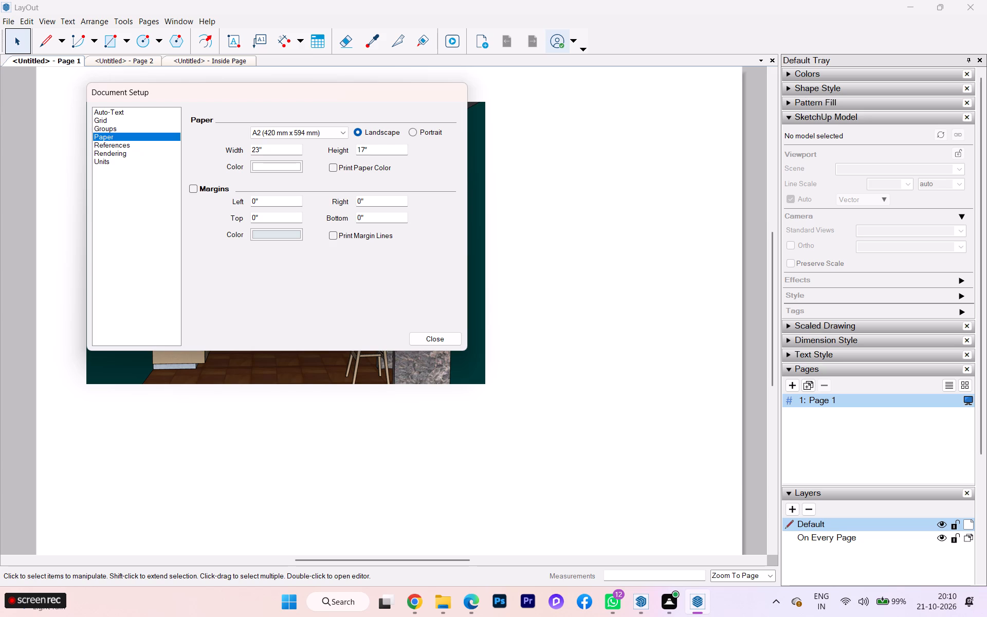
Review the margin, group, auto-text, unit and rendering settings in Document Setup and close it.
left_click_drag(276, 204, 229, 201)
left_click(279, 182)
left_click(131, 142)
left_click(126, 134)
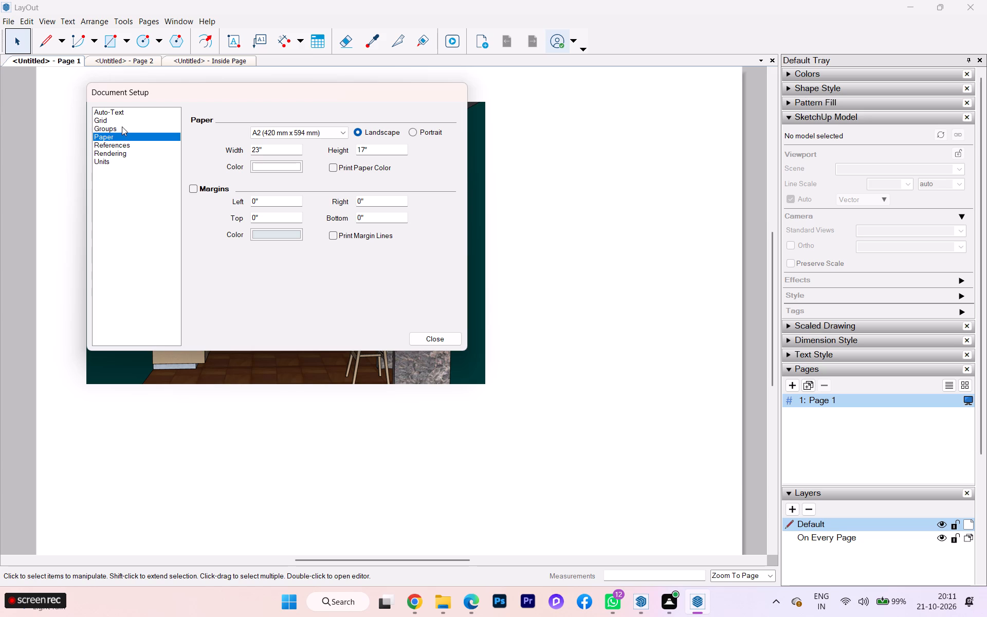
left_click(116, 125)
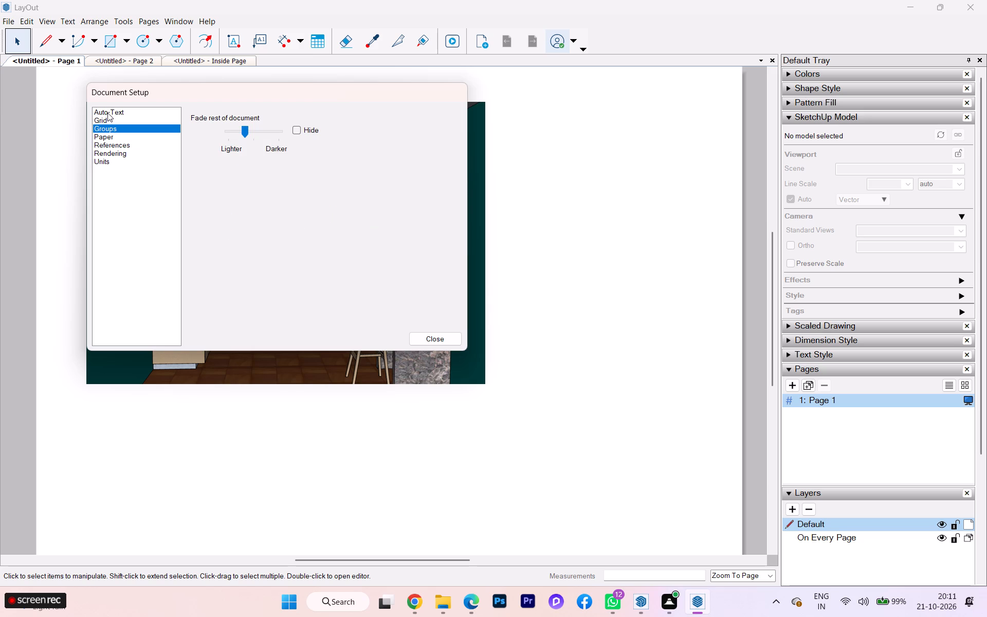
left_click(109, 106)
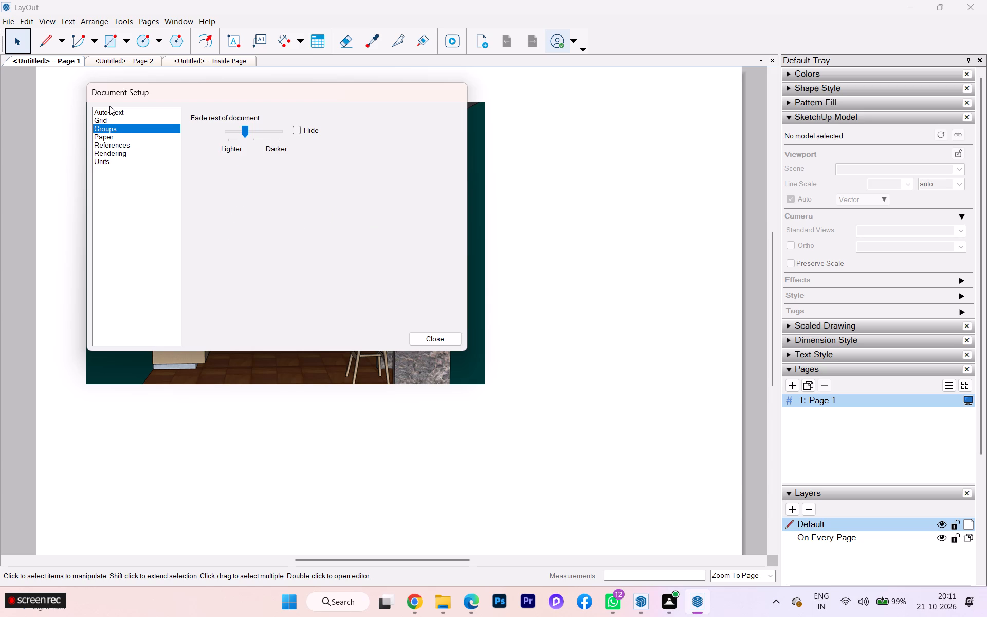
left_click(108, 113)
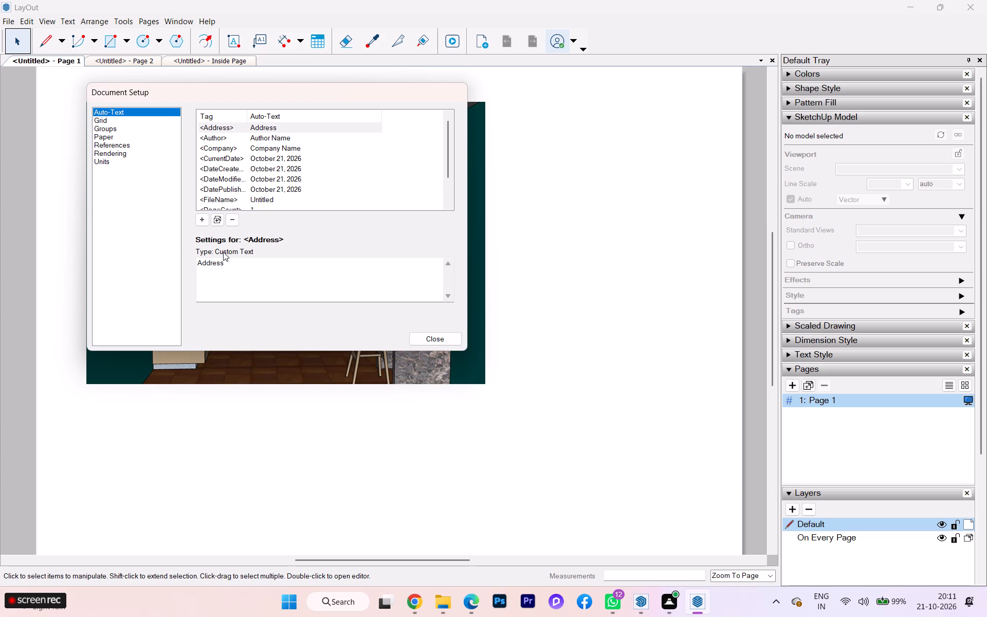
left_click(124, 131)
left_click(120, 139)
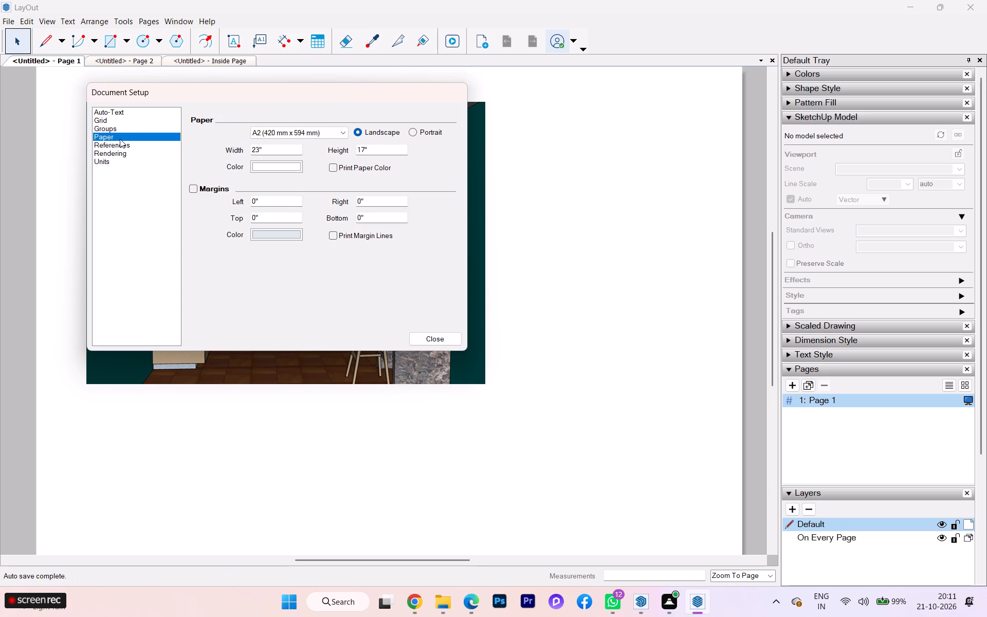
left_click(119, 161)
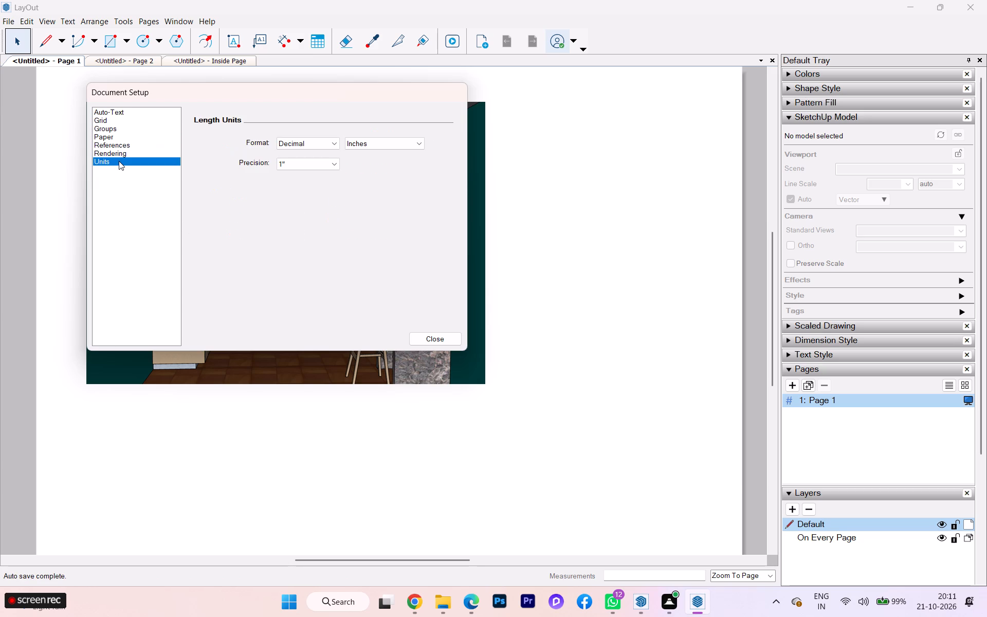
left_click(142, 154)
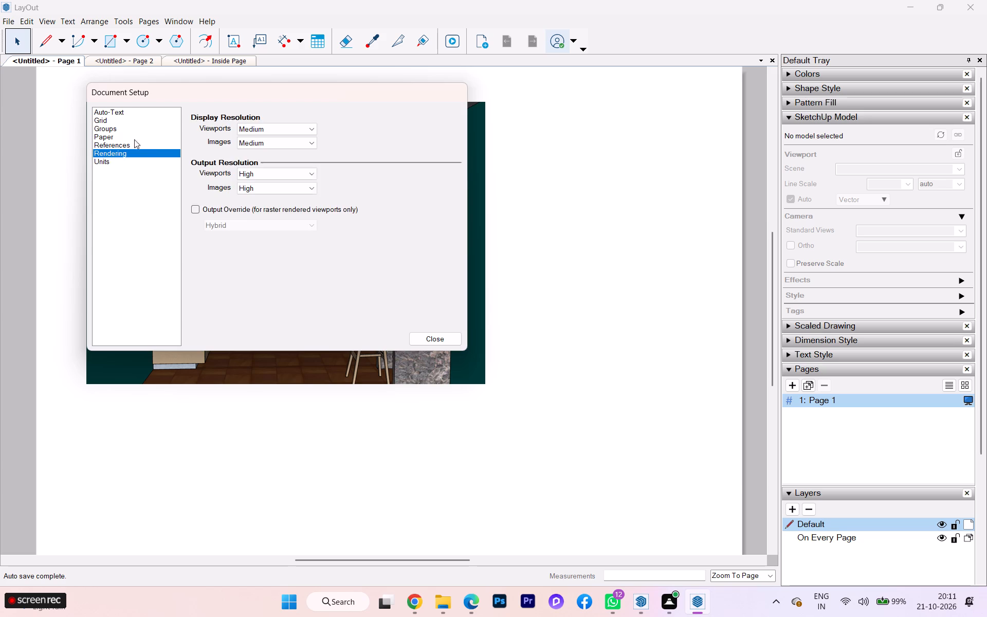
left_click(122, 112)
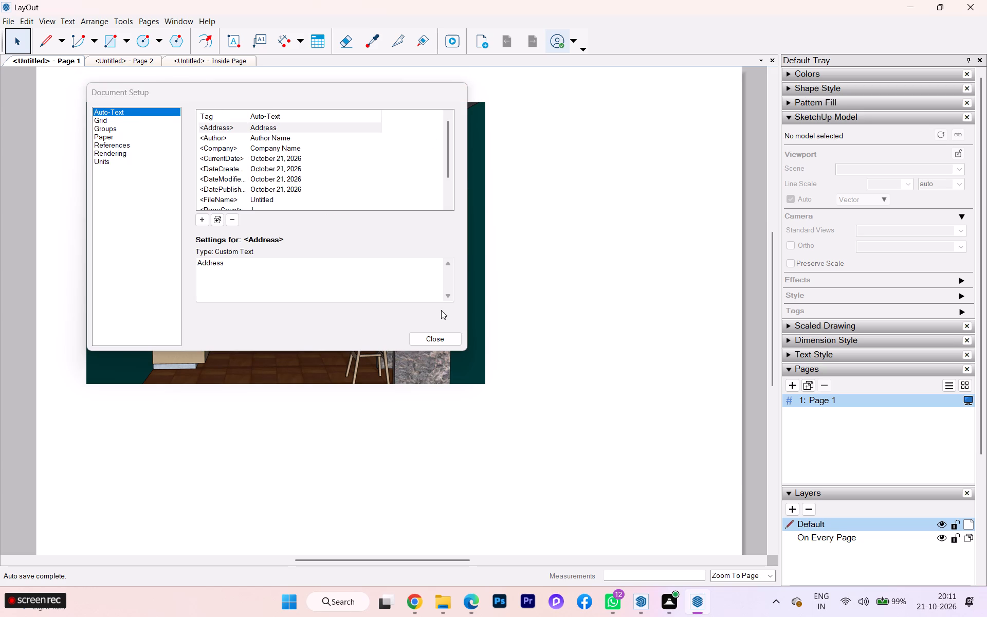
left_click(434, 333)
Enlarge the kitchen perspective viewport downward and sideways to fill most of the A2 page, leaving a white border around it.
scroll(284, 276, "up", 2)
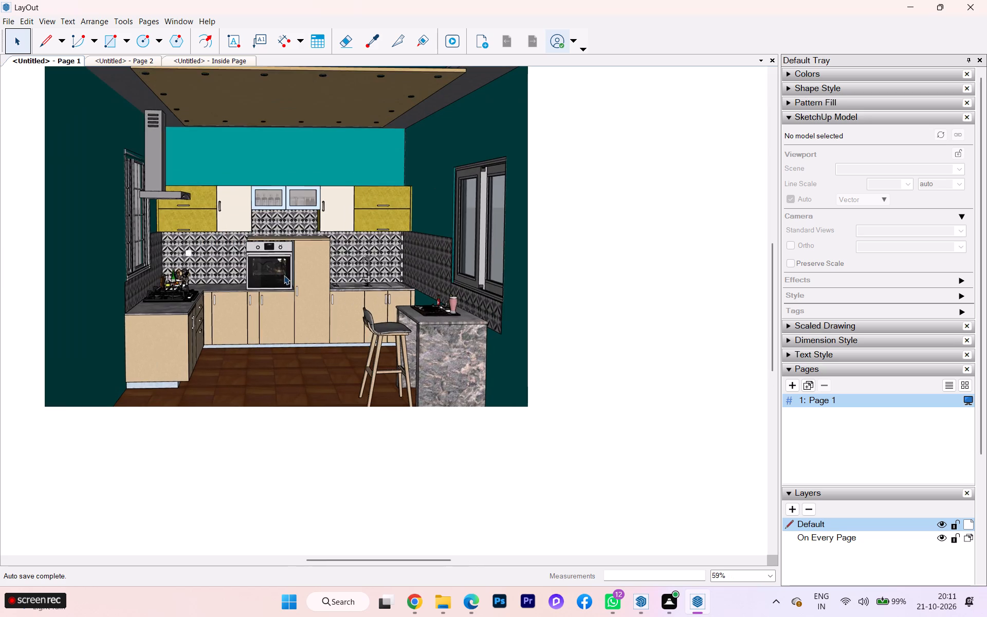
scroll(287, 272, "down", 3)
scroll(349, 299, "up", 1)
scroll(351, 301, "down", 2)
scroll(317, 321, "up", 2)
scroll(317, 320, "down", 1)
scroll(317, 320, "up", 1)
scroll(317, 320, "down", 2)
scroll(317, 320, "up", 1)
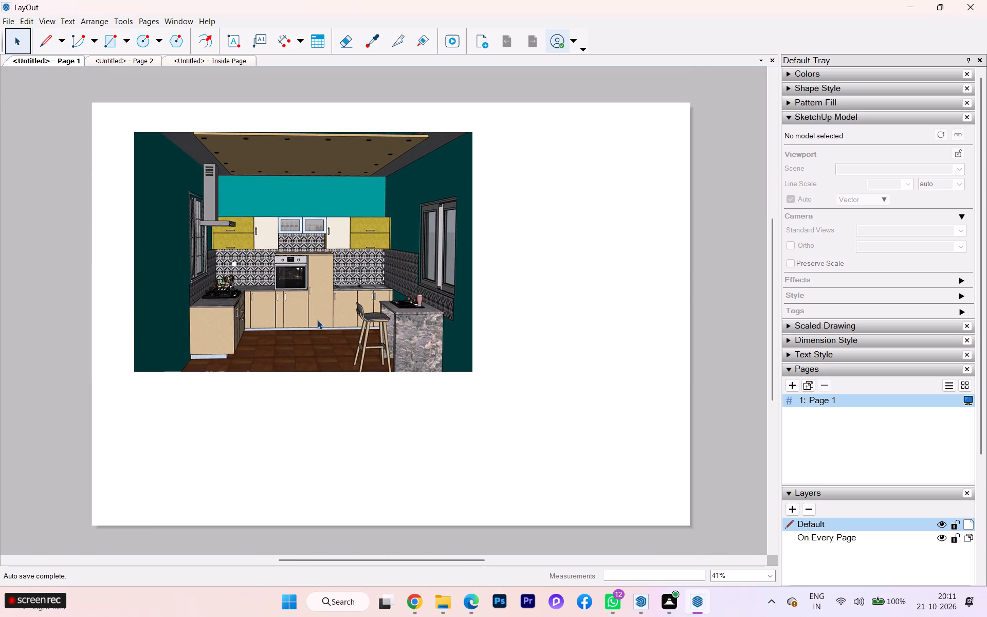
scroll(317, 320, "up", 1)
scroll(317, 319, "down", 1)
scroll(317, 319, "up", 5)
scroll(317, 318, "down", 1)
scroll(317, 317, "up", 1)
left_click(289, 400)
scroll(305, 346, "down", 2)
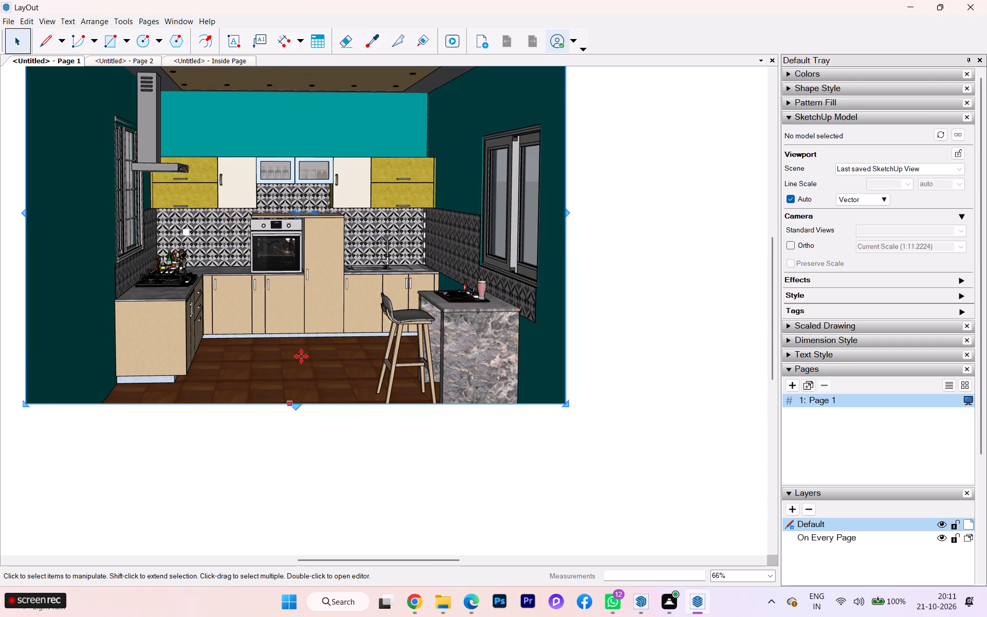
scroll(300, 355, "down", 2)
scroll(322, 368, "up", 2)
scroll(323, 368, "down", 2)
scroll(324, 372, "up", 1)
scroll(330, 378, "down", 1)
scroll(331, 378, "up", 2)
scroll(331, 379, "down", 1)
scroll(374, 313, "down", 2)
scroll(374, 313, "up", 2)
scroll(374, 313, "down", 4)
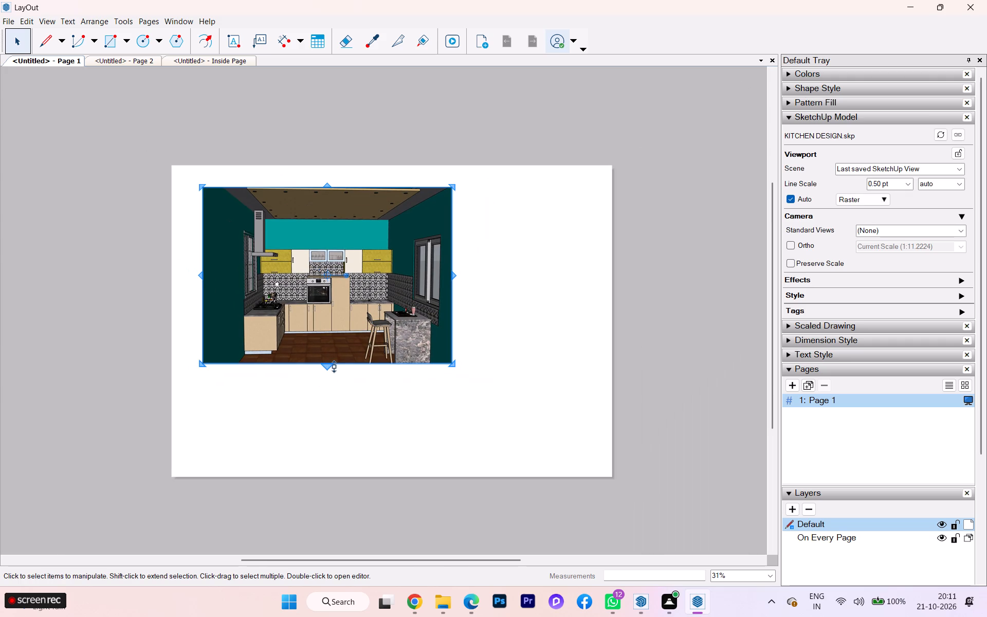
left_click(326, 366)
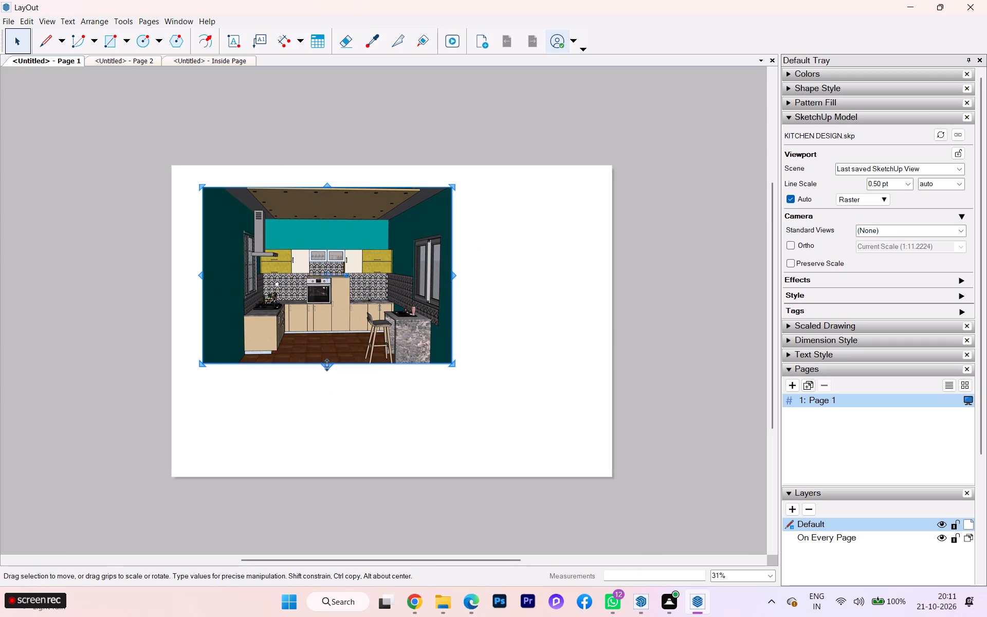
left_click_drag(326, 364, 328, 415)
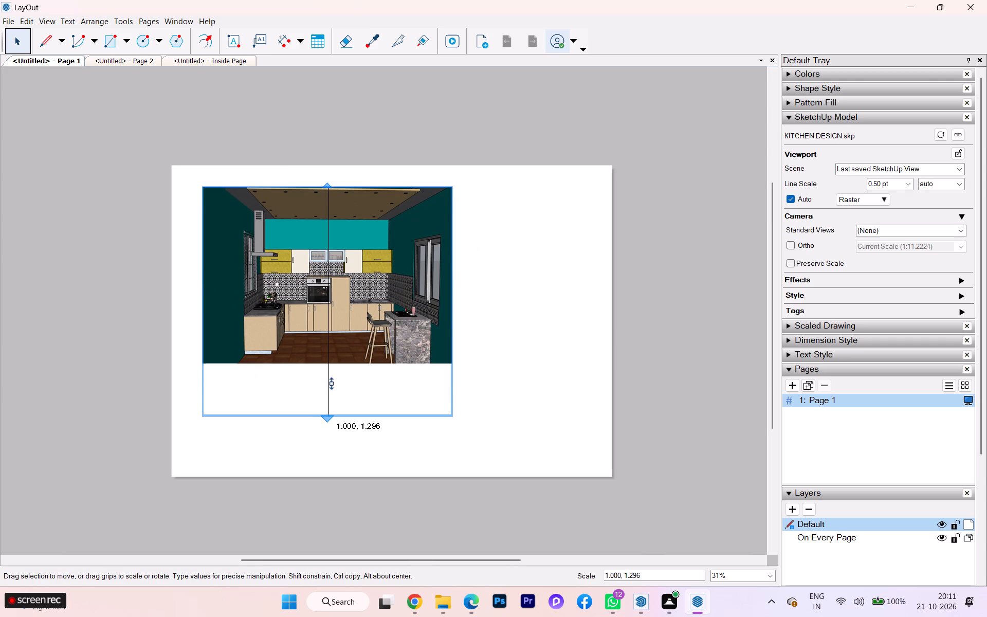
left_click_drag(453, 300, 557, 291)
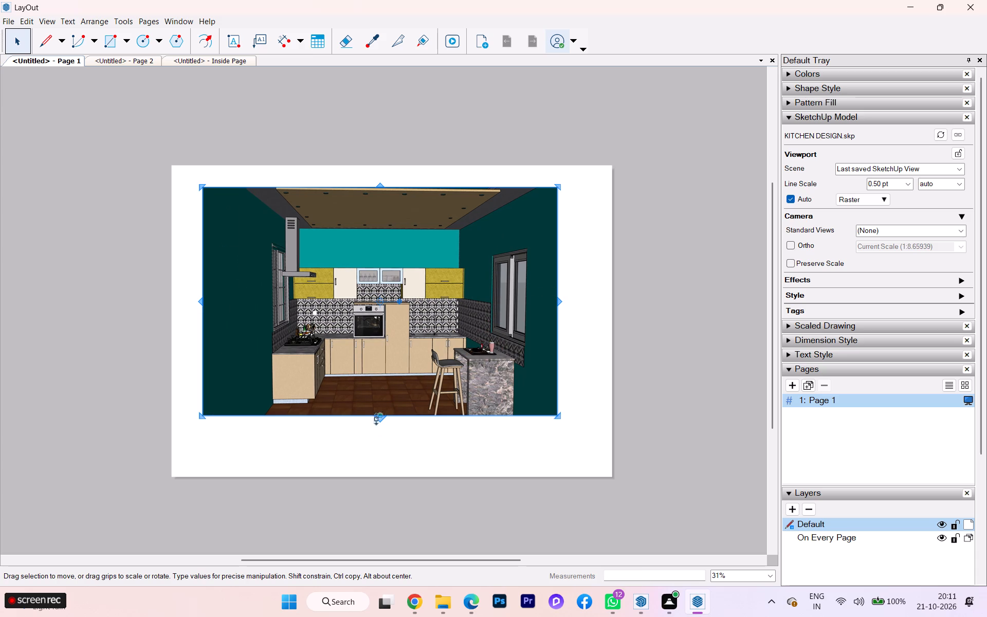
left_click_drag(377, 417, 387, 456)
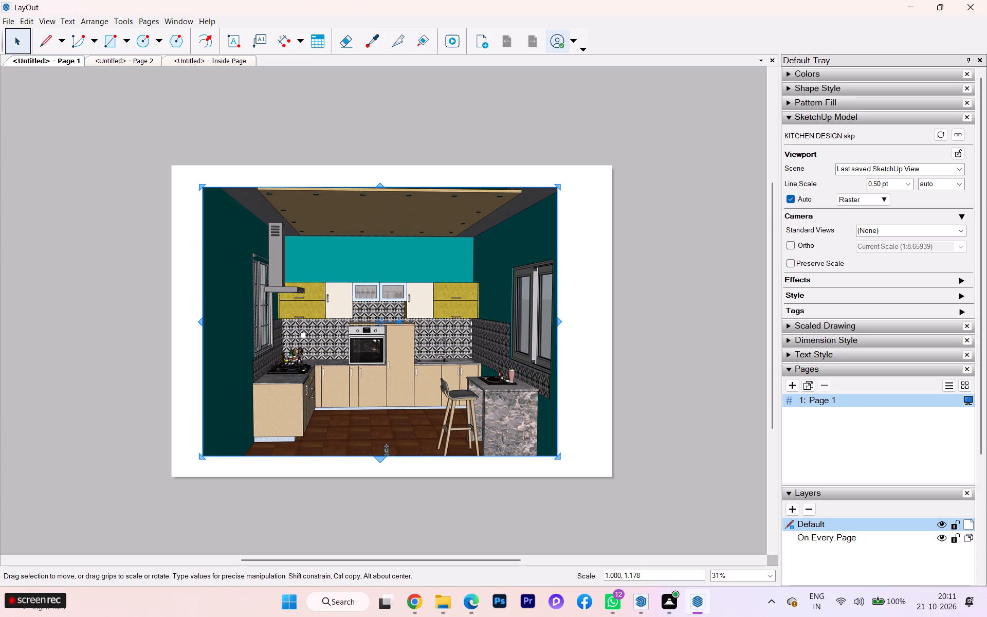
scroll(390, 364, "up", 1)
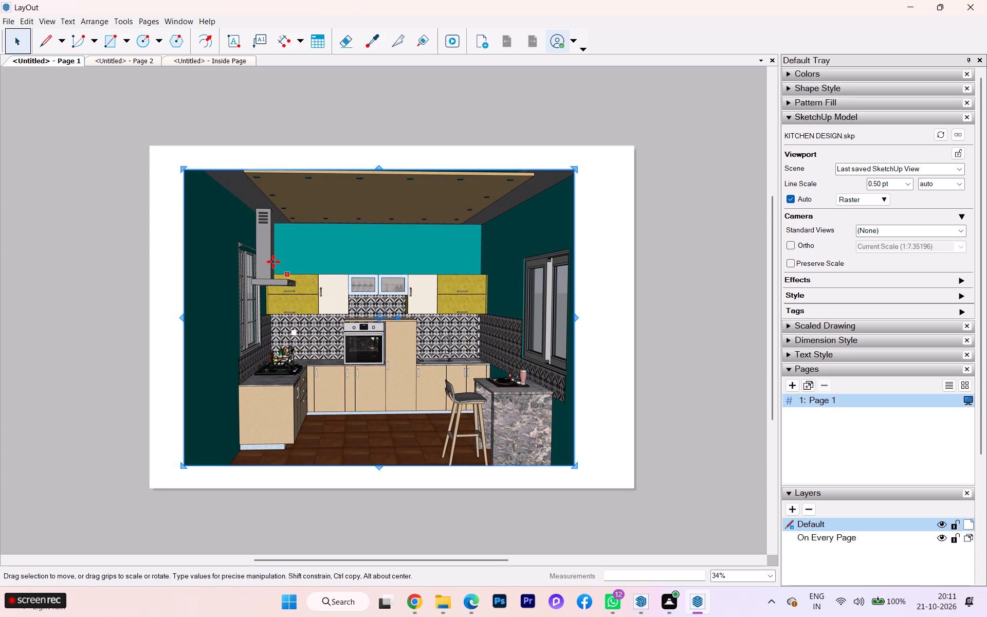
left_click(156, 155)
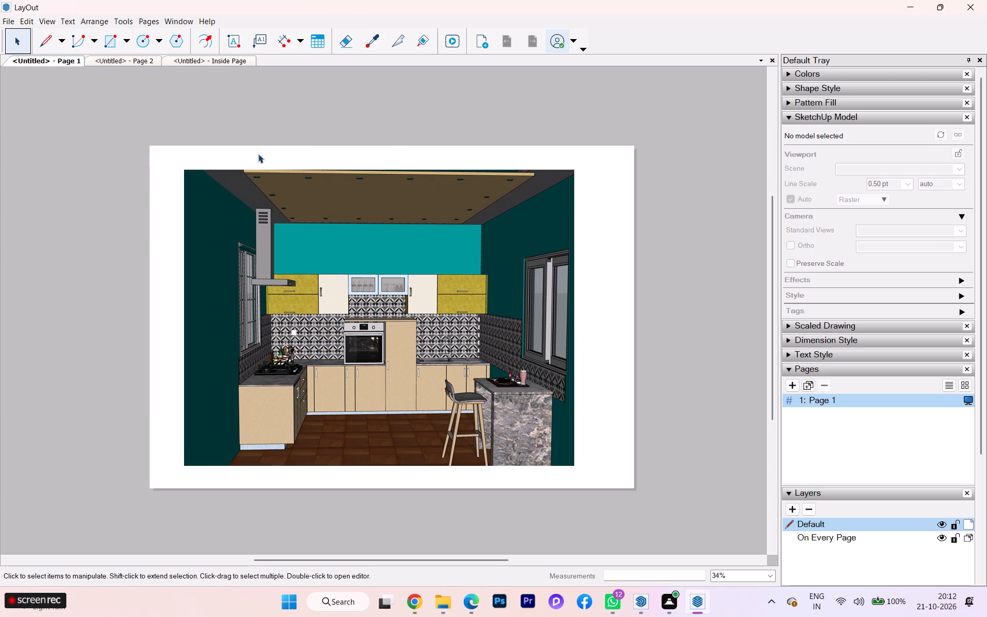
scroll(427, 124, "up", 2)
scroll(368, 128, "down", 1)
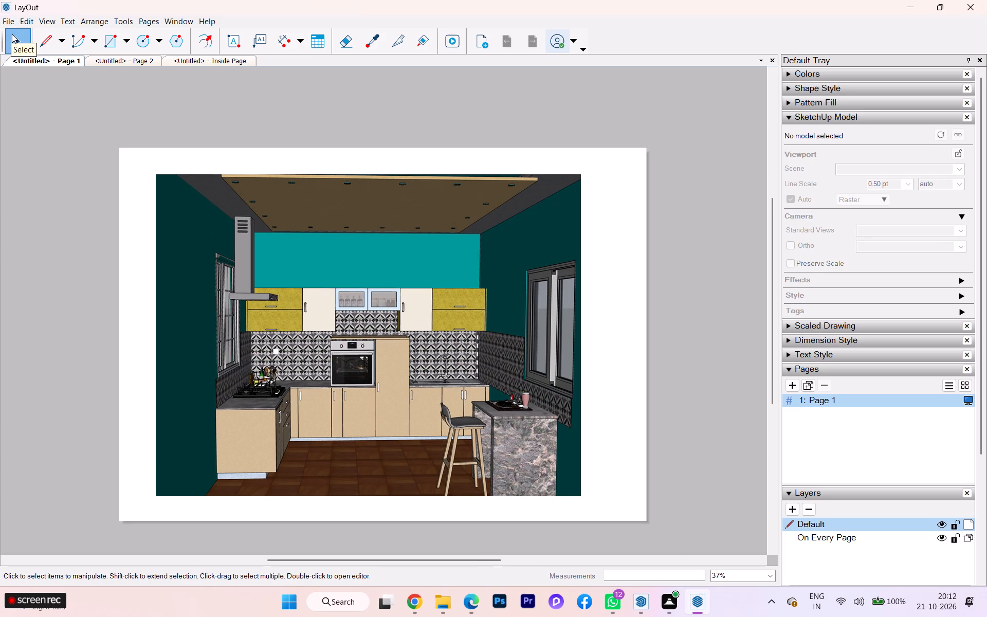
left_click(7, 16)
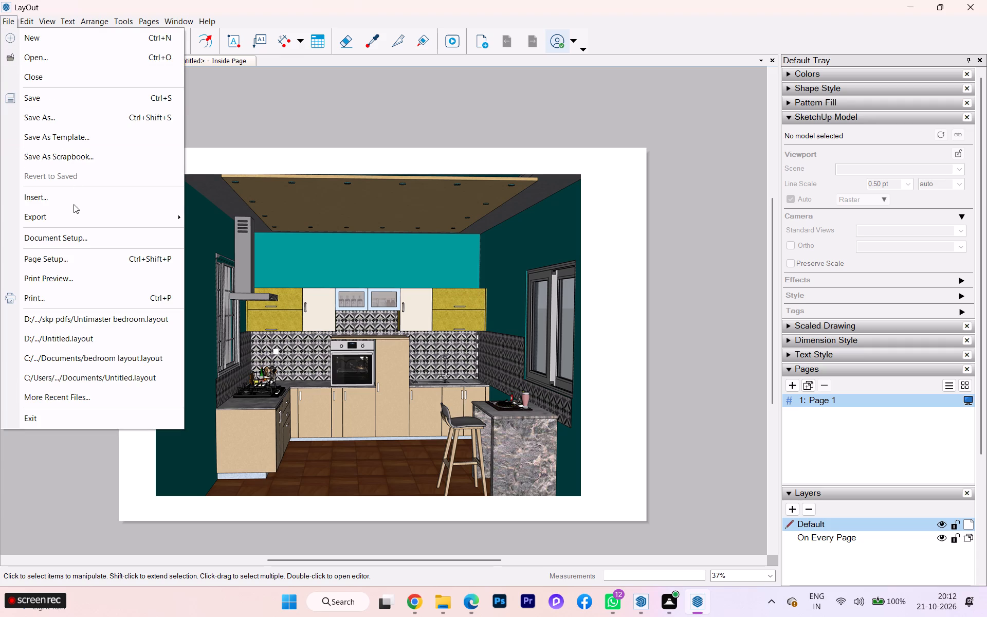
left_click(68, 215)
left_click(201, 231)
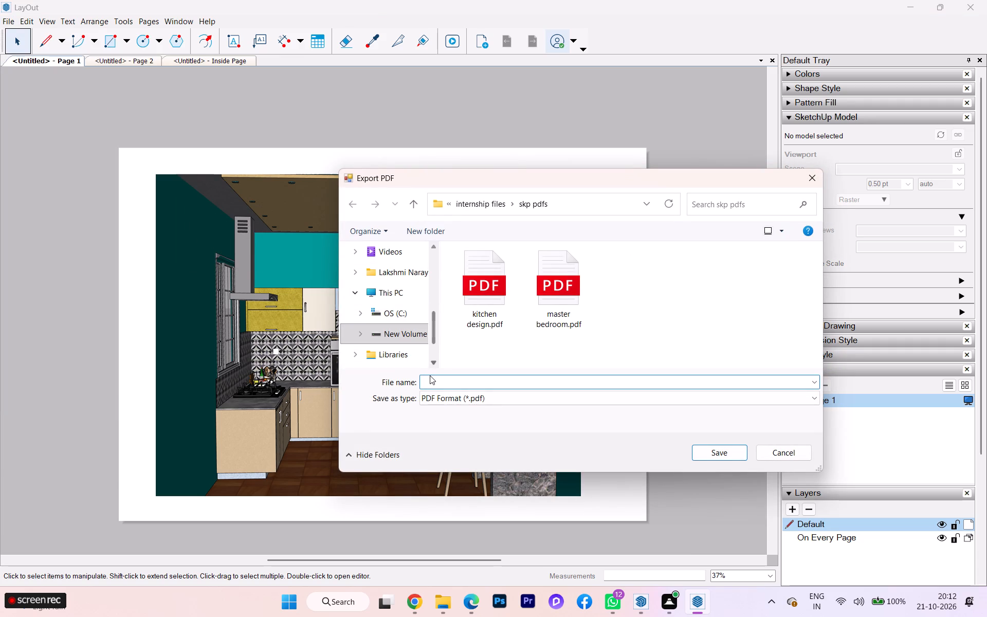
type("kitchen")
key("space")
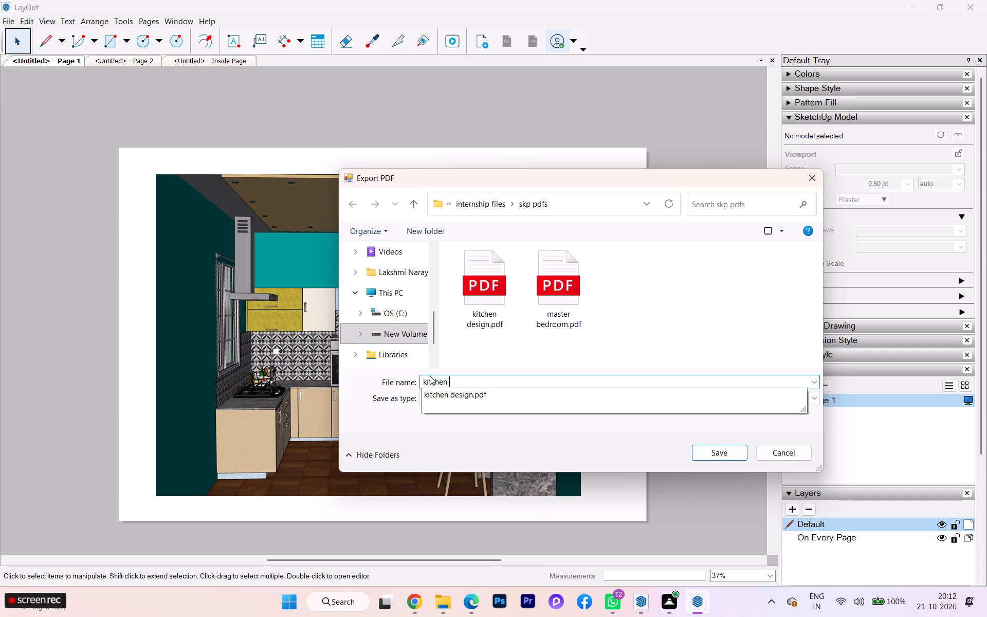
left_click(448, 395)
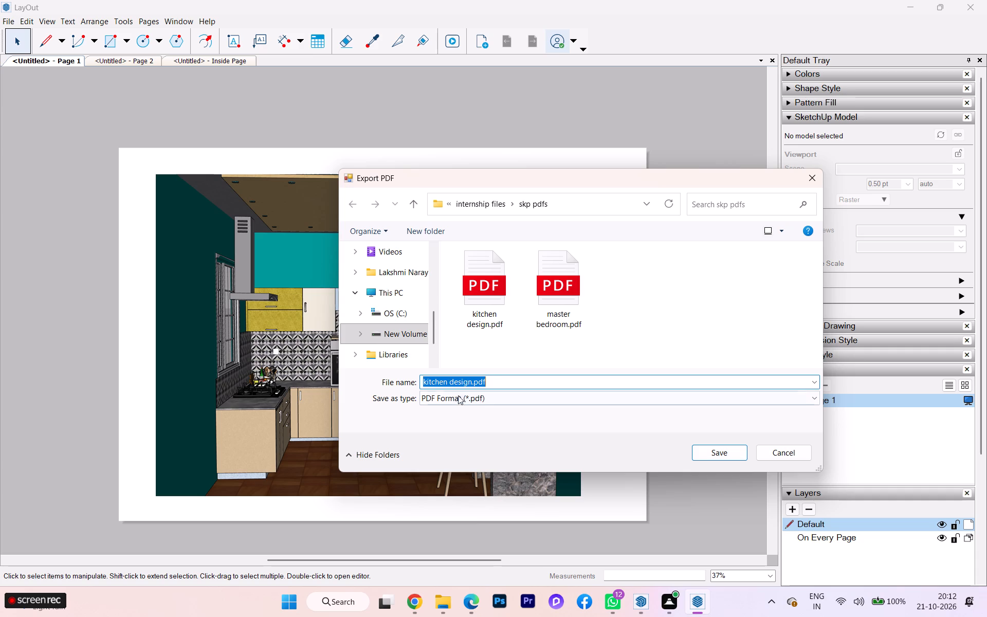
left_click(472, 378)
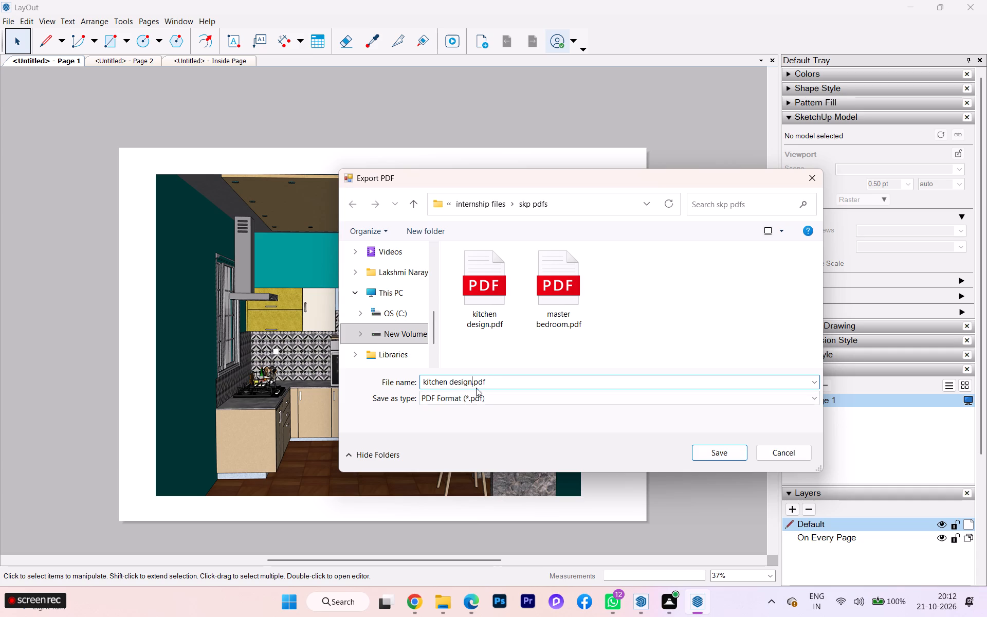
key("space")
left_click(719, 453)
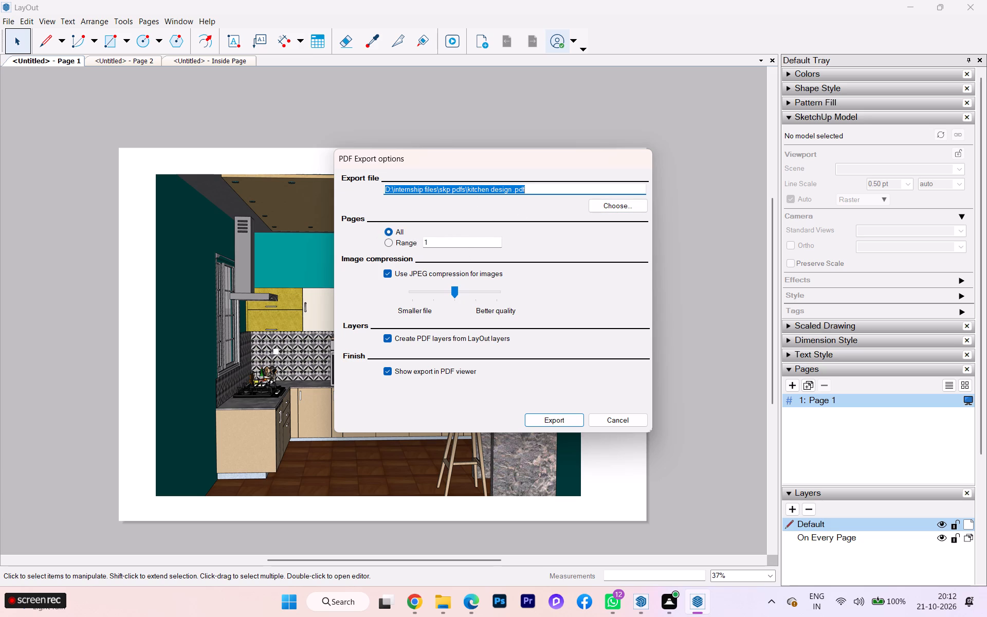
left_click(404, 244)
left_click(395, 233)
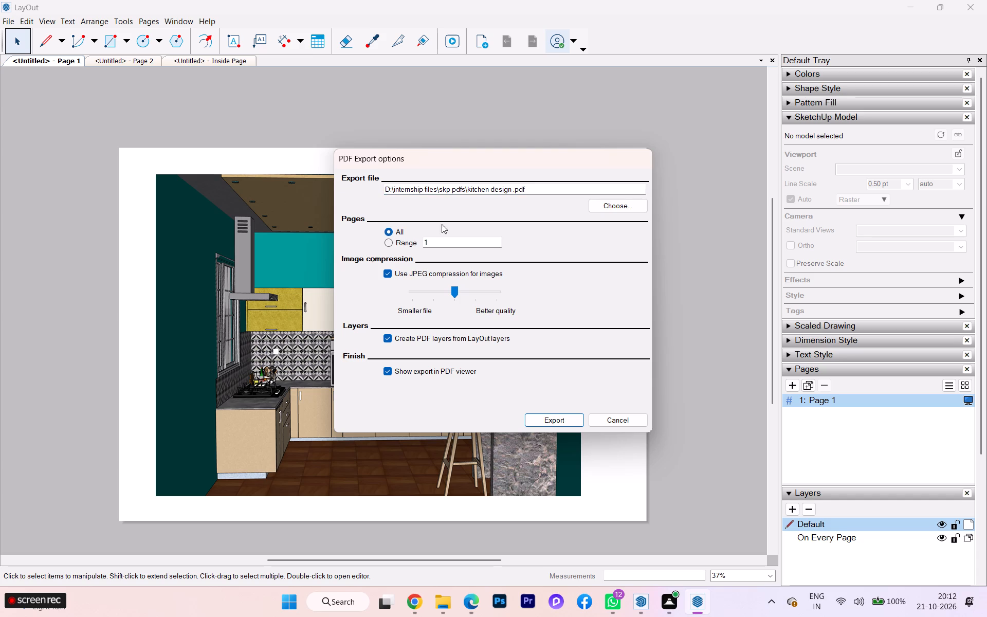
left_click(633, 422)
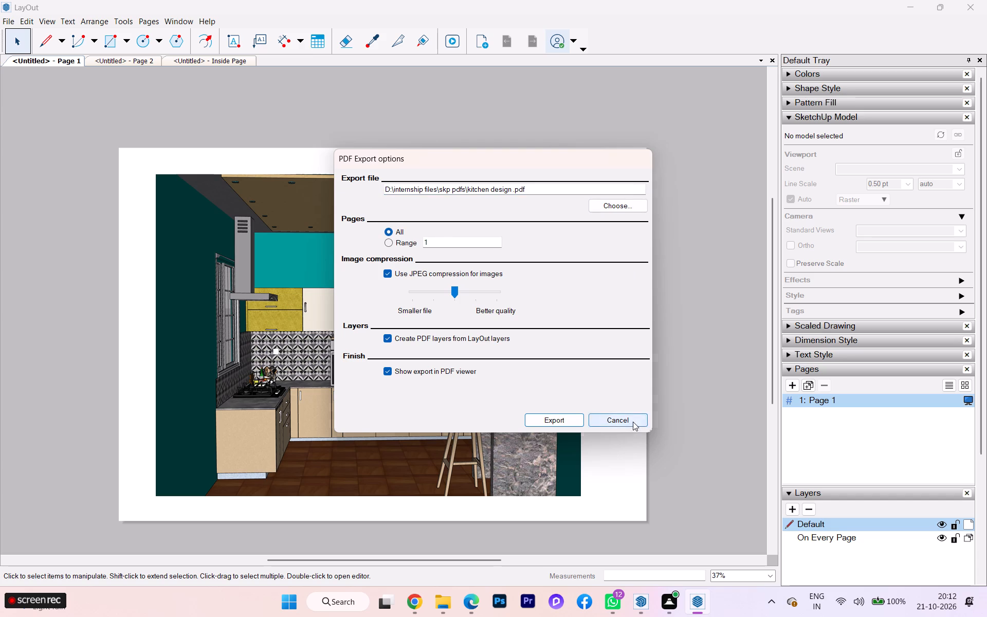
Switch to the untitled Inside Page document and set its paper size to A2 (420 mm x 594 mm).
left_click(135, 61)
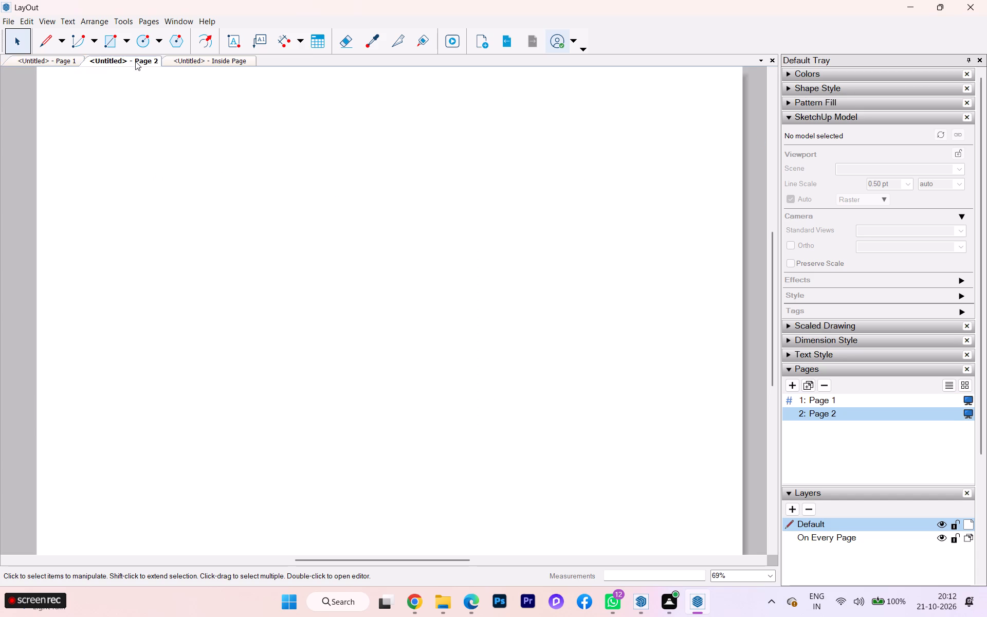
left_click(189, 59)
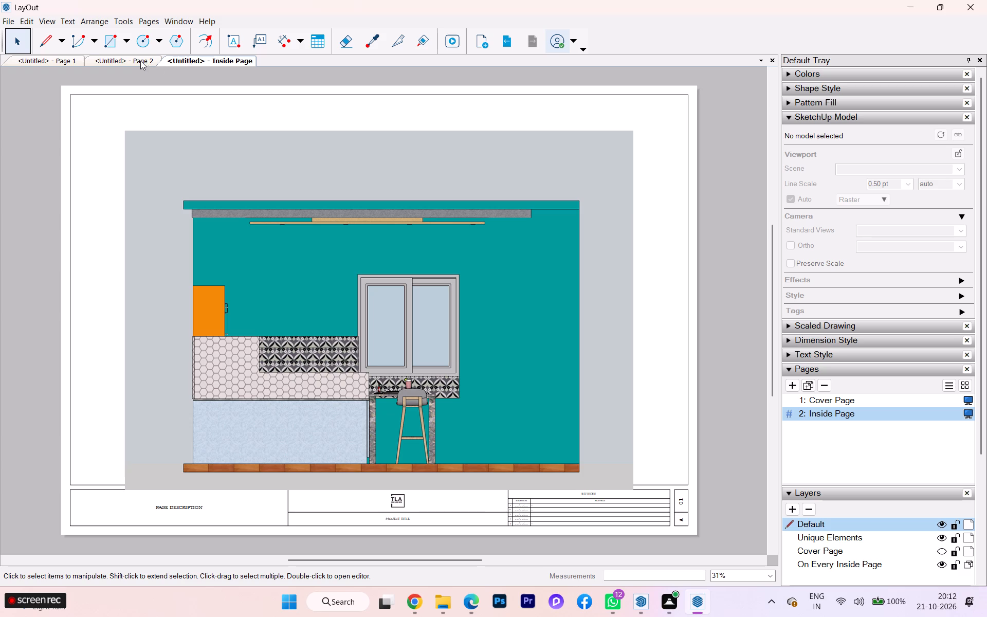
left_click(140, 60)
left_click(174, 59)
scroll(334, 340, "up", 1)
scroll(336, 343, "down", 1)
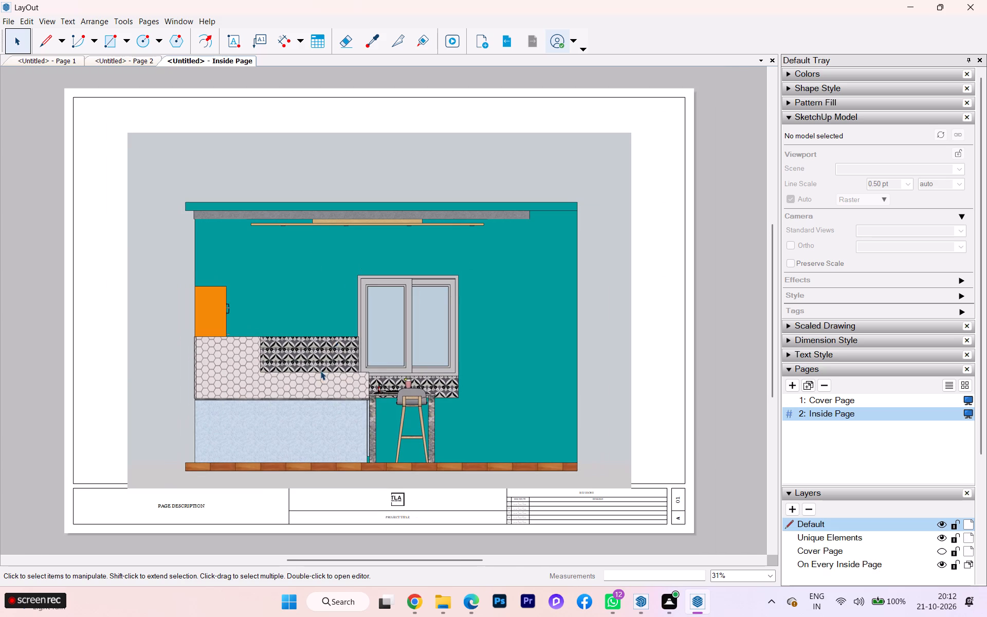
left_click(207, 341)
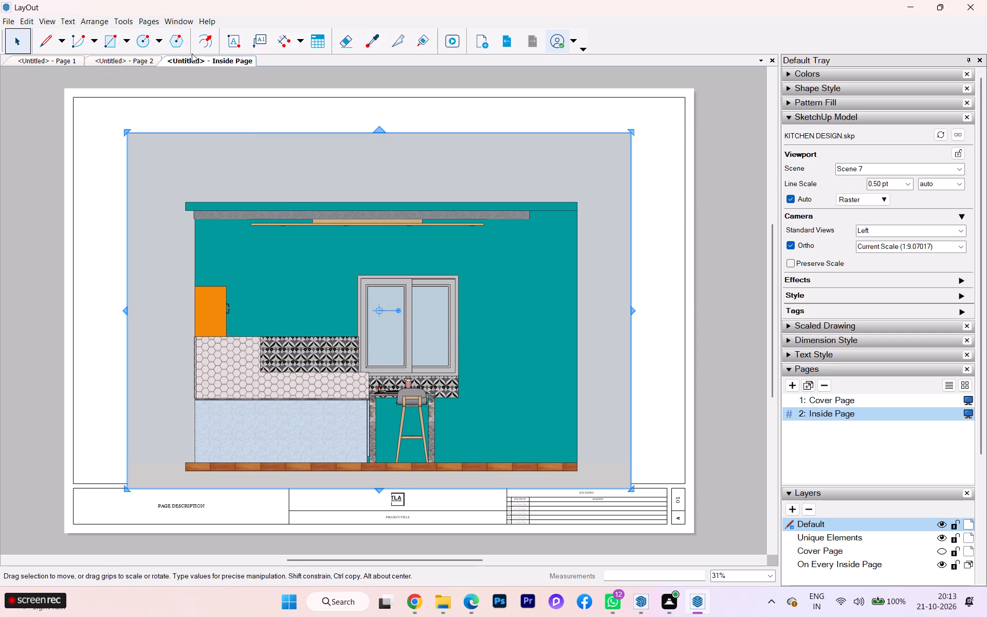
left_click(1, 20)
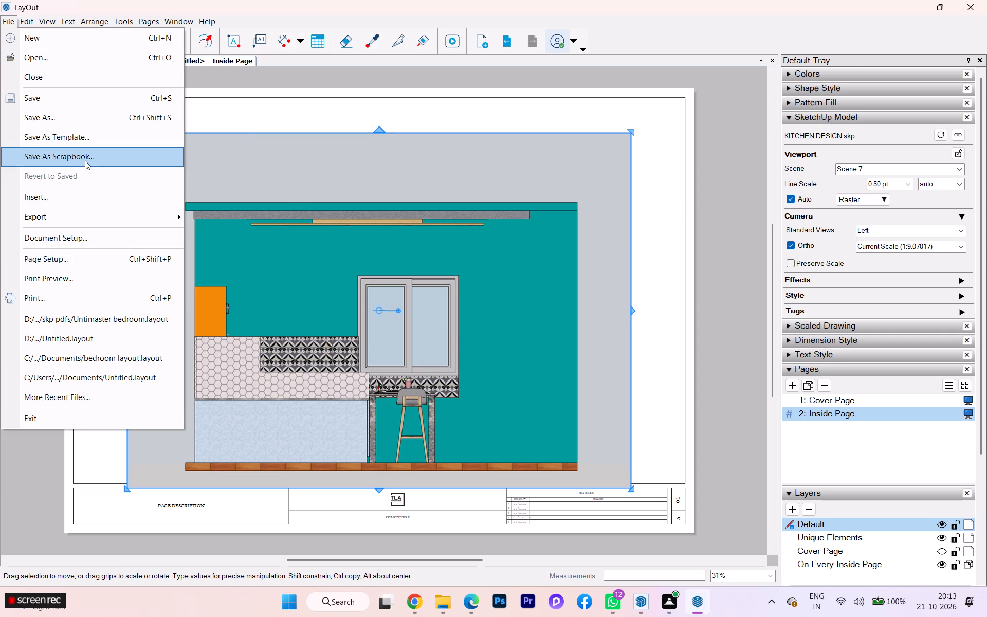
left_click(76, 234)
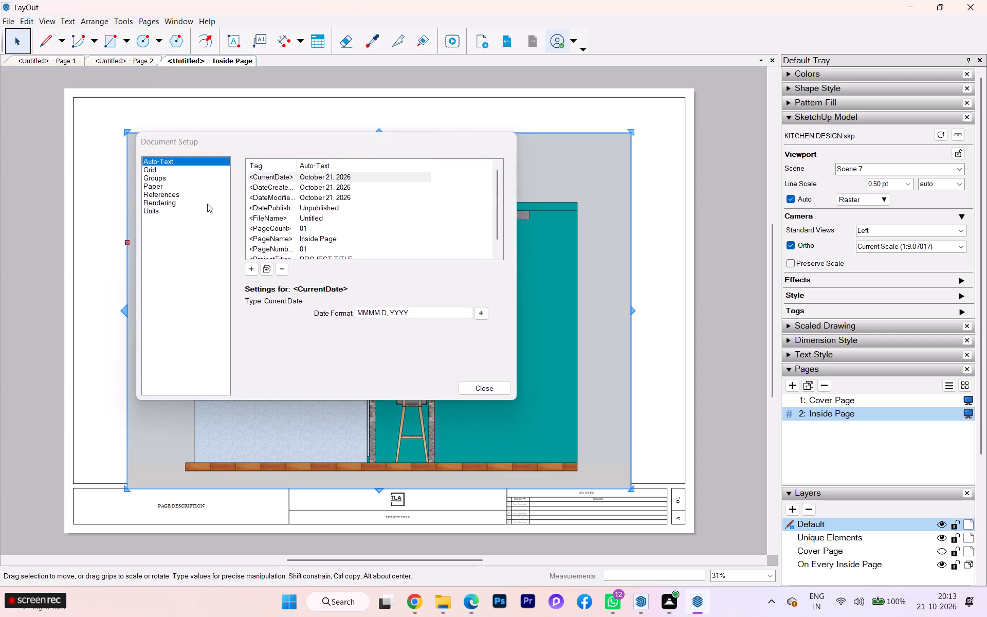
left_click(162, 189)
left_click(340, 179)
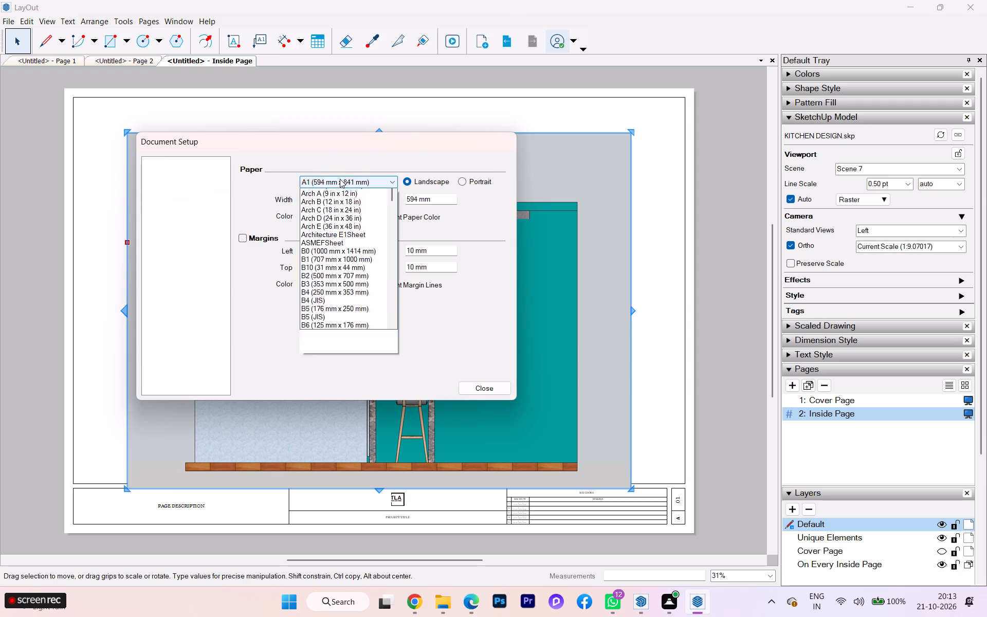
left_click(315, 210)
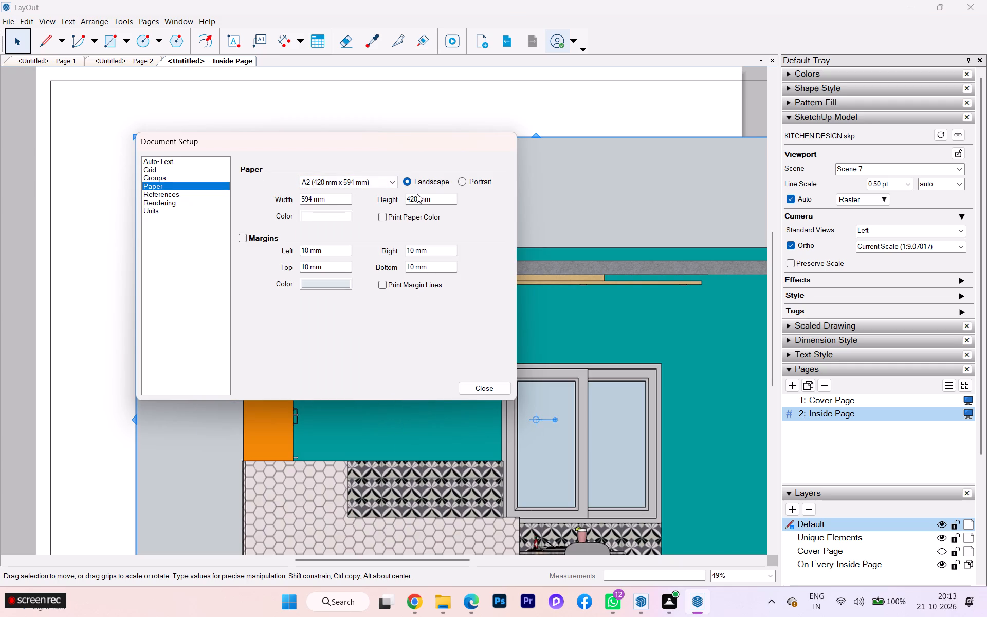
Look through the reference, rendering, grid and auto-text settings, and set the document's decimal length units to inches.
left_click(176, 195)
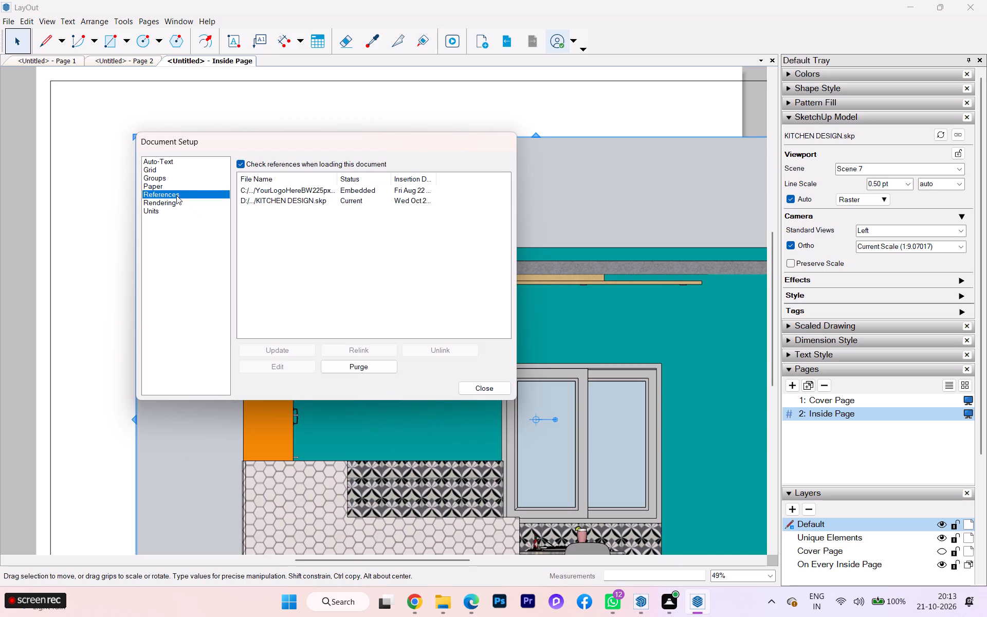
left_click(172, 201)
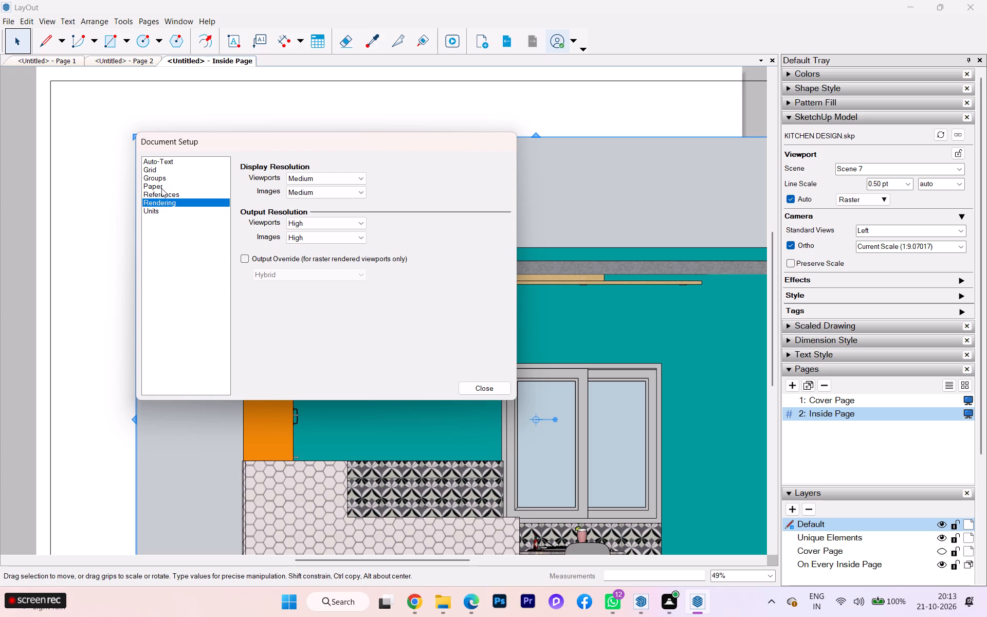
left_click(160, 185)
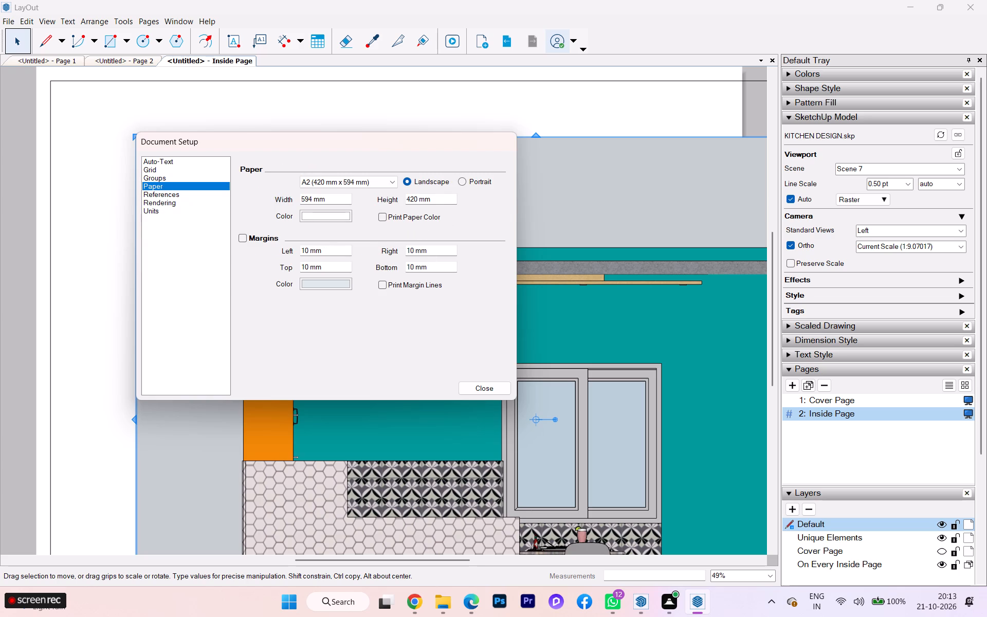
left_click(165, 171)
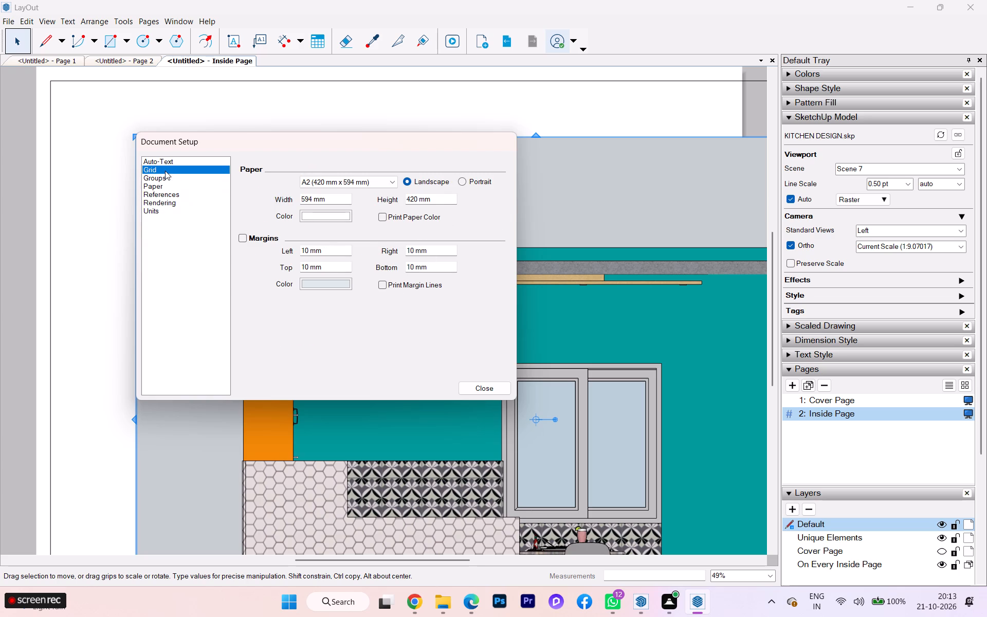
left_click(164, 164)
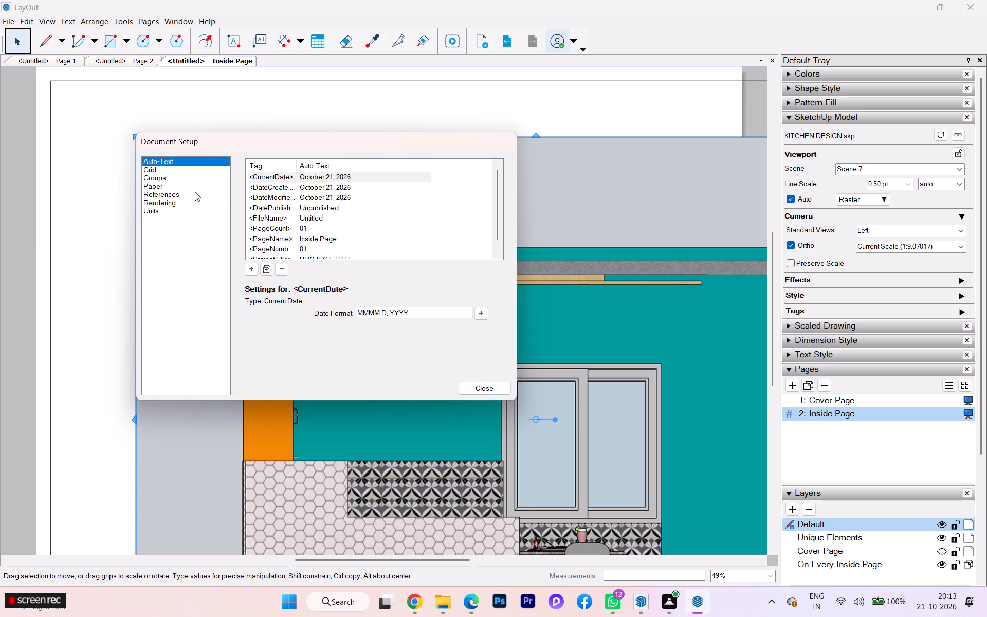
left_click(189, 199)
left_click(171, 209)
left_click(413, 191)
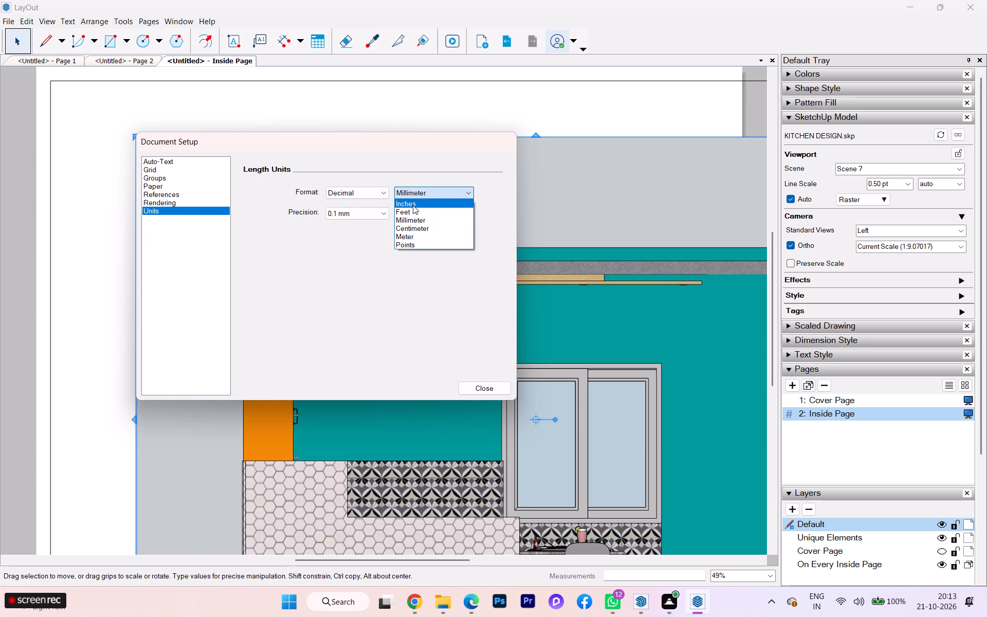
left_click(413, 205)
Reselect A2 (420 mm x 594 mm) as the paper size in landscape and close Document Setup.
left_click(159, 185)
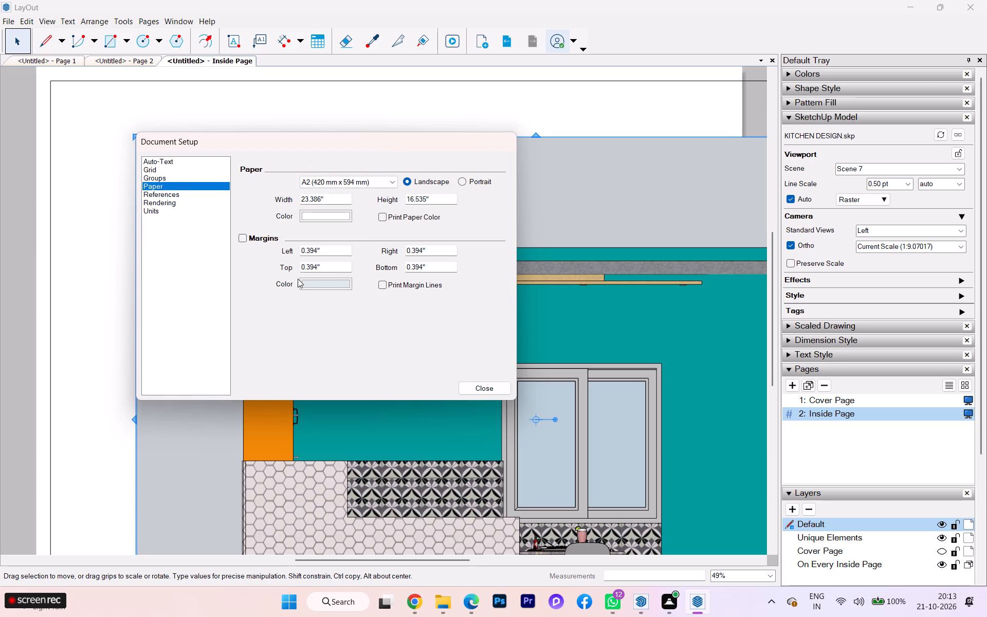
left_click(354, 184)
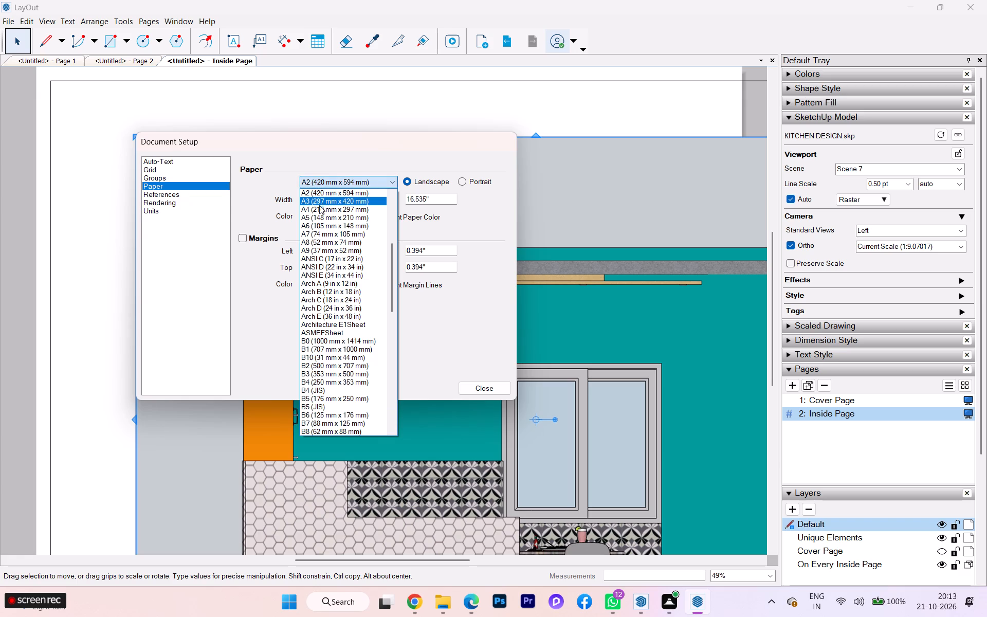
left_click(324, 193)
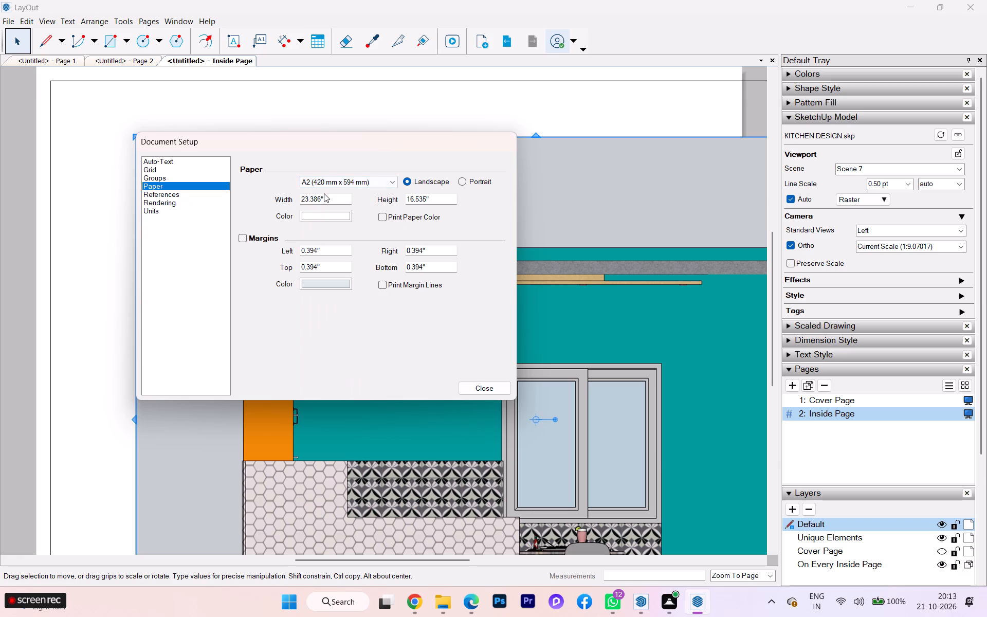
left_click(384, 216)
left_click(384, 216)
left_click(486, 392)
Move the kitchen elevation viewport slightly upward, clear of the title block.
scroll(266, 283, "down", 3)
scroll(191, 261, "down", 4)
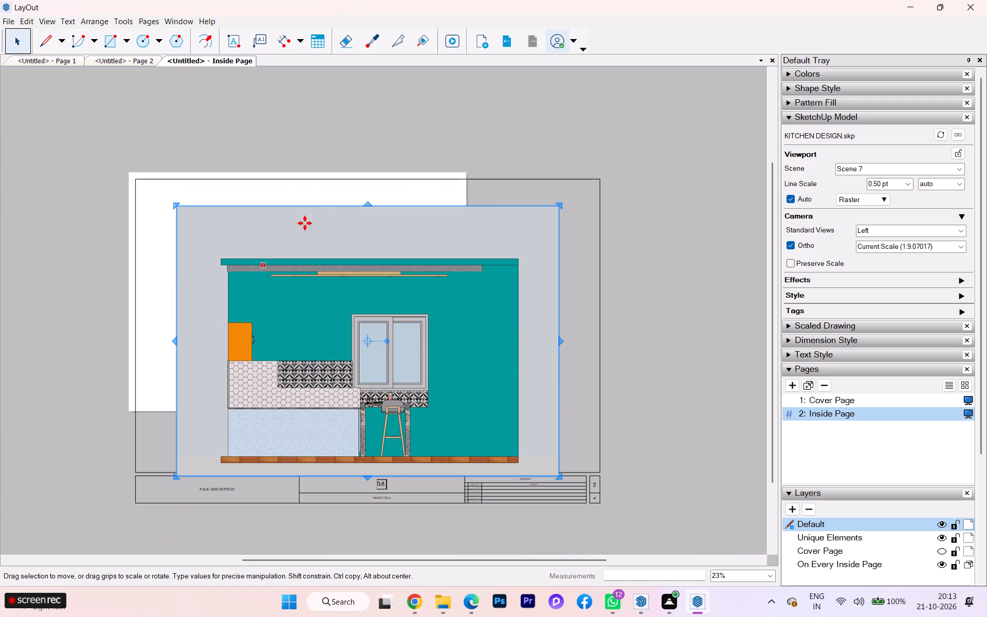
left_click_drag(364, 206, 366, 197)
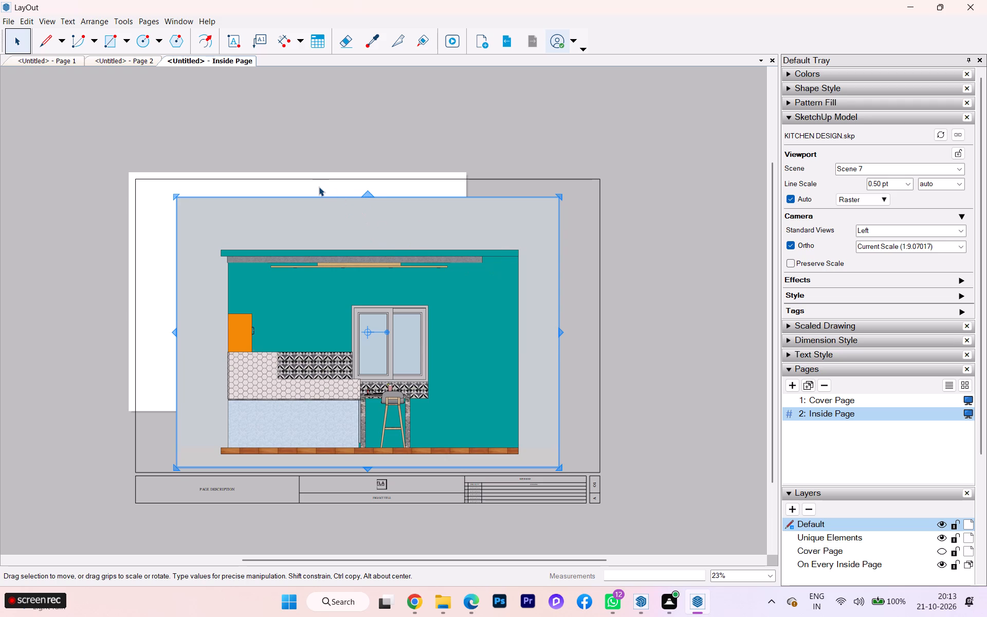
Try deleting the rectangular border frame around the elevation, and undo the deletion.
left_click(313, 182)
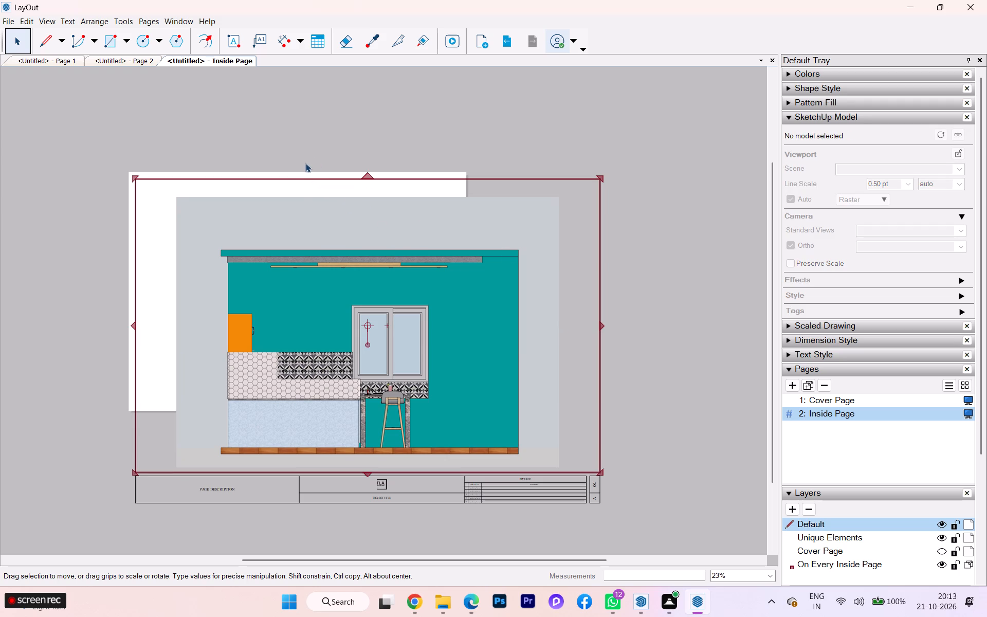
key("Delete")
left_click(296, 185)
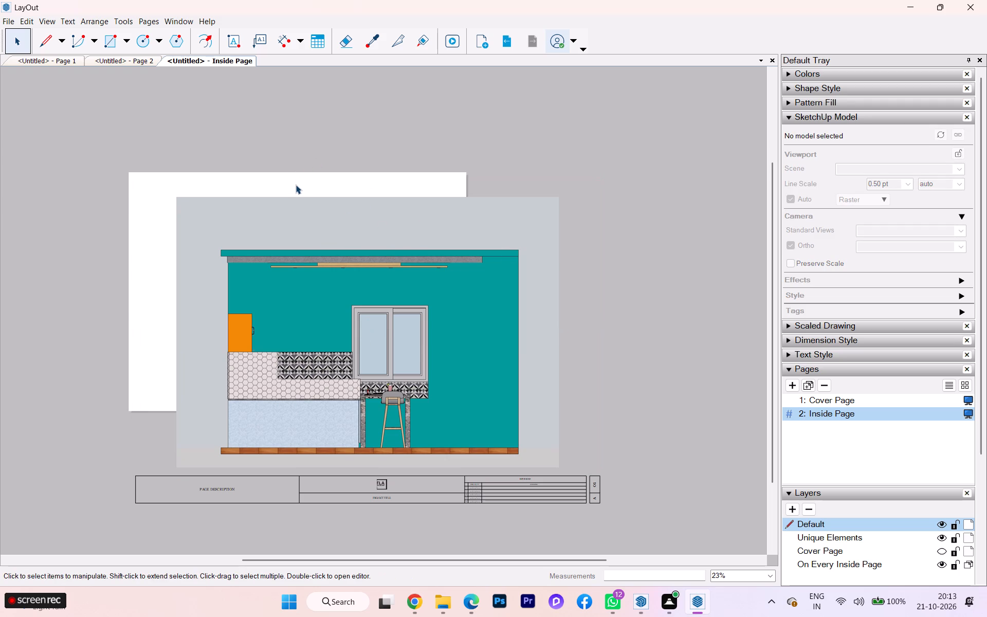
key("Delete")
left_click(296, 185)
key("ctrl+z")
Close the title-block document containing the kitchen elevation without saving its changes.
right_click(233, 59)
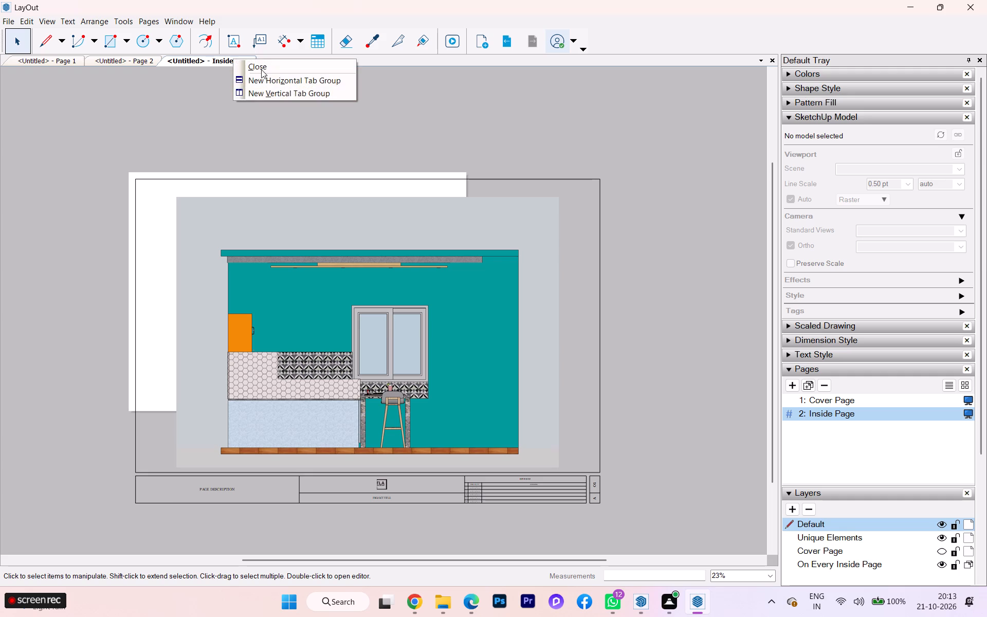
left_click(260, 66)
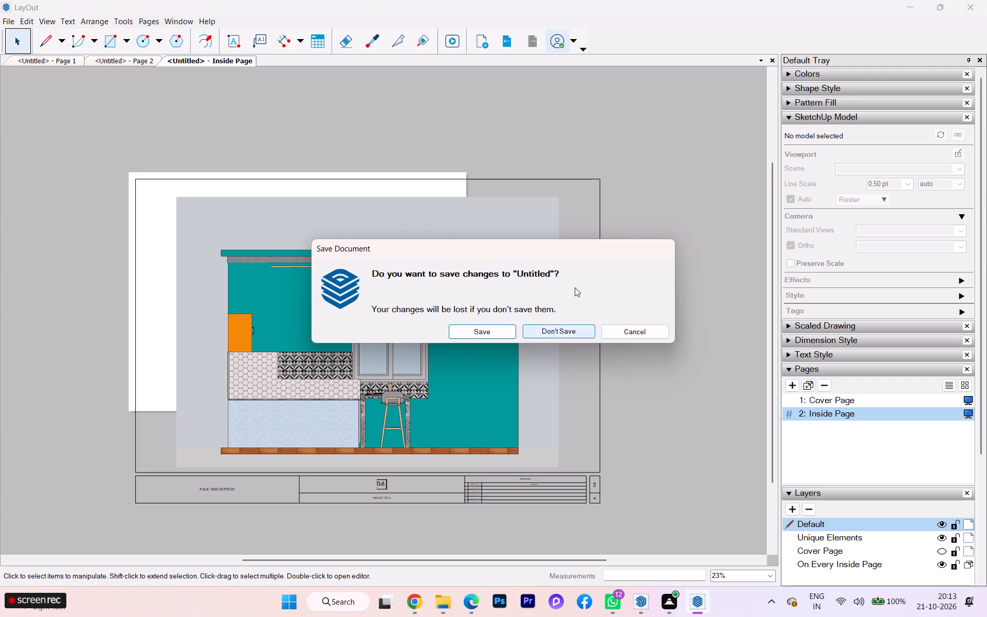
left_click(651, 176)
left_click(632, 327)
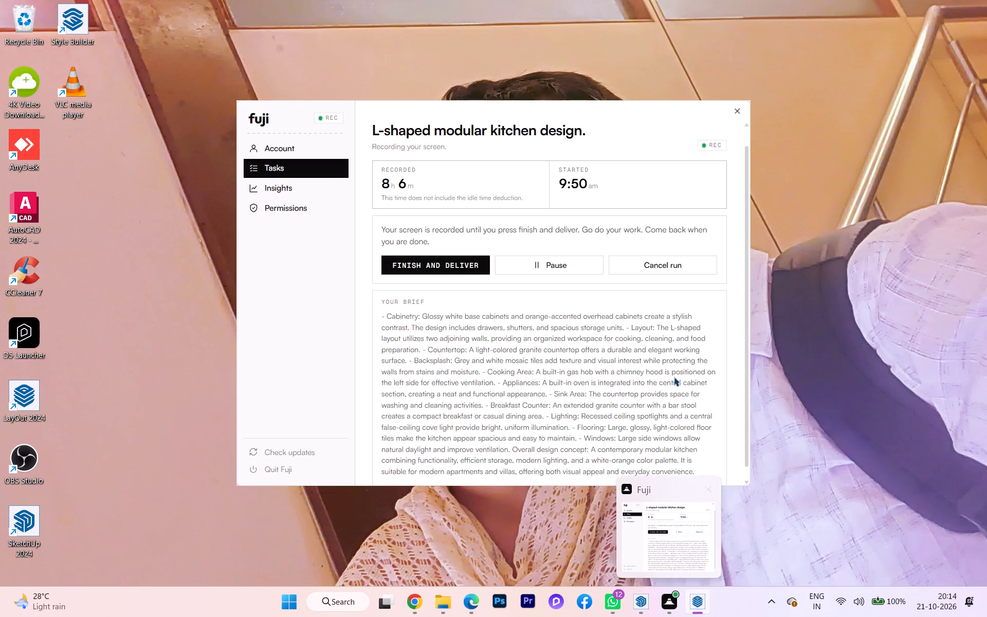
left_click(771, 59)
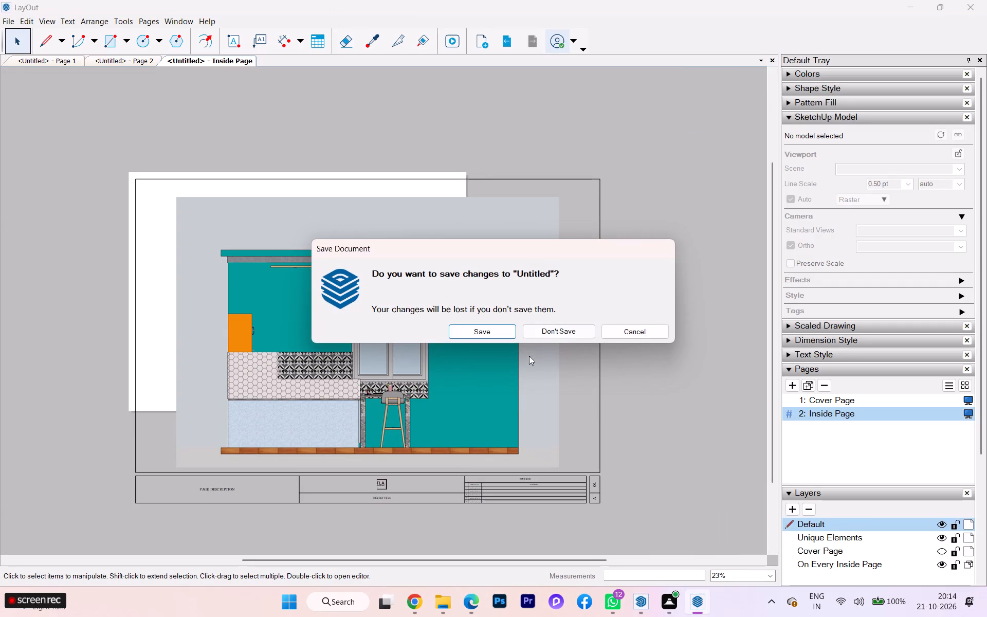
left_click(553, 335)
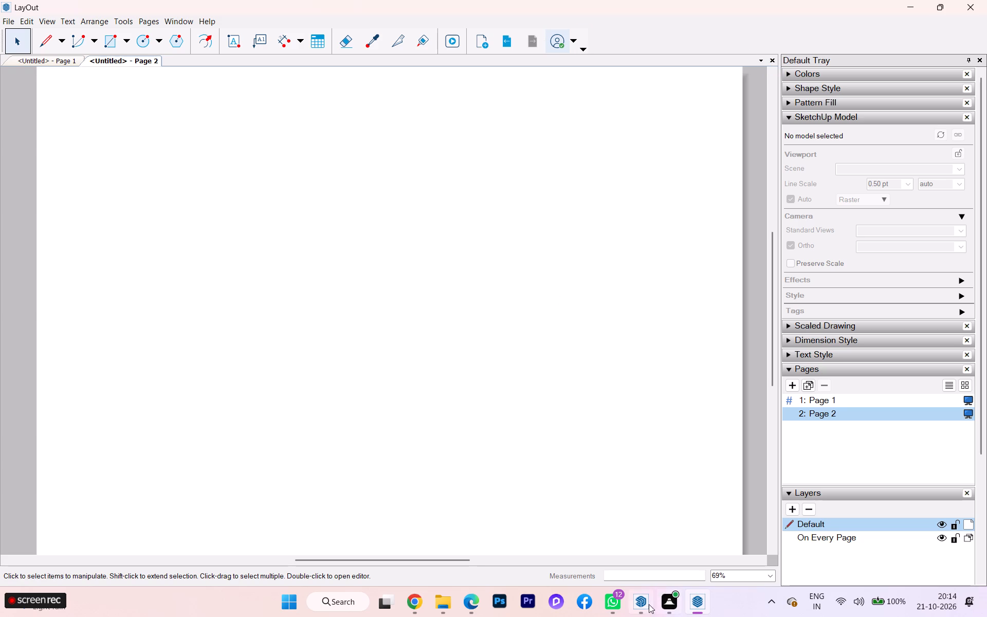
Switch to SketchUp and send the kitchen model's Scene 7 elevation to LayOut.
left_click(625, 524)
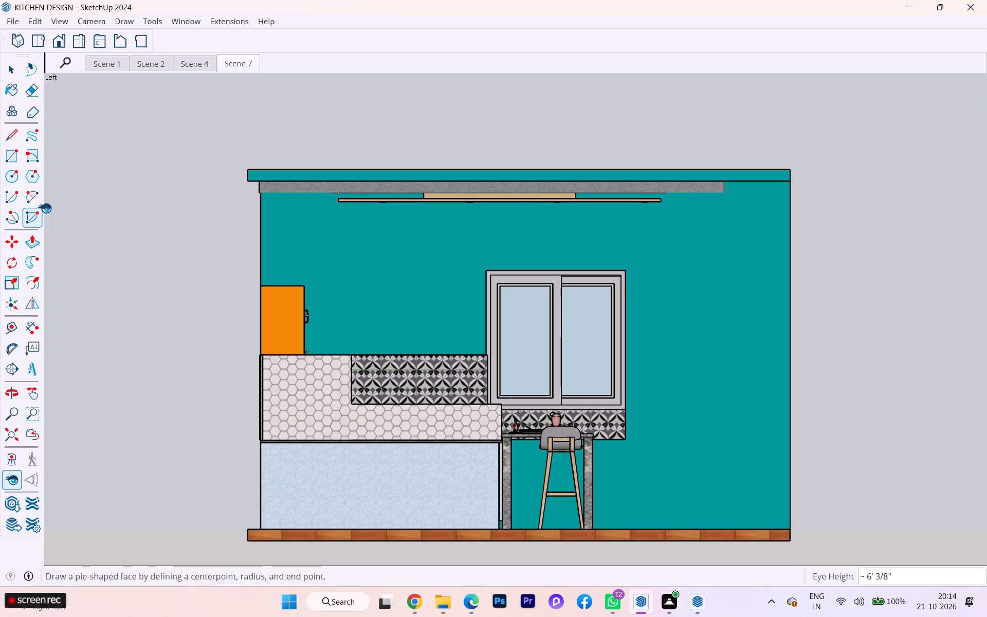
left_click(16, 15)
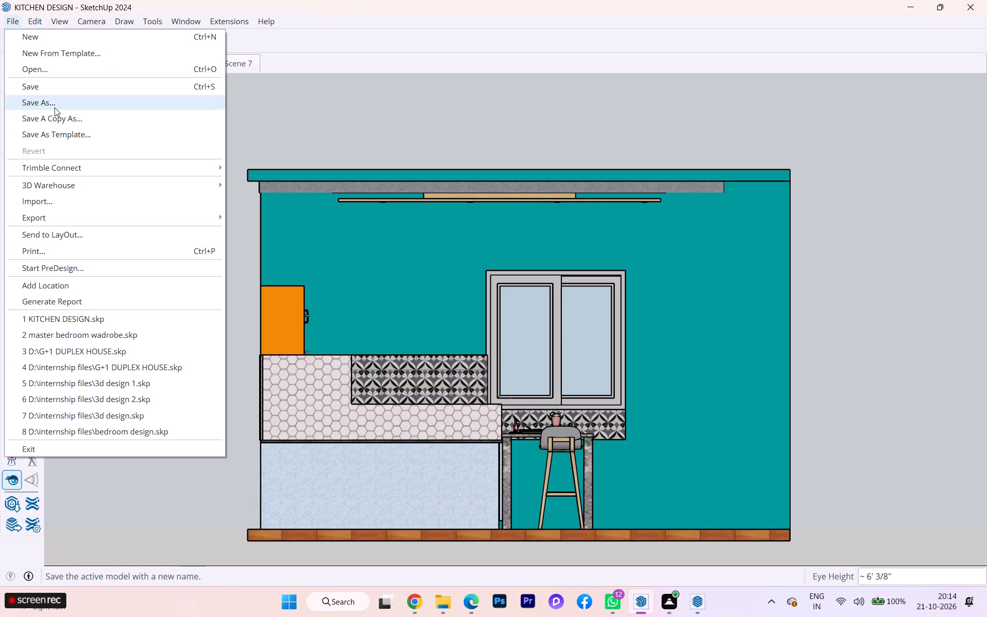
left_click(71, 234)
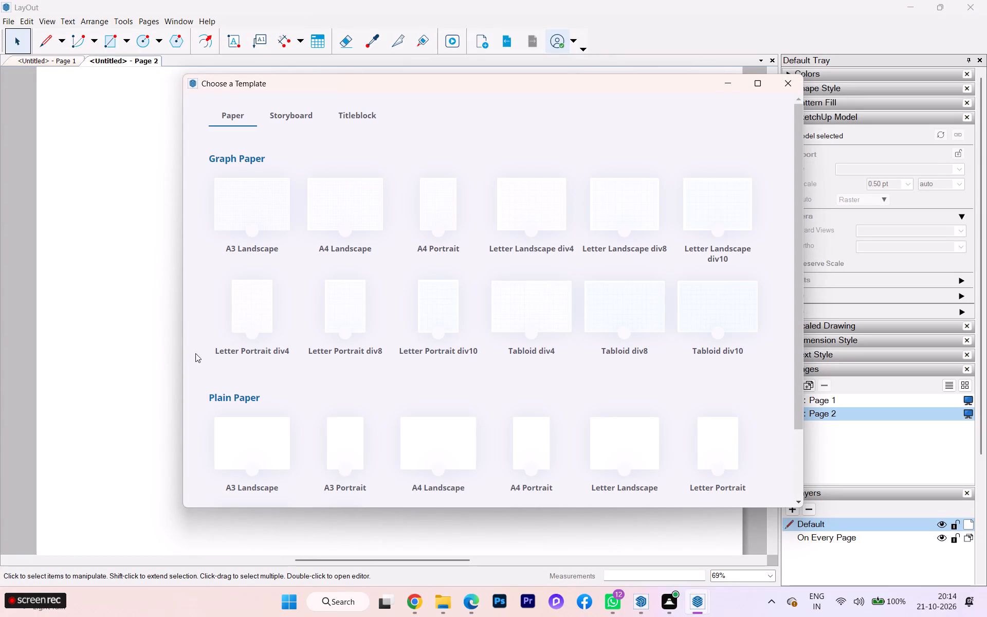
Look through the title-block and storyboard template collections for a suitable sheet.
left_click(351, 114)
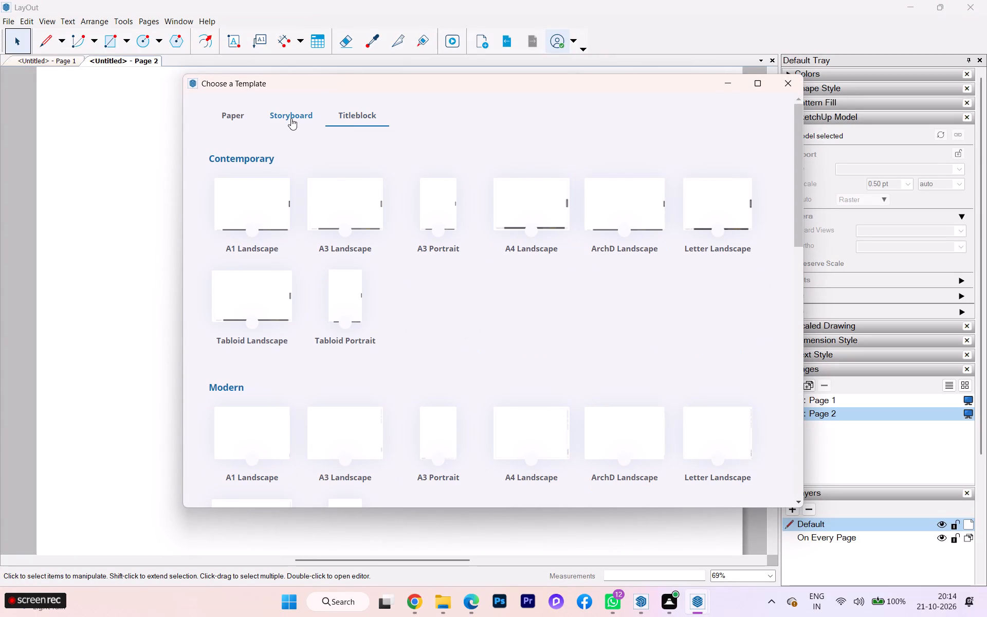
scroll(307, 350, "down", 16)
scroll(310, 370, "up", 1)
scroll(320, 383, "down", 5)
scroll(321, 385, "up", 1)
scroll(321, 386, "down", 3)
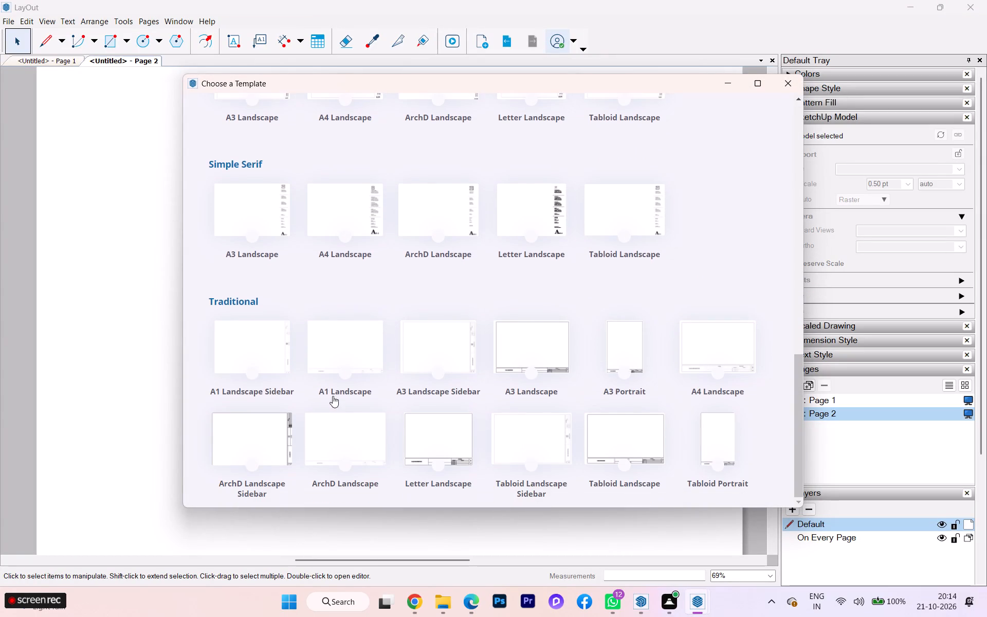
scroll(334, 396, "down", 17)
scroll(388, 401, "up", 2)
scroll(394, 401, "down", 1)
scroll(440, 394, "down", 6)
scroll(322, 281, "up", 1)
scroll(322, 281, "down", 1)
scroll(322, 281, "up", 11)
scroll(313, 225, "up", 3)
scroll(313, 224, "down", 1)
scroll(313, 224, "up", 4)
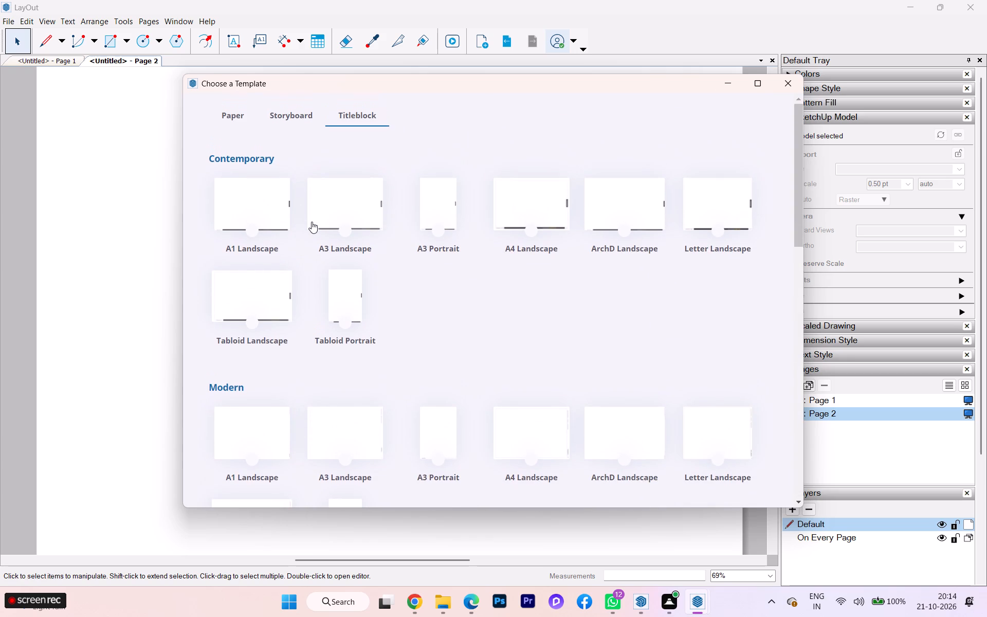
scroll(312, 222, "up", 1)
scroll(312, 222, "down", 1)
scroll(312, 222, "up", 3)
left_click(290, 107)
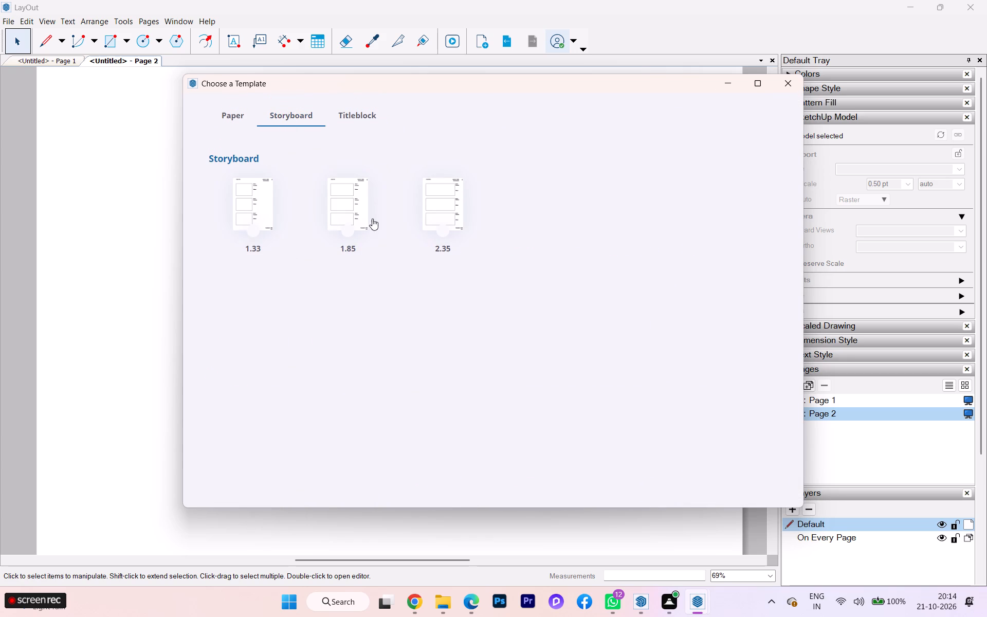
left_click(245, 113)
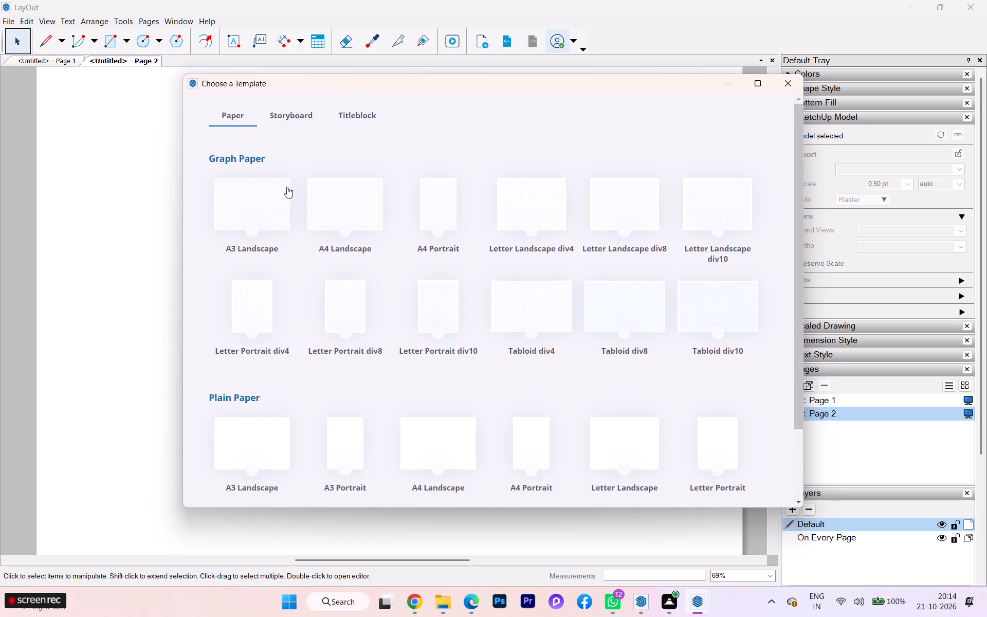
Create the new document from the Plain Paper A3 Landscape template.
scroll(287, 198, "down", 2)
scroll(252, 255, "down", 3)
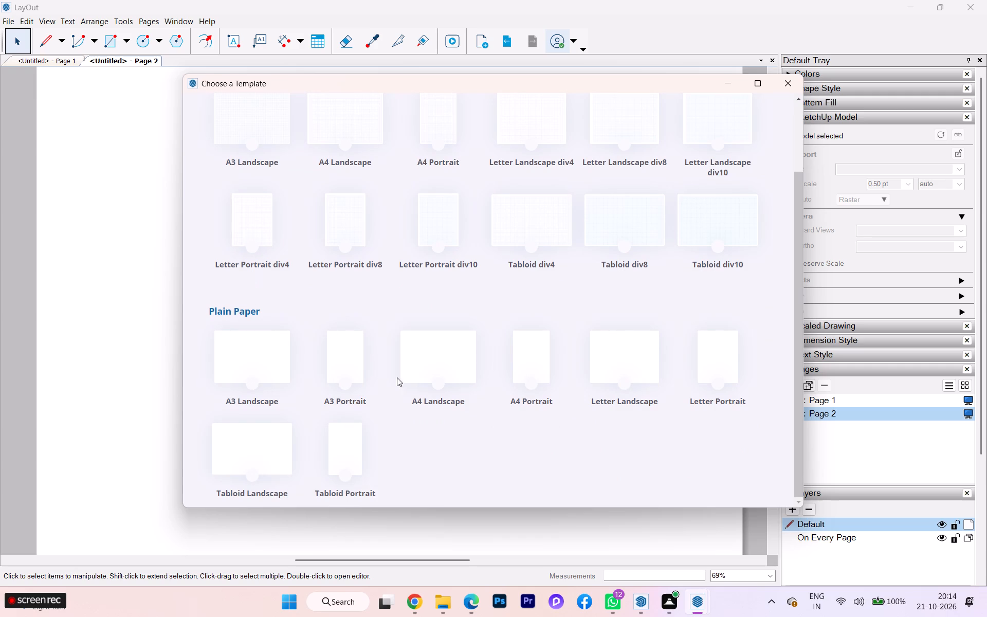
scroll(267, 434, "down", 1)
scroll(287, 384, "down", 1)
scroll(287, 384, "up", 2)
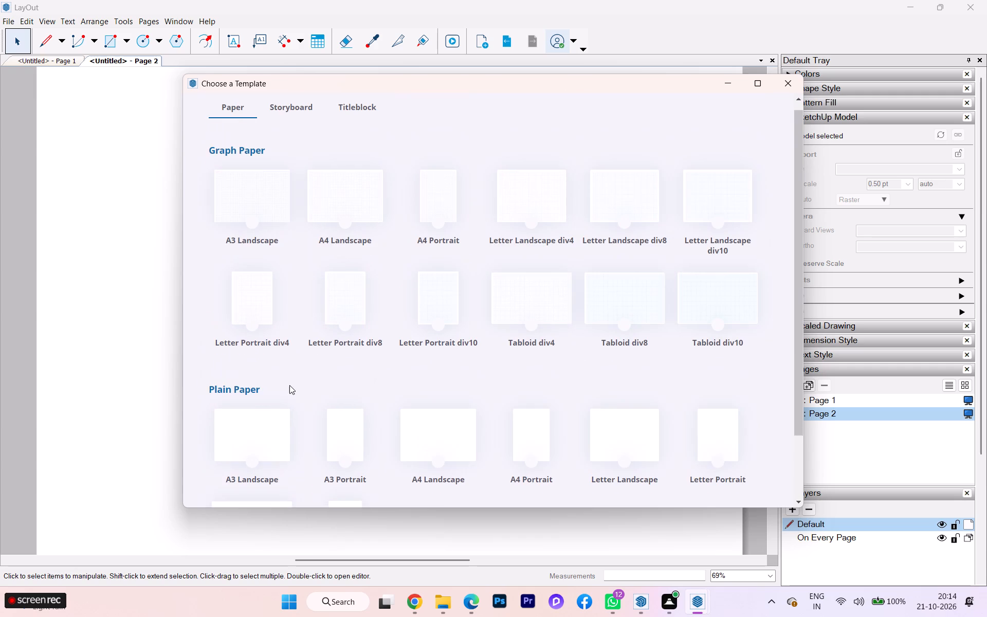
left_click(239, 435)
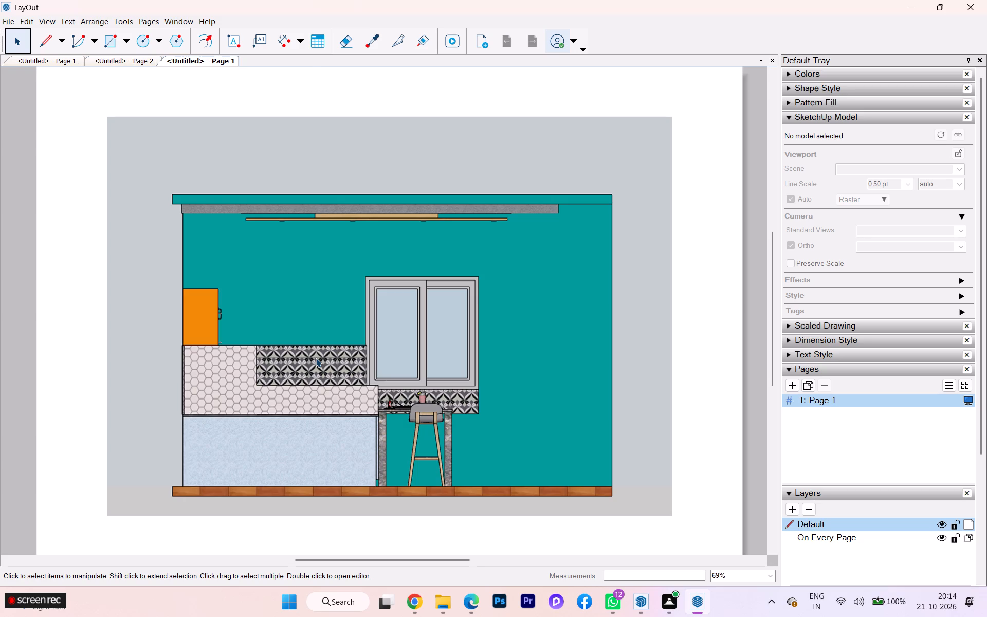
Copy the Scene 7 elevation viewport and paste it onto the blank Page 2 of the other open document.
left_click(235, 333)
key("ctrl+c")
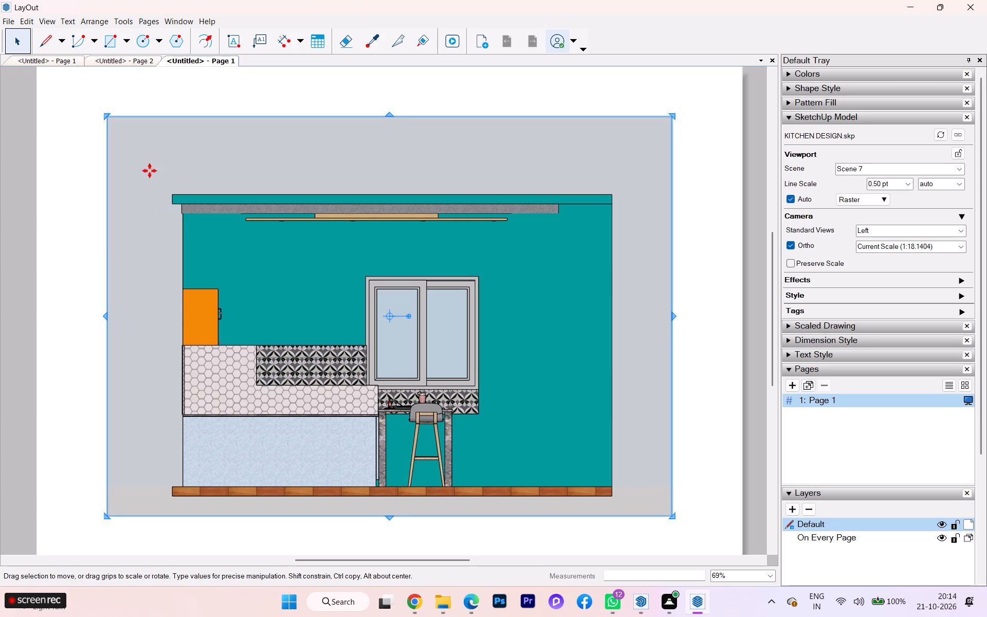
left_click(111, 60)
key("ctrl+v")
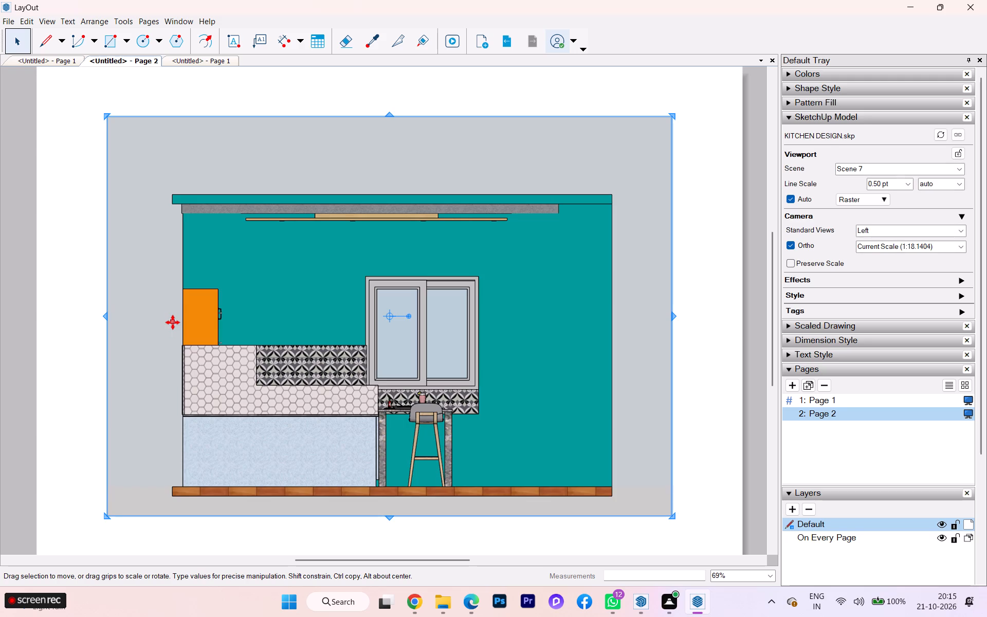
key("Escape")
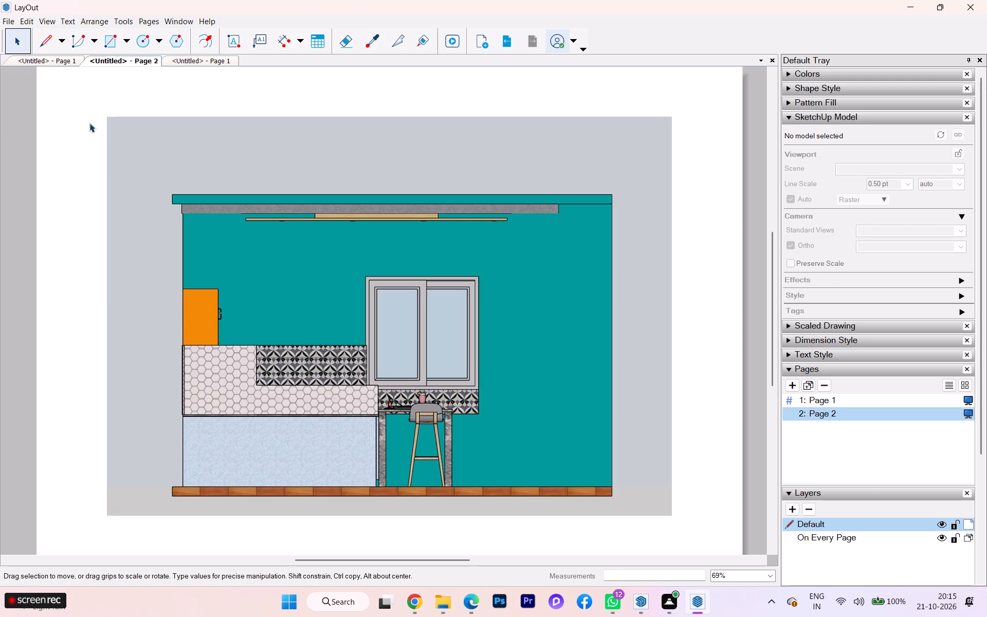
Examine the perspective kitchen page and the elevation on Page 2 to compare how they sit on their sheets.
left_click(60, 59)
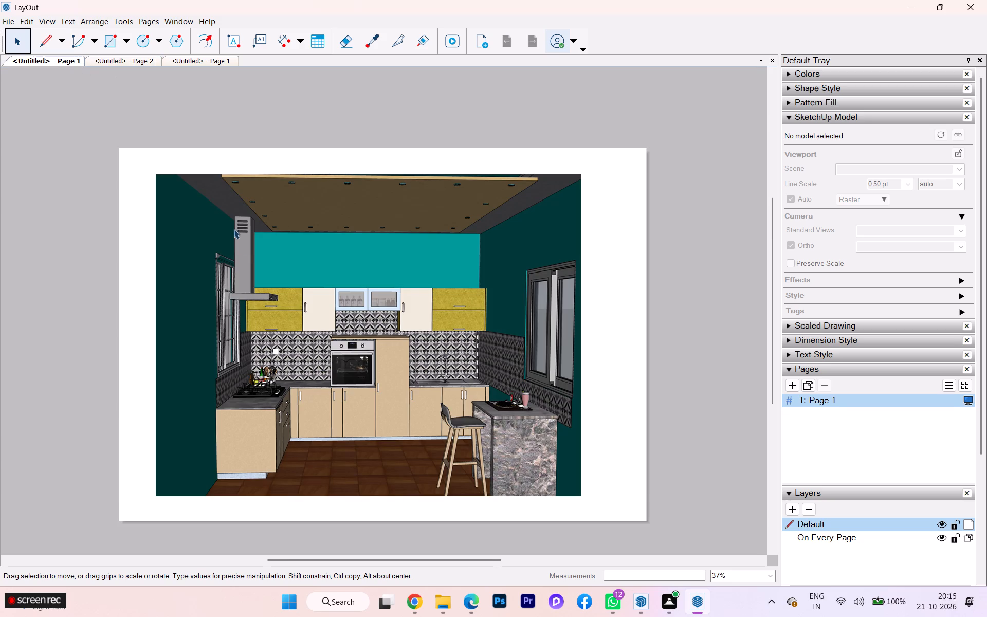
scroll(252, 248, "up", 1)
scroll(252, 248, "down", 1)
scroll(252, 248, "up", 2)
scroll(252, 248, "down", 1)
scroll(149, 223, "down", 1)
scroll(312, 245, "up", 3)
scroll(313, 245, "down", 1)
scroll(313, 245, "up", 2)
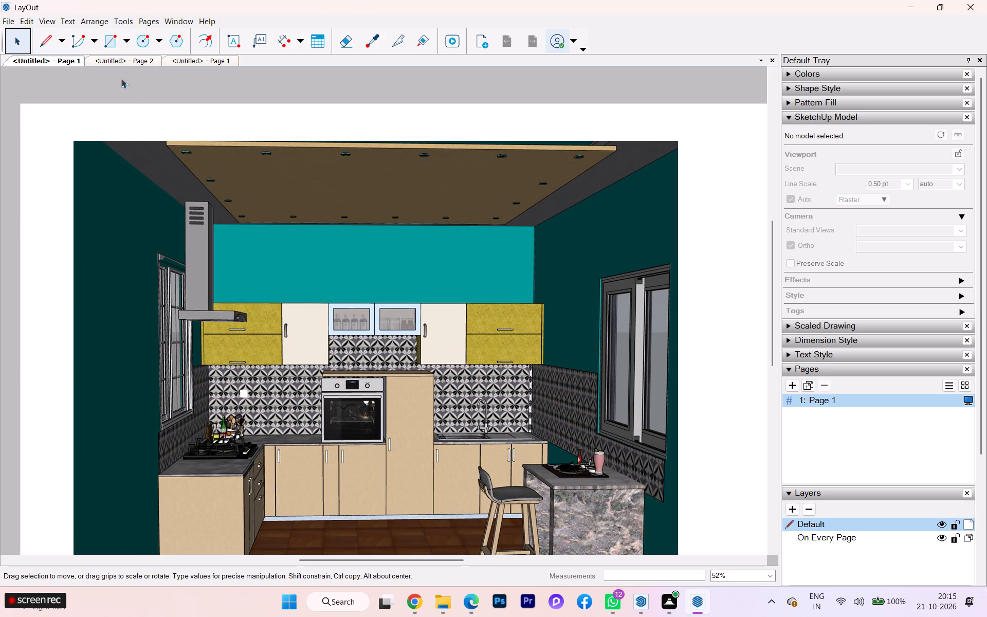
left_click(101, 60)
scroll(221, 157, "up", 1)
scroll(221, 157, "down", 1)
scroll(221, 157, "up", 1)
scroll(222, 157, "down", 1)
left_click(67, 61)
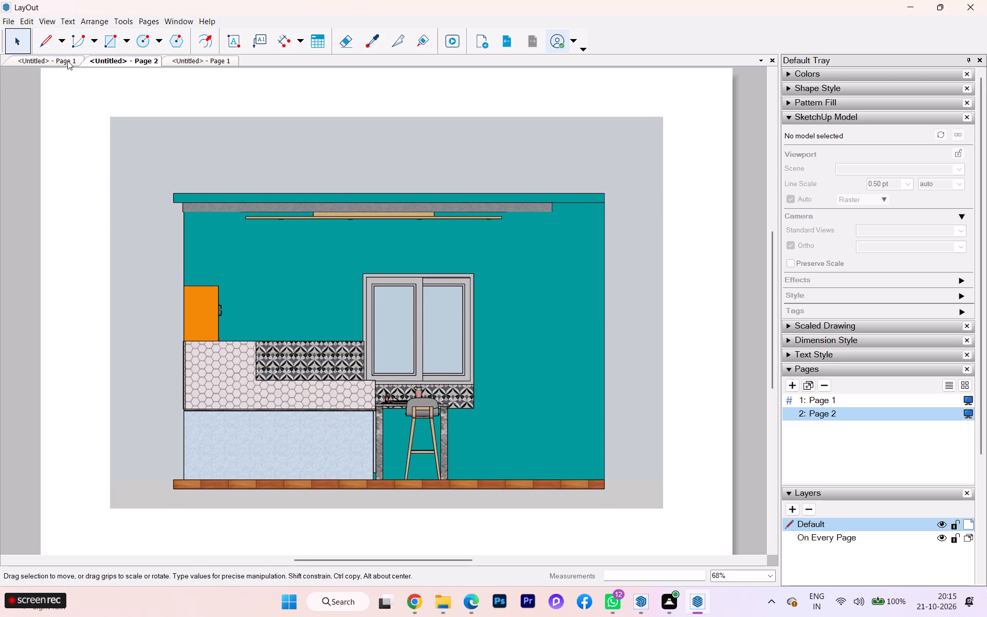
Close the A3 document from which the elevation was copied without saving it.
right_click(218, 63)
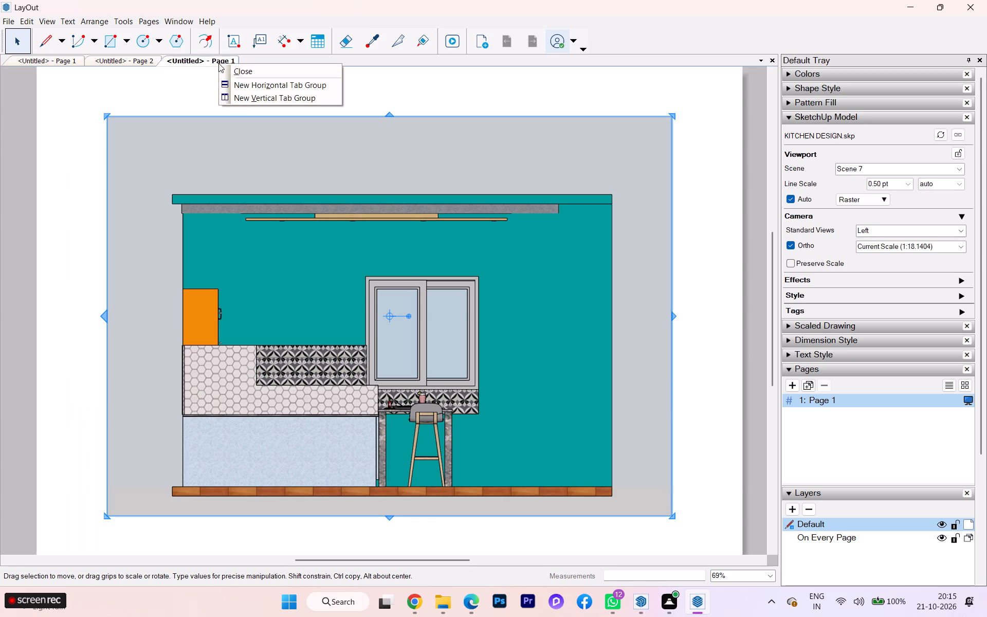
left_click(246, 69)
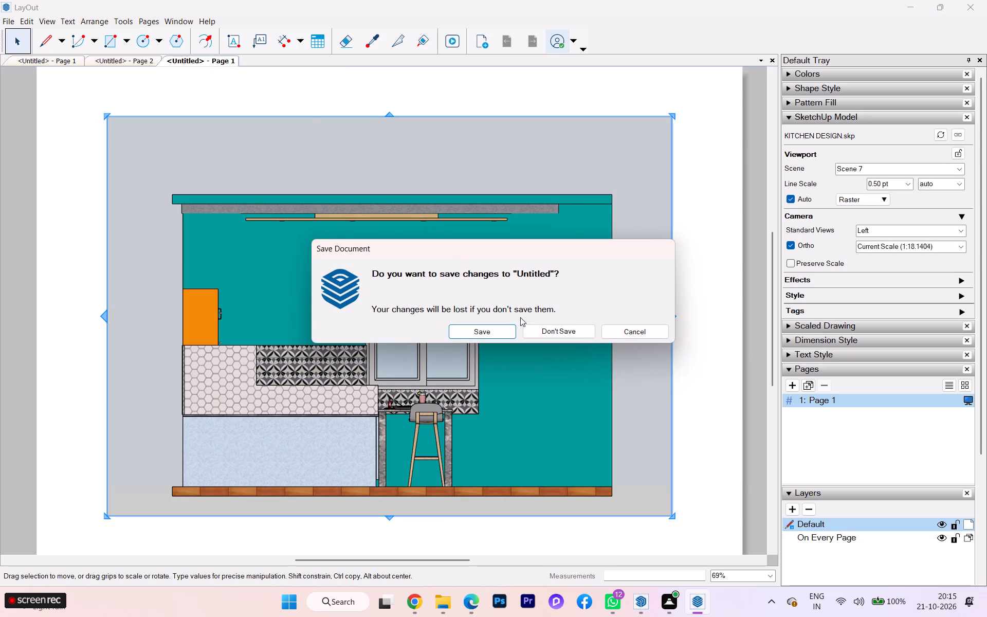
left_click(554, 333)
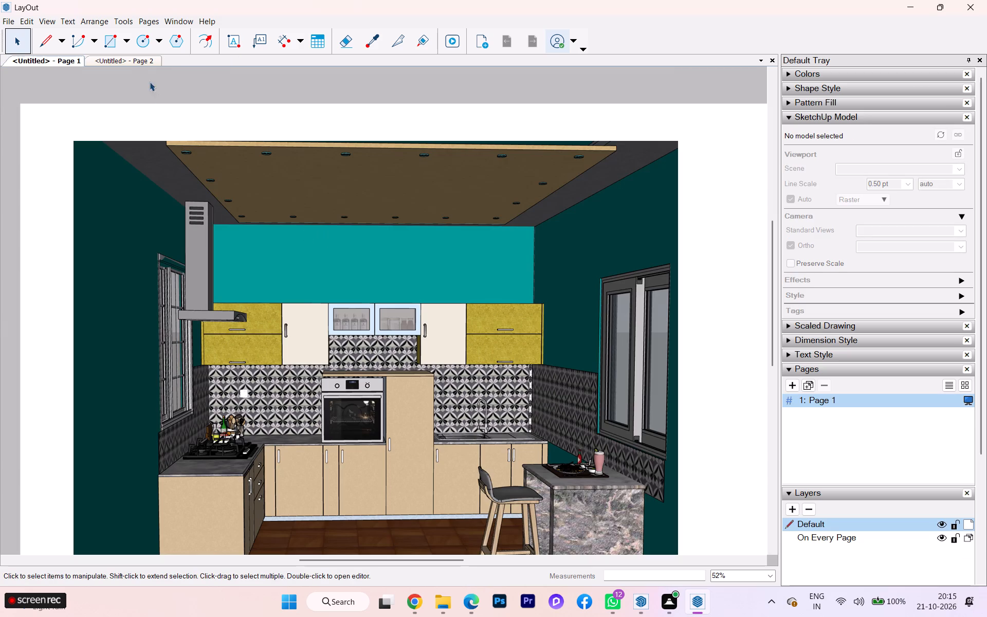
Add two blank pages, Page 3 and Page 4, after the elevation page in its document.
left_click(125, 60)
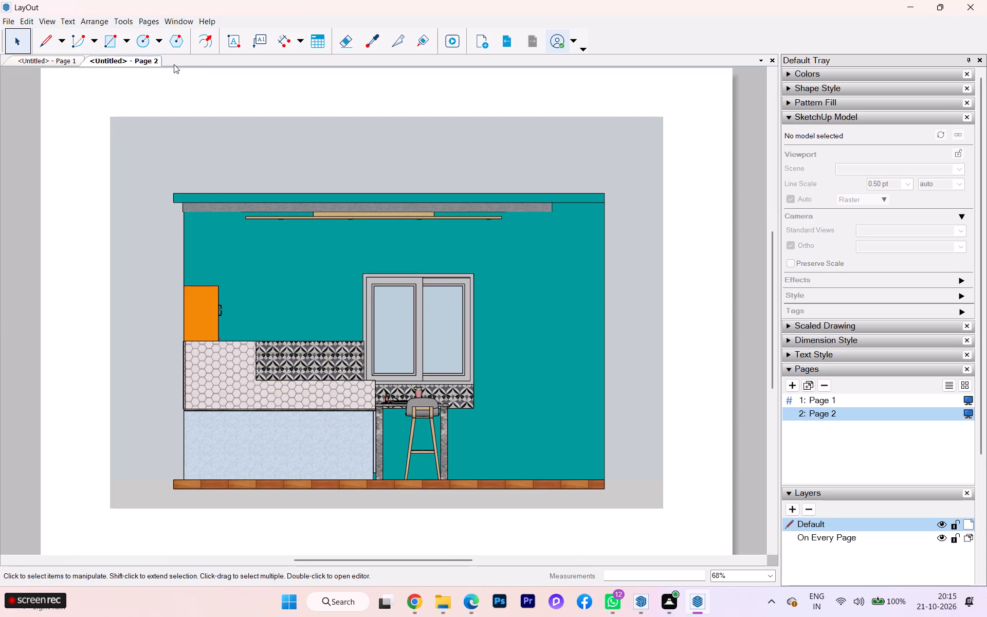
left_click(188, 62)
left_click(63, 60)
left_click(129, 60)
left_click(147, 21)
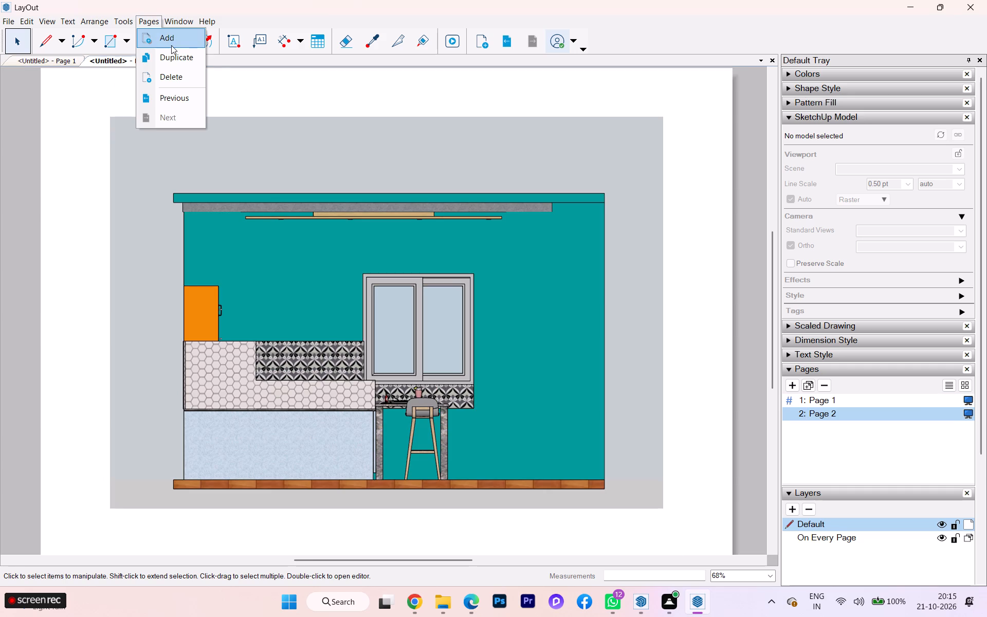
left_click(172, 41)
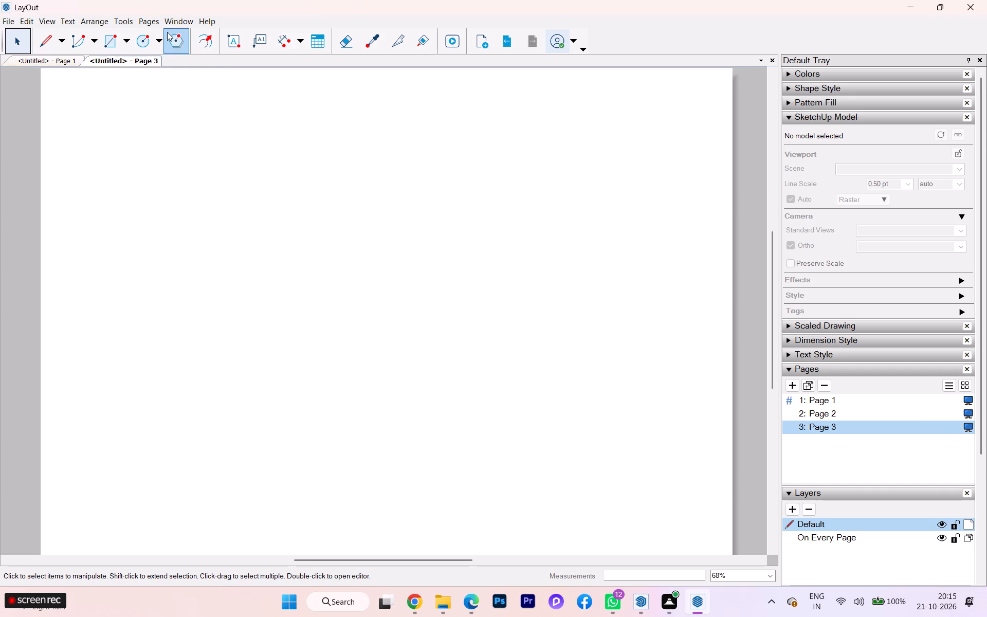
left_click(156, 18)
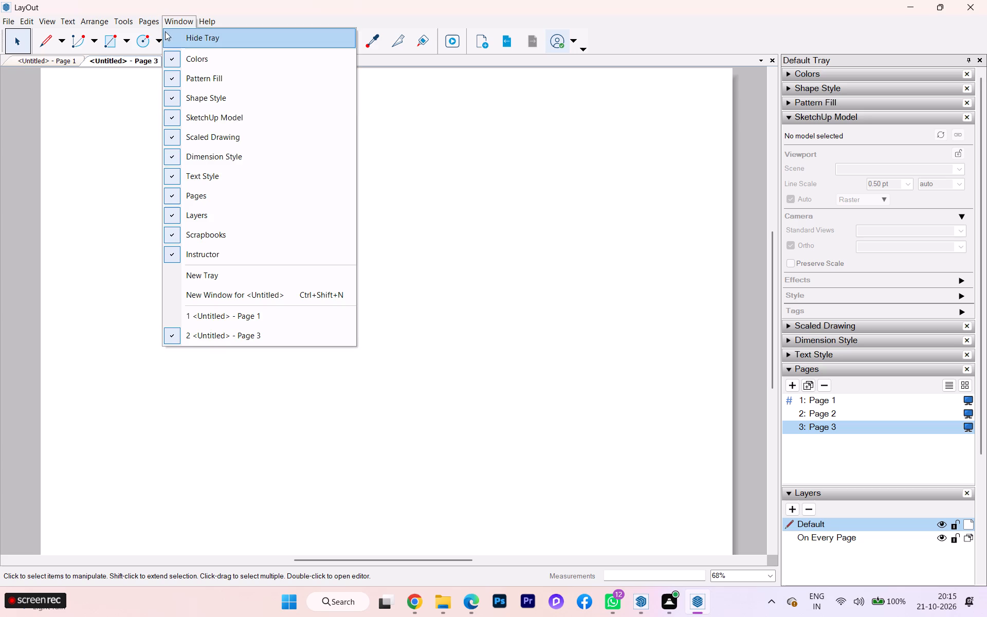
left_click(161, 36)
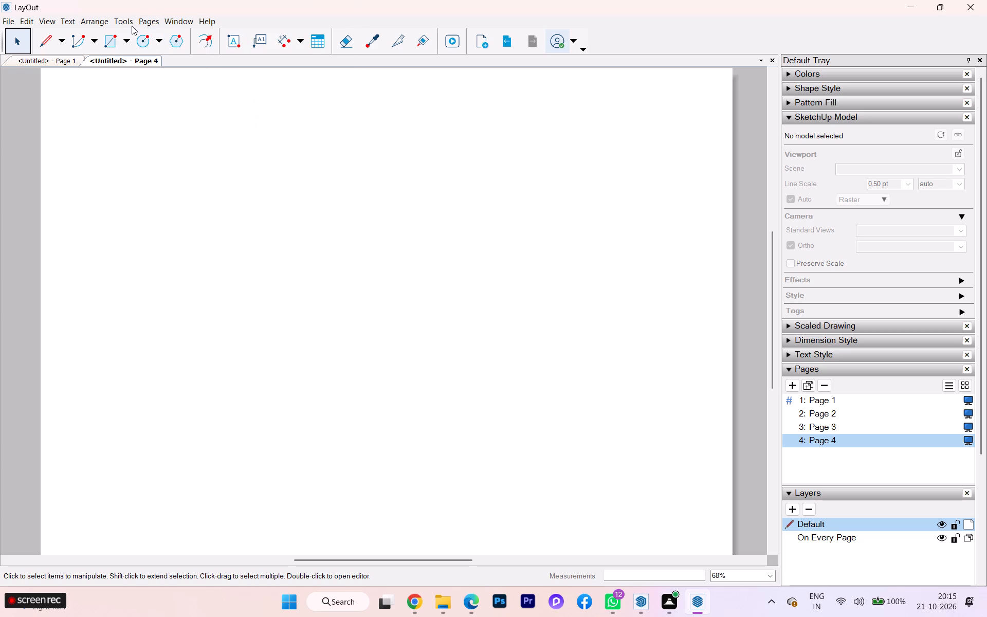
Undo the added pages and the pasted elevation in the four-page document until only its perspective Page 1 remains.
left_click(65, 62)
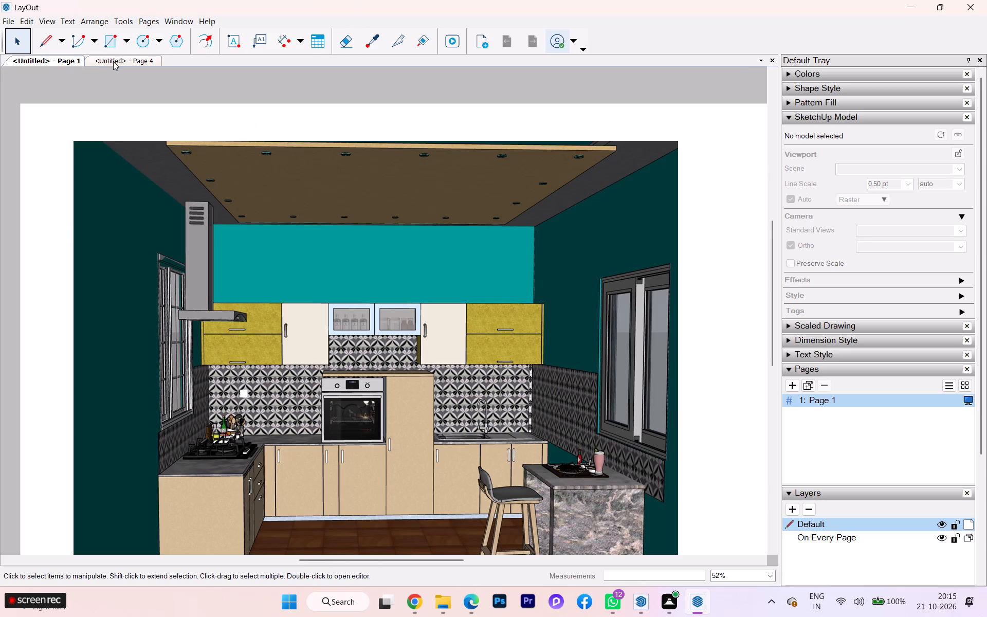
left_click(113, 61)
left_click(80, 63)
left_click(120, 62)
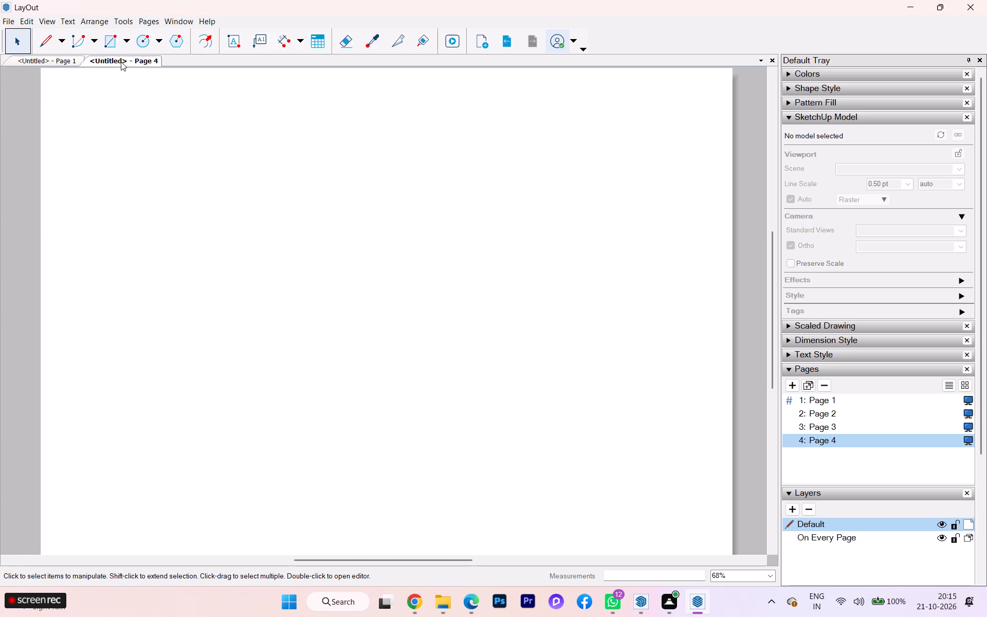
left_click(68, 60)
left_click(131, 59)
key("ctrl+z")
key("ctrl+z")
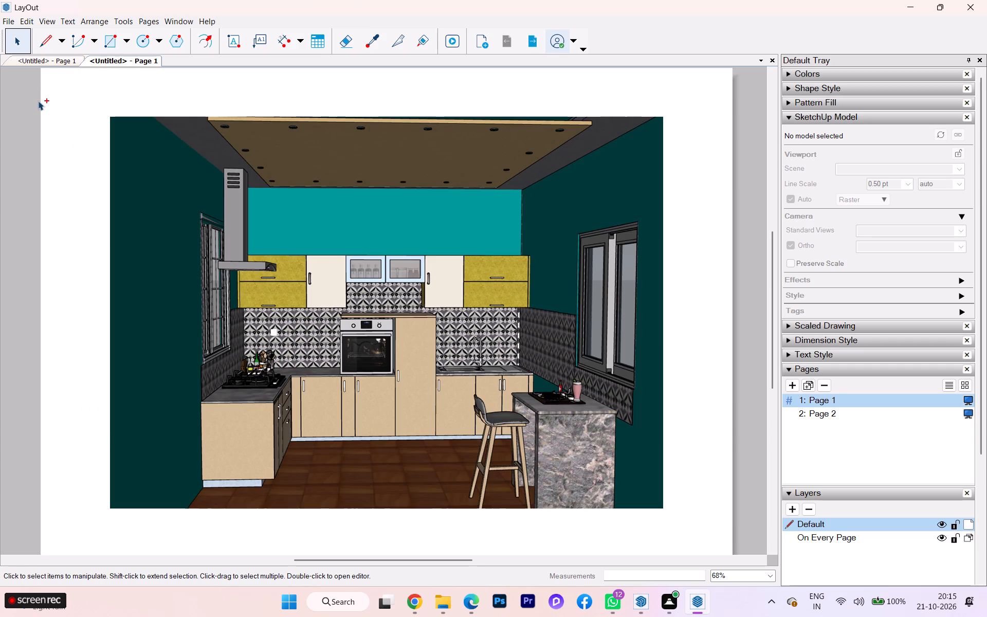
key("ctrl+z")
key("ctrl+z")
key("ctrl+z")
key("space")
key("ctrl+z")
key("ctrl+z")
Close the other one-page document, which holds the duplicate kitchen perspective, without saving it.
left_click(56, 59)
left_click(120, 60)
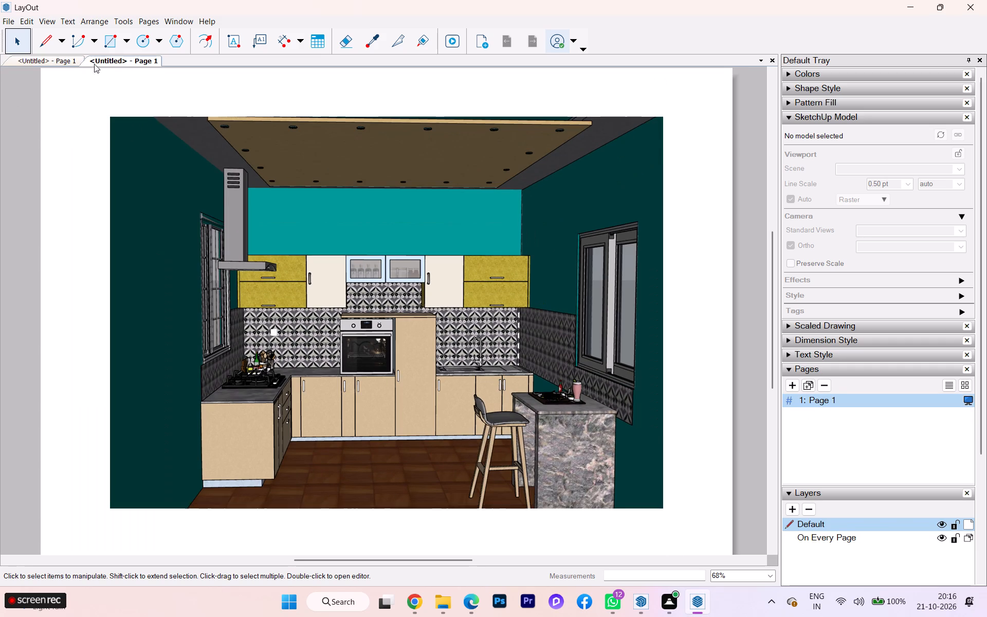
left_click(66, 59)
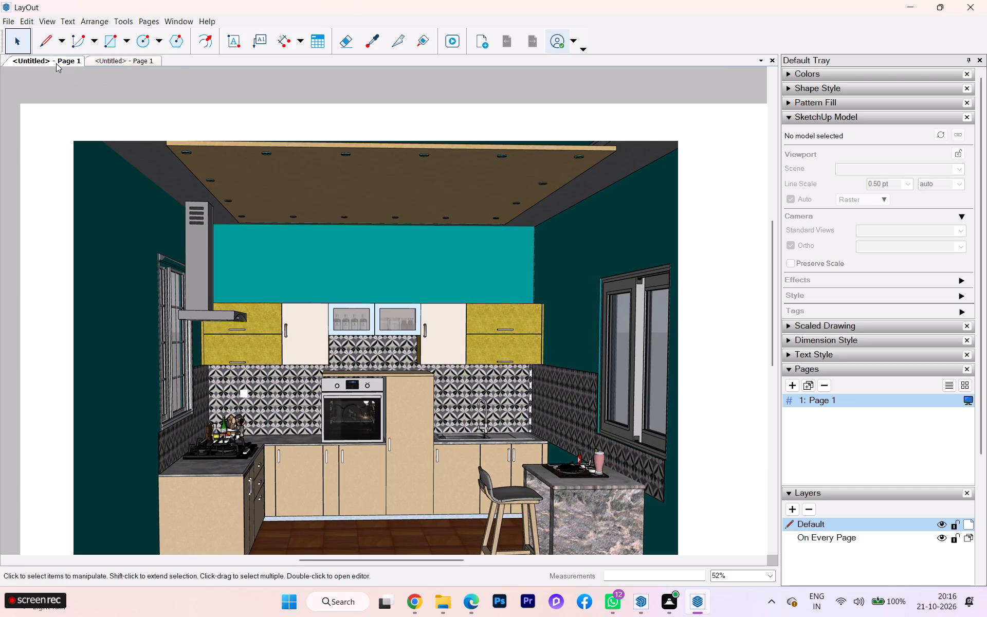
right_click(56, 63)
left_click(88, 72)
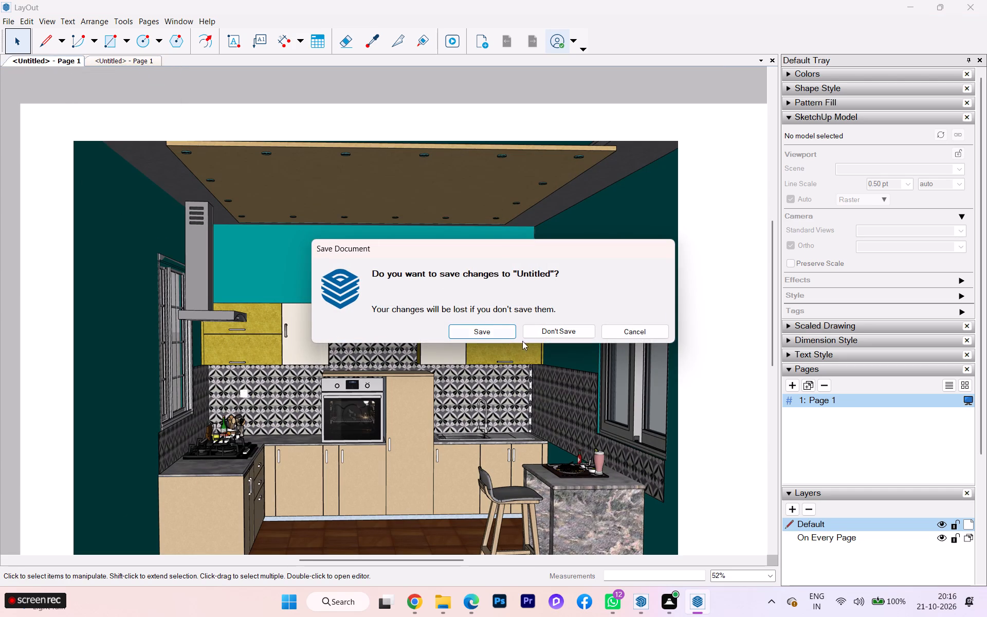
left_click(543, 334)
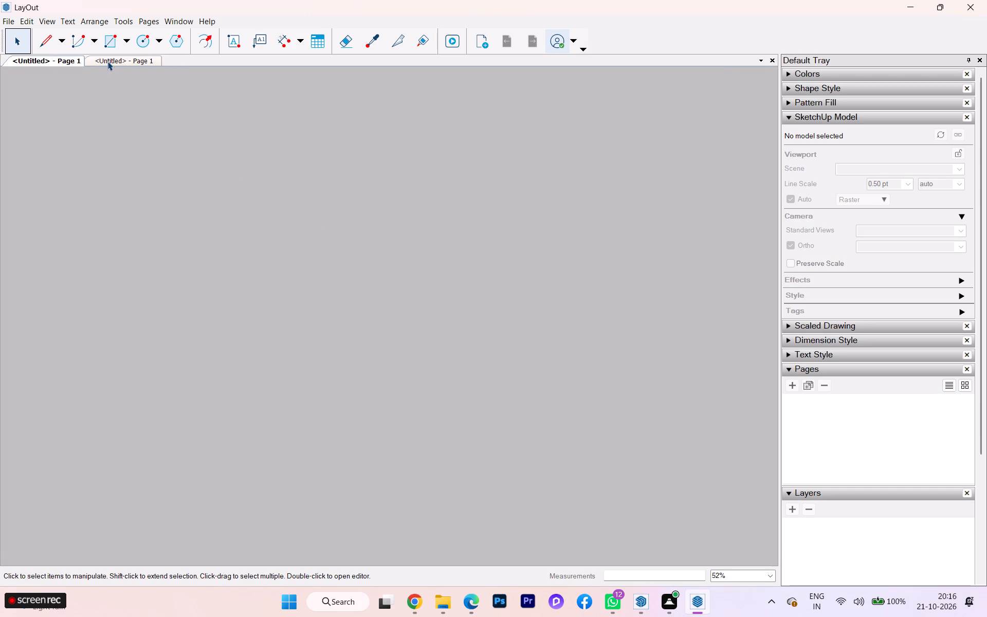
left_click(107, 61)
left_click(119, 60)
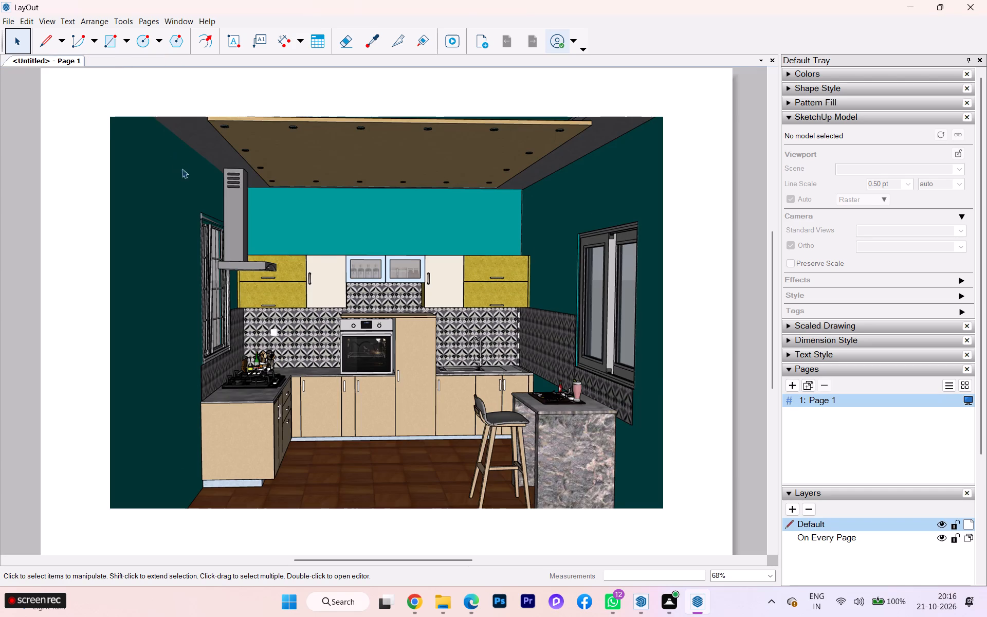
Begin a PDF export of the perspective page, naming the file "kitchen design 1" in the skp pdfs folder.
scroll(186, 174, "down", 1)
scroll(199, 190, "up", 2)
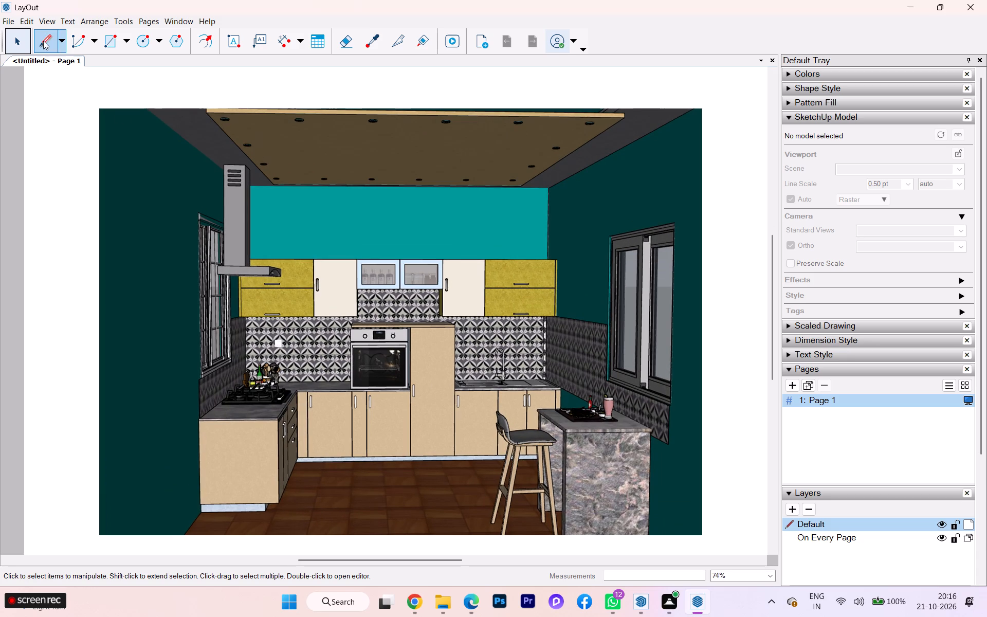
left_click(9, 20)
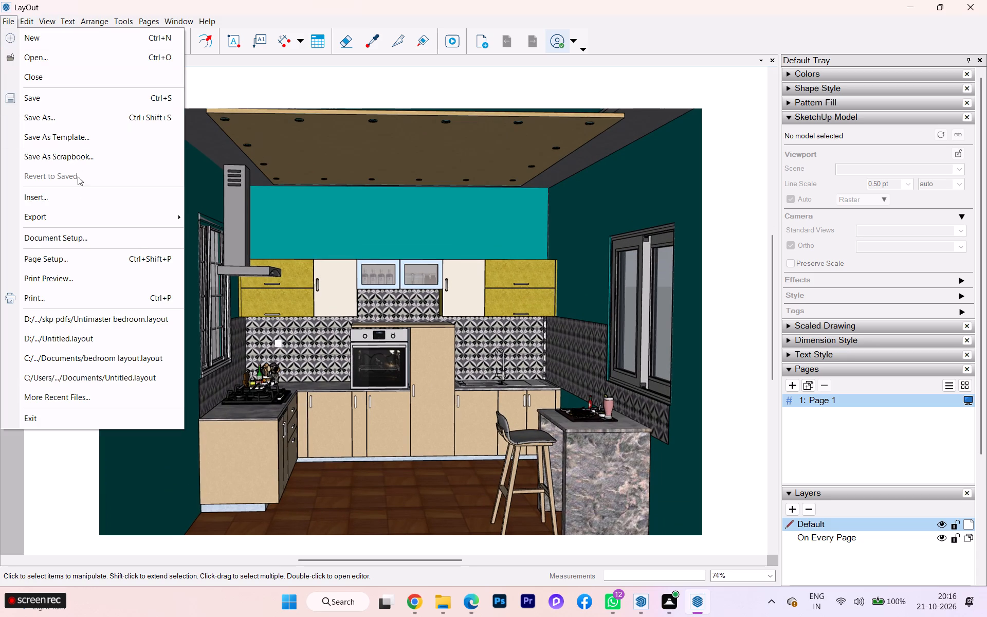
left_click(72, 213)
left_click(222, 244)
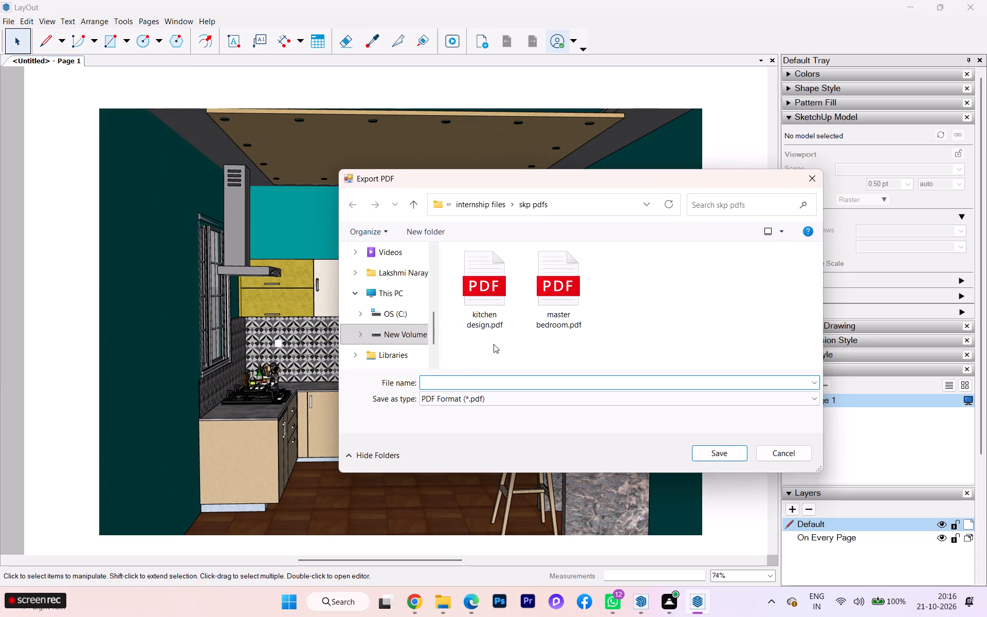
left_click(497, 316)
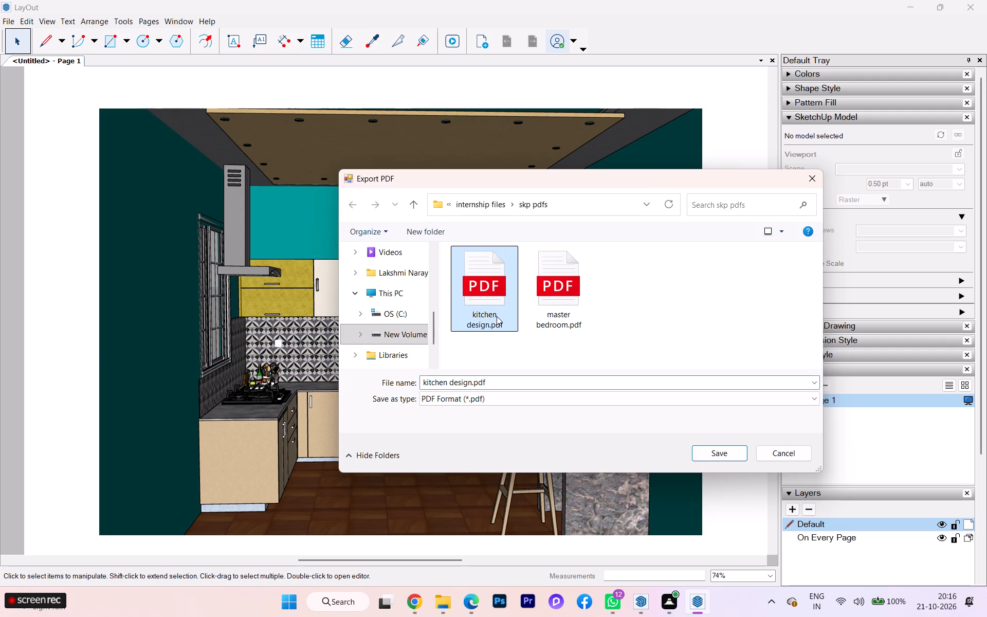
left_click(477, 322)
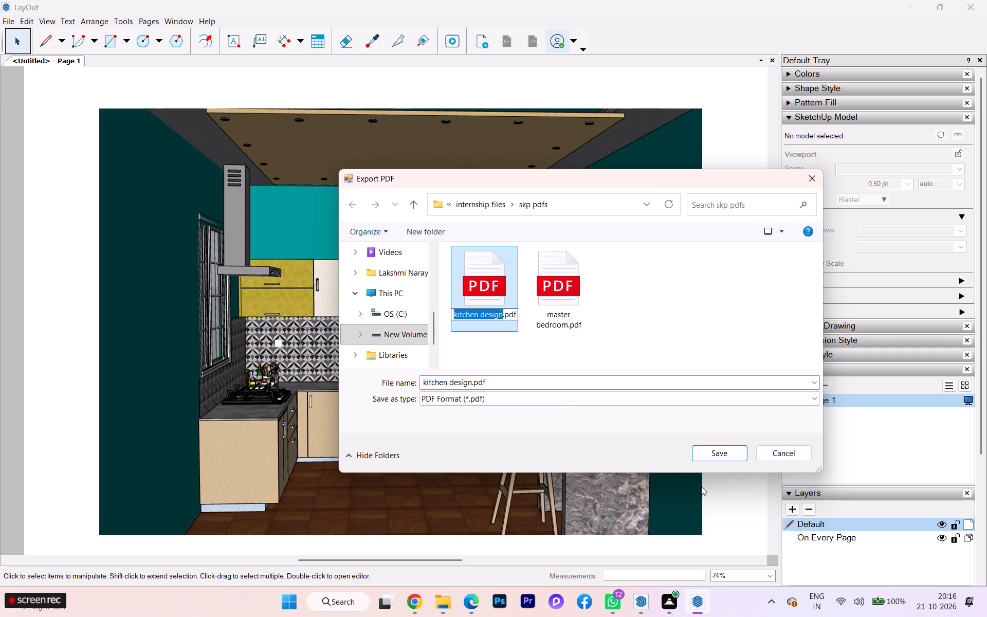
left_click(471, 383)
key("space")
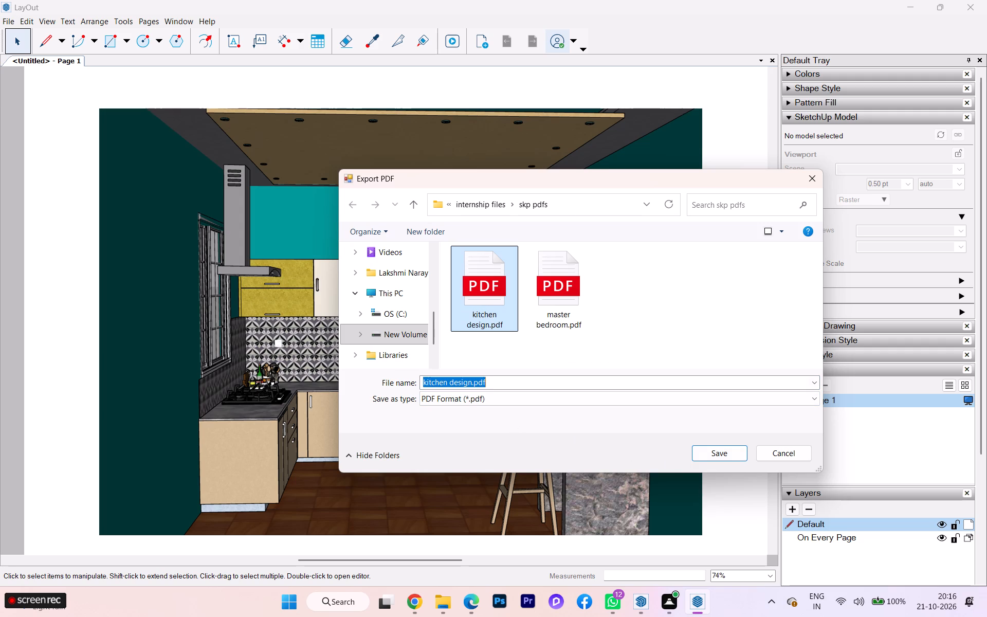
left_click(475, 383)
left_click(469, 380)
left_click(471, 386)
key("space")
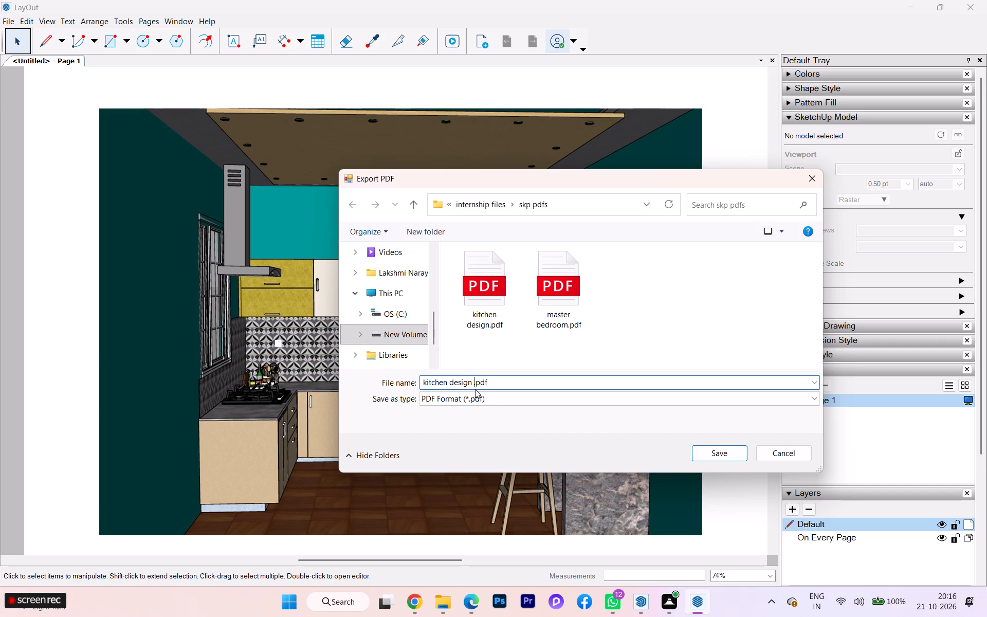
key("1")
key("space")
left_click(707, 455)
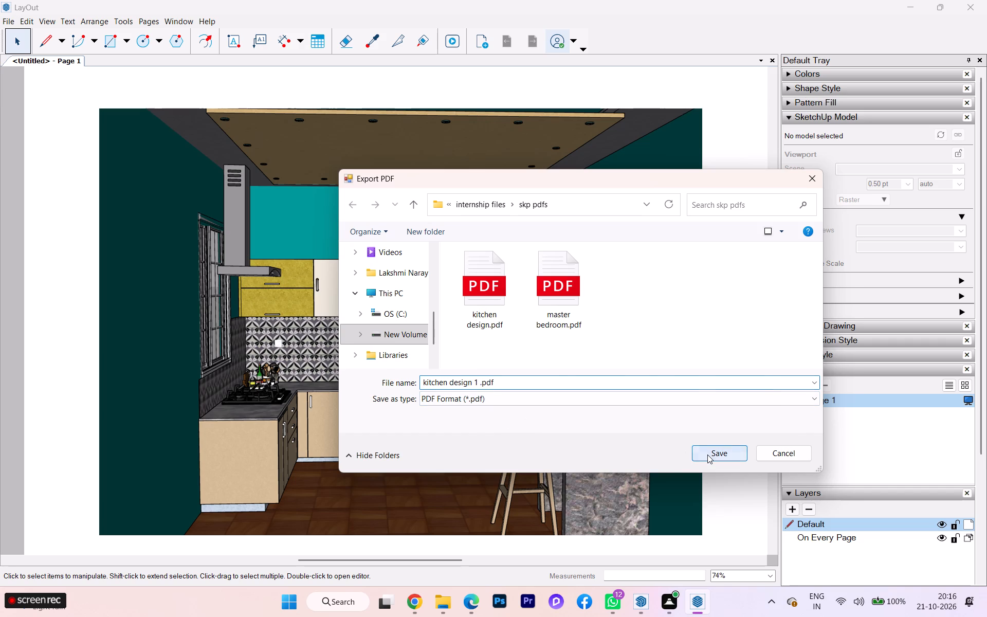
Export the page range 1 to PDF with the JPEG compression raised one notch toward better quality.
left_click(400, 245)
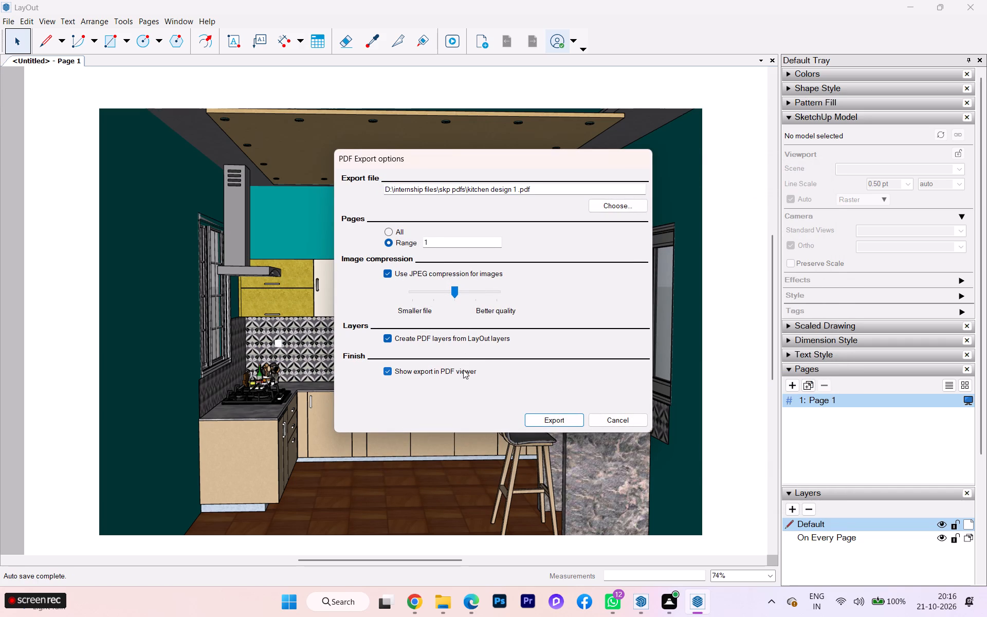
left_click_drag(452, 295, 452, 295)
left_click_drag(452, 295, 473, 291)
left_click(569, 420)
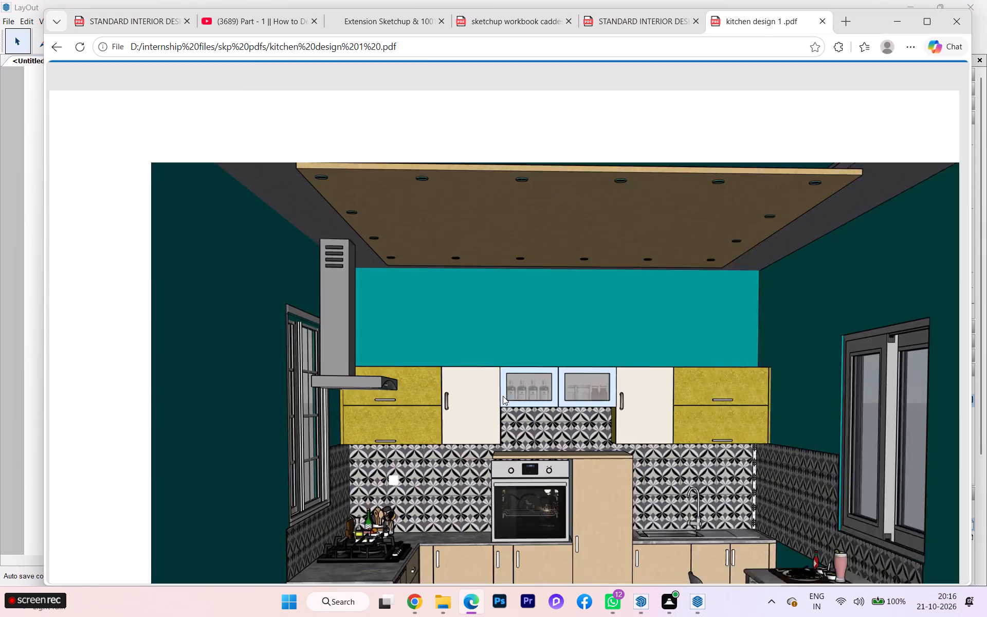
Examine the exported kitchen perspective PDF from the top to the bottom of its page.
scroll(500, 355, "down", 1)
scroll(505, 364, "up", 2)
scroll(510, 380, "down", 4)
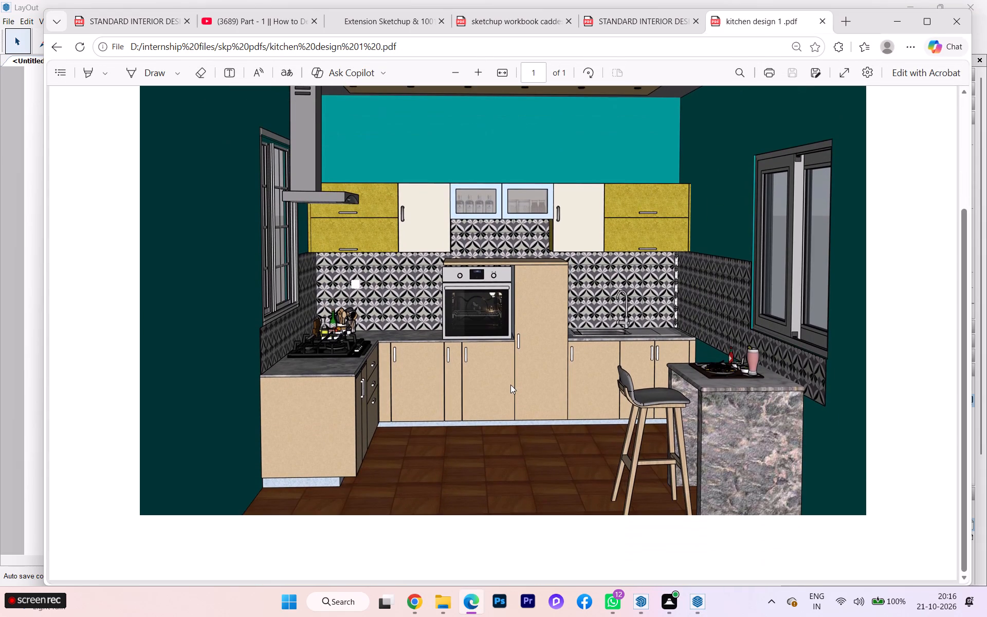
scroll(510, 385, "down", 2)
scroll(510, 385, "up", 5)
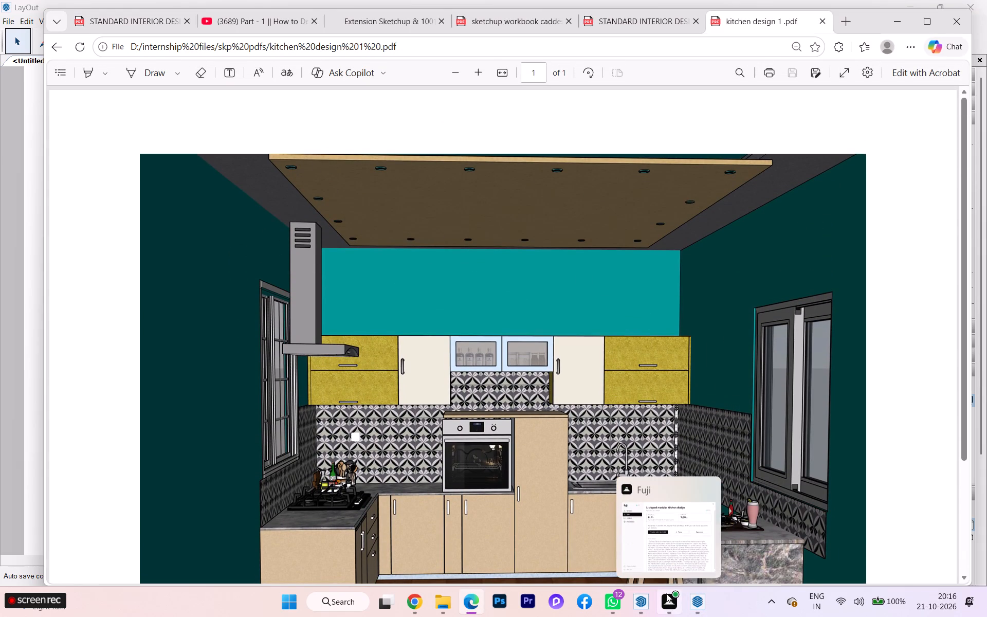
Switch to the KITCHEN DESIGN model in SketchUp.
left_click(639, 564)
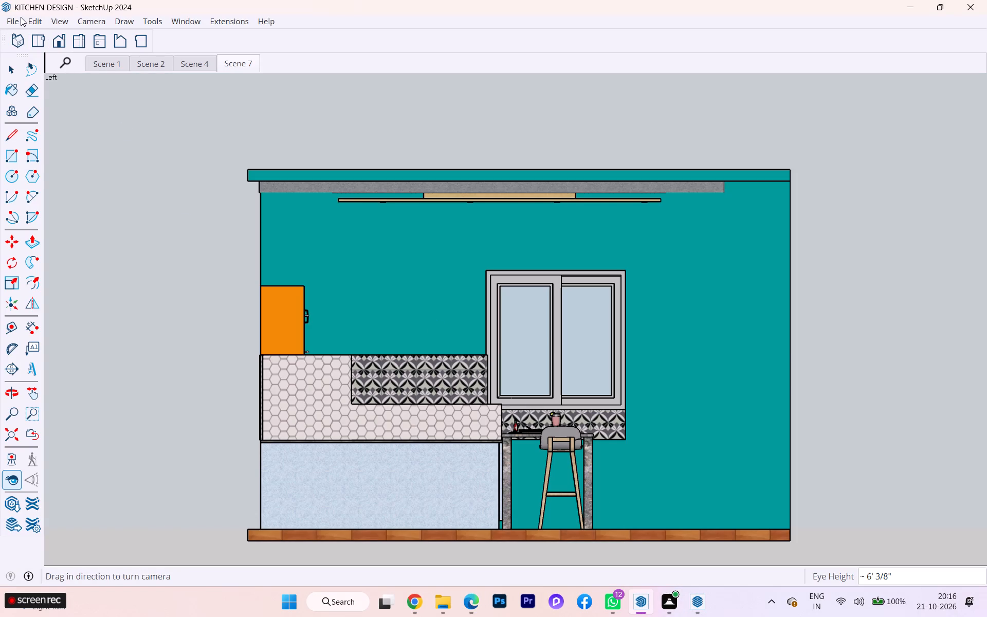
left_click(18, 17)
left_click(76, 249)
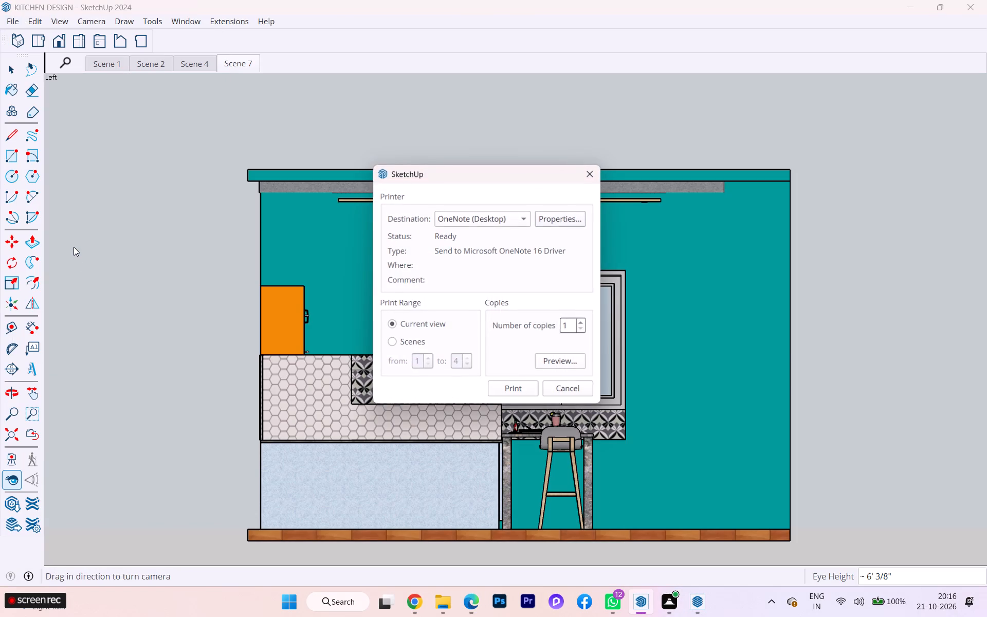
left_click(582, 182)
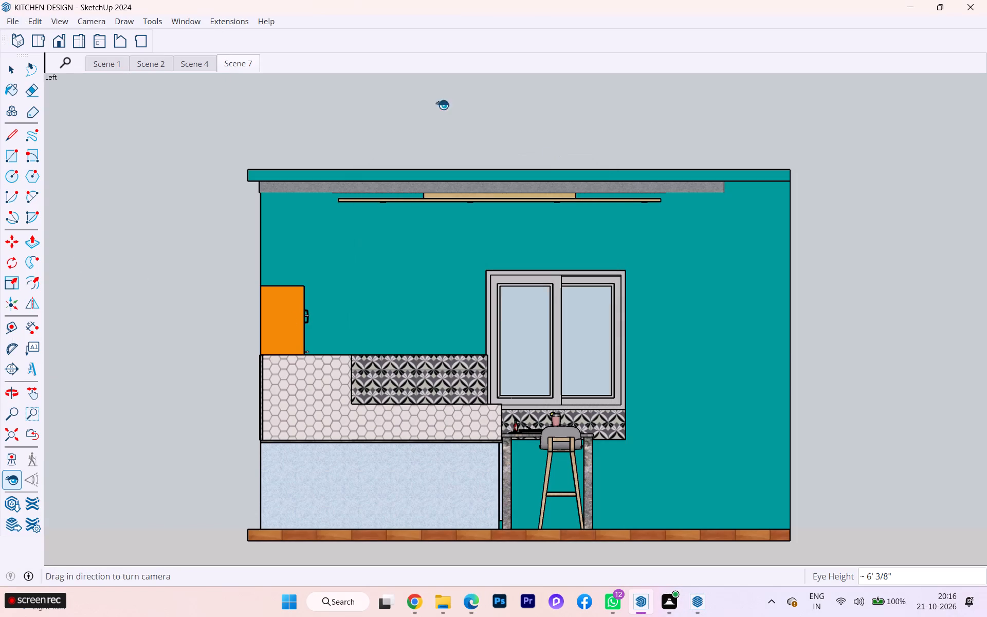
Send the Scene 7 elevation view of the kitchen model to LayOut.
left_click(14, 19)
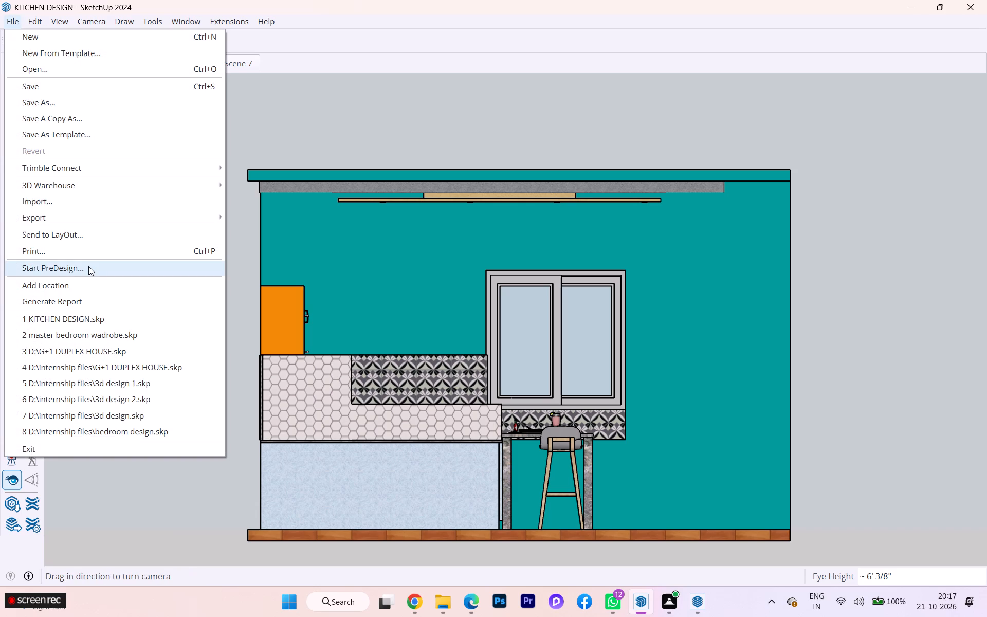
left_click(86, 234)
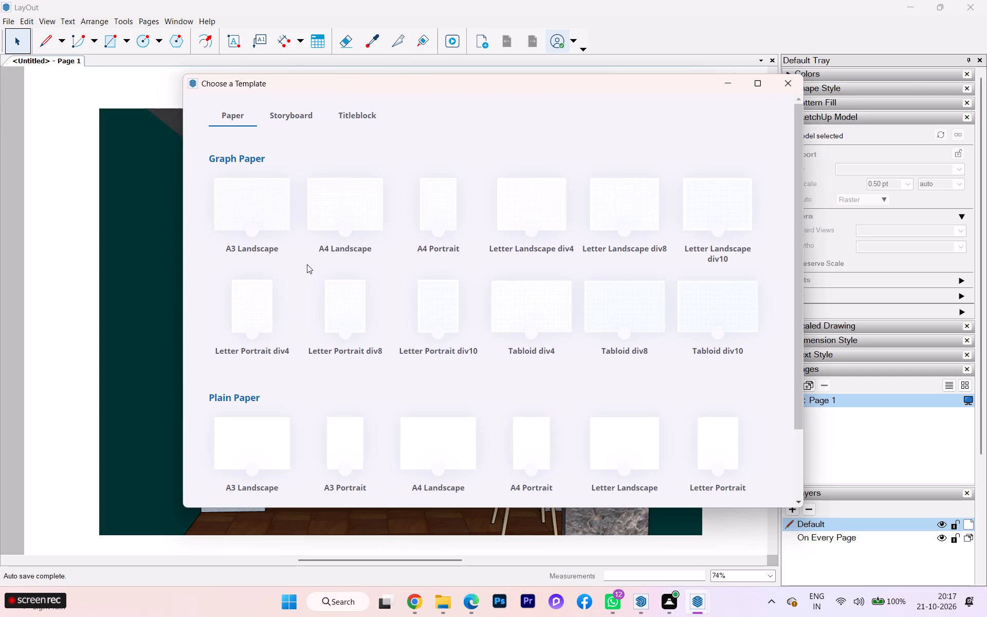
Look through the graph and plain paper templates for a sheet suited to the elevation.
scroll(386, 277, "up", 1)
scroll(400, 273, "down", 1)
scroll(400, 273, "up", 1)
scroll(400, 273, "down", 2)
scroll(453, 262, "up", 6)
scroll(453, 261, "down", 4)
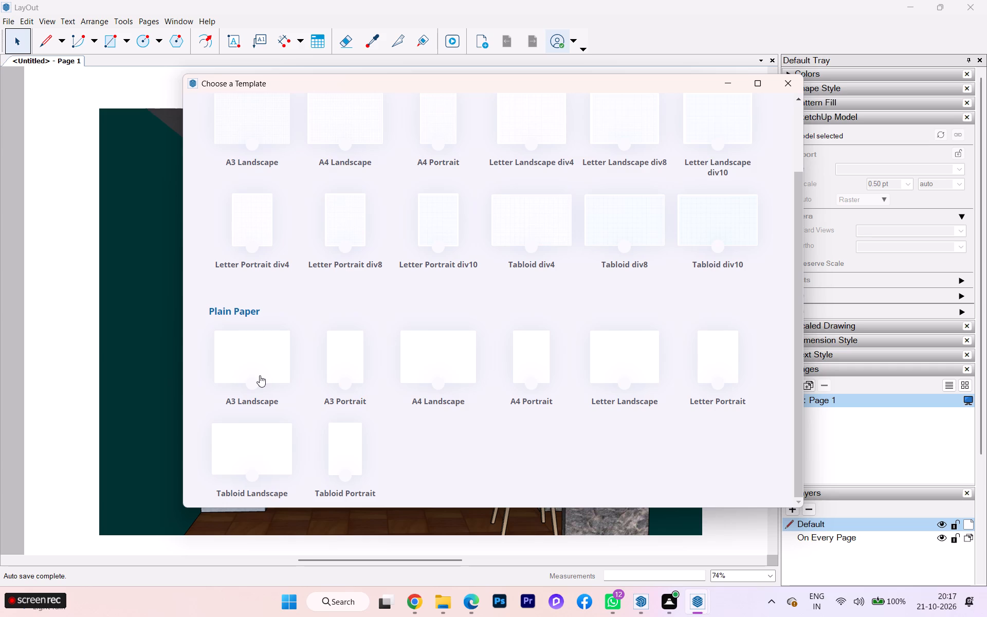
scroll(291, 275, "up", 4)
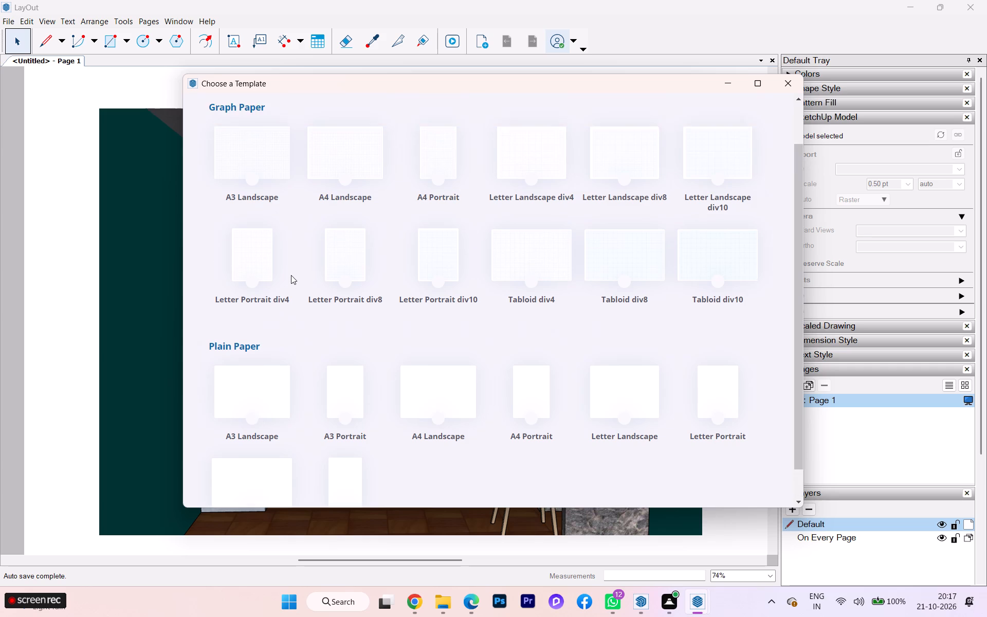
scroll(294, 264, "up", 2)
scroll(294, 263, "down", 2)
scroll(294, 263, "up", 2)
Look through the titleblock and storyboard templates for a sheet suited to the elevation.
left_click(354, 112)
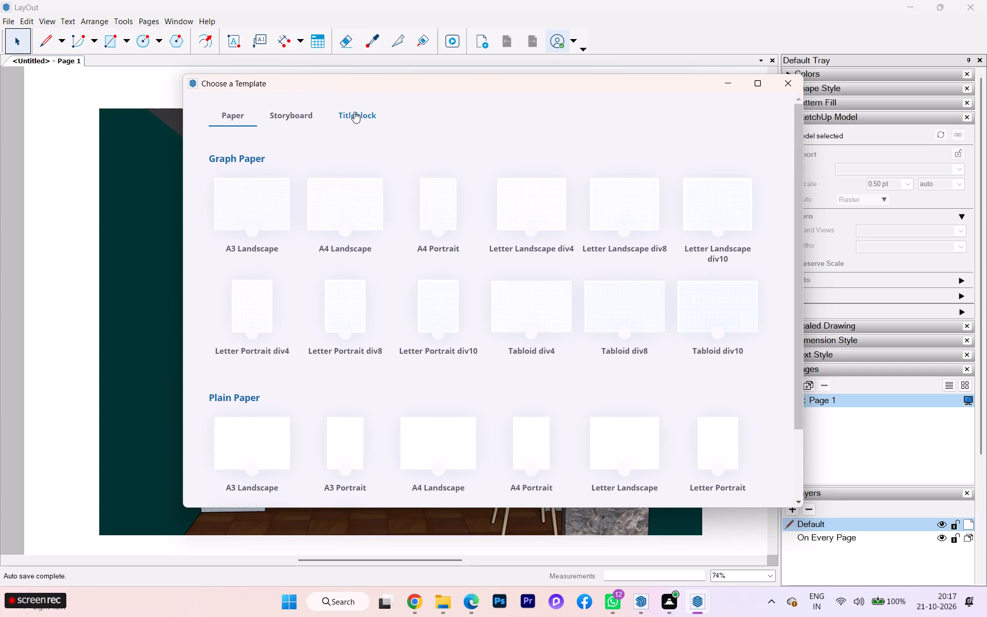
scroll(345, 231, "down", 4)
scroll(344, 234, "up", 4)
scroll(344, 235, "down", 4)
scroll(345, 240, "up", 3)
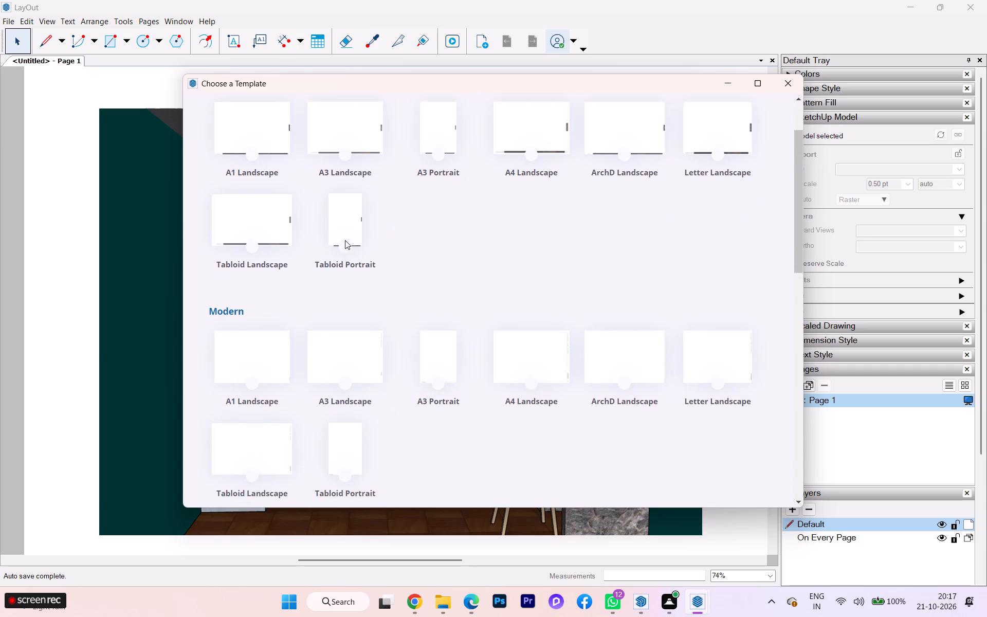
scroll(345, 240, "down", 4)
scroll(345, 240, "up", 1)
scroll(345, 240, "down", 4)
scroll(345, 240, "up", 4)
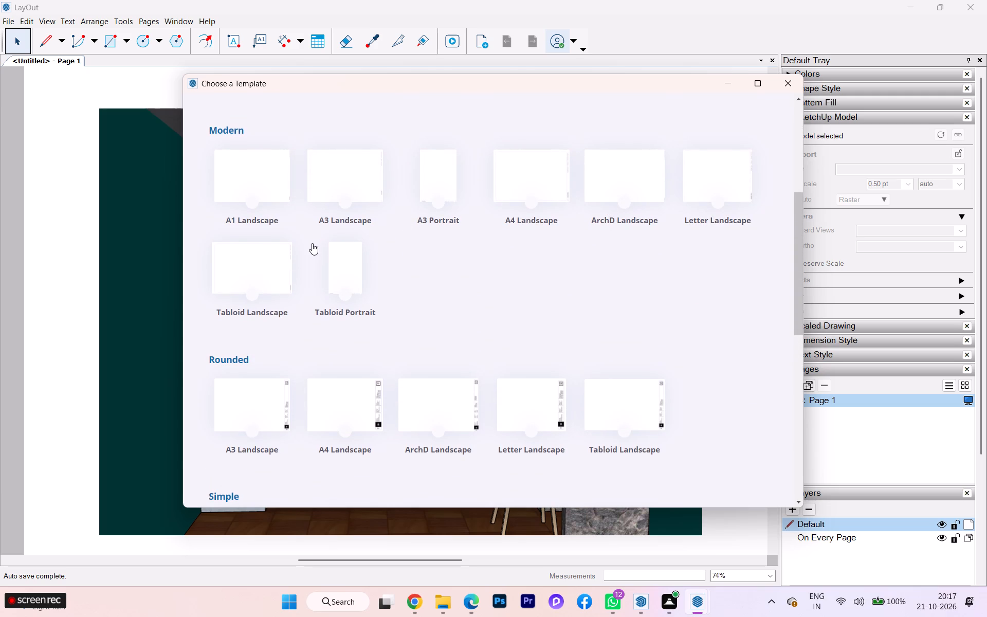
scroll(312, 243, "up", 1)
scroll(312, 243, "down", 4)
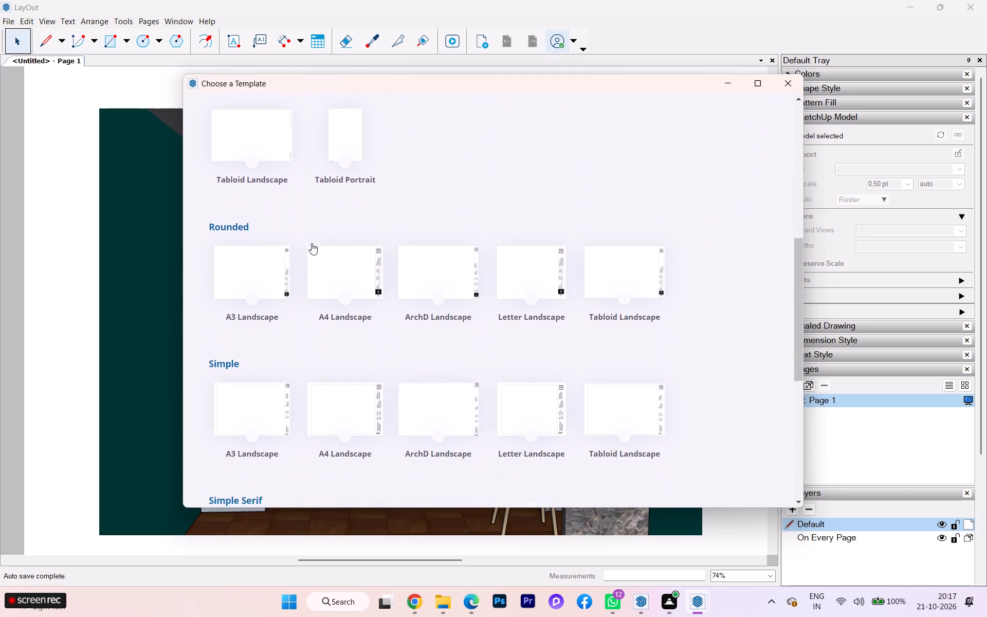
scroll(312, 243, "down", 2)
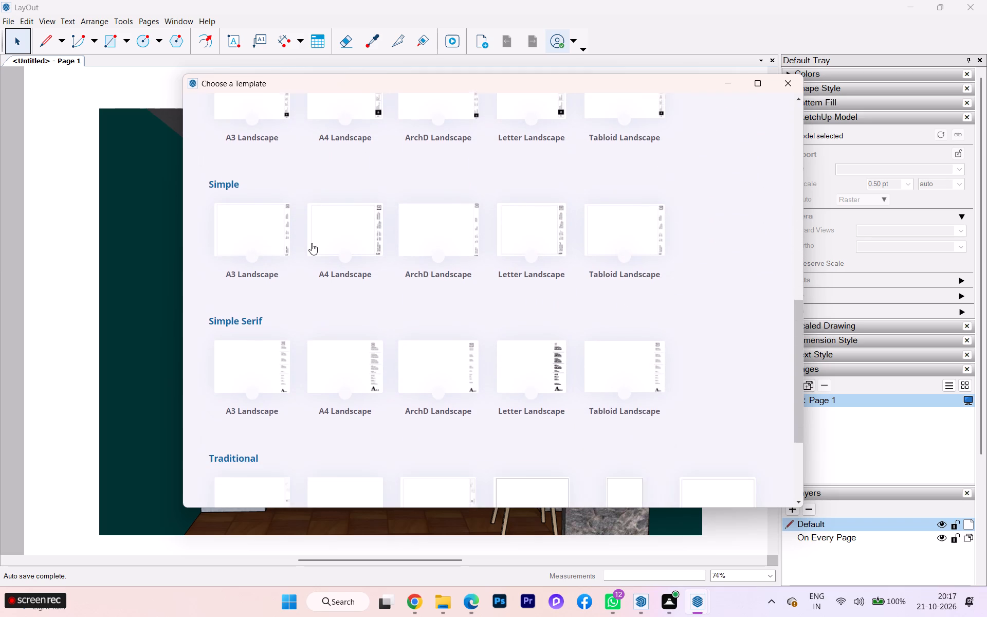
scroll(312, 243, "down", 3)
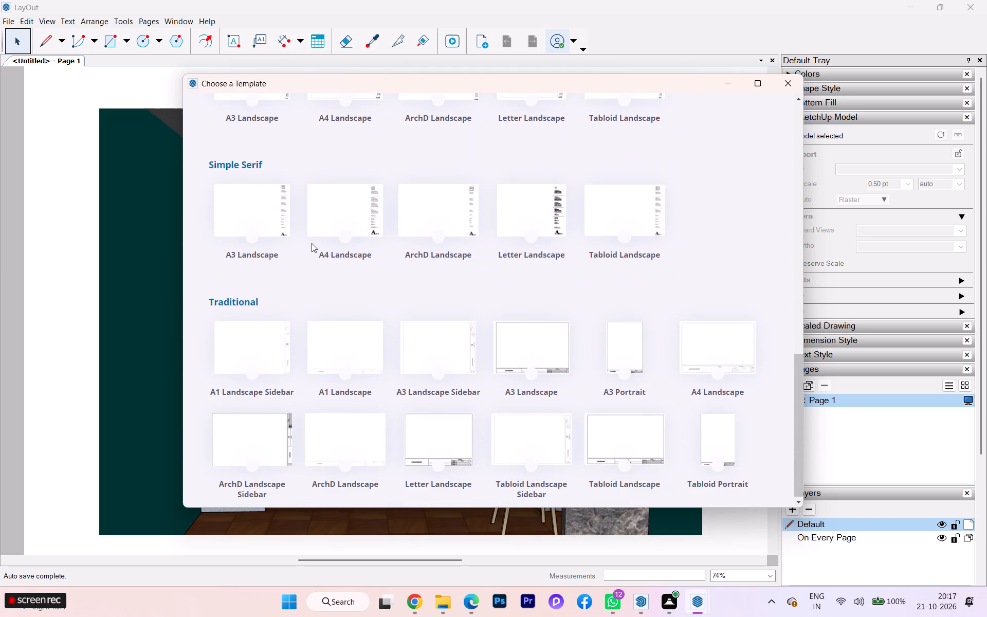
scroll(312, 243, "down", 3)
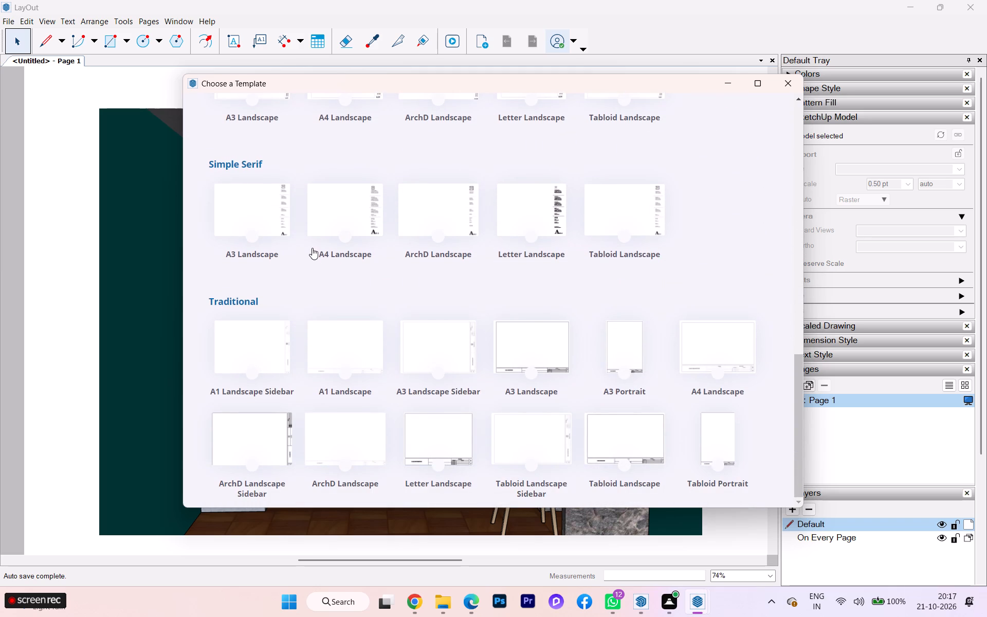
scroll(312, 248, "down", 3)
scroll(320, 263, "up", 4)
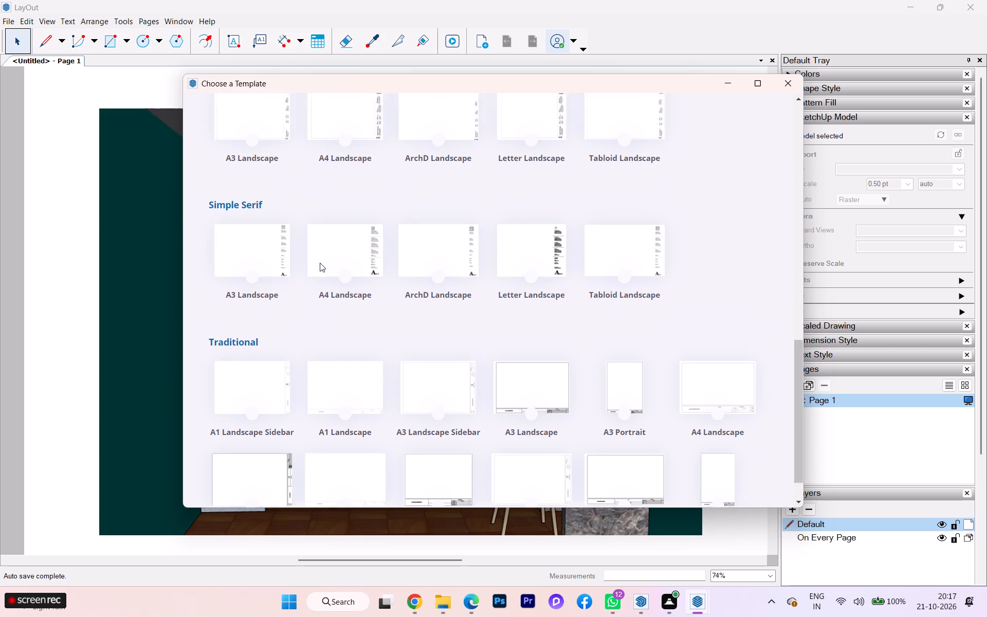
scroll(320, 263, "up", 1)
scroll(320, 263, "down", 1)
scroll(320, 263, "up", 5)
scroll(320, 263, "down", 2)
scroll(320, 263, "up", 2)
scroll(320, 263, "down", 1)
scroll(320, 263, "up", 1)
scroll(320, 263, "down", 1)
scroll(320, 263, "up", 4)
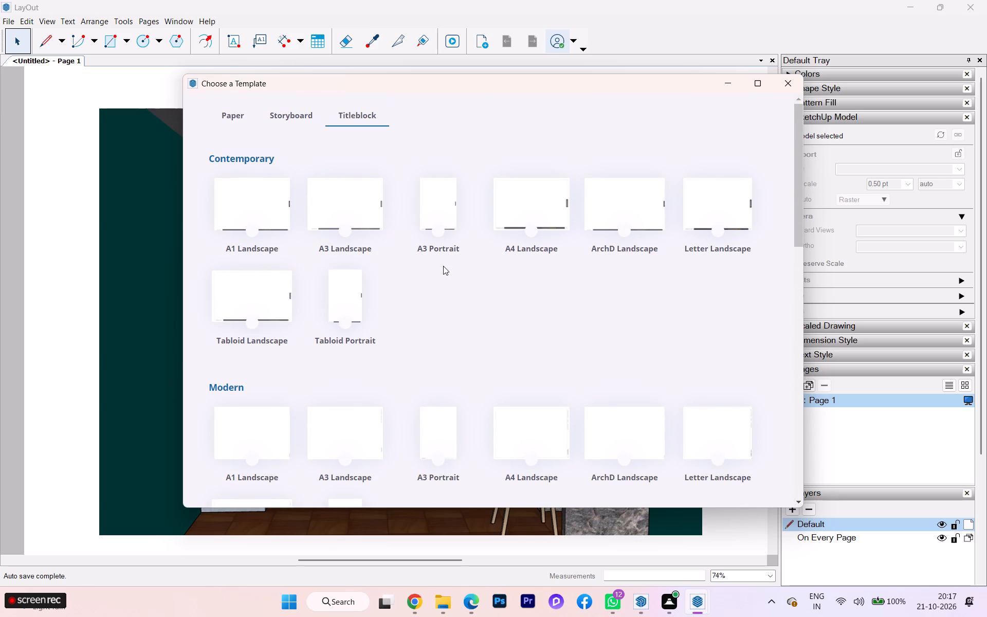
scroll(372, 284, "up", 4)
left_click(294, 112)
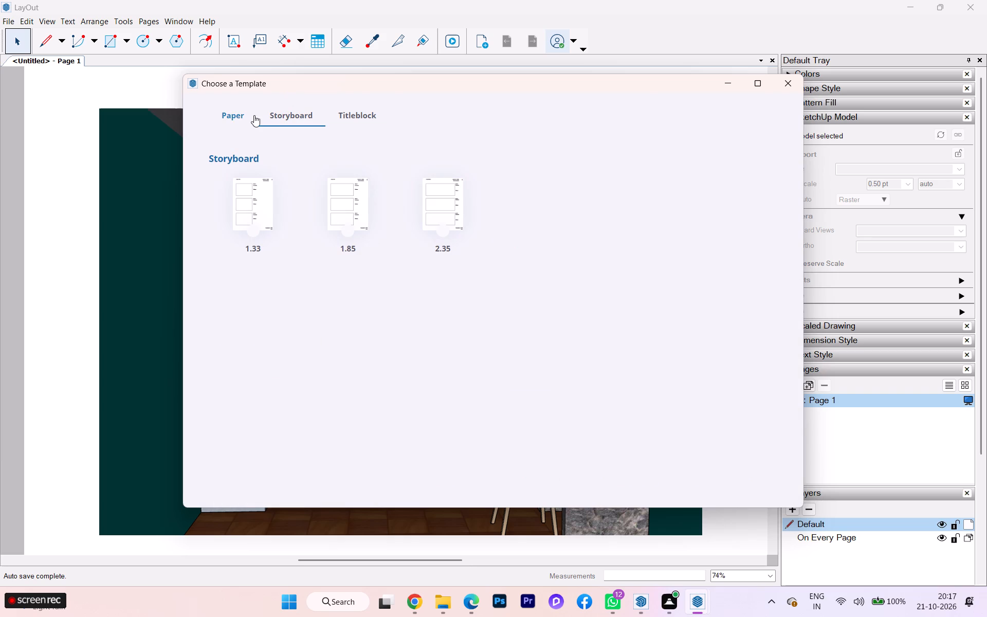
Create the Scene 7 elevation document from the plain paper A3 Landscape template.
left_click(239, 117)
left_click(267, 457)
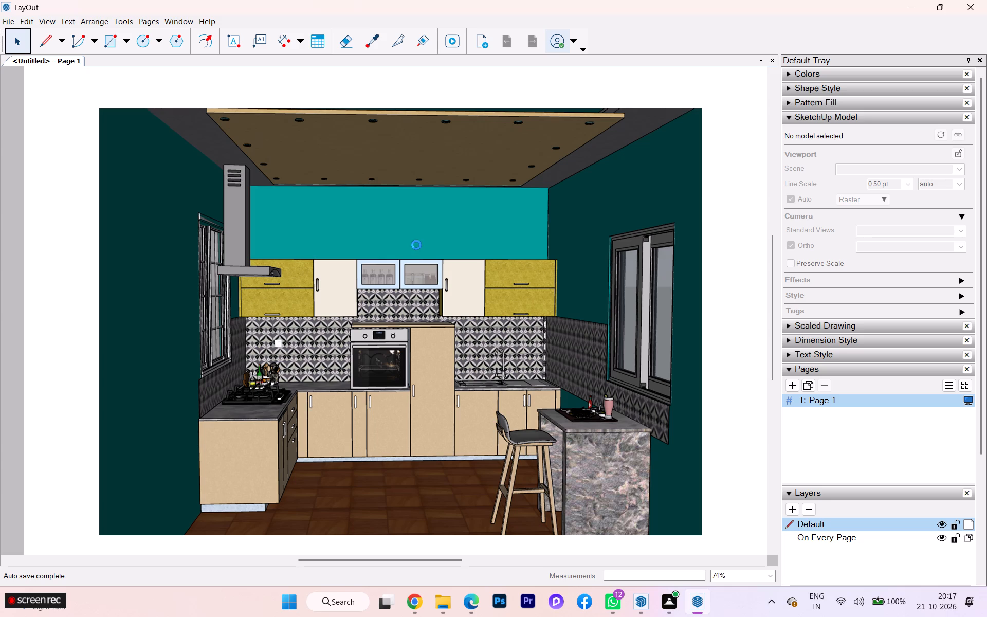
left_click(282, 90)
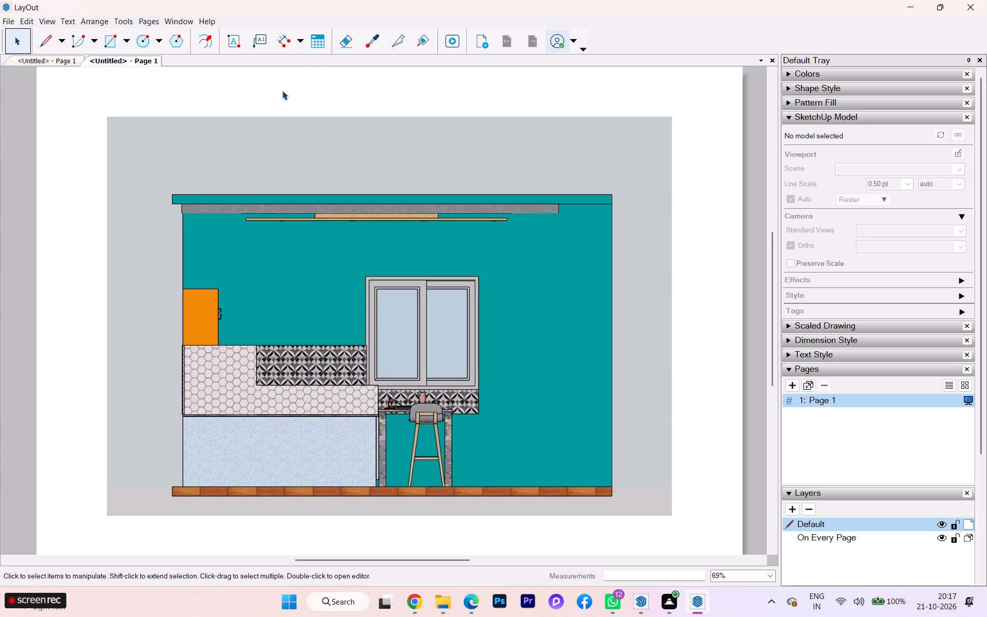
Set the elevation document's length units to inches and its paper size to A2 (420 mm x 594 mm) landscape.
left_click(11, 20)
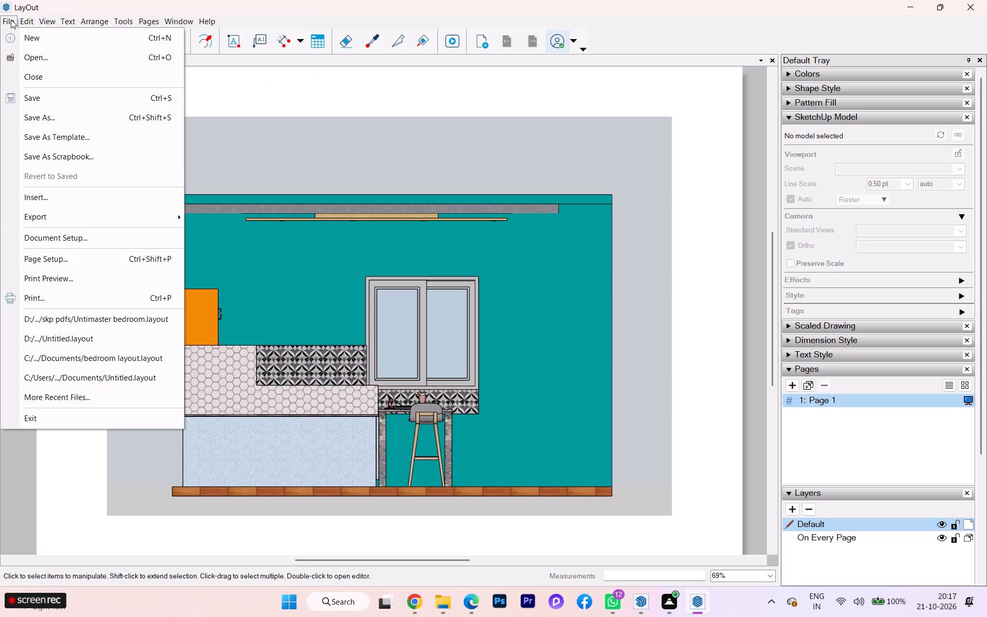
left_click(74, 241)
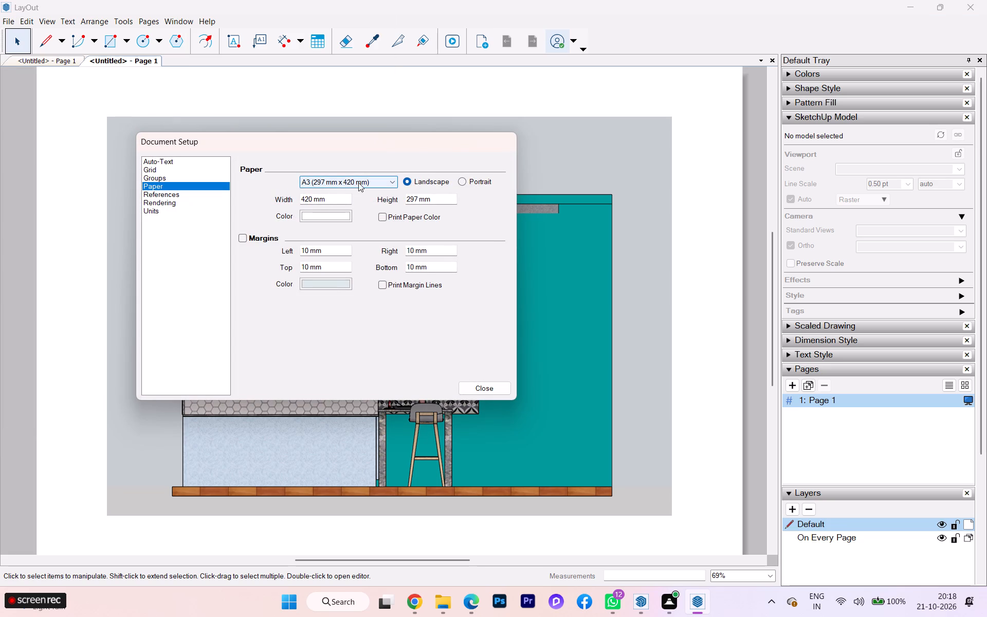
left_click(158, 211)
left_click(429, 195)
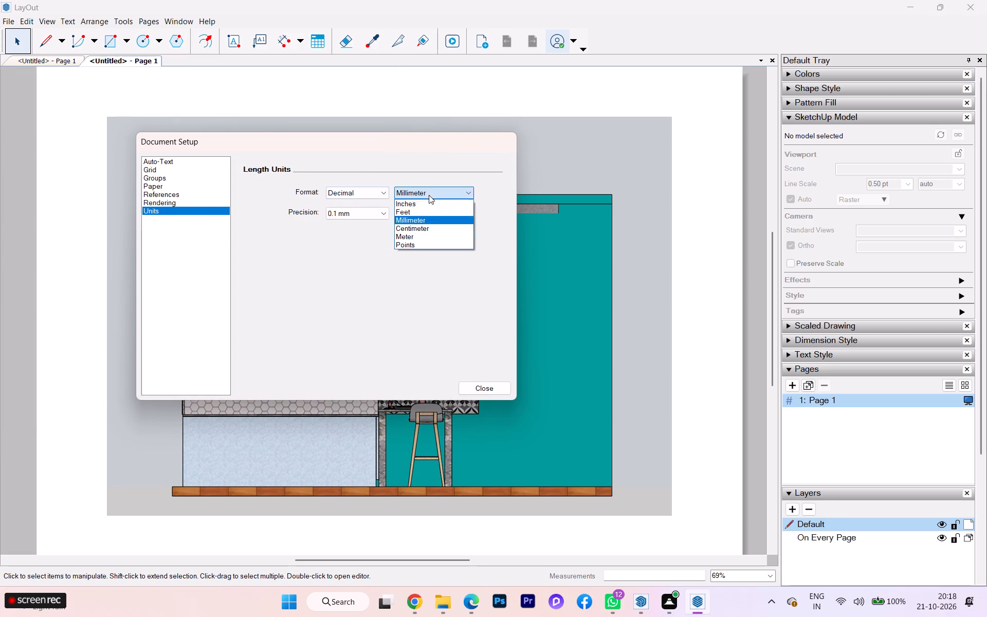
left_click(409, 203)
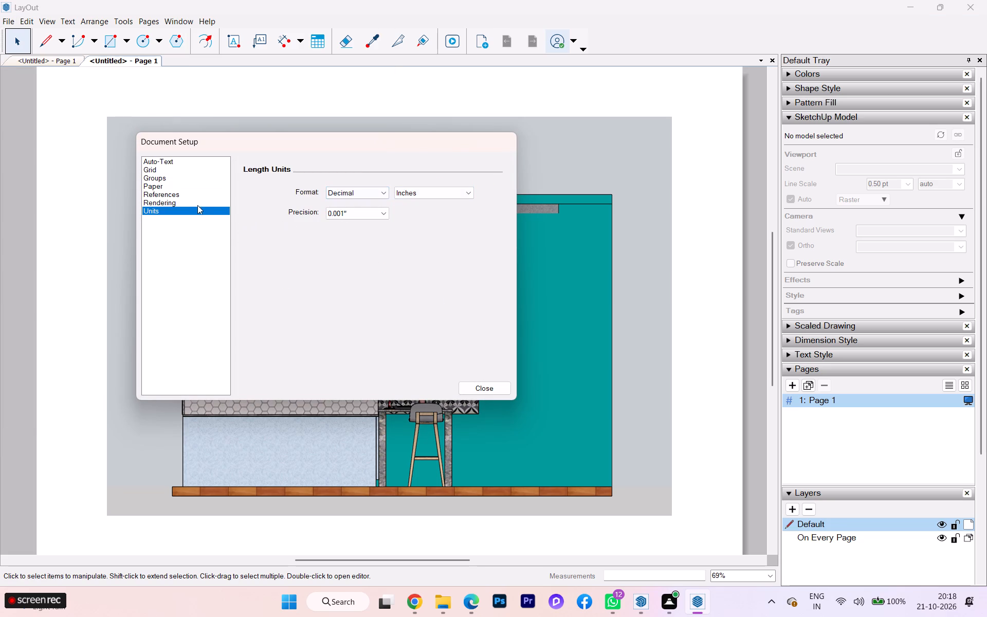
left_click(164, 184)
left_click(384, 177)
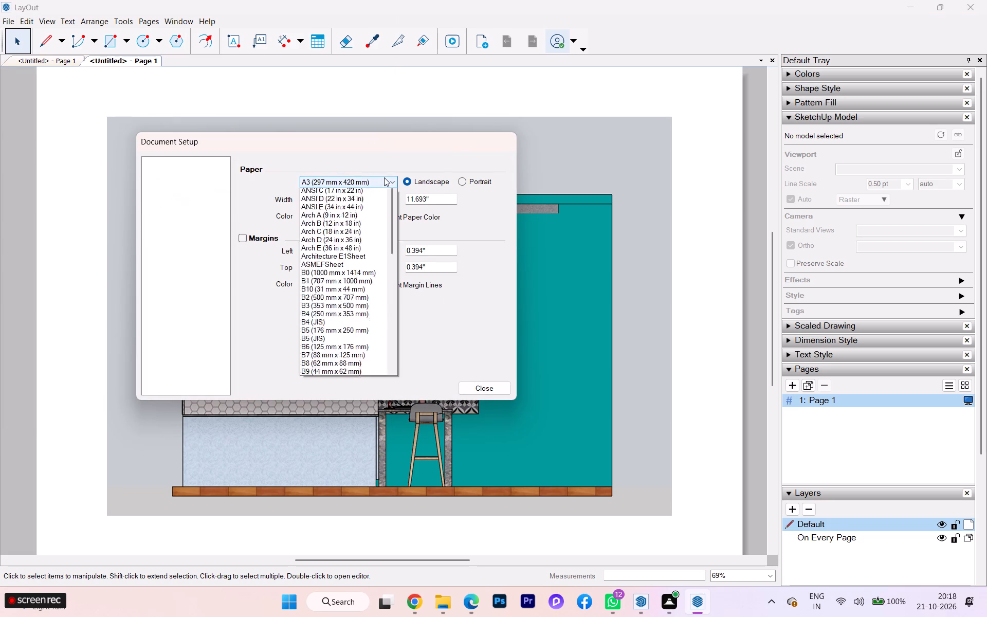
scroll(315, 207, "up", 1)
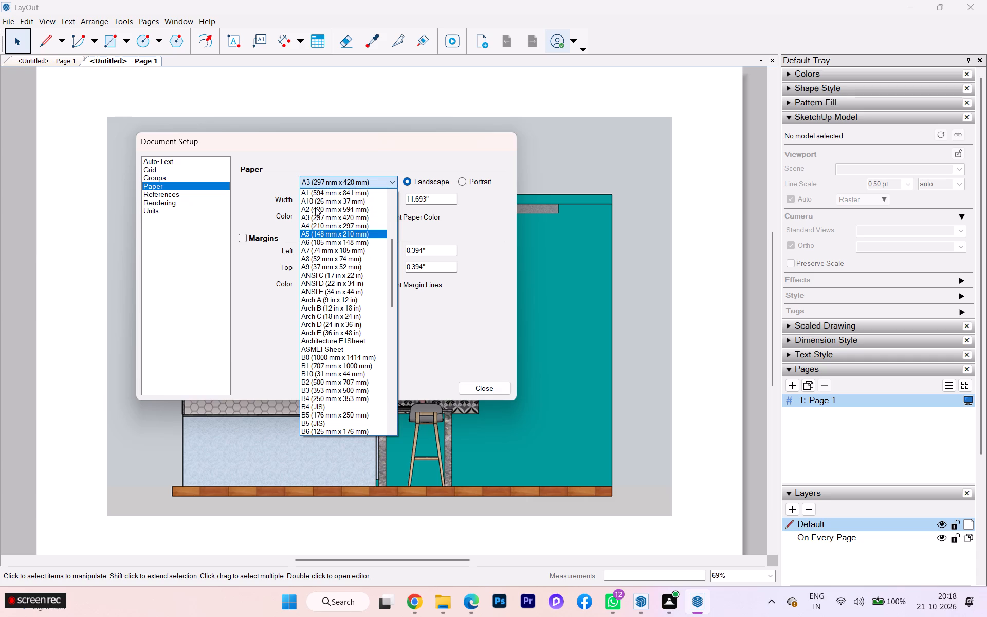
left_click(315, 209)
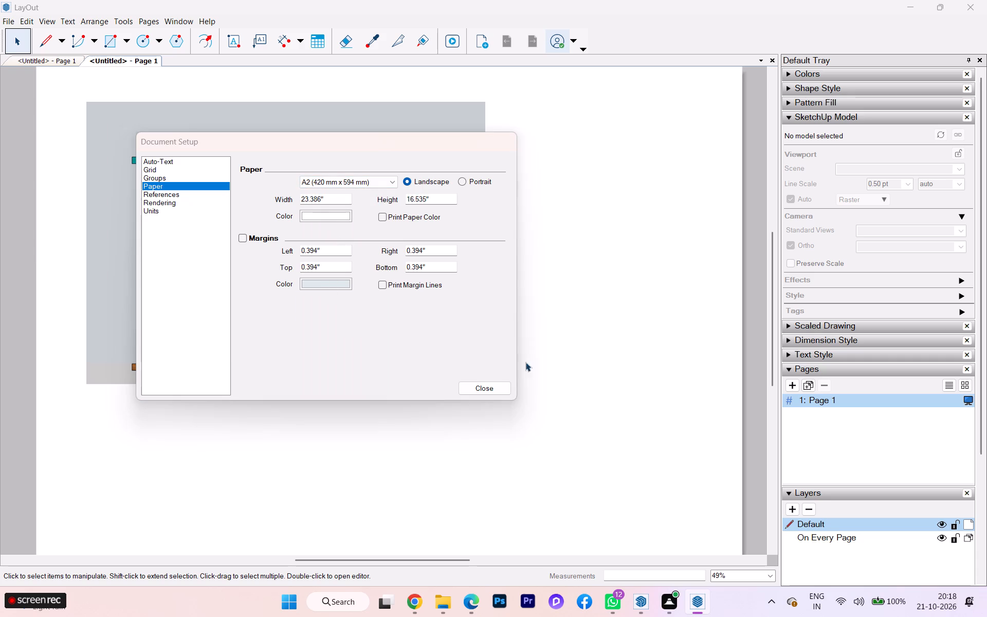
left_click(483, 389)
Enlarge the Scene 7 elevation viewport in width and height so that it fills most of the A2 sheet.
left_click(370, 294)
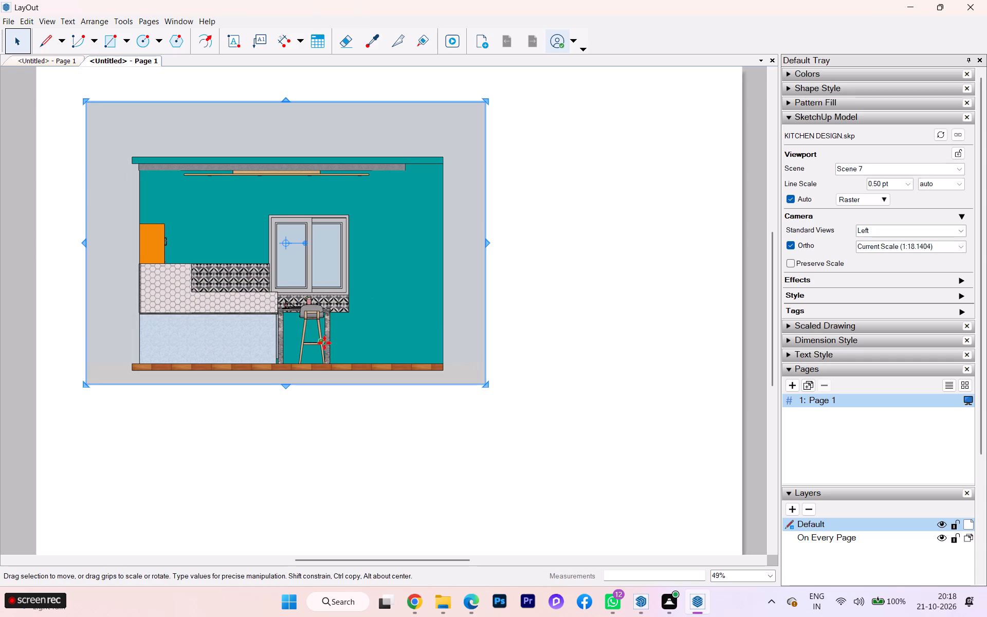
left_click_drag(284, 388, 286, 487)
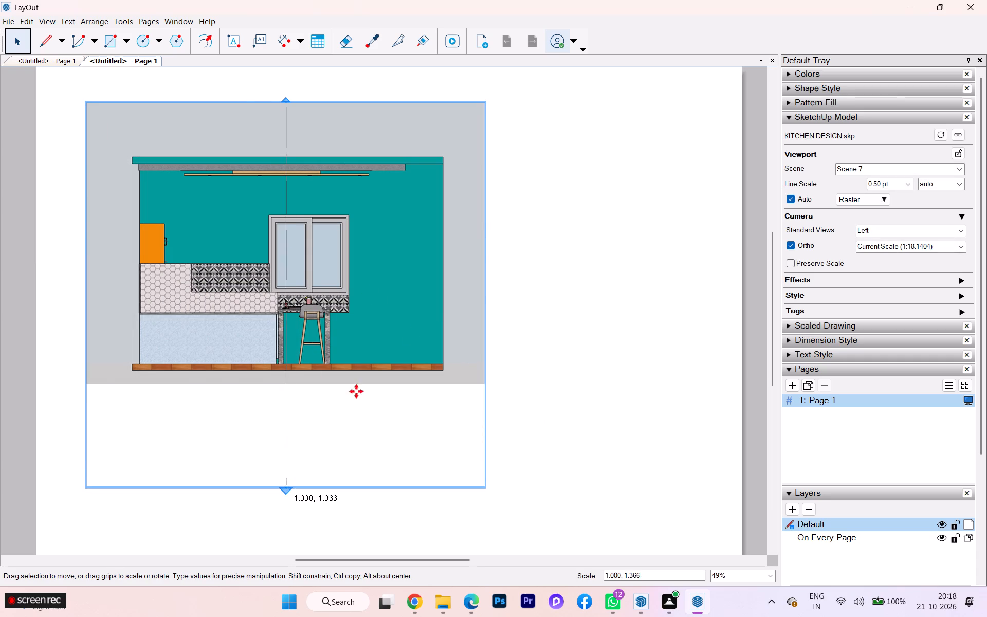
left_click_drag(488, 293, 620, 305)
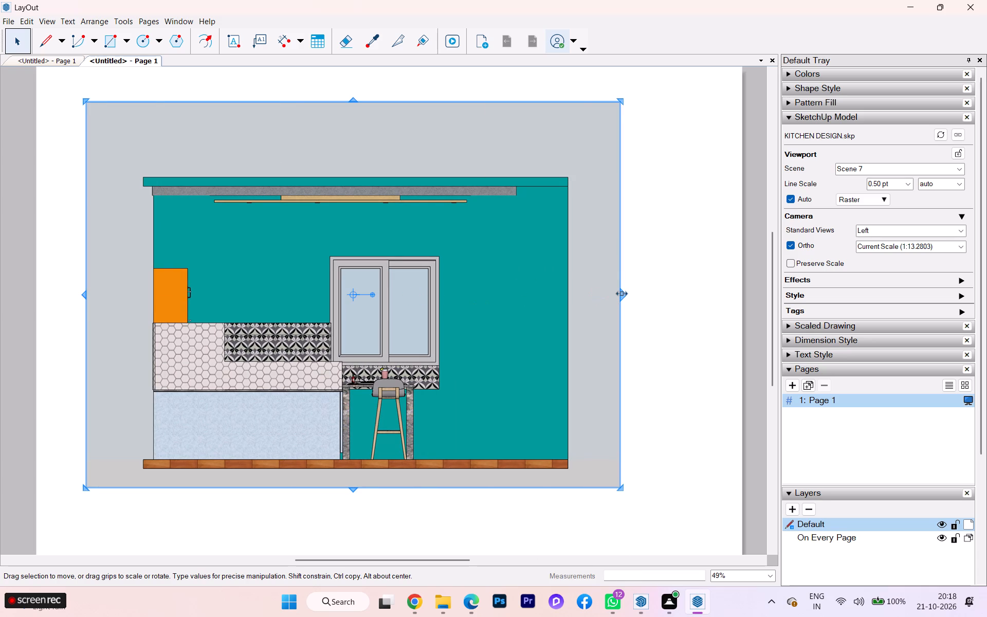
left_click_drag(622, 293, 668, 294)
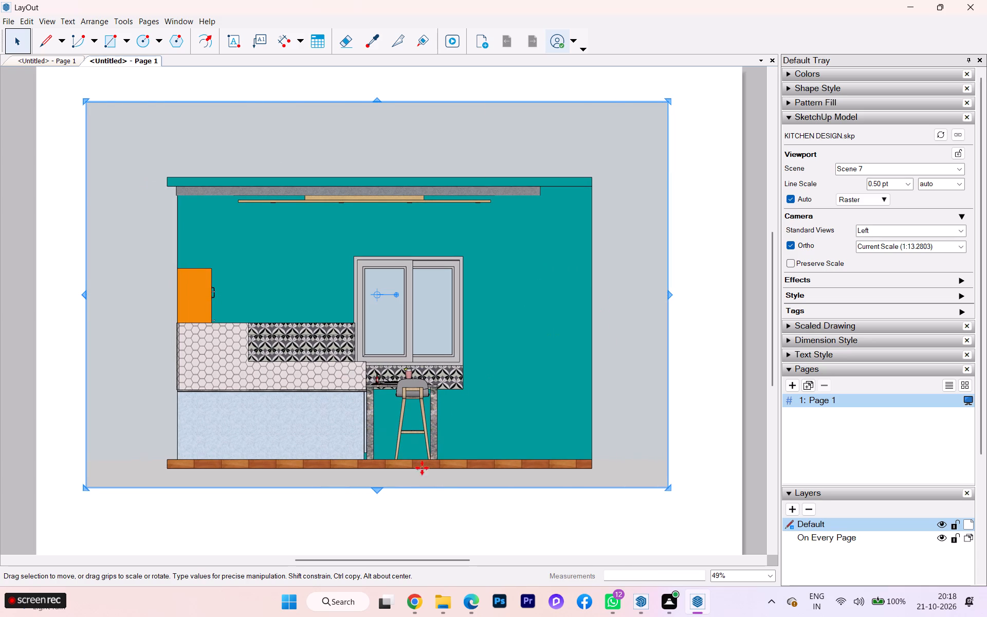
left_click_drag(375, 491, 377, 514)
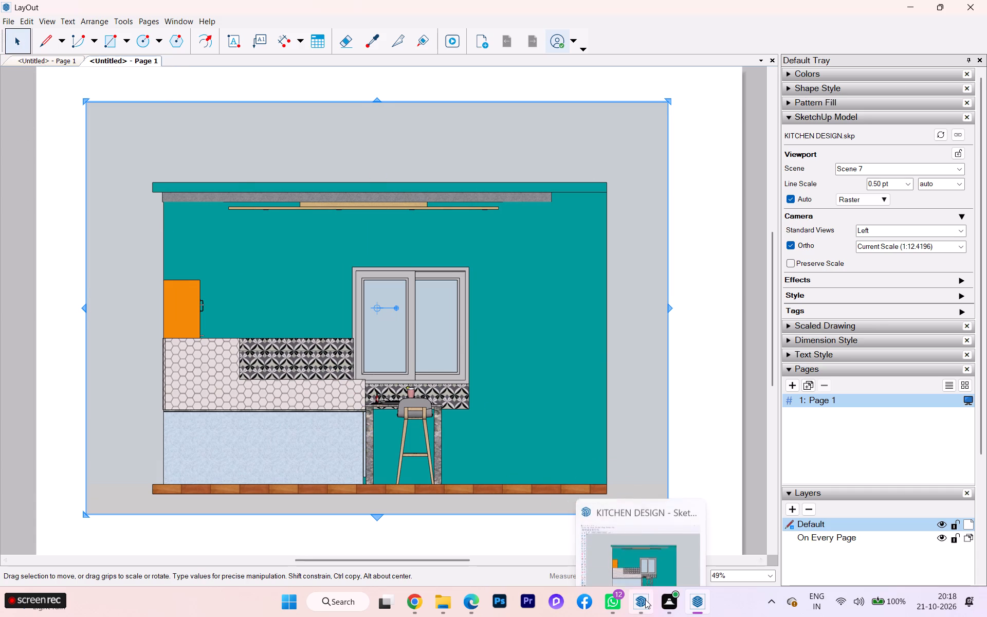
Switch to SketchUp and send the Scene 4 elevation to LayOut on the plain paper A3 Landscape template.
left_click(642, 557)
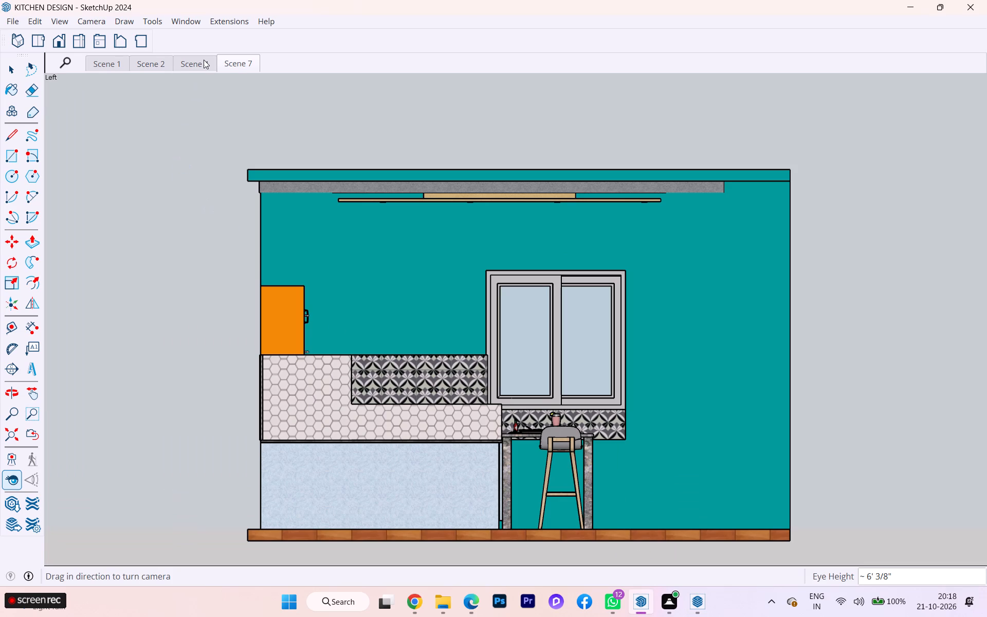
left_click(204, 60)
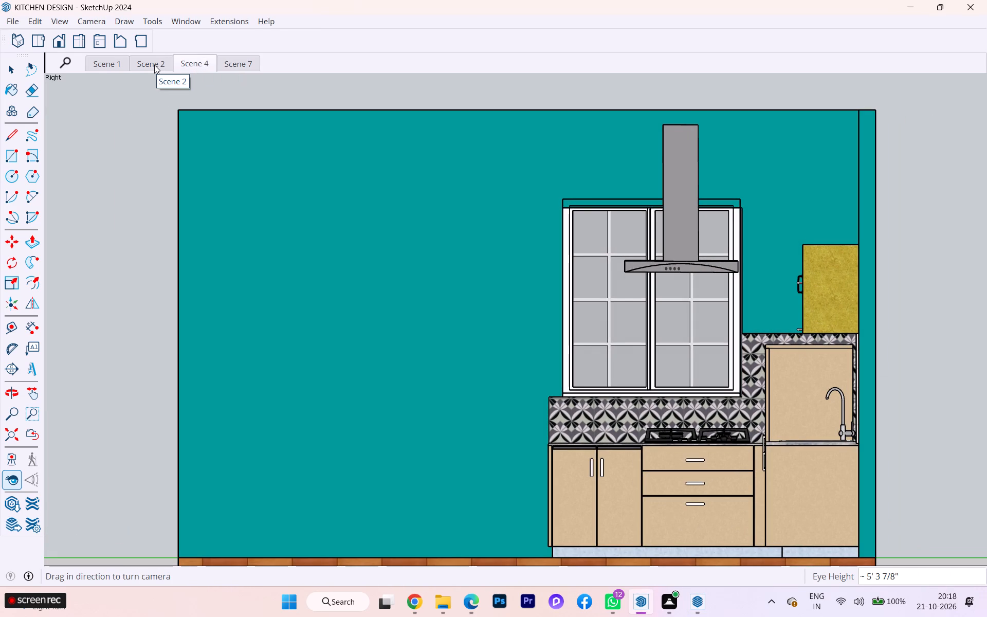
left_click(9, 23)
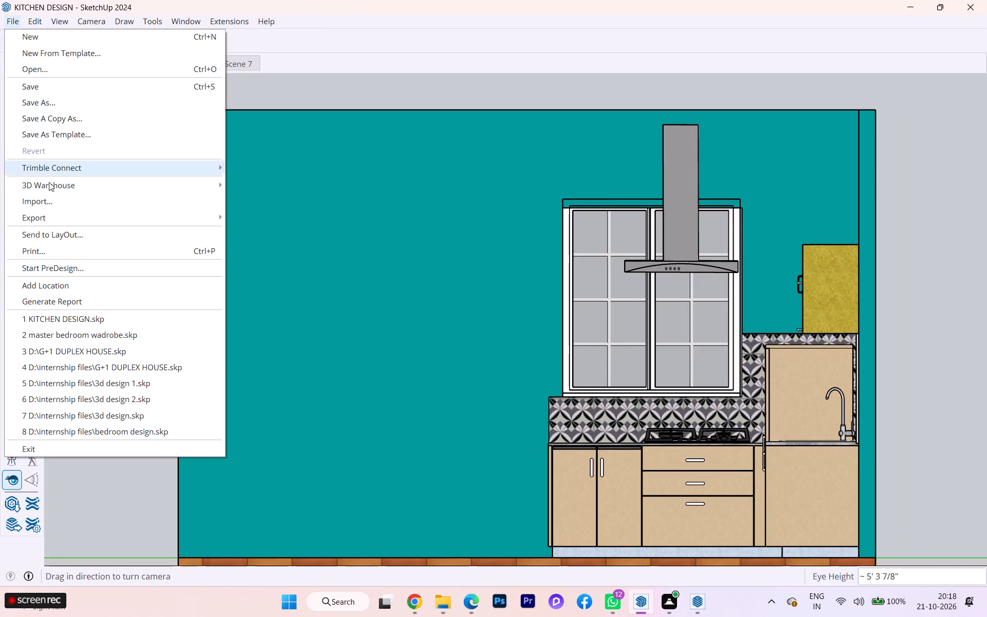
left_click(46, 240)
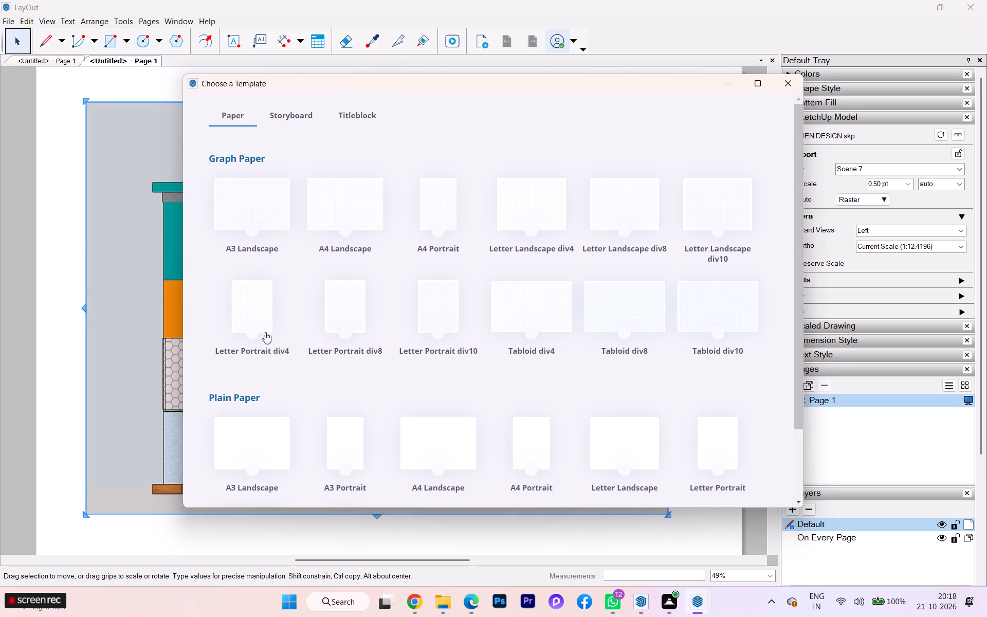
left_click(237, 432)
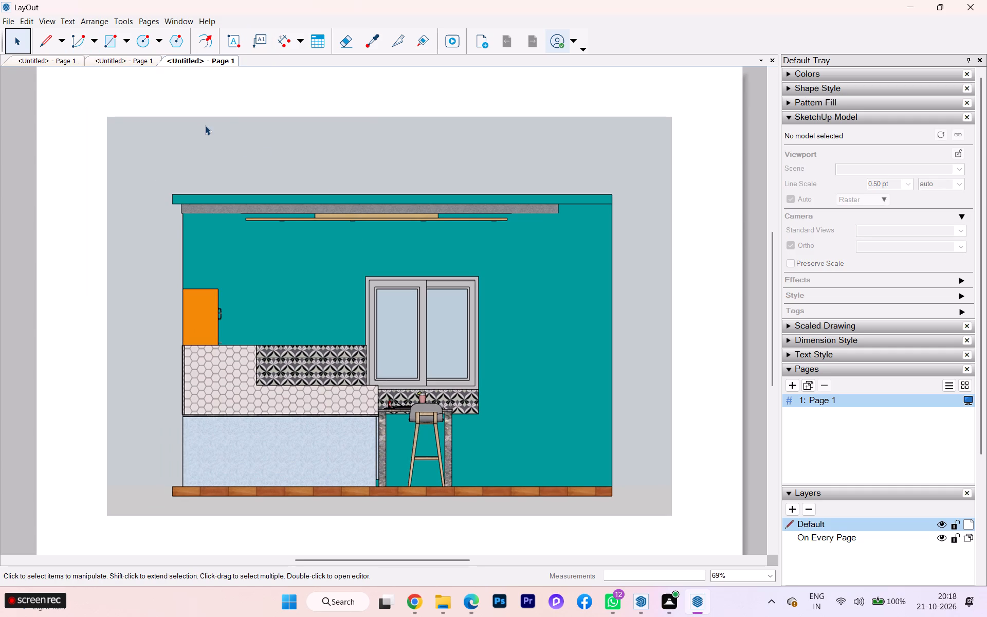
Set the new elevation document's paper size to A2 (420 mm x 594 mm) landscape and its length units to inches.
left_click(5, 21)
left_click(87, 229)
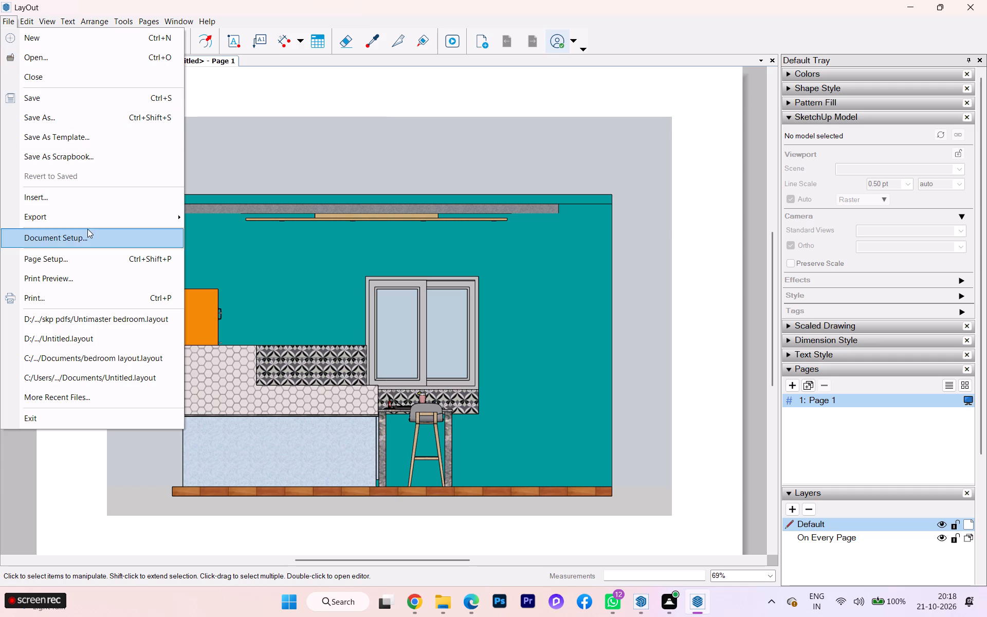
left_click(241, 79)
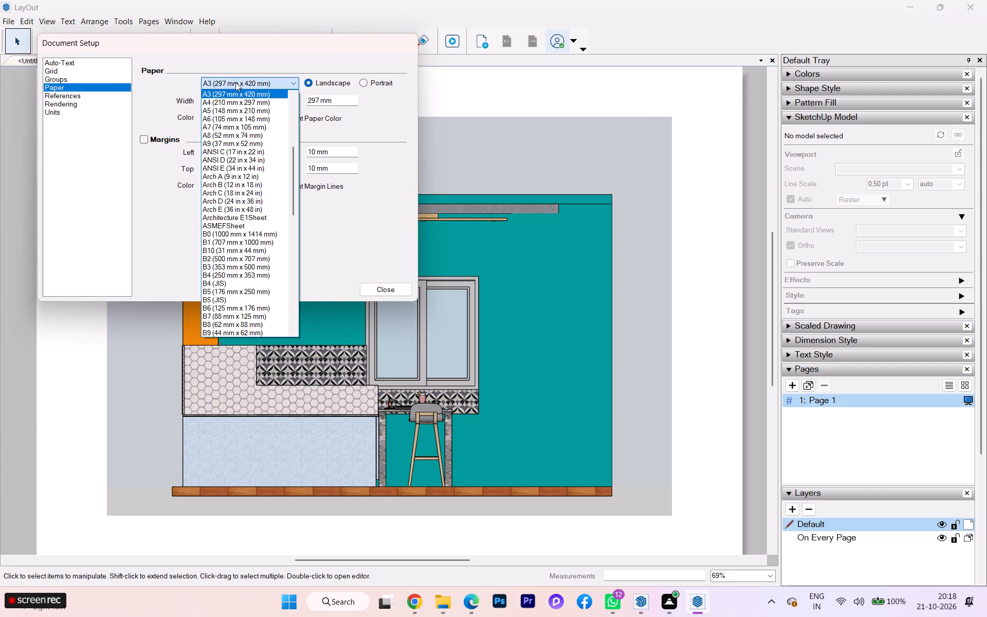
scroll(216, 100, "up", 2)
left_click(217, 132)
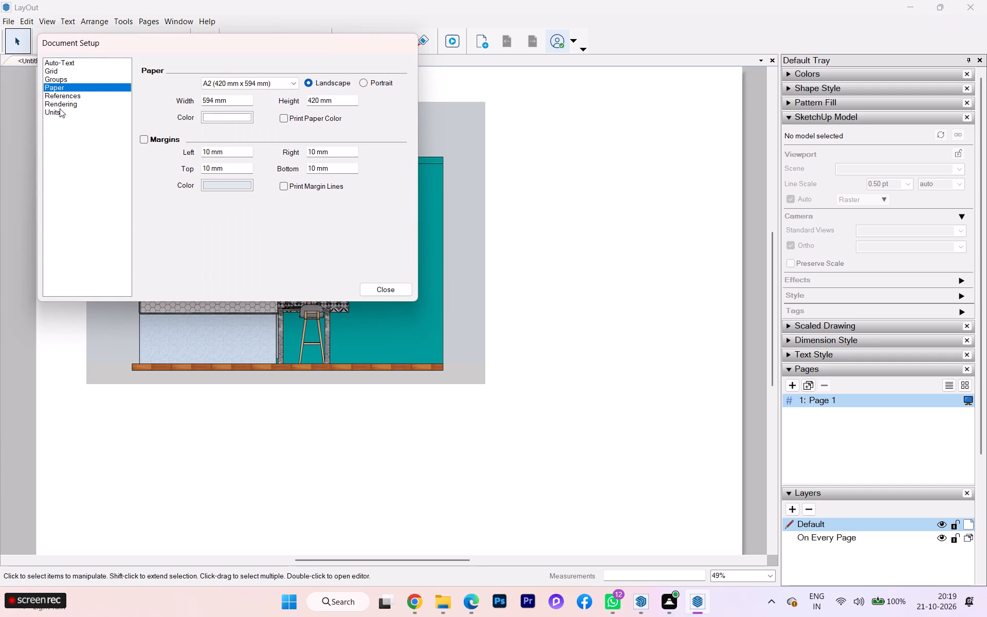
left_click(60, 108)
left_click(325, 93)
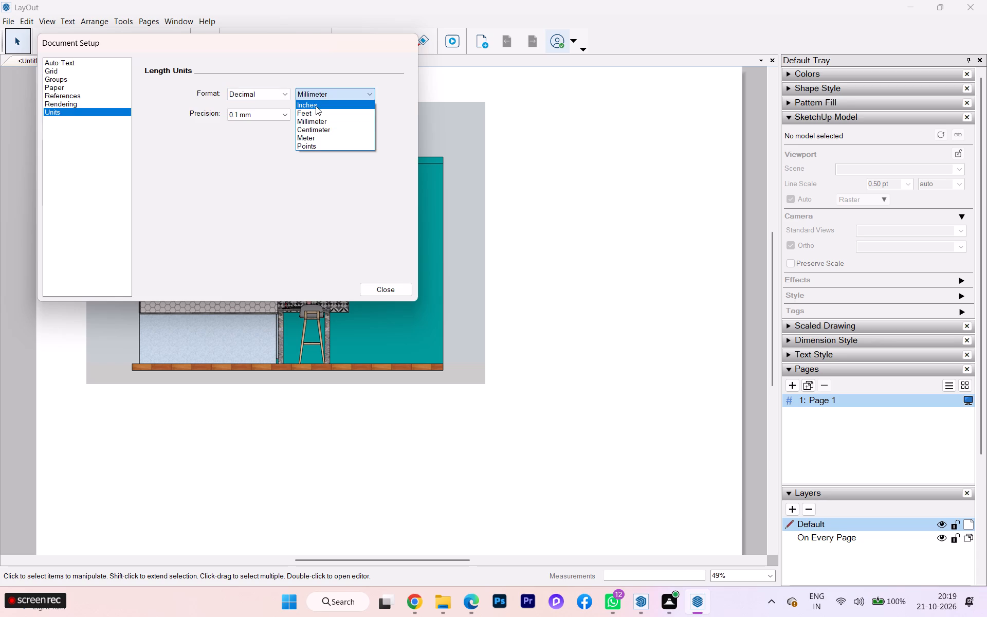
left_click(316, 106)
left_click(75, 87)
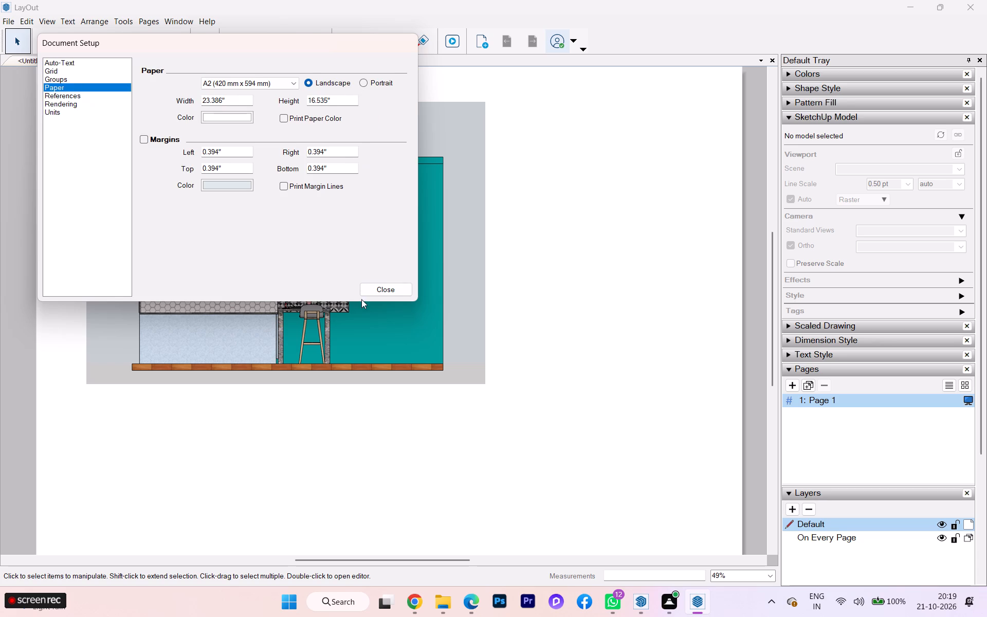
left_click(373, 285)
Enlarge the elevation viewport in height and width so that it fills most of the A2 sheet.
left_click(285, 356)
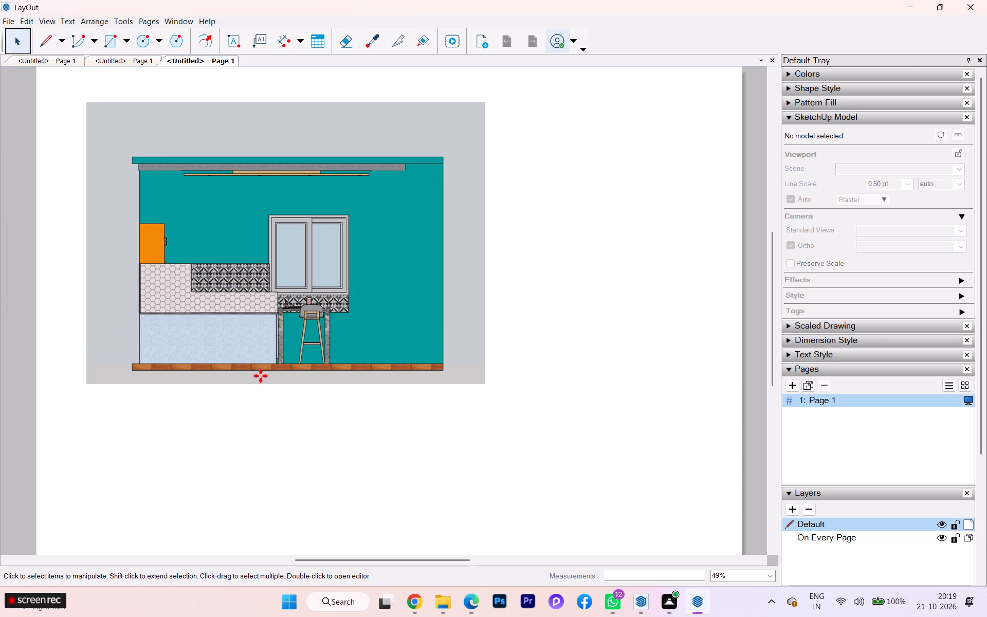
left_click(260, 375)
left_click_drag(281, 385, 295, 525)
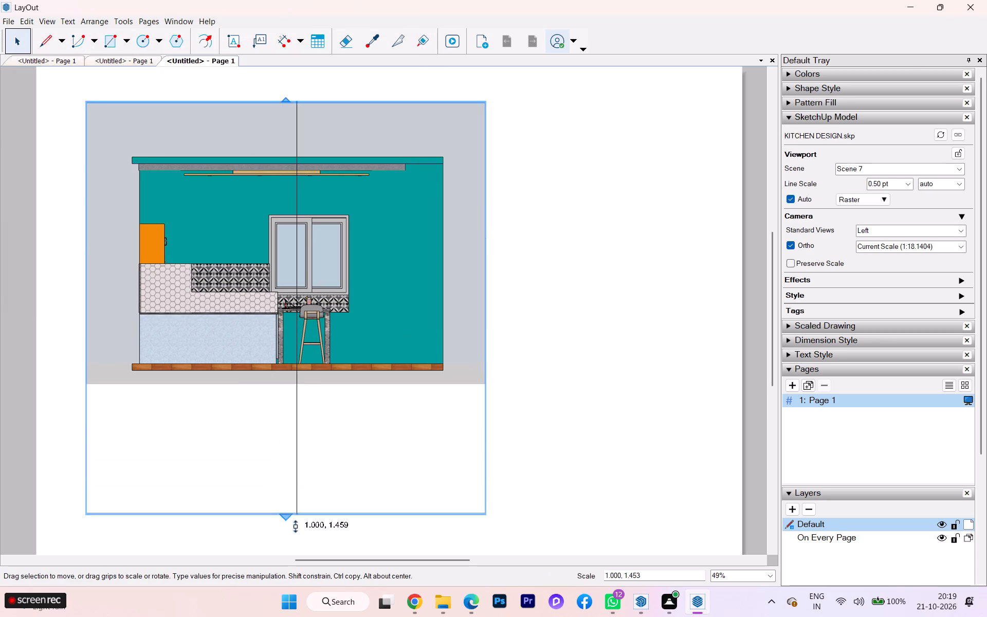
left_click_drag(295, 525, 293, 532)
left_click_drag(488, 315, 707, 305)
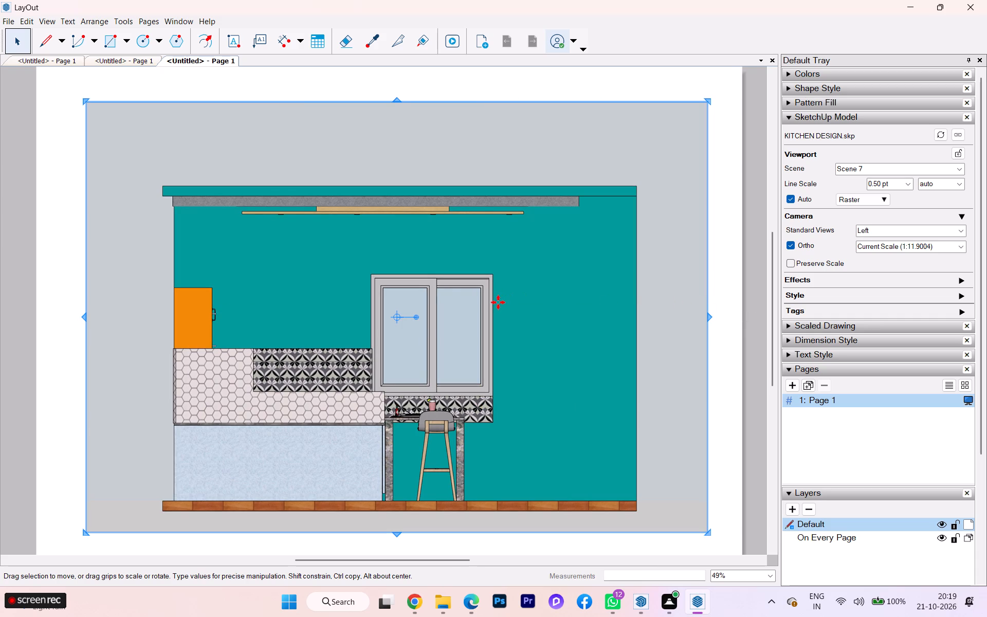
scroll(340, 261, "down", 1)
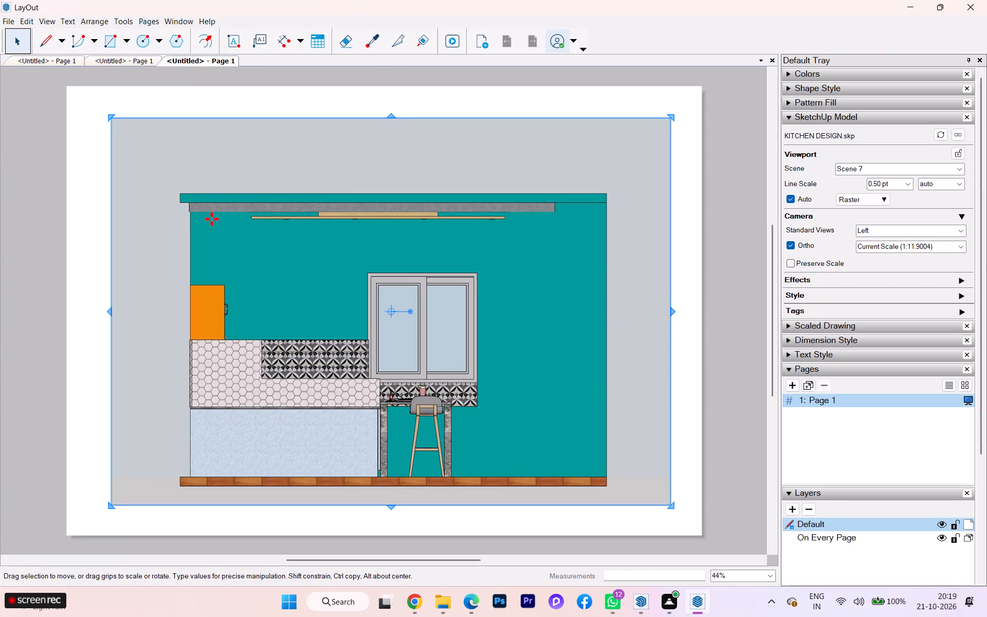
Compare the three open LayOut documents to check which kitchen elevation each one shows.
left_click(135, 61)
left_click(179, 60)
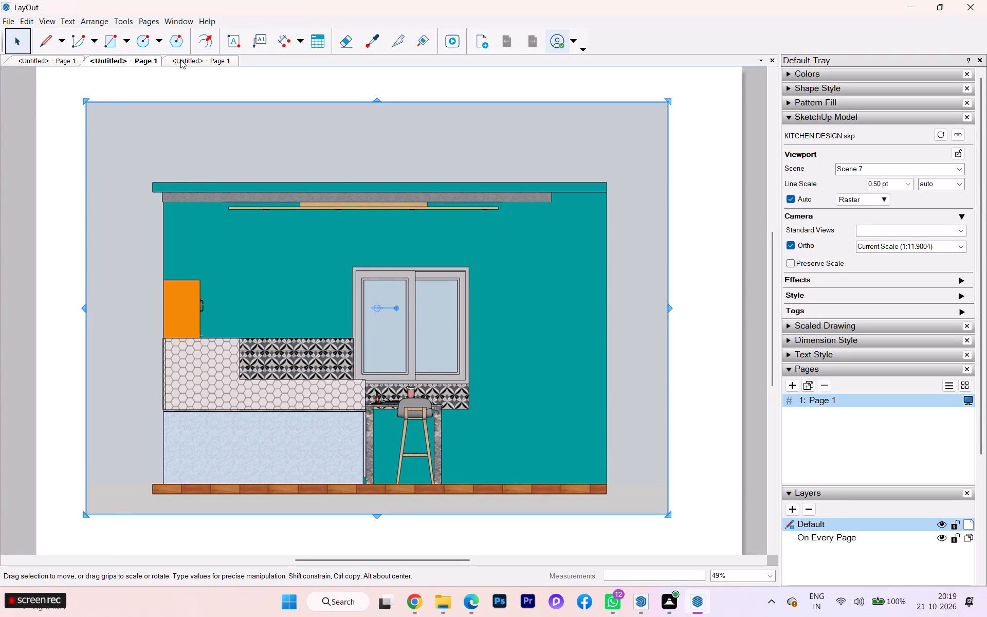
left_click(134, 62)
left_click(54, 60)
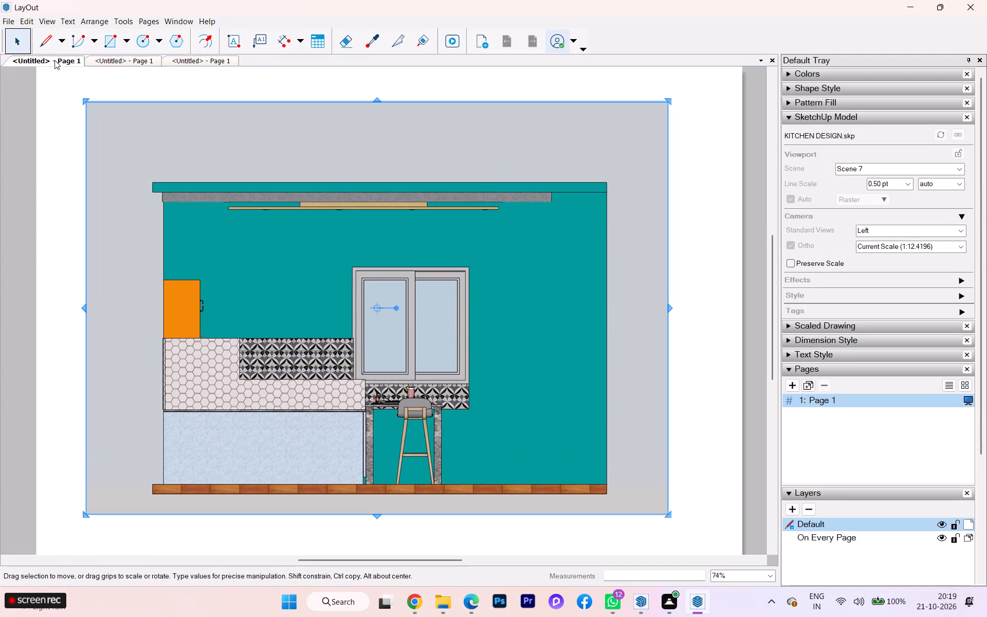
left_click(116, 57)
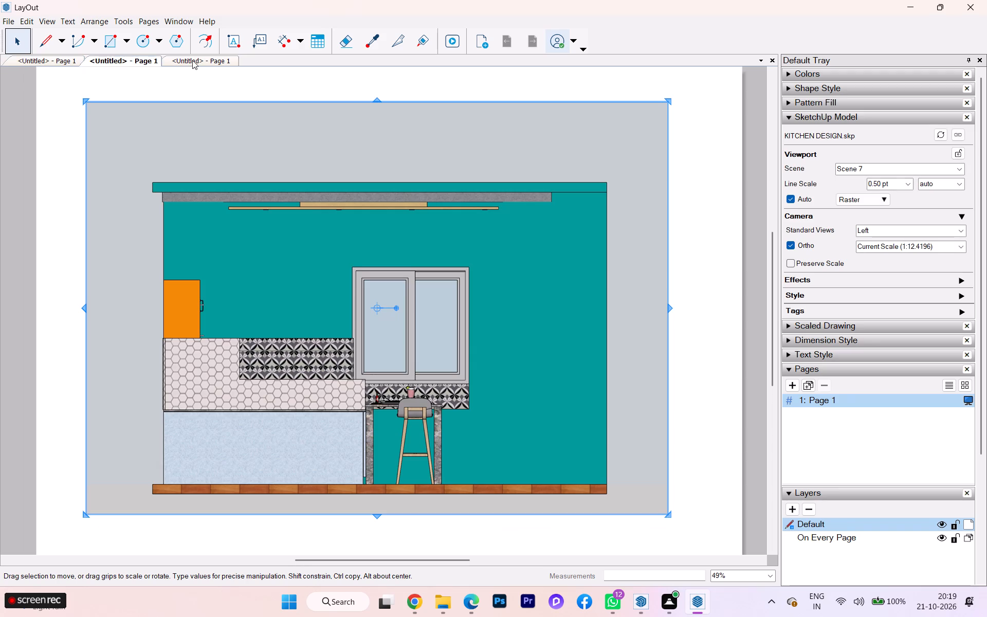
left_click(133, 60)
left_click(198, 60)
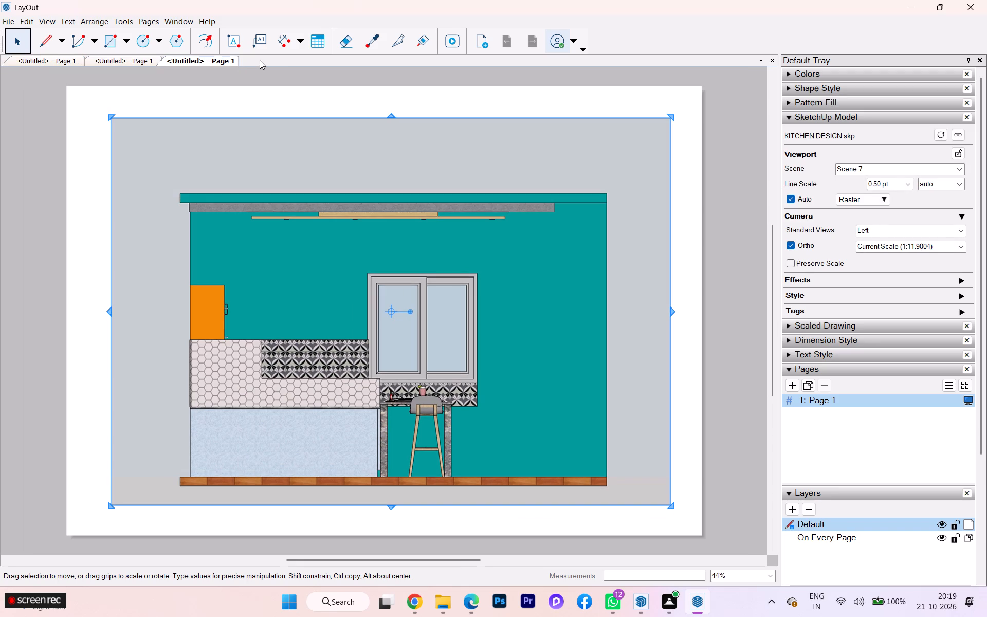
left_click(272, 90)
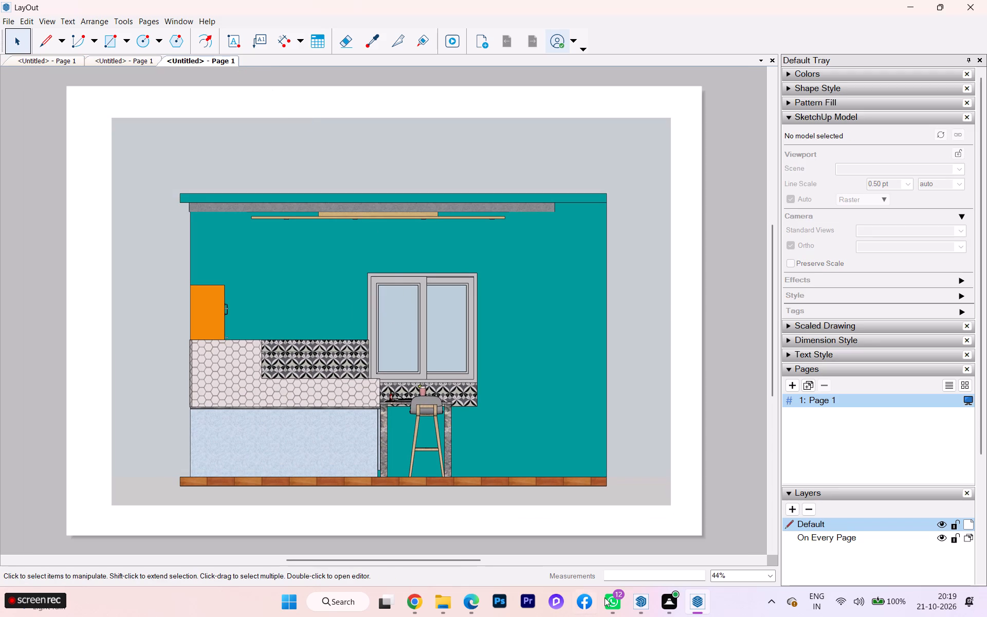
left_click(637, 554)
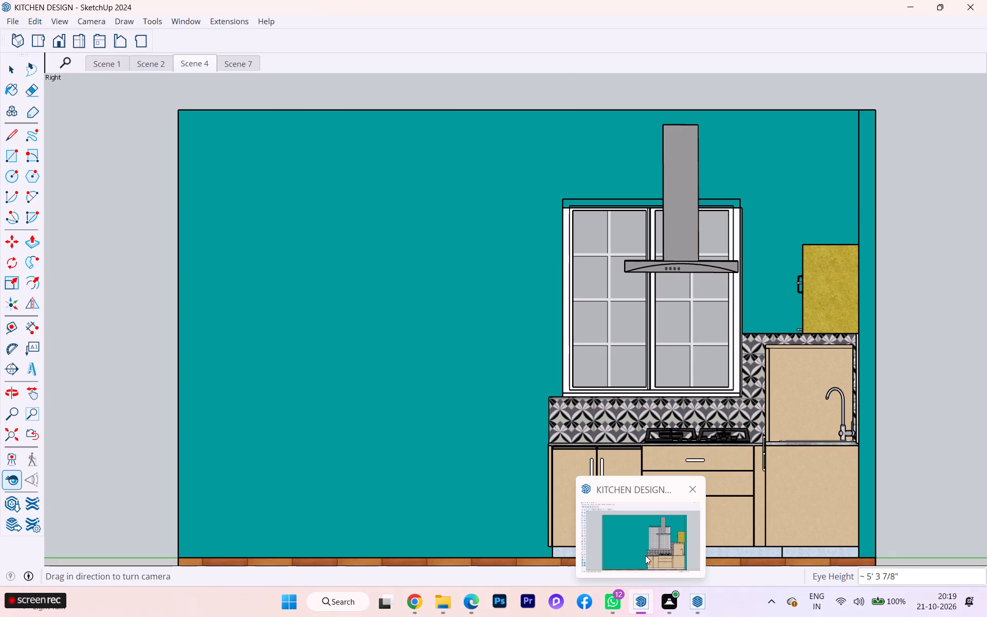
left_click(685, 555)
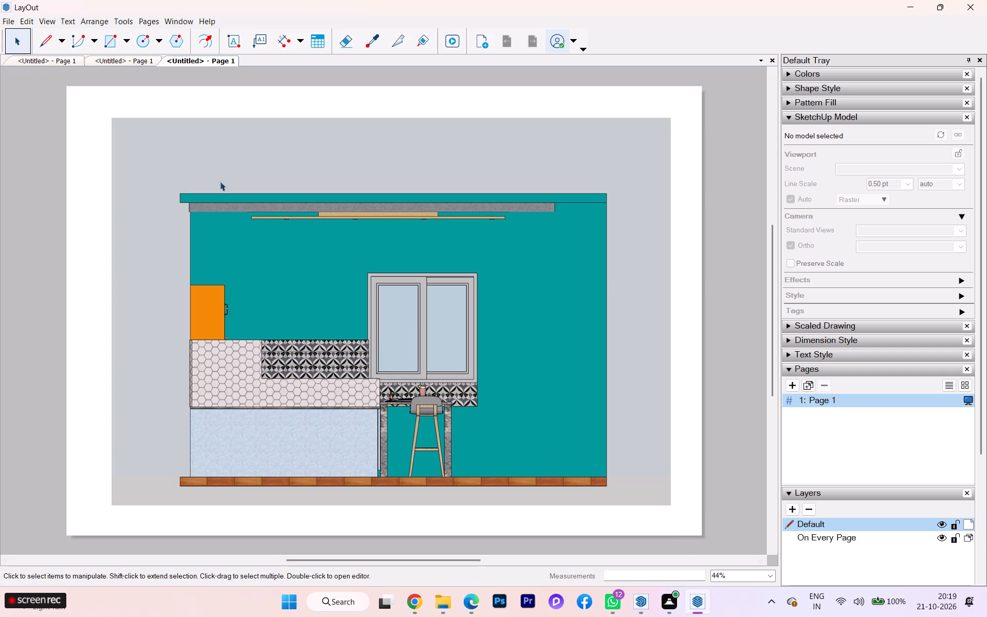
left_click(141, 58)
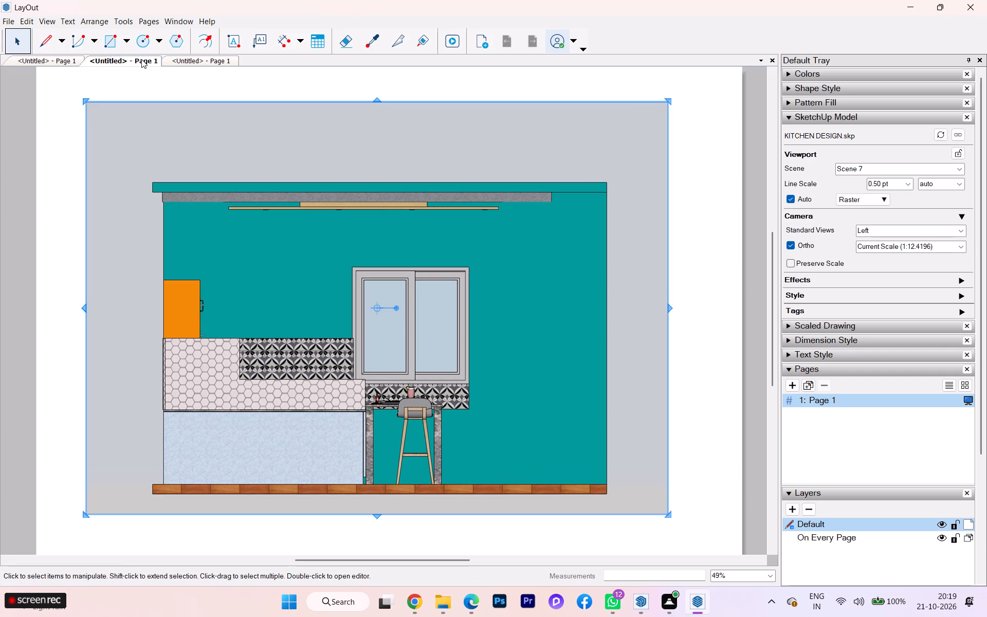
left_click(187, 62)
left_click(147, 61)
Switch to SketchUp and compare the Scene 2, Scene 4 and Scene 7 elevations of the kitchen model.
left_click(634, 552)
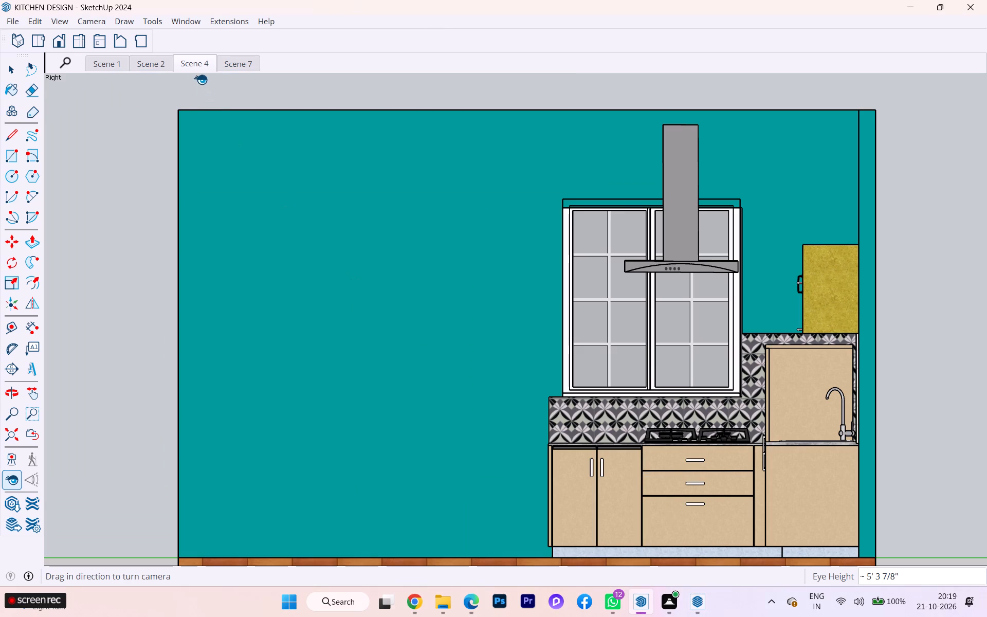
left_click(158, 70)
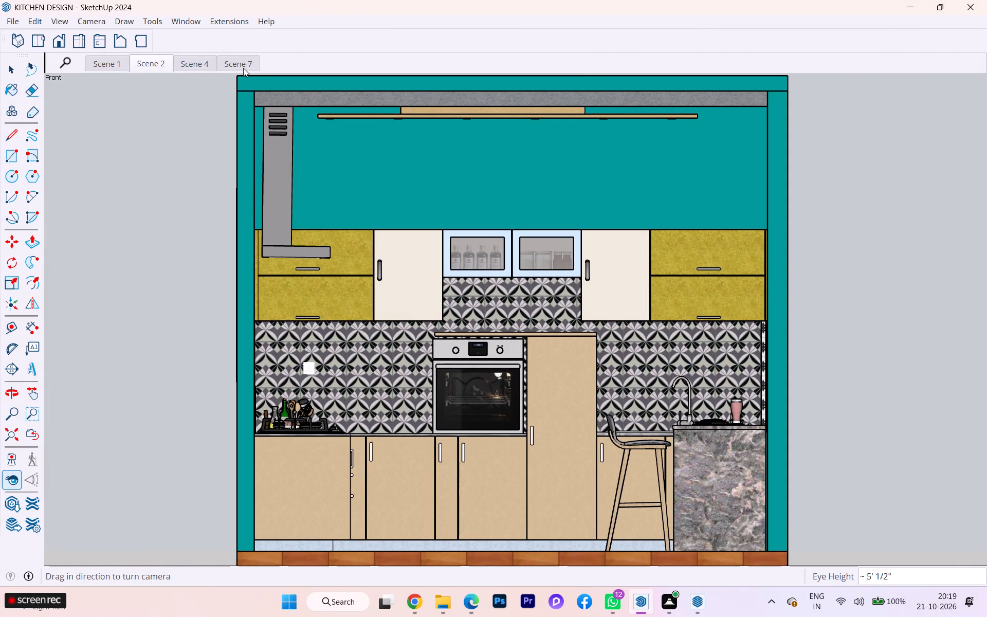
left_click(239, 62)
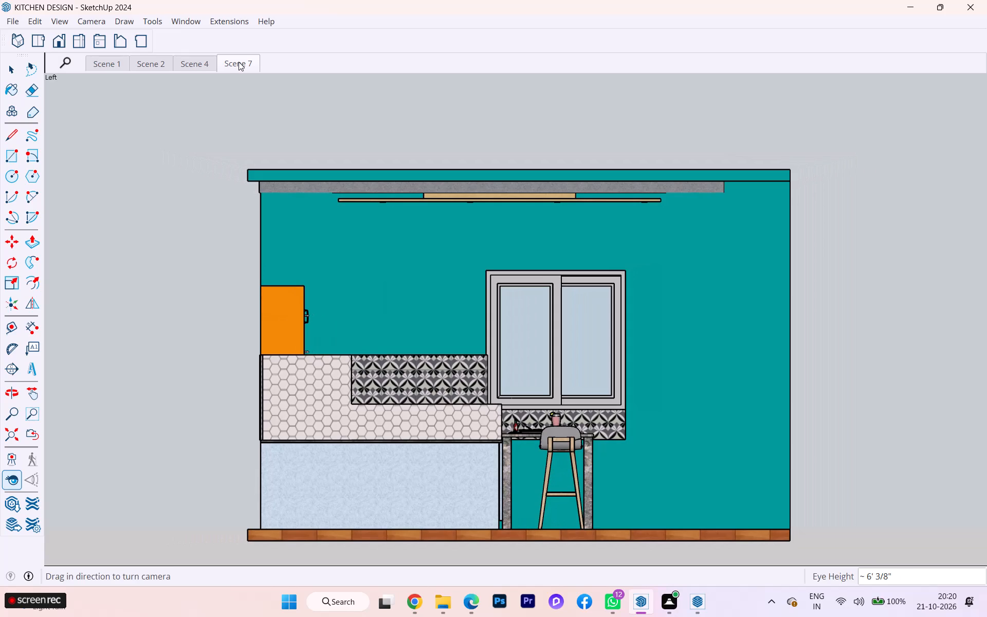
left_click(195, 61)
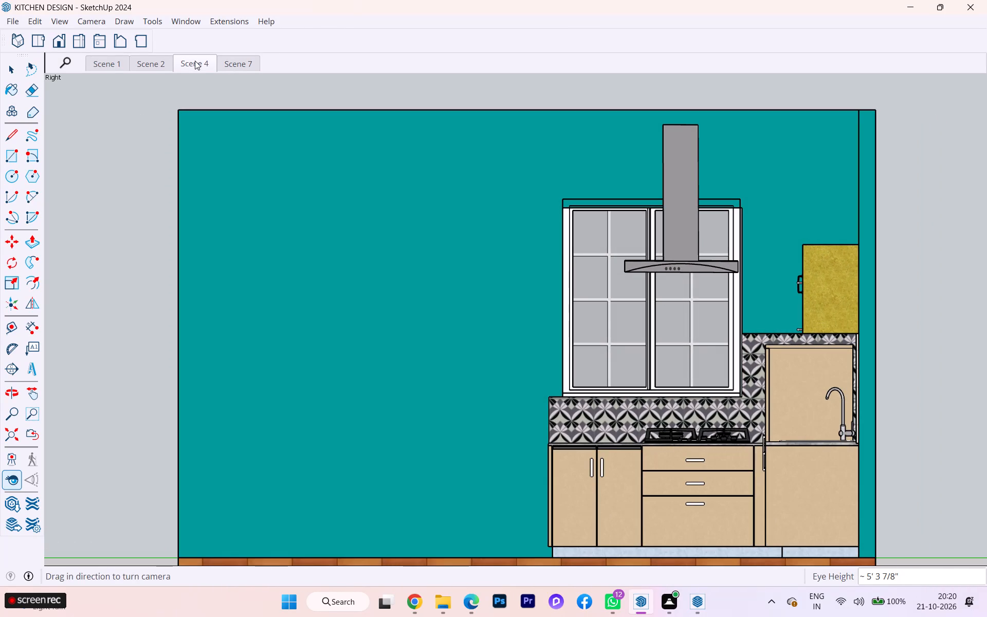
left_click(250, 63)
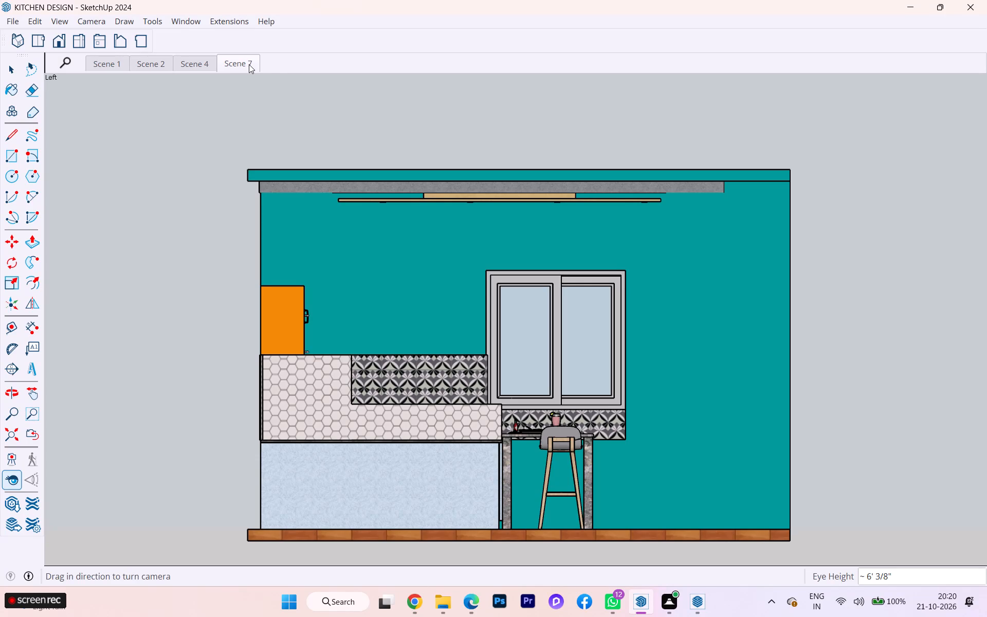
left_click(204, 60)
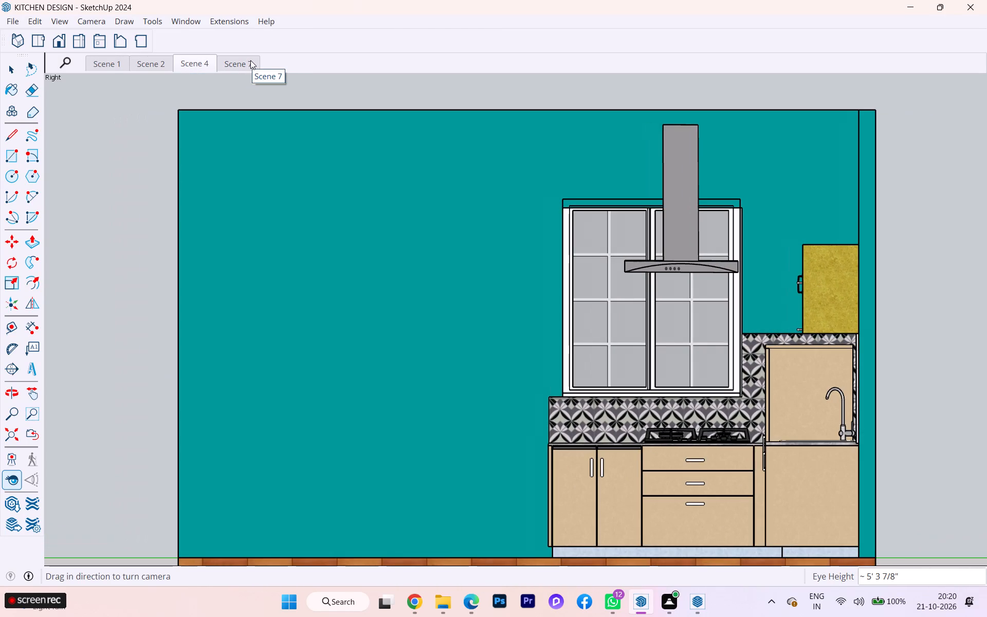
left_click(229, 63)
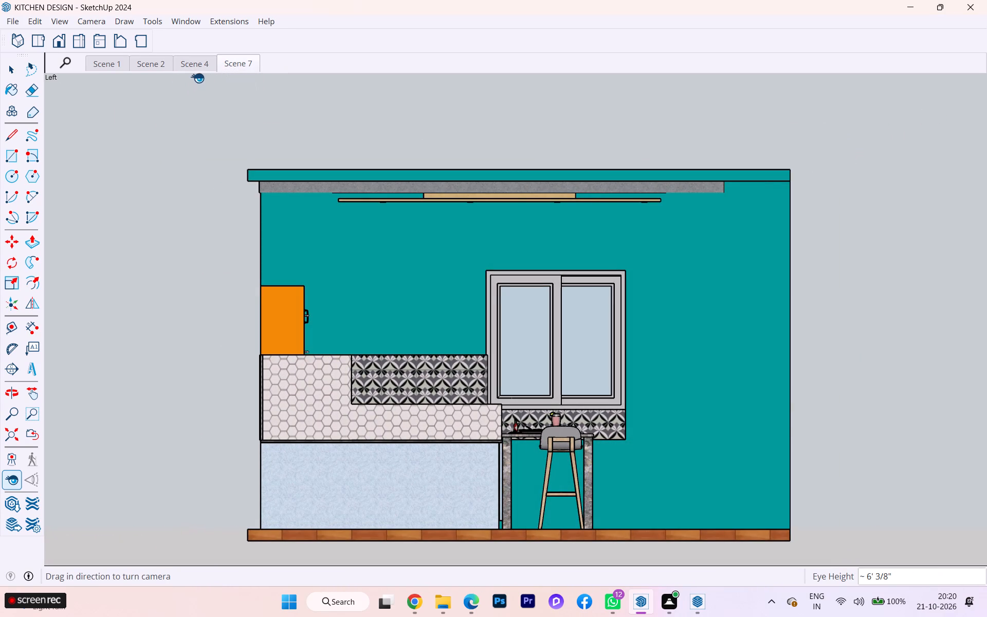
left_click(185, 64)
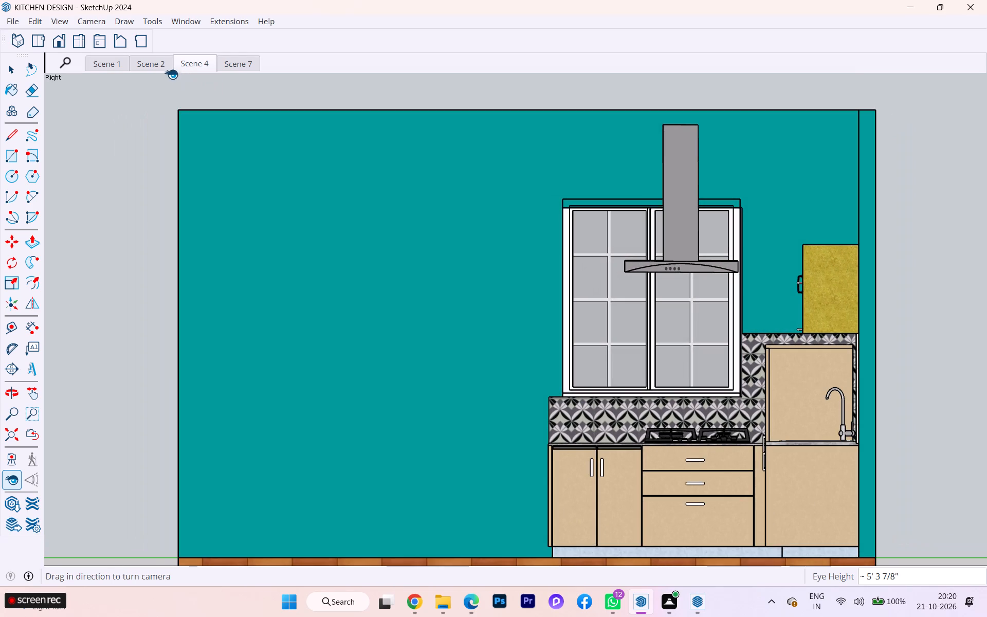
Send the Scene 2 front elevation to LayOut on the plain paper A3 Landscape template.
left_click(155, 58)
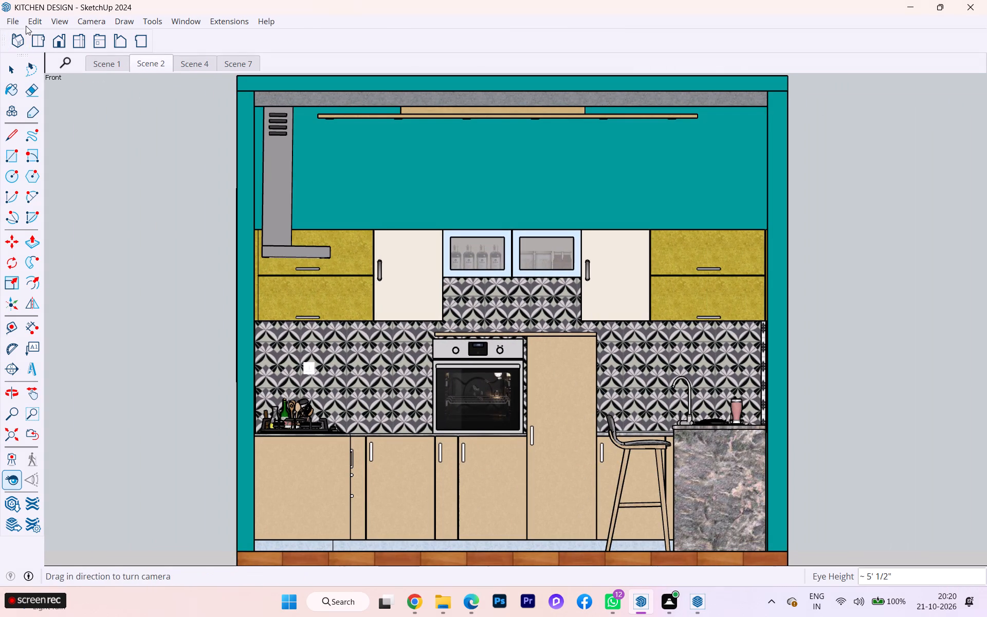
left_click(19, 20)
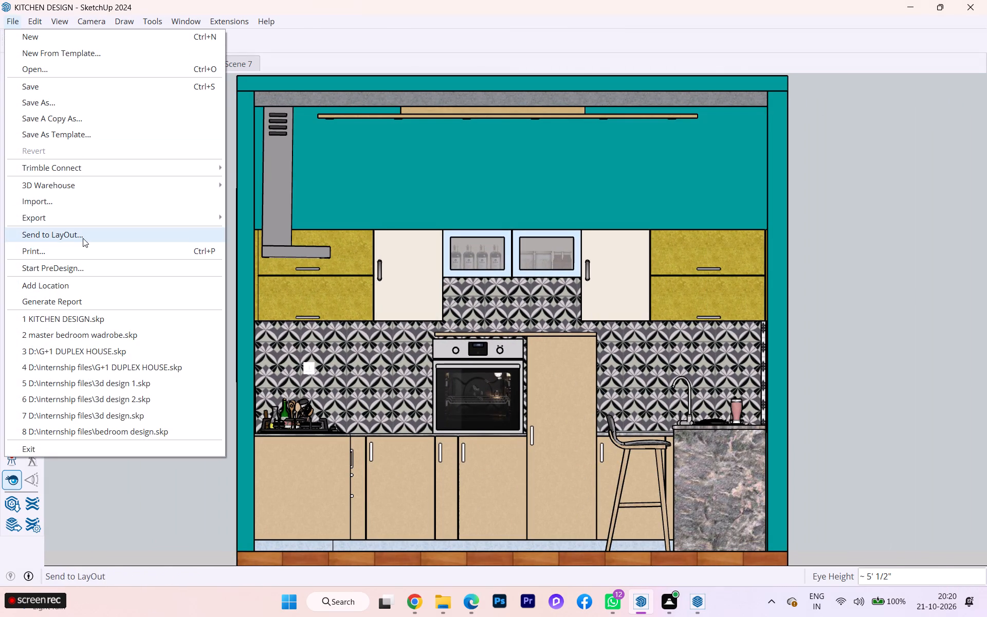
left_click(83, 238)
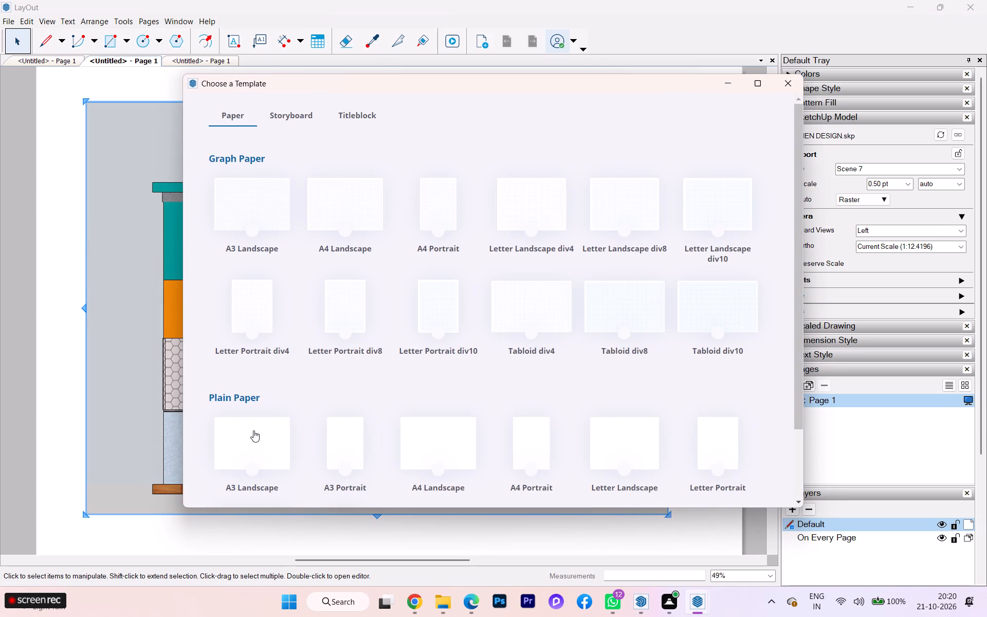
left_click(253, 430)
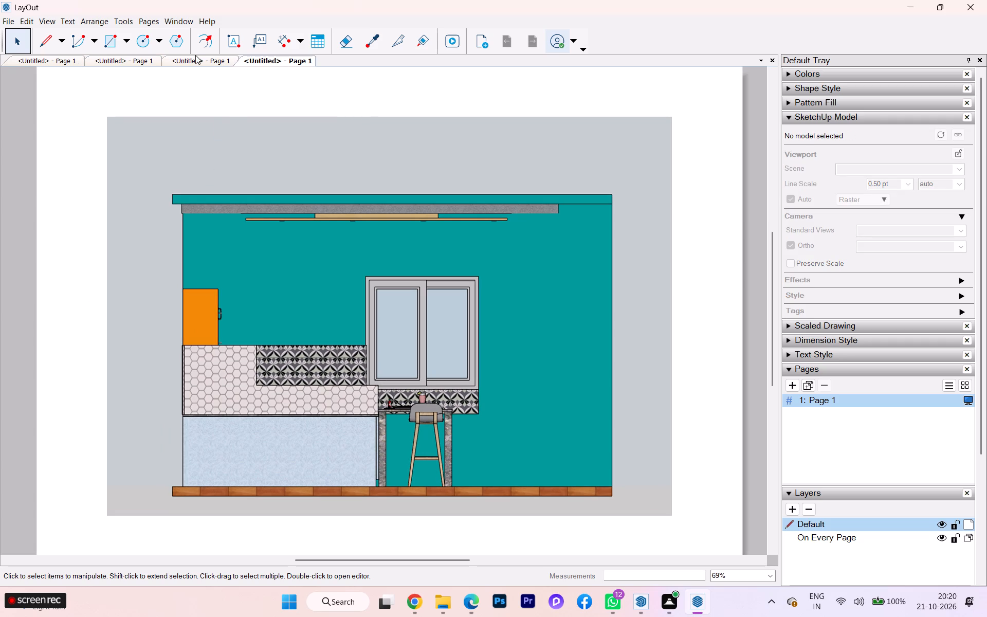
left_click(129, 100)
Set the new document's length units to inches.
left_click(14, 23)
left_click(72, 229)
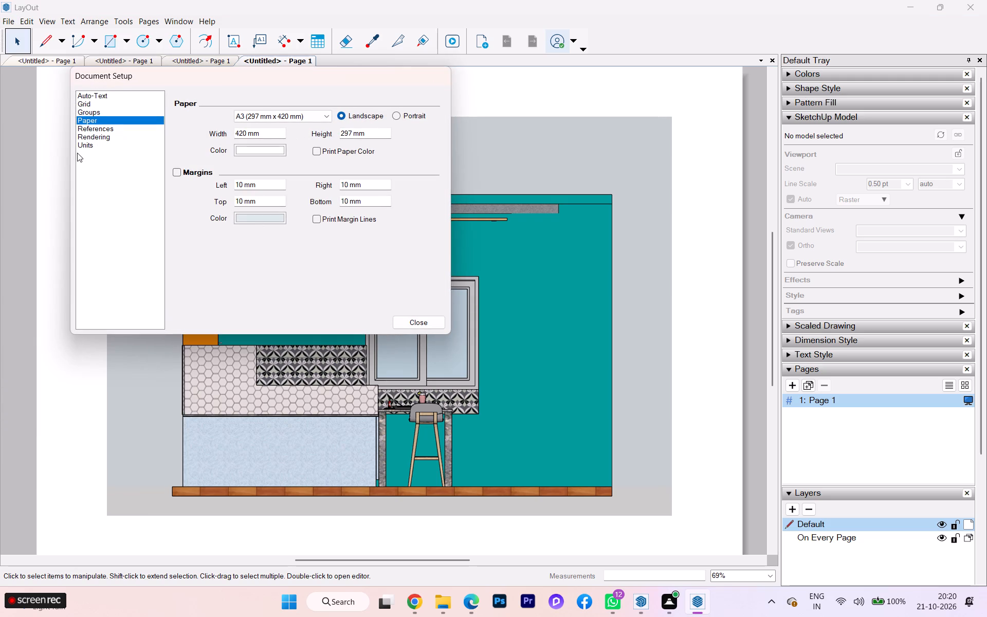
left_click(90, 148)
left_click(373, 128)
left_click(355, 136)
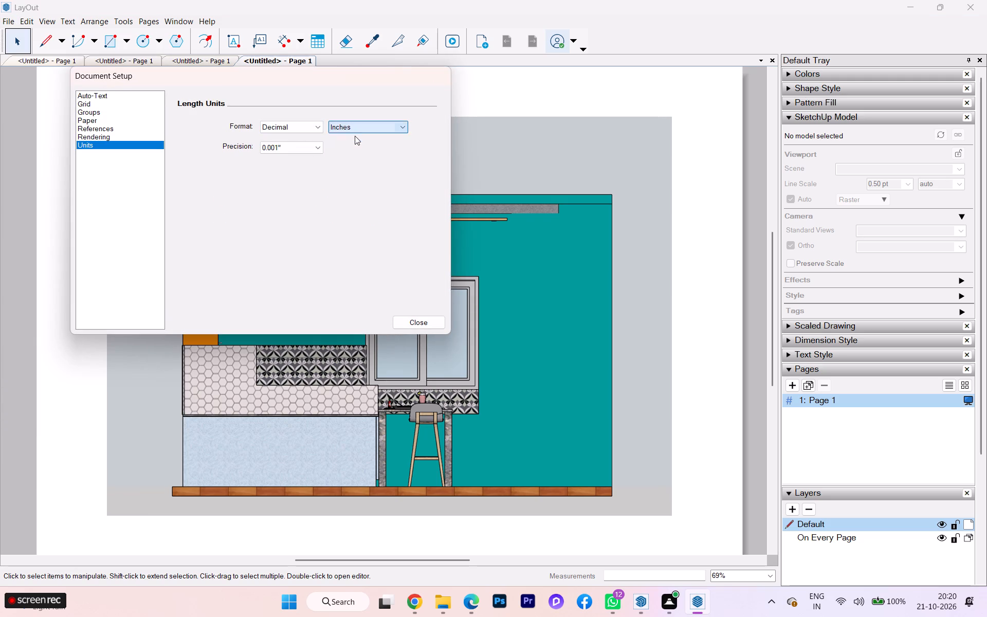
left_click(412, 328)
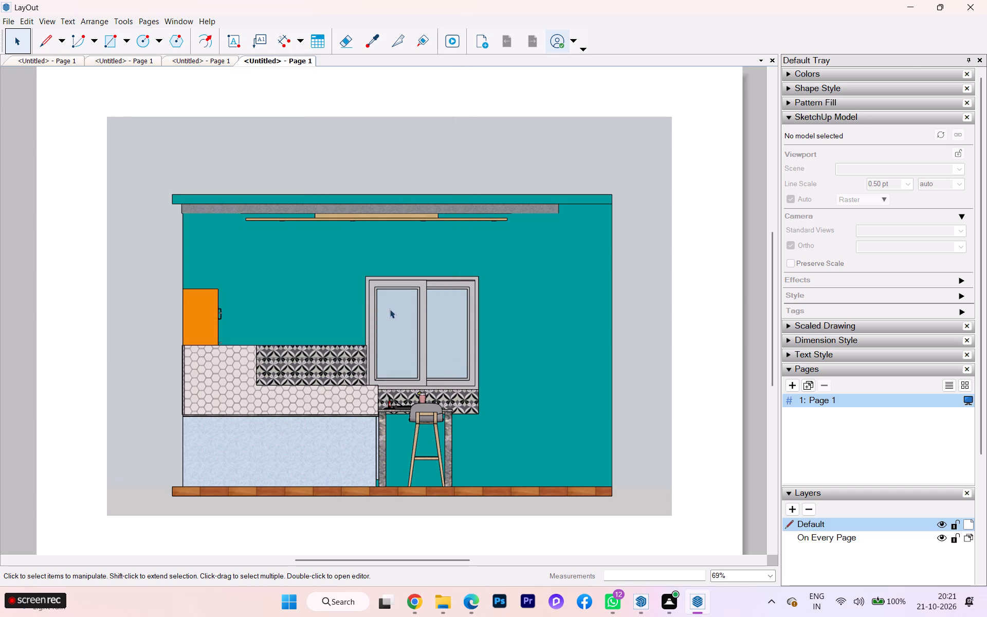
Compare the views shown in the four open LayOut documents to find duplicate kitchen elevations.
left_click(363, 287)
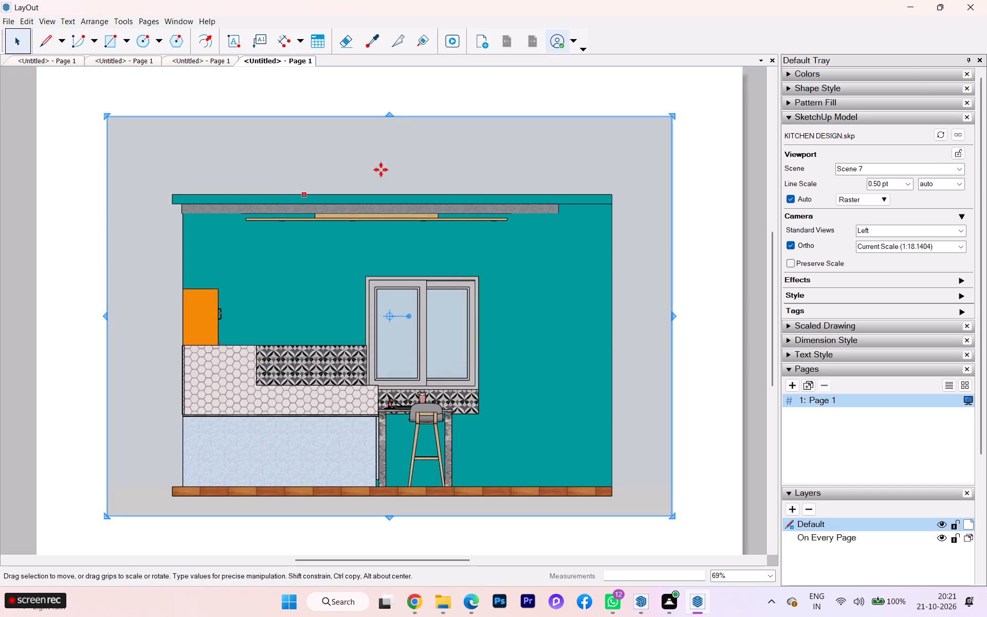
left_click(388, 113)
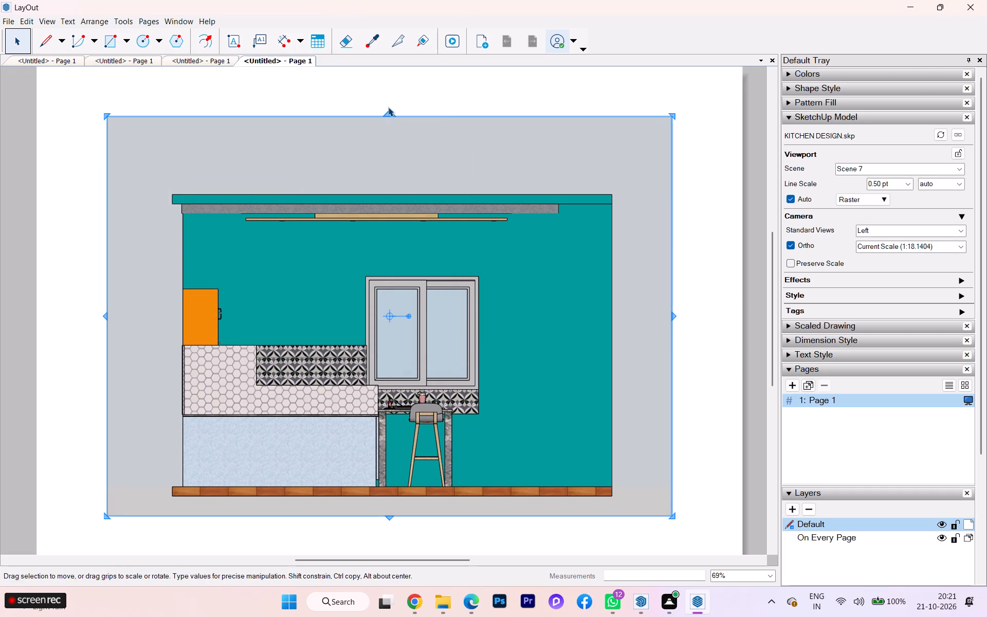
left_click(390, 111)
left_click(198, 62)
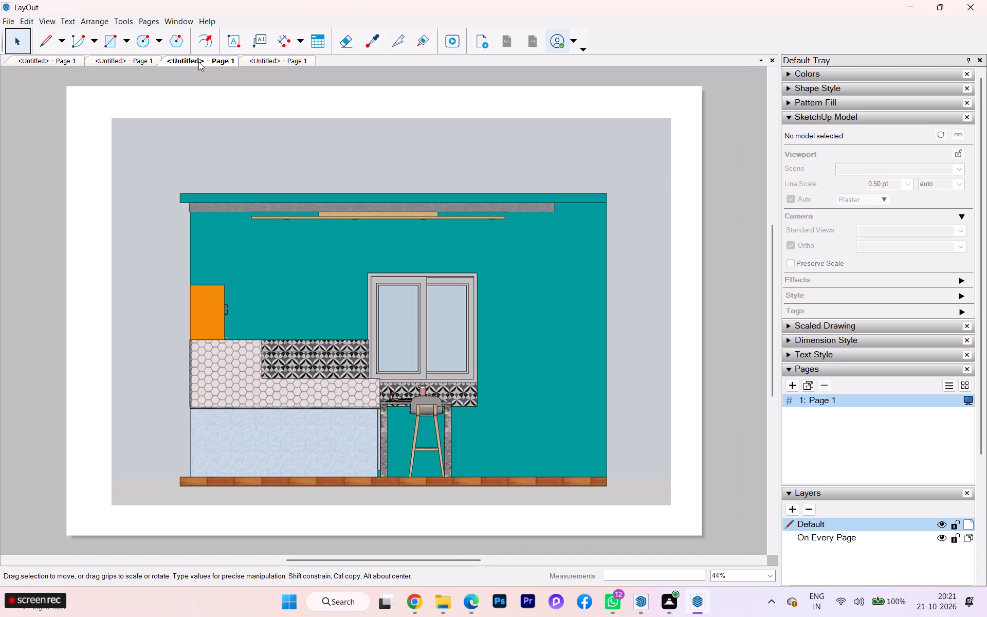
left_click(168, 61)
left_click(150, 61)
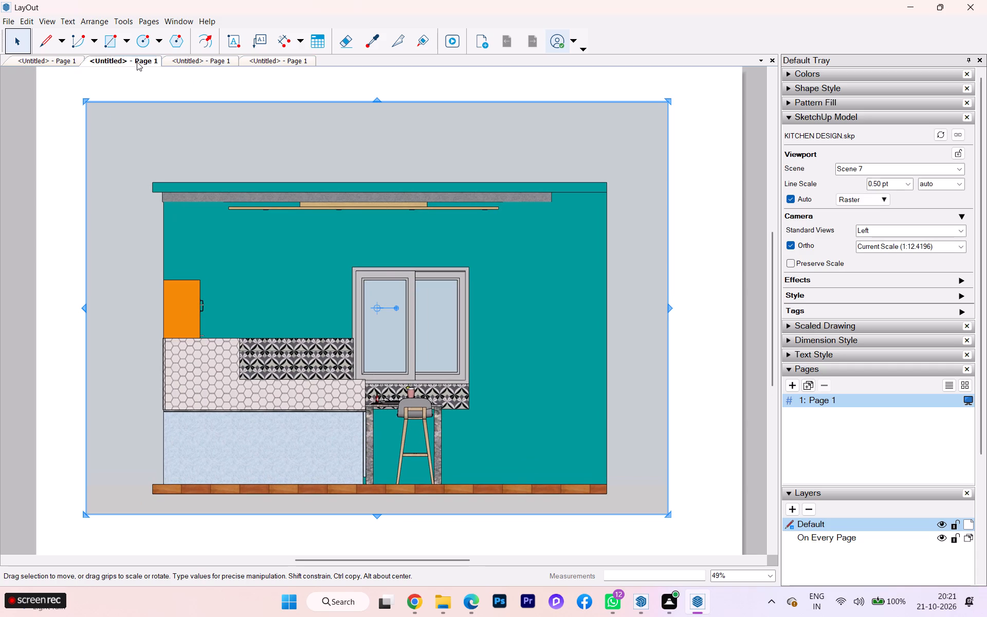
left_click(102, 61)
left_click(63, 64)
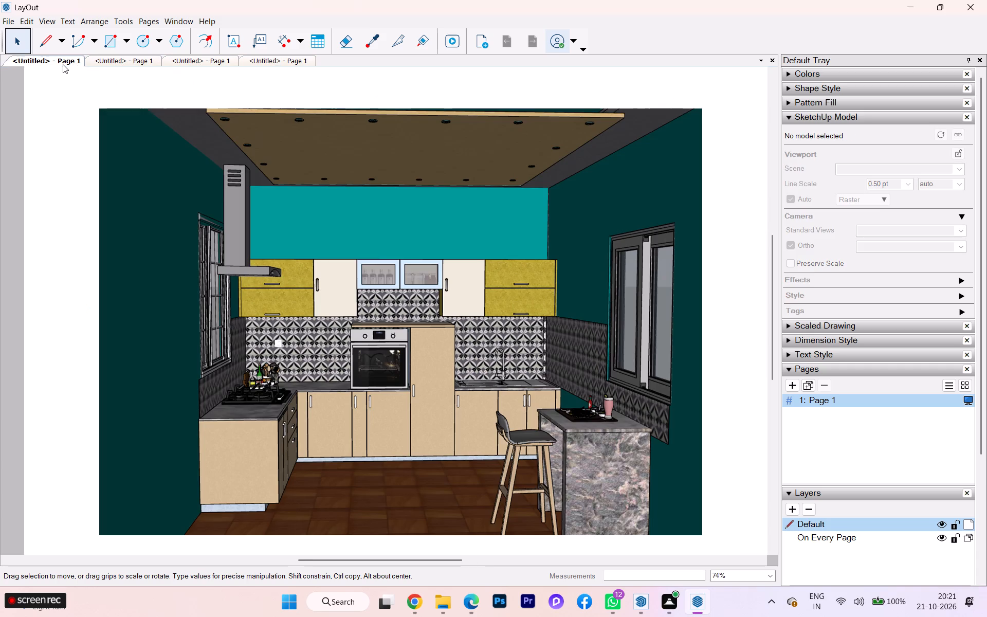
left_click(139, 58)
left_click(185, 62)
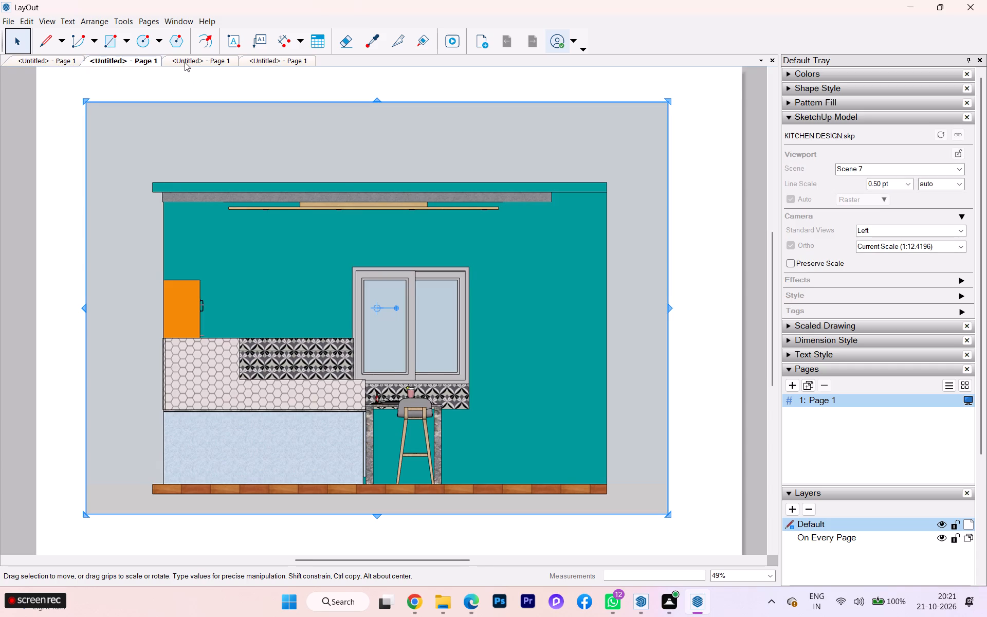
left_click(275, 59)
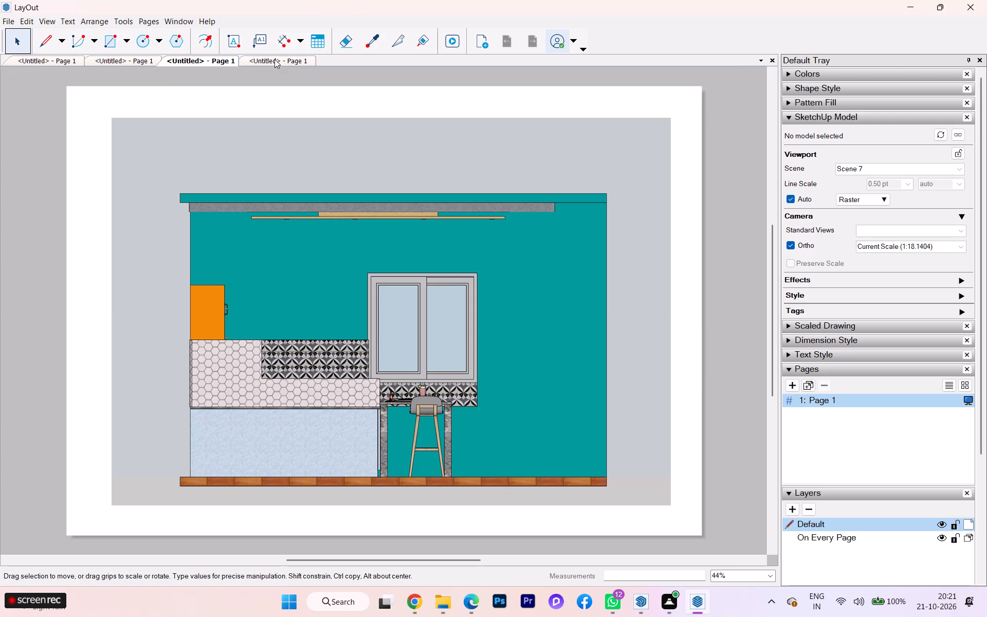
Close the newest, fourth document with the Scene 7 elevation without saving it.
right_click(265, 65)
left_click(294, 70)
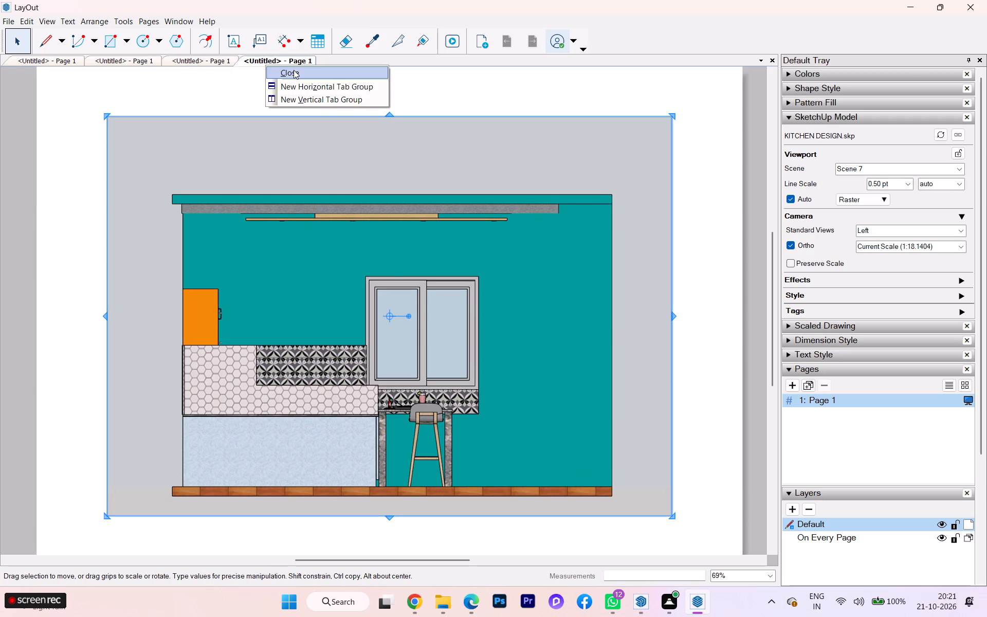
left_click(537, 330)
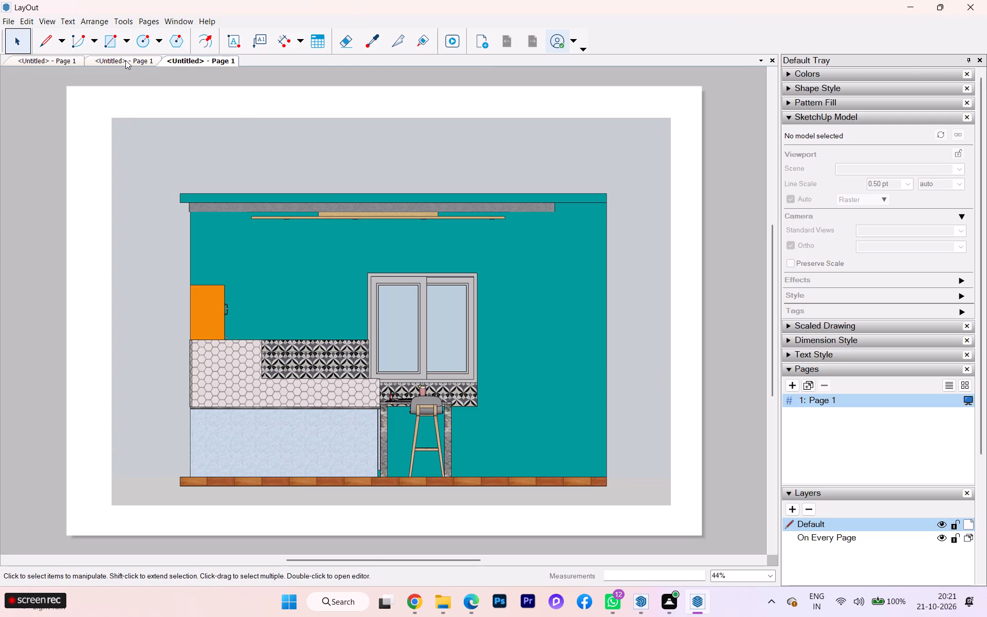
Check the remaining documents and close the third one, another Scene 7 elevation, without saving it.
left_click(124, 60)
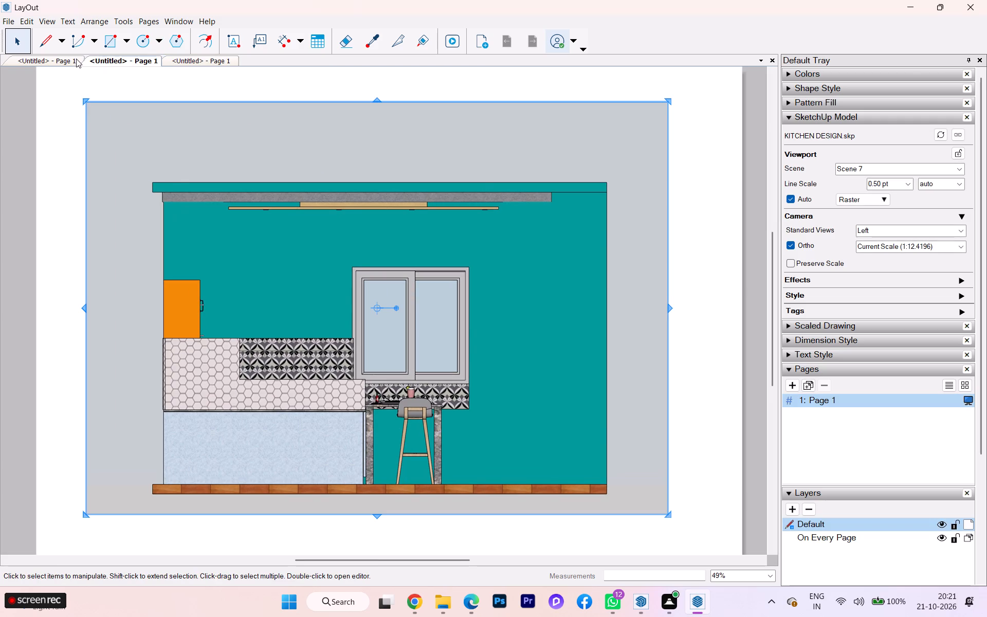
left_click(72, 59)
left_click(112, 61)
left_click(189, 61)
right_click(191, 63)
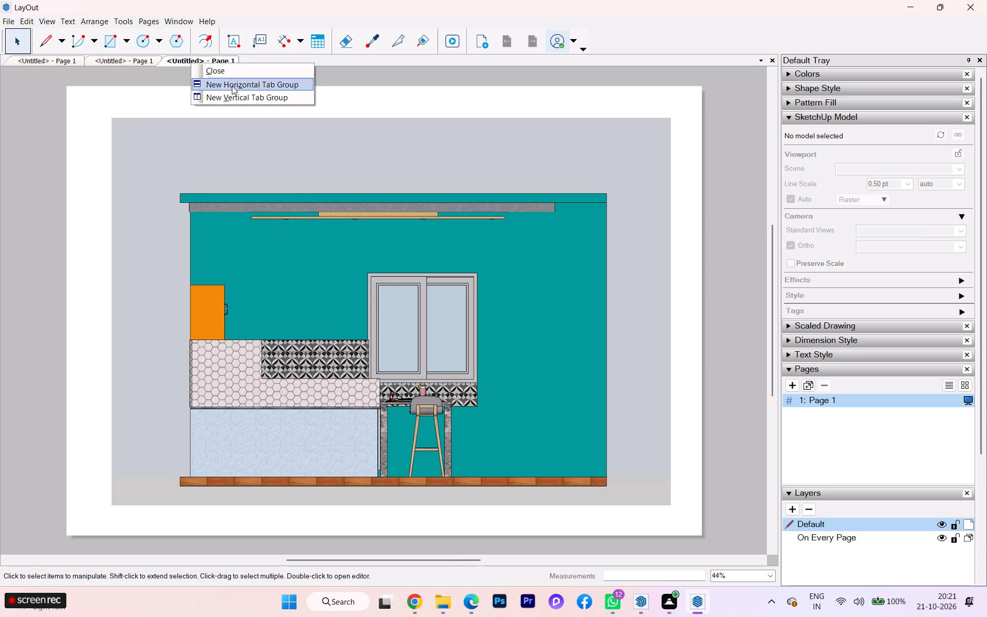
left_click(228, 72)
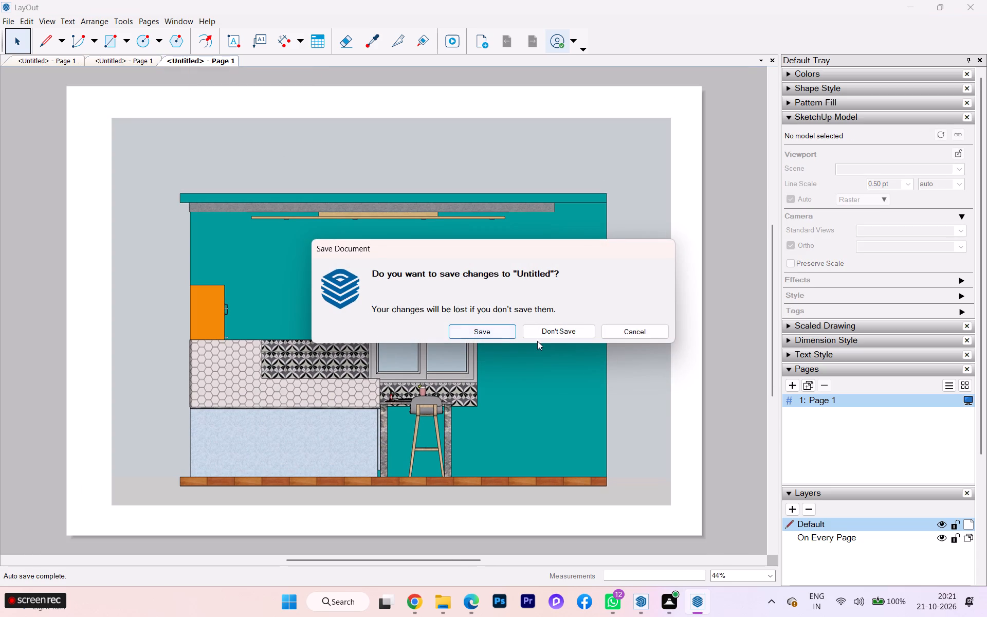
left_click(542, 329)
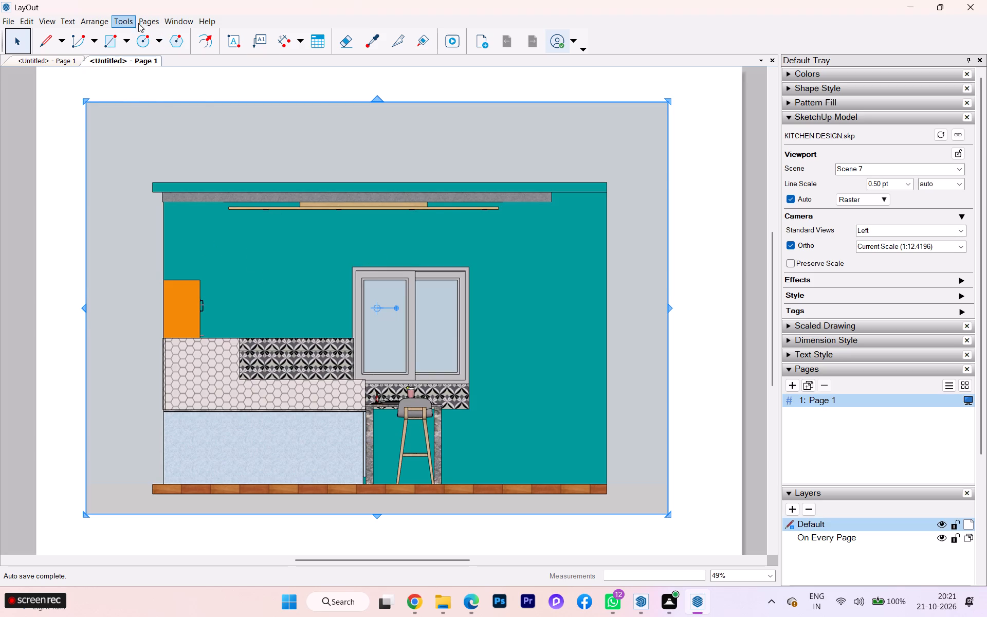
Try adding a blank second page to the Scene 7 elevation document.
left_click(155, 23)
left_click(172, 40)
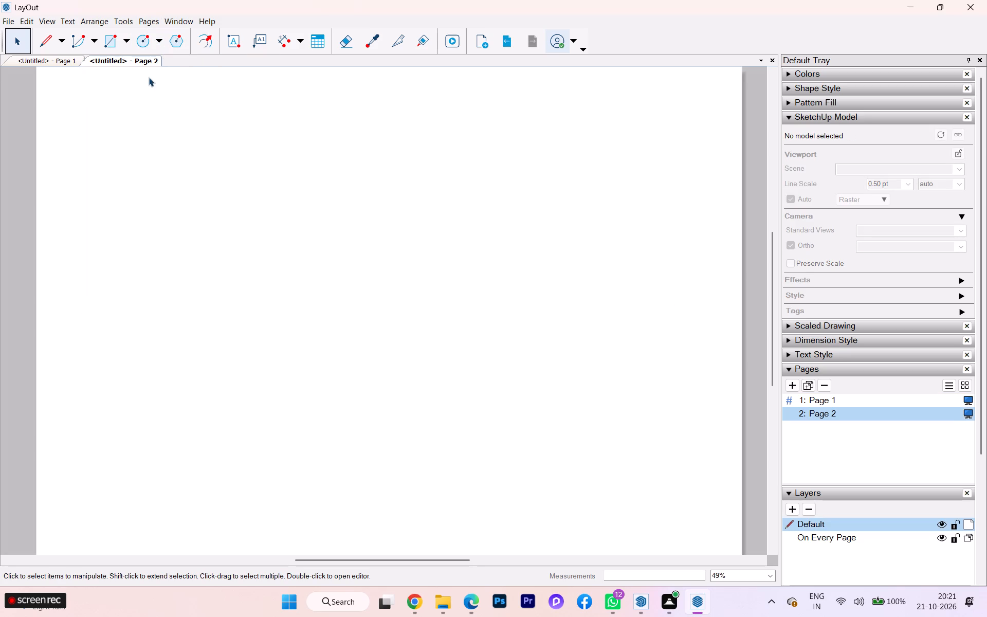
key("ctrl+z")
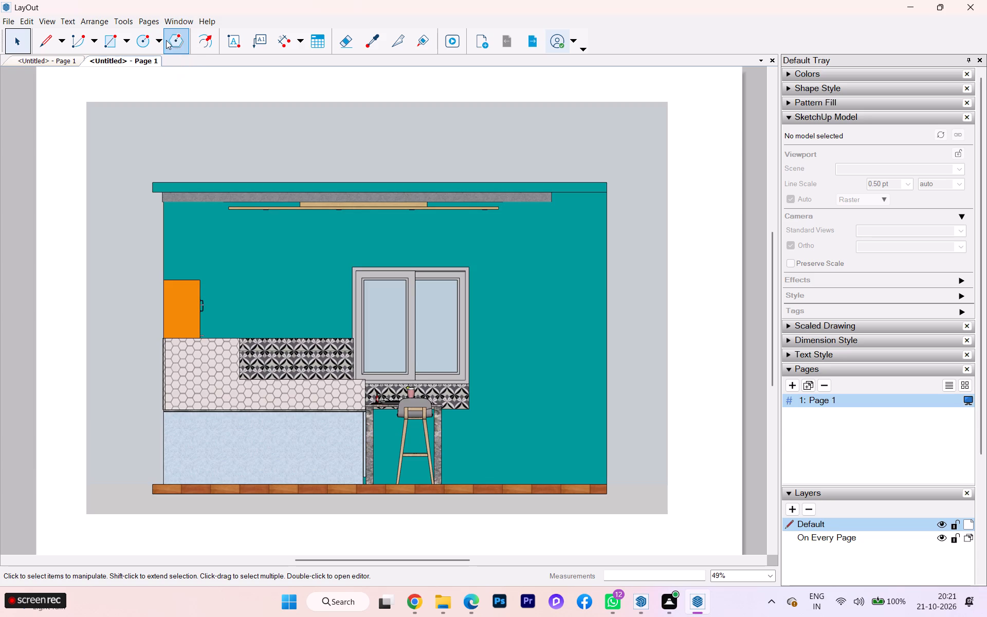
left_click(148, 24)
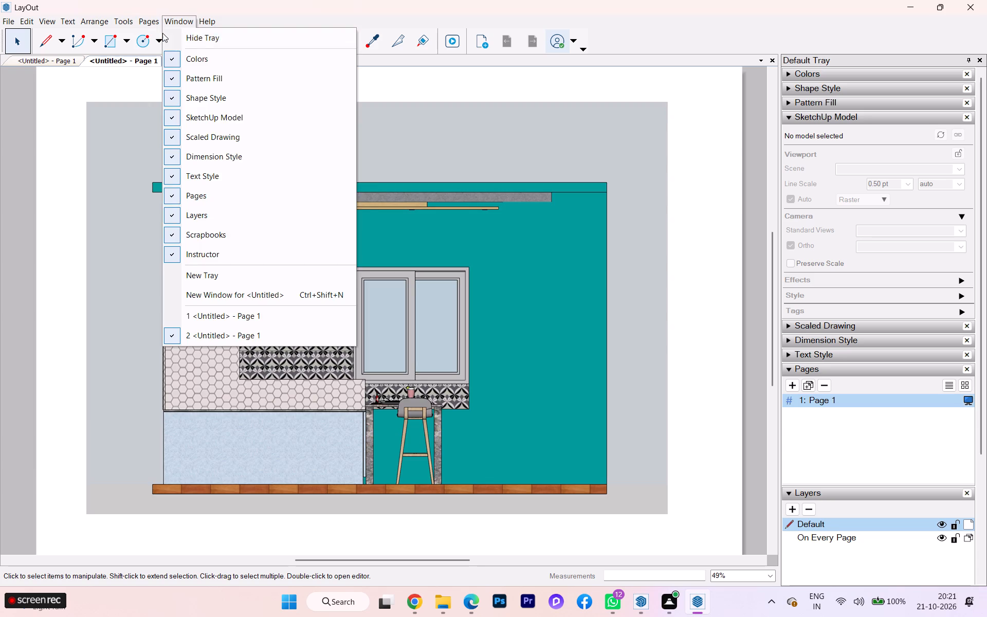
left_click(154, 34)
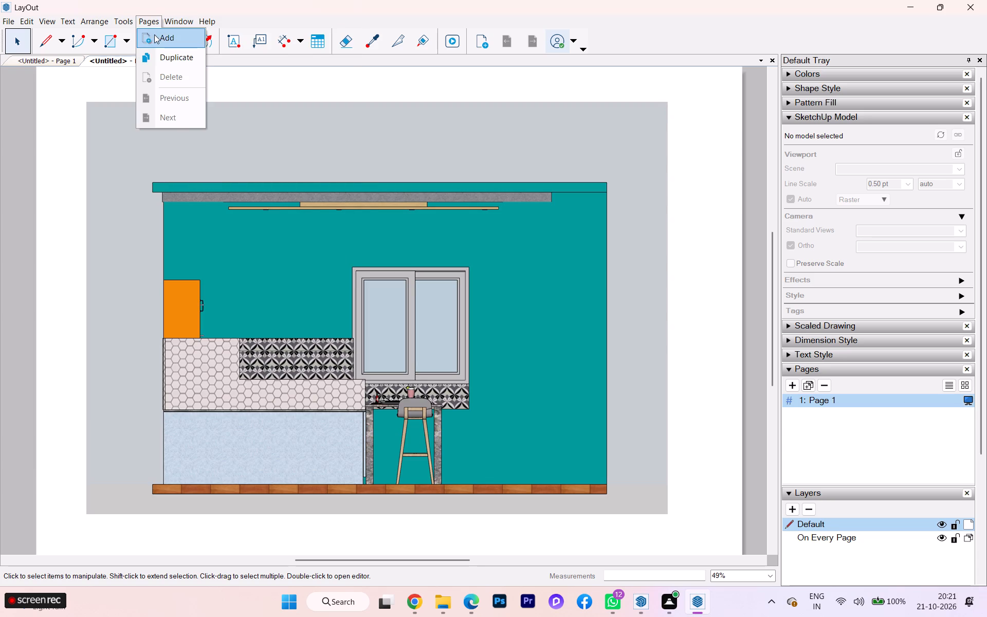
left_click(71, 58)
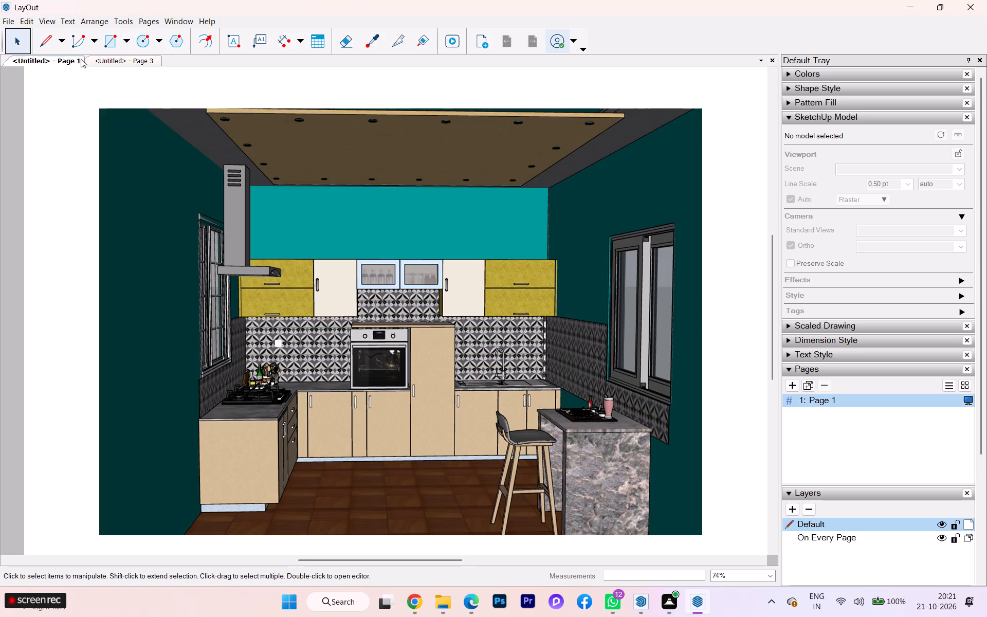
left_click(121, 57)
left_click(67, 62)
Undo the added page and the last viewport resize in the Scene 7 elevation document.
key("ctrl+z")
key("ctrl+z")
key("ctrl+z")
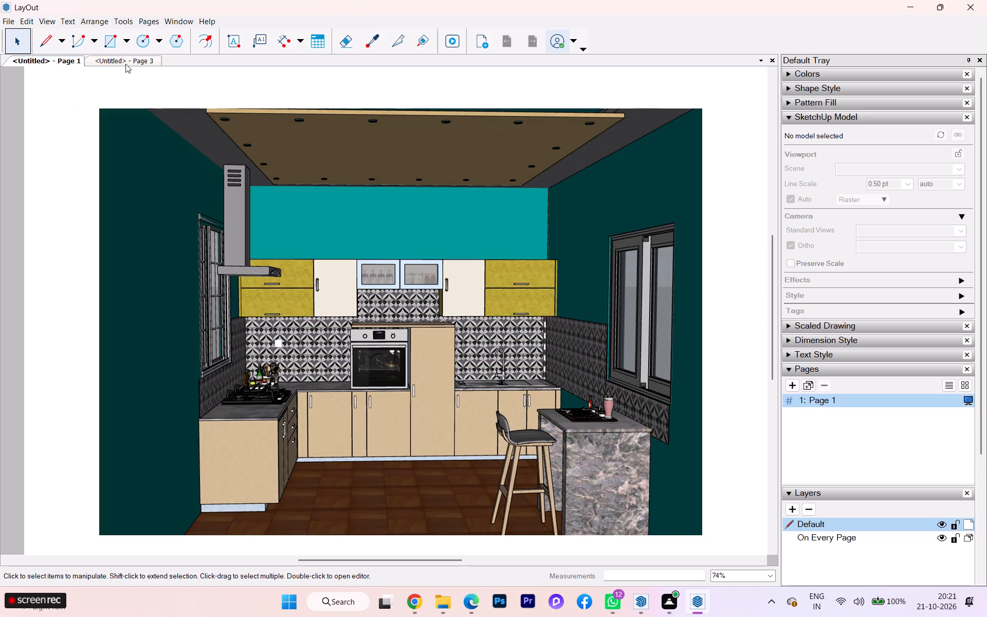
left_click(125, 64)
key("ctrl+z")
key("ctrl+z")
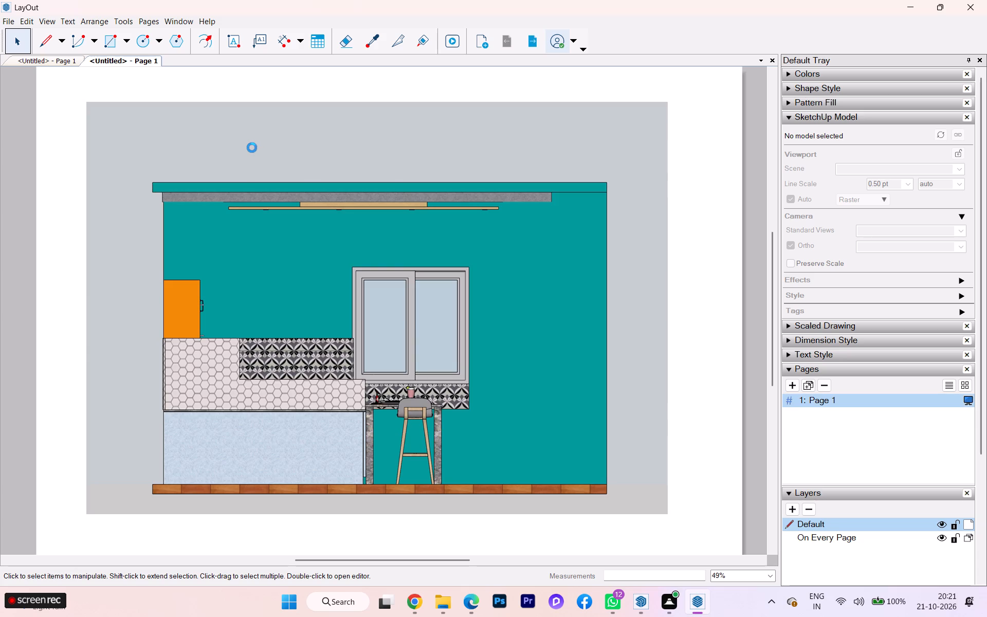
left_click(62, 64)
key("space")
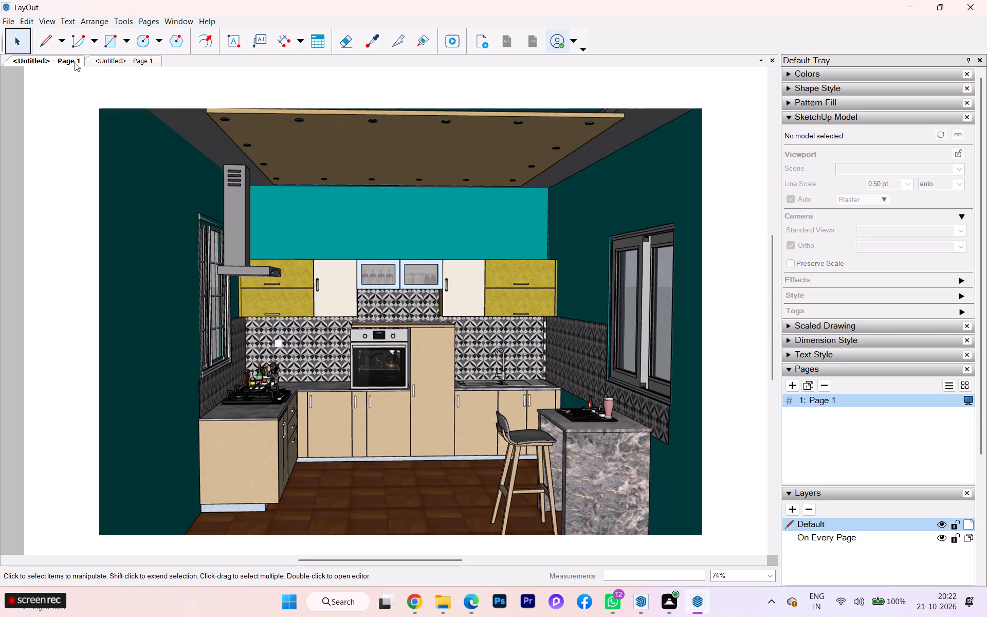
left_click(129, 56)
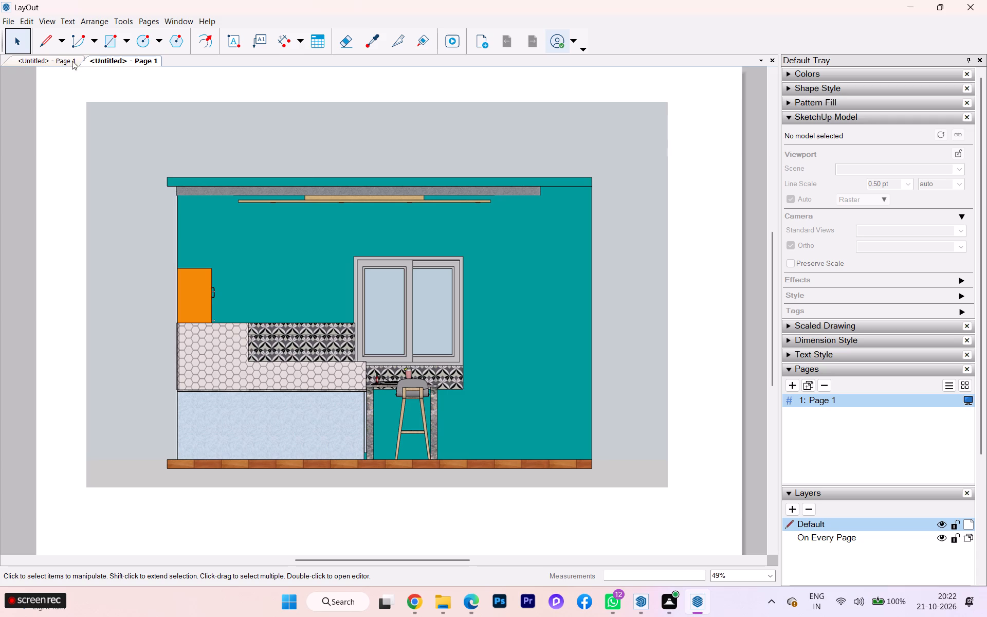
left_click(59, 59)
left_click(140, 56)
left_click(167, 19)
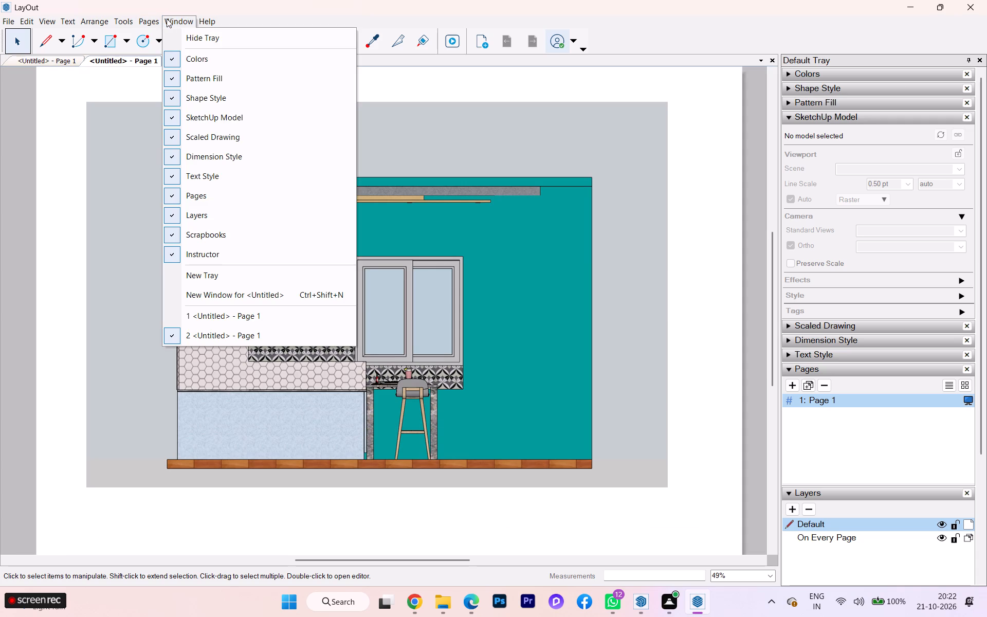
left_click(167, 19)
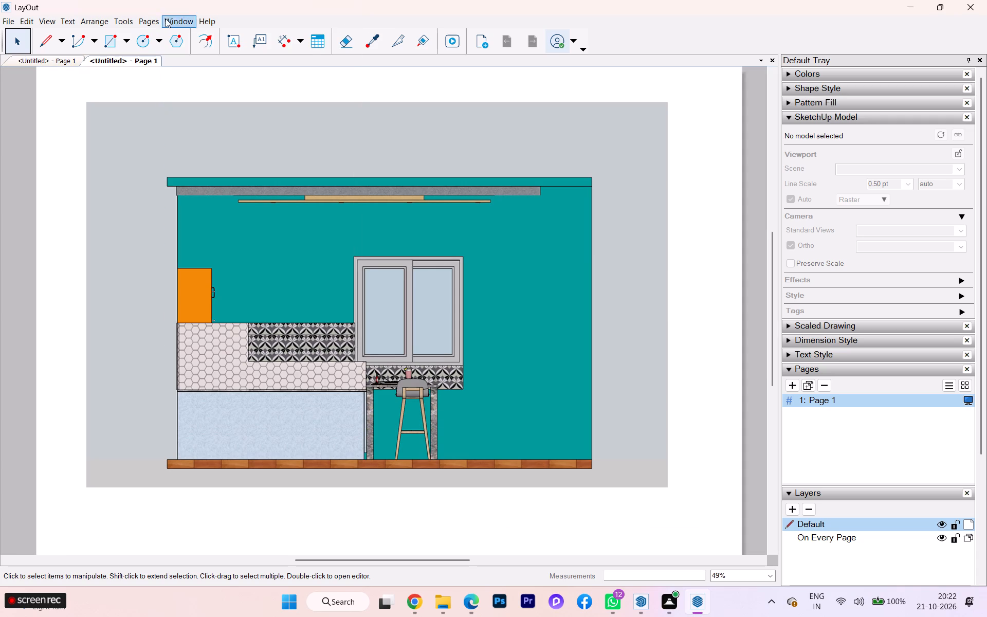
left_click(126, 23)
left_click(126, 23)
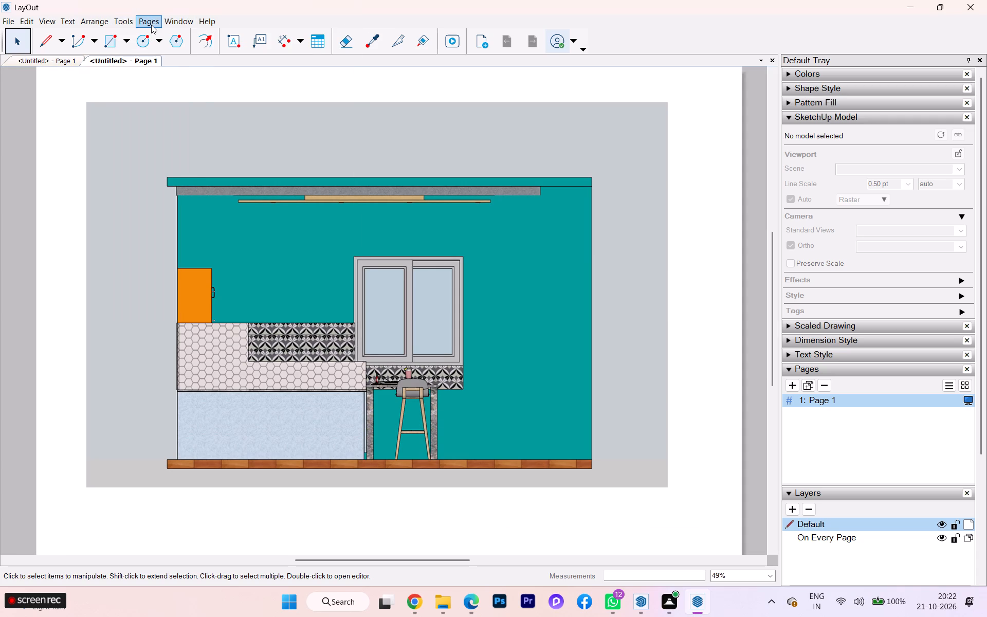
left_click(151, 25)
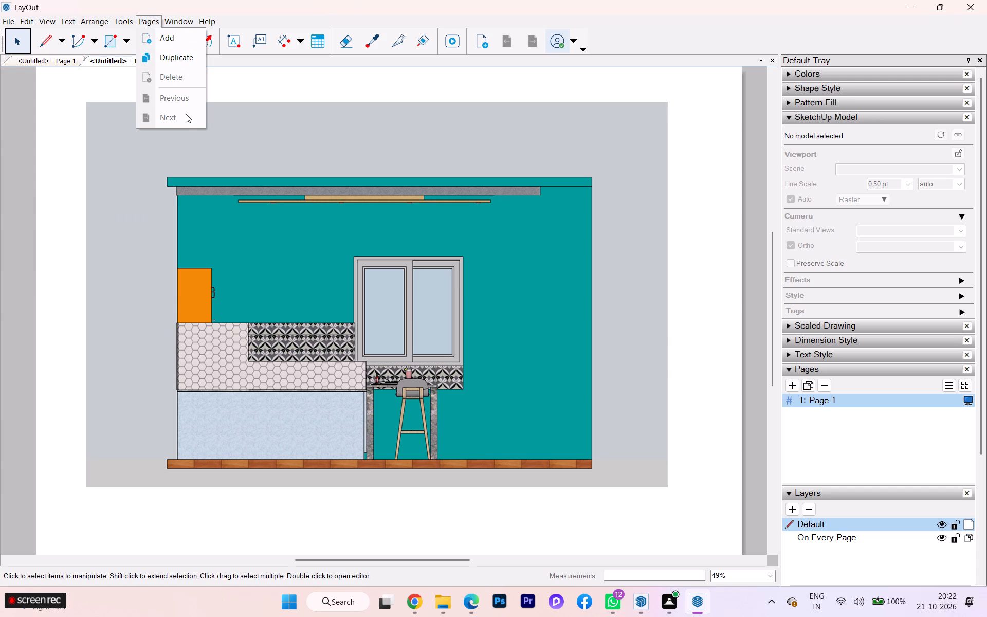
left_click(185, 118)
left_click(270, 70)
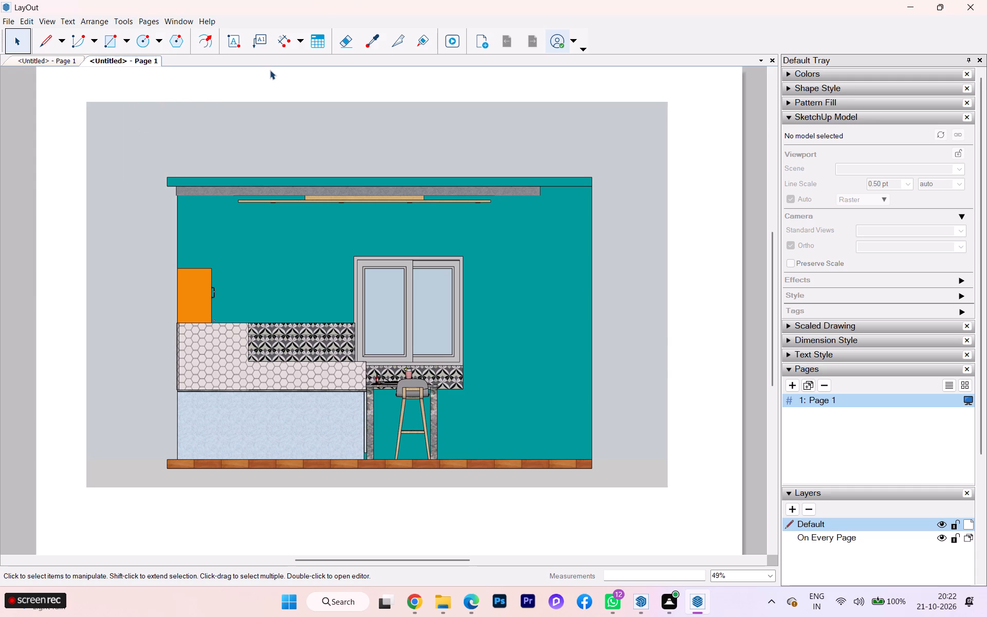
Add a blank second page to the kitchen perspective document.
left_click(43, 62)
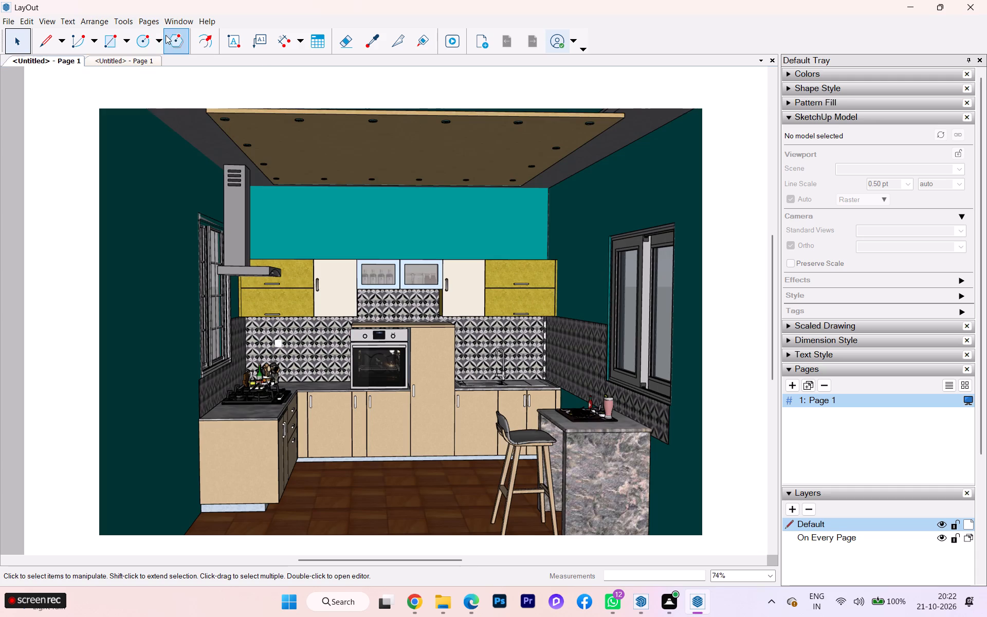
left_click(142, 21)
left_click(161, 41)
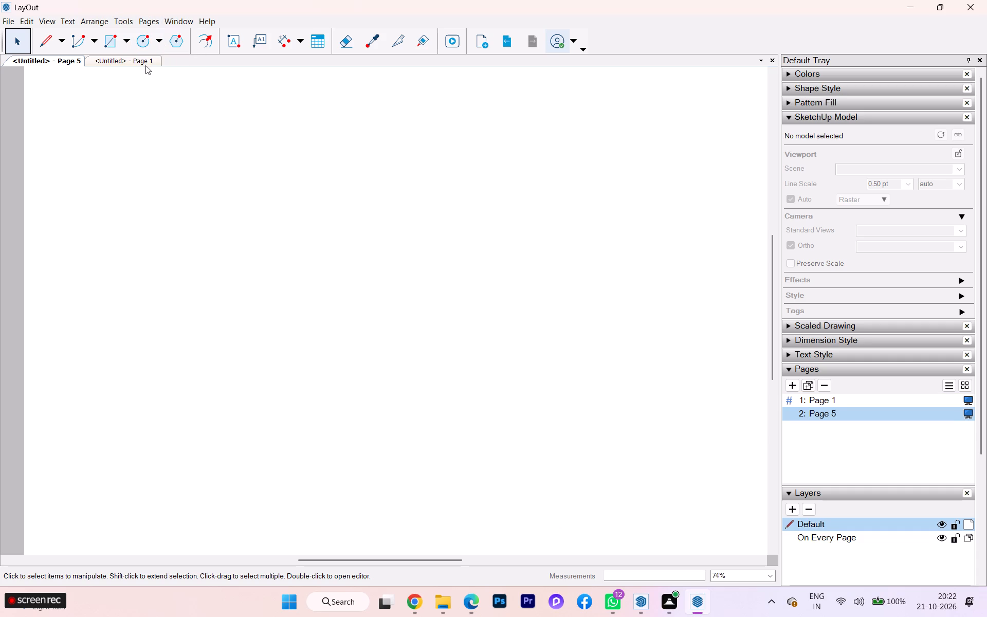
Undo the blank page added to the kitchen perspective document.
key("ctrl+z")
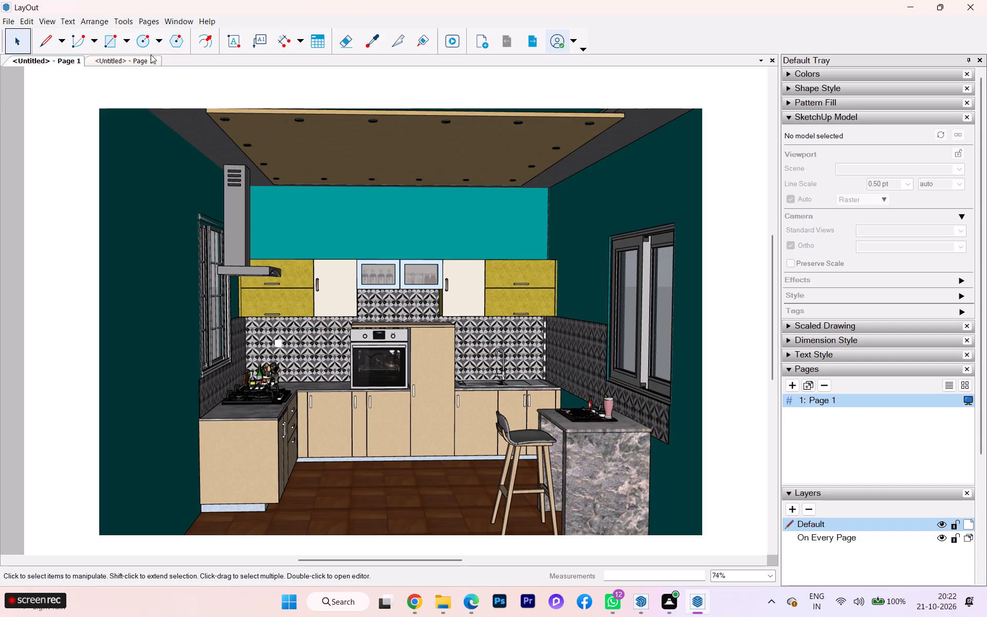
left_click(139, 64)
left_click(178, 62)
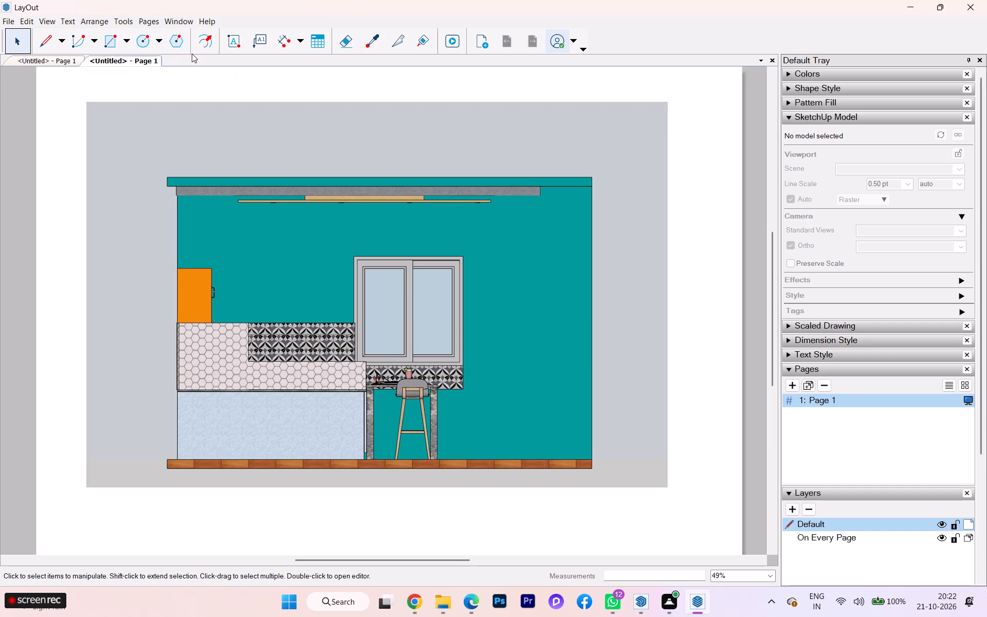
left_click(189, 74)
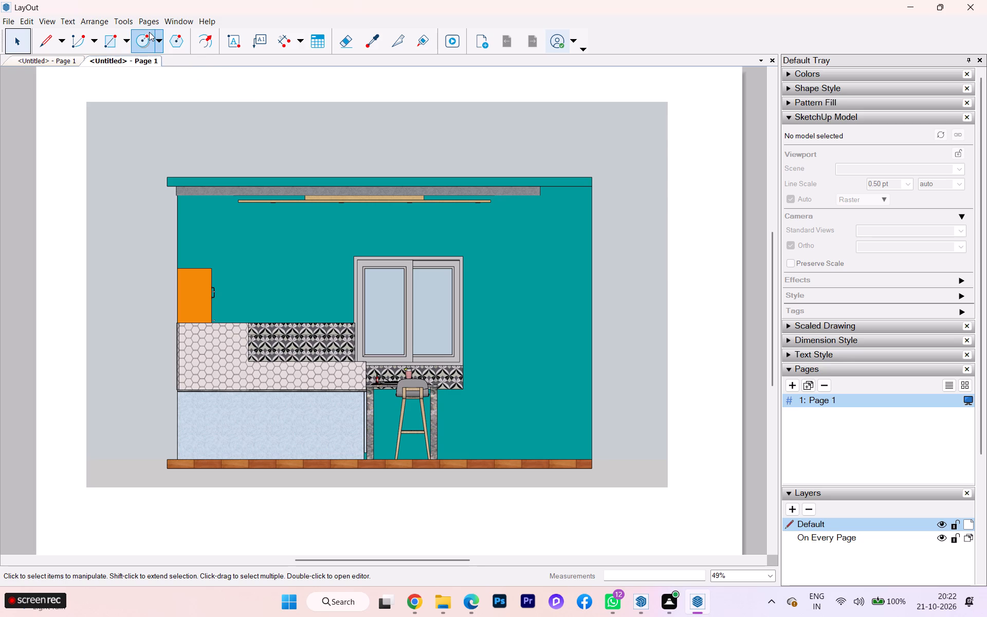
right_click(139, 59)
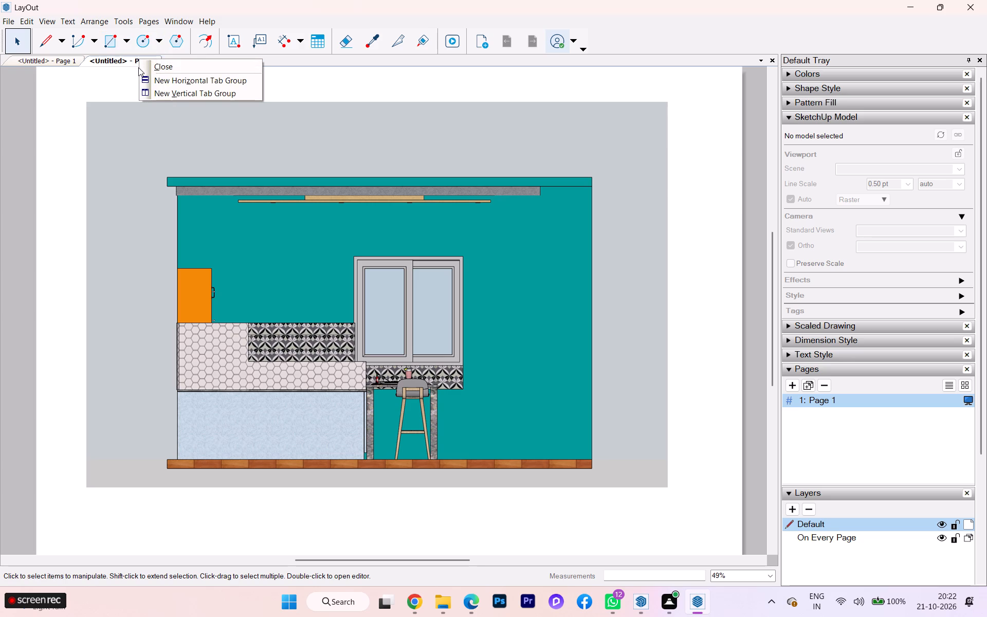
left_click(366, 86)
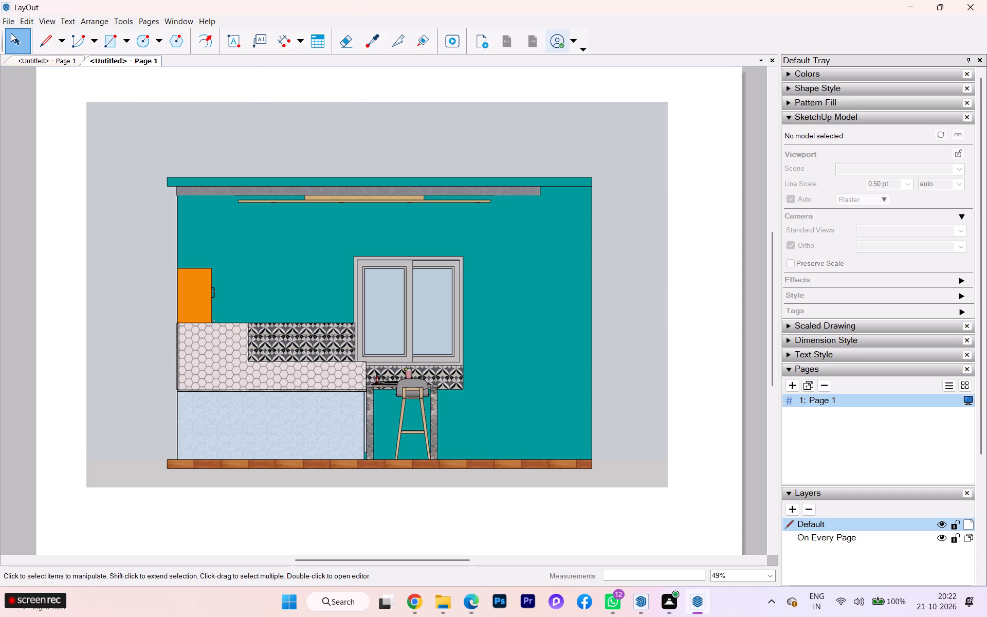
Create a new blank document from the plain paper A3 Landscape template.
left_click(9, 23)
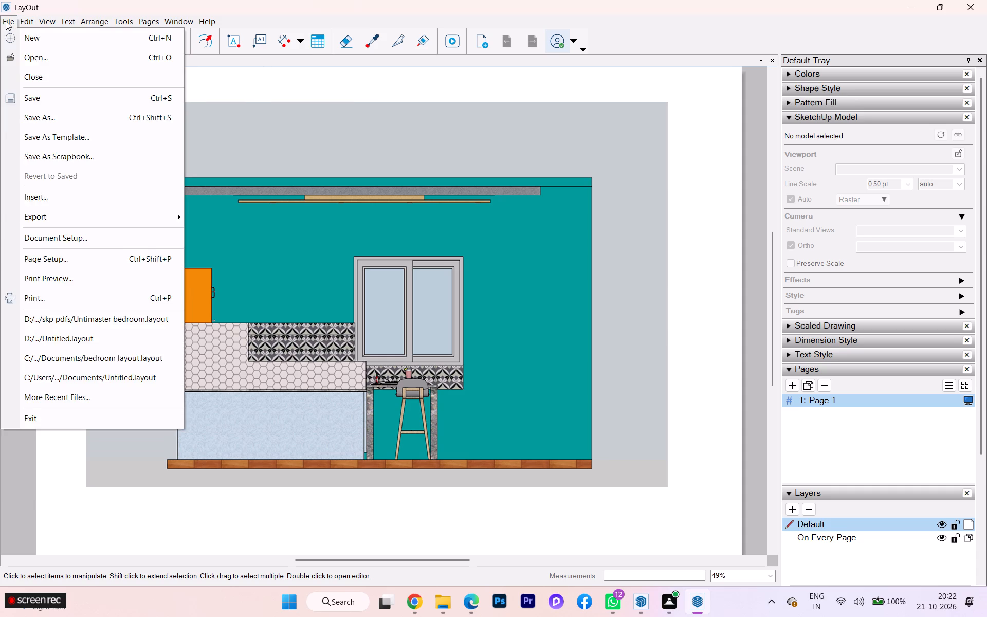
left_click(15, 42)
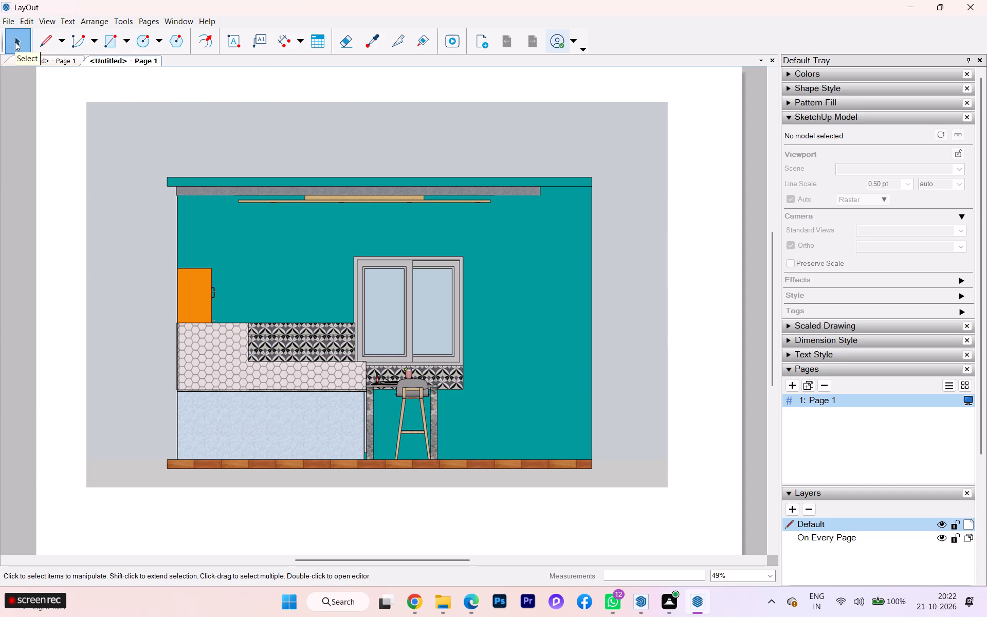
left_click(0, 17)
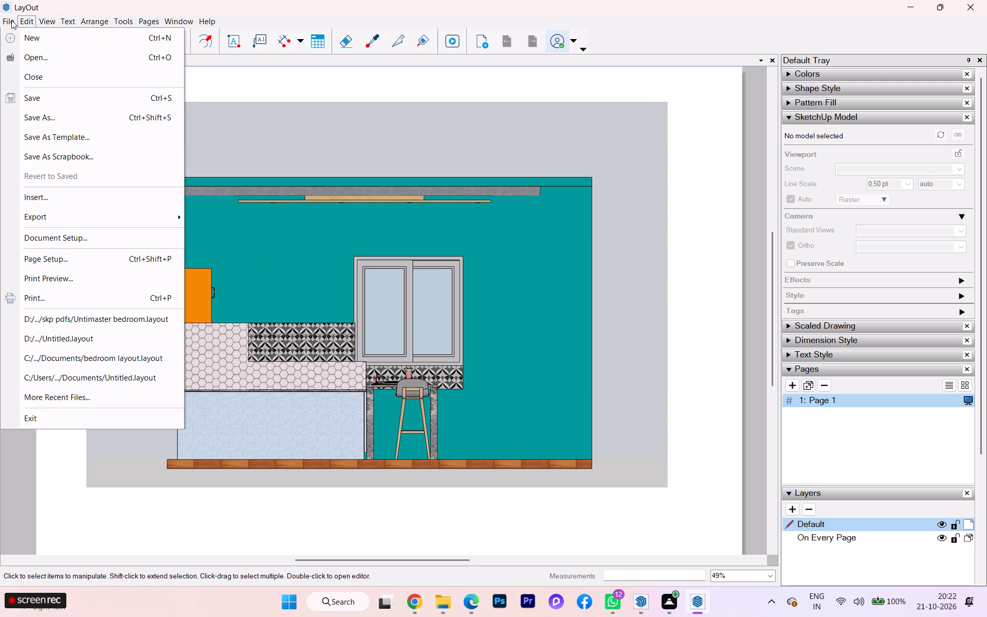
left_click(20, 33)
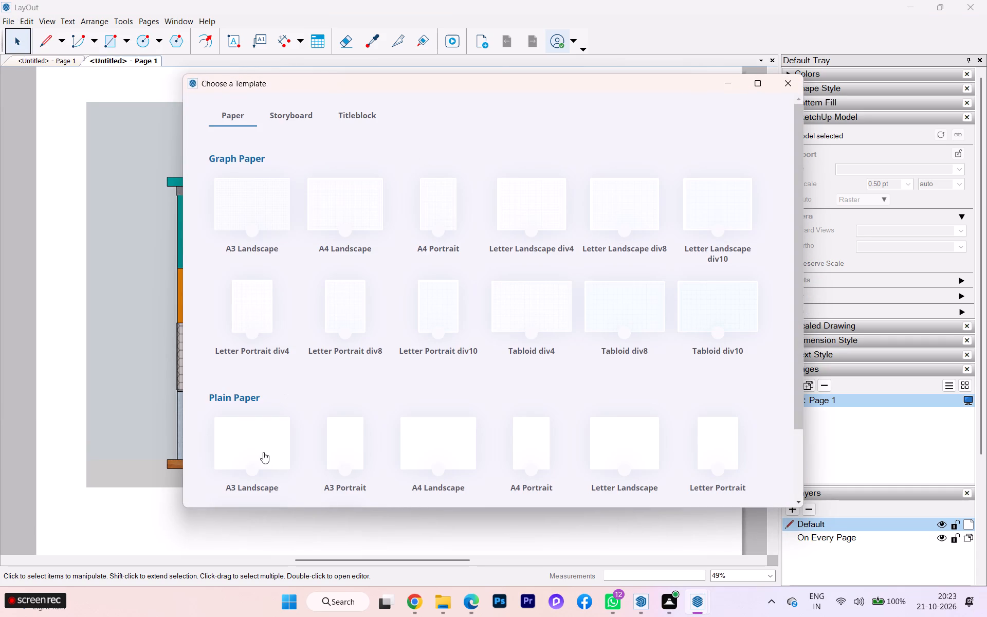
left_click(263, 452)
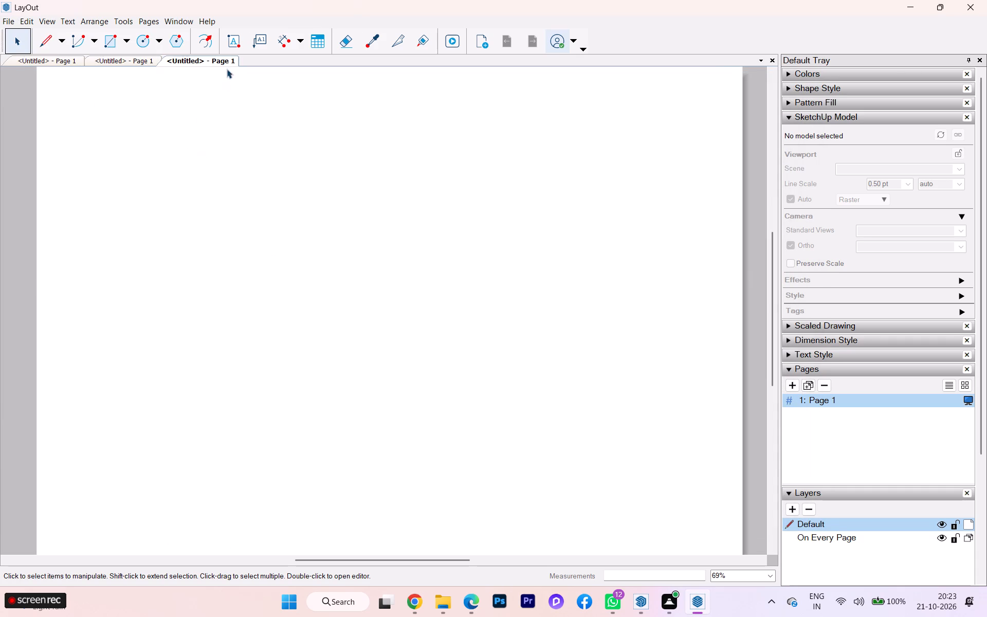
Create another new blank document from the plain paper A3 Landscape template.
left_click(137, 59)
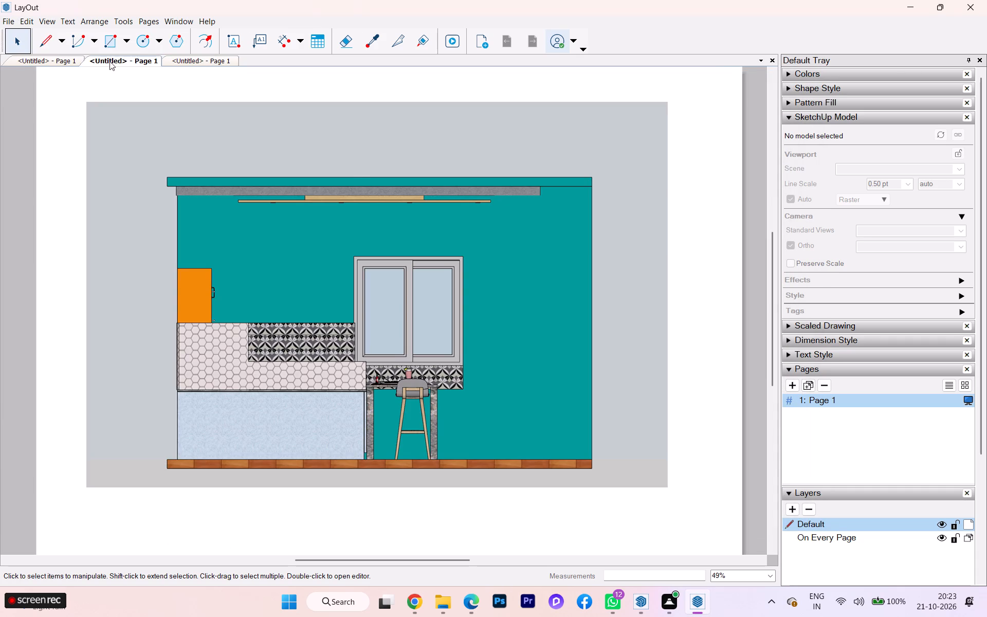
left_click(77, 59)
left_click(197, 60)
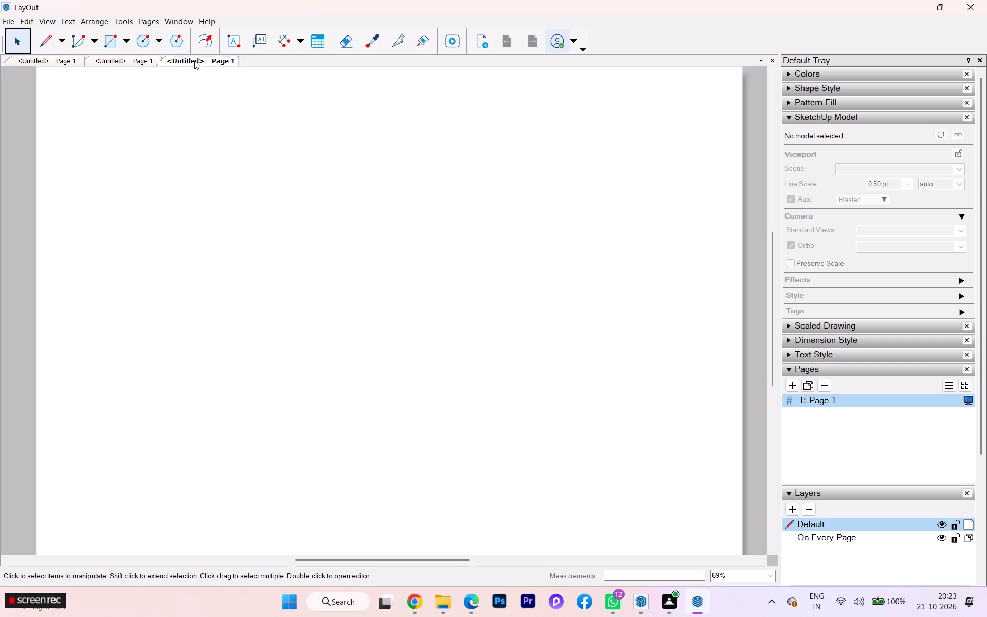
left_click(9, 19)
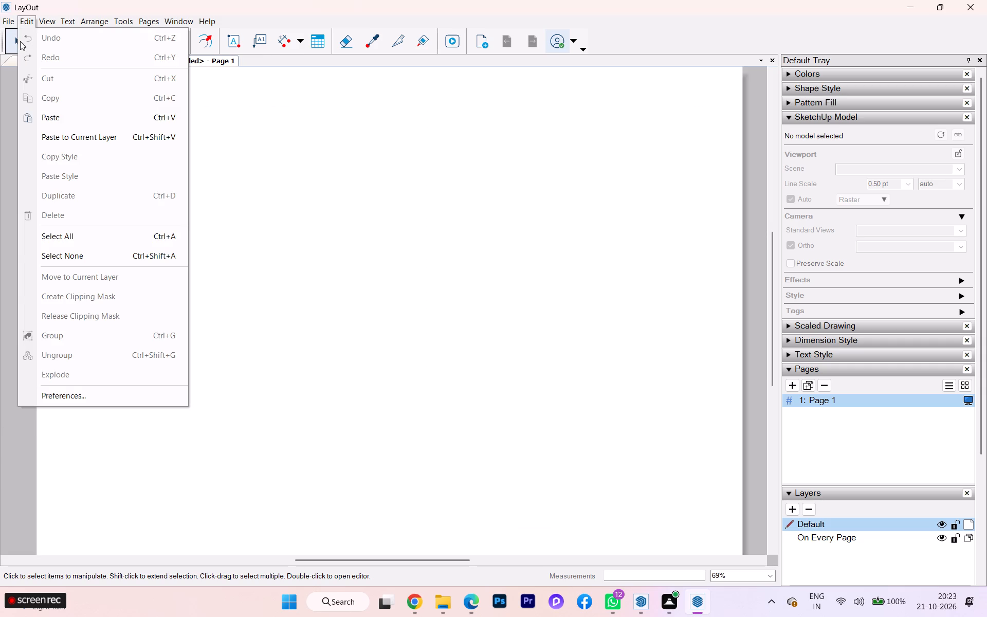
left_click(17, 35)
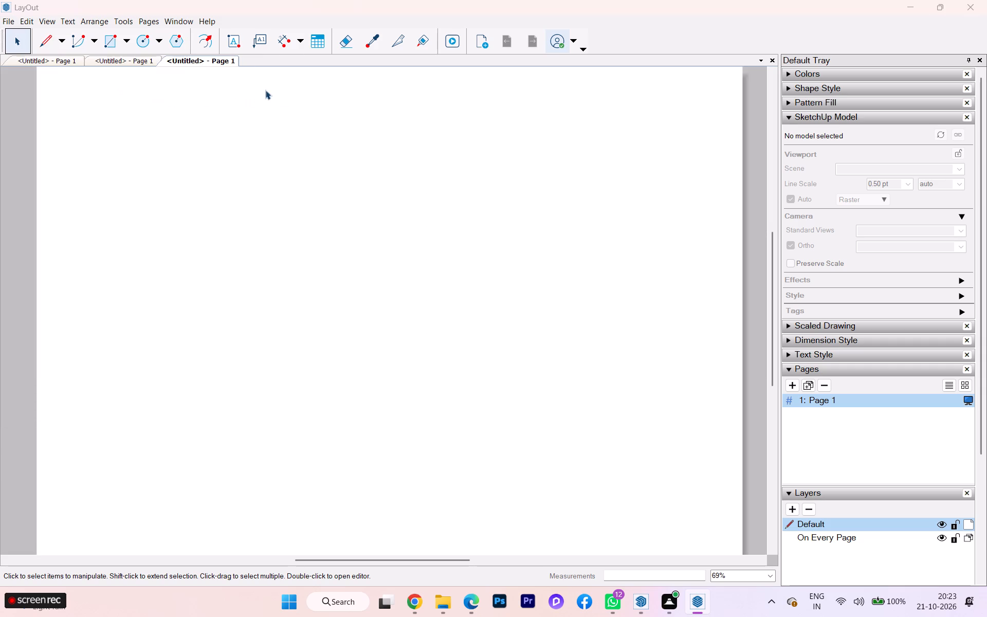
left_click(243, 427)
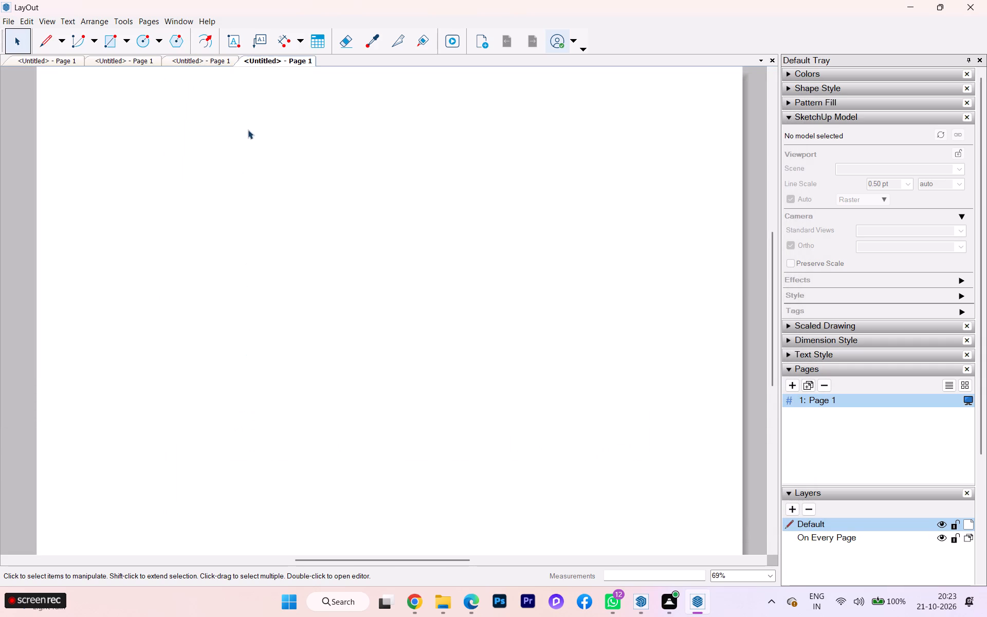
In the third document, the first blank one, set the length units to decimal inches.
left_click(235, 150)
left_click(198, 56)
left_click(196, 122)
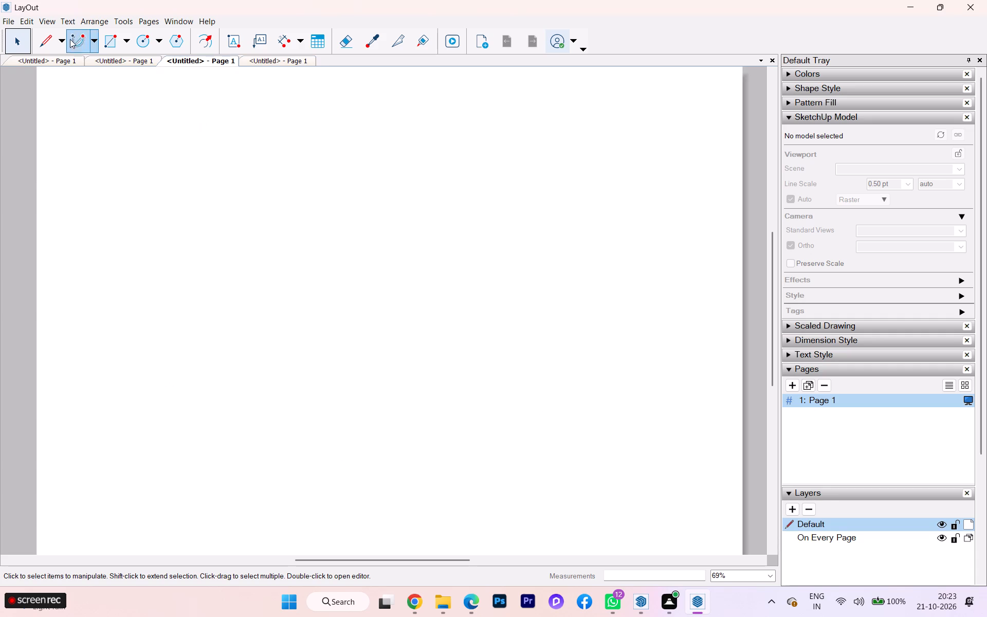
left_click(11, 22)
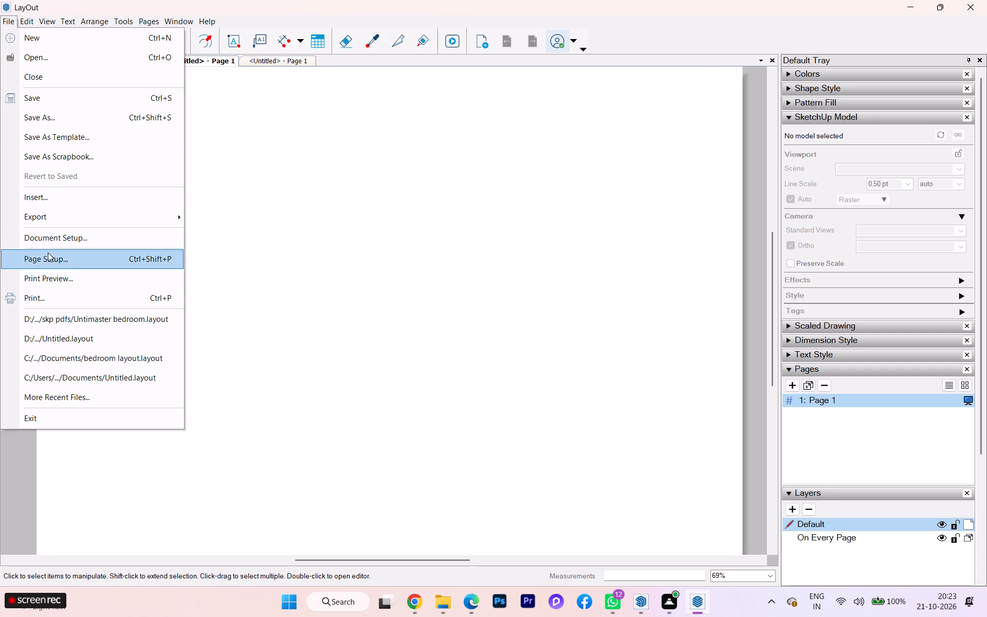
left_click(53, 244)
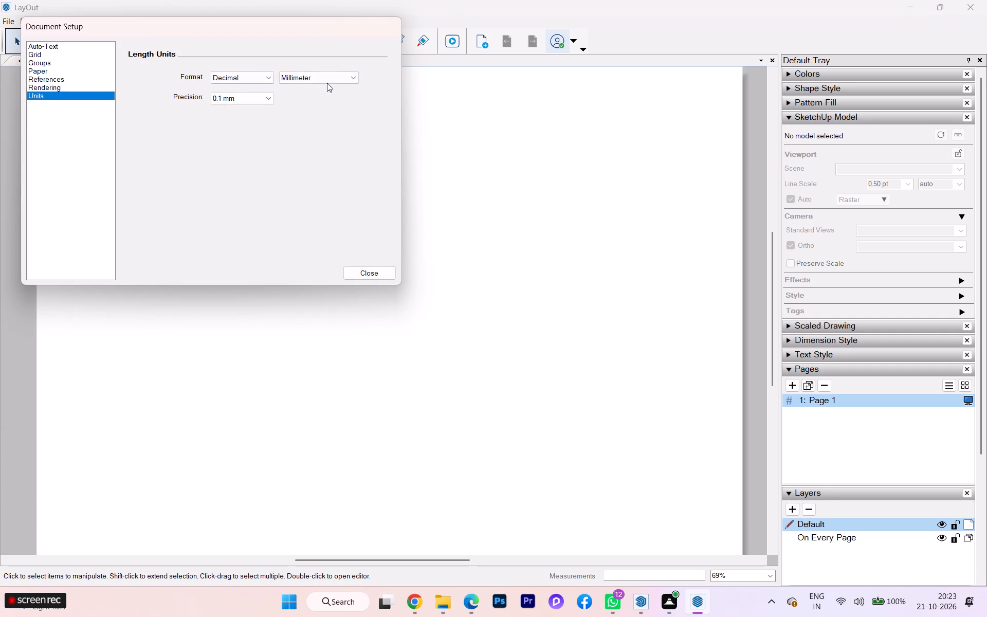
left_click(328, 76)
left_click(305, 88)
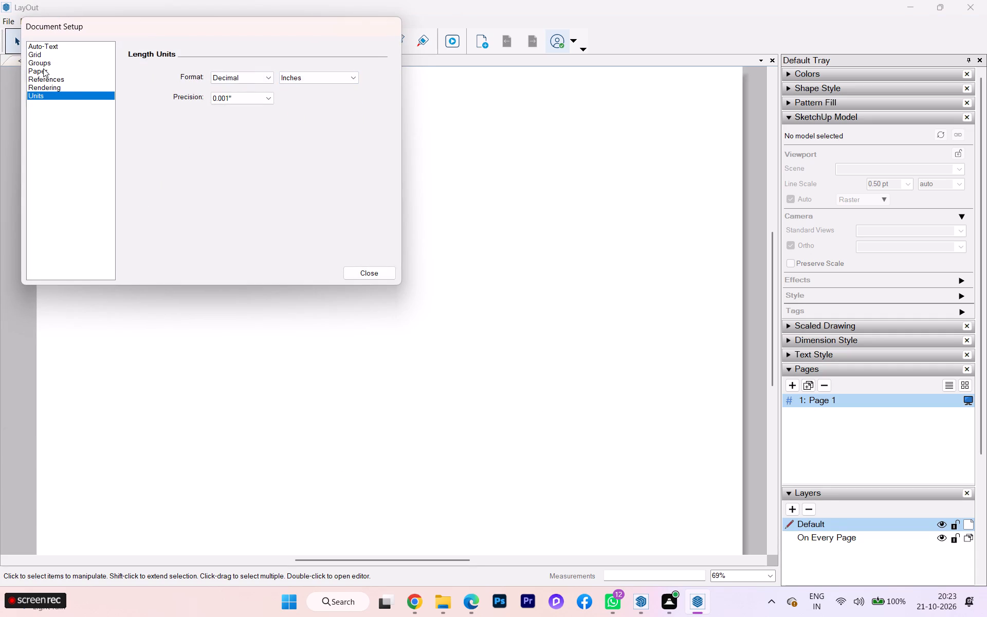
Set the third document's paper size to A2 (420 mm x 594 mm) in its document setup.
left_click(43, 68)
left_click(227, 69)
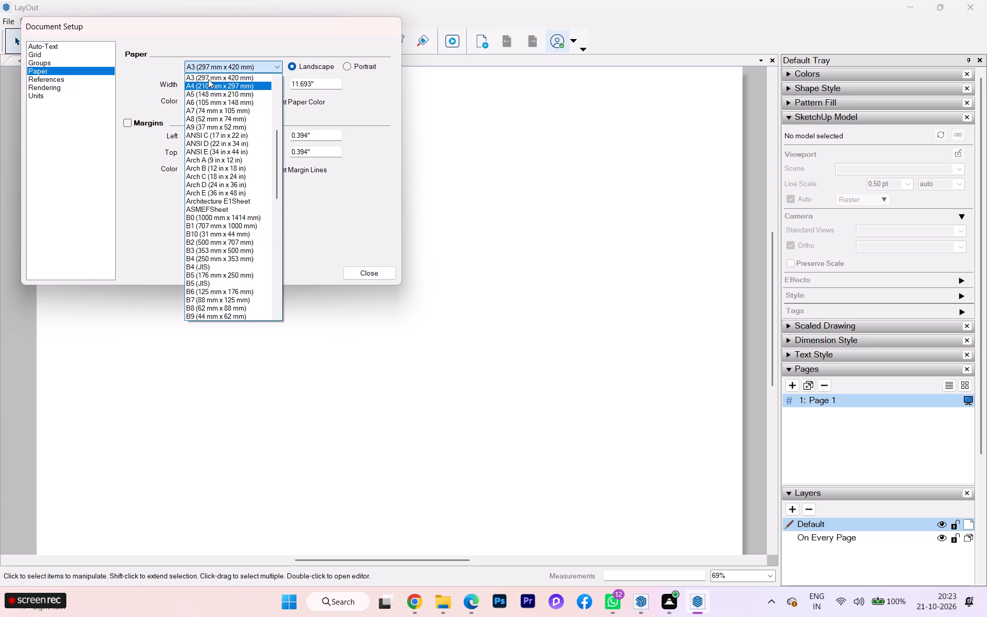
scroll(220, 97, "up", 1)
scroll(220, 97, "down", 1)
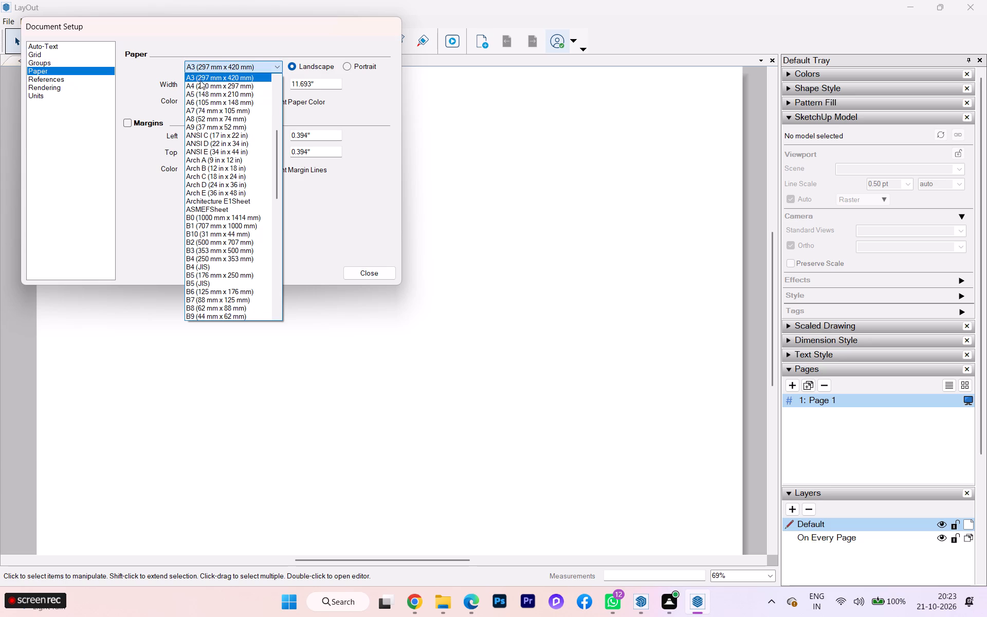
scroll(199, 80, "up", 1)
left_click(199, 90)
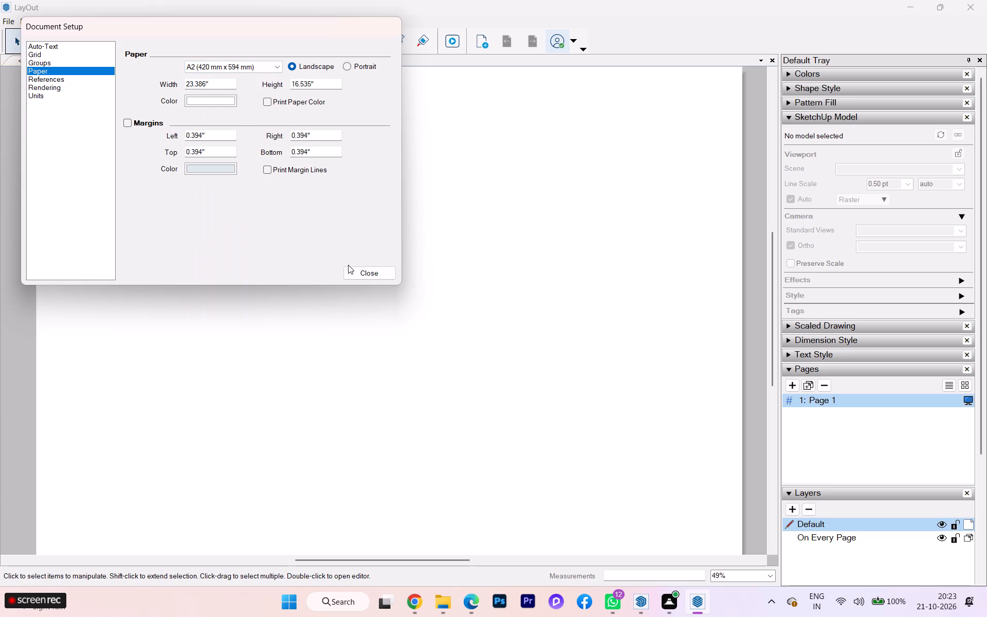
left_click(356, 266)
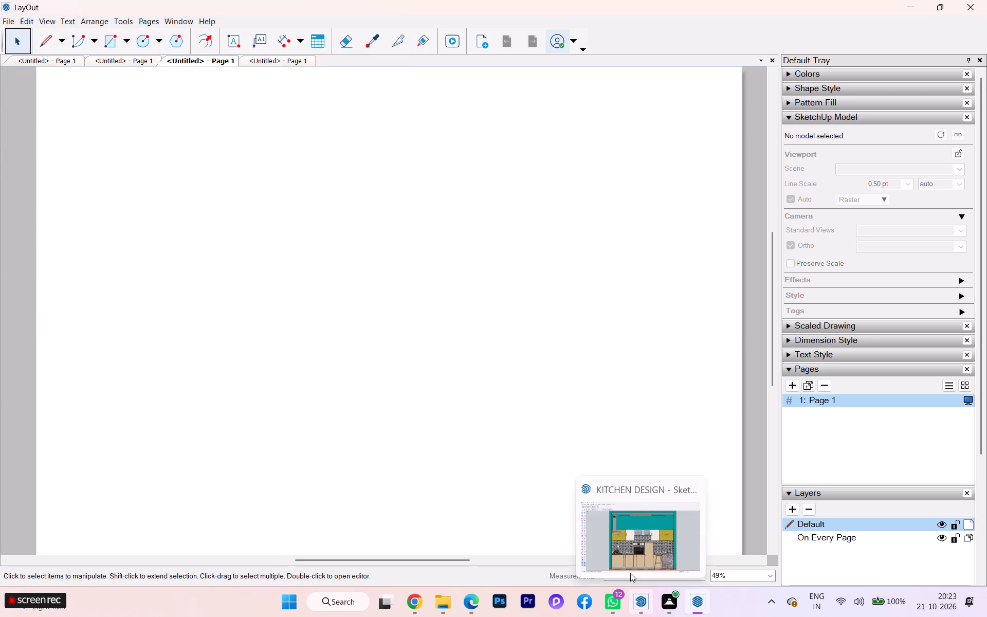
Switch to SketchUp and send the KITCHEN DESIGN model to LayOut on the plain paper A3 Landscape template.
left_click(615, 535)
left_click(11, 18)
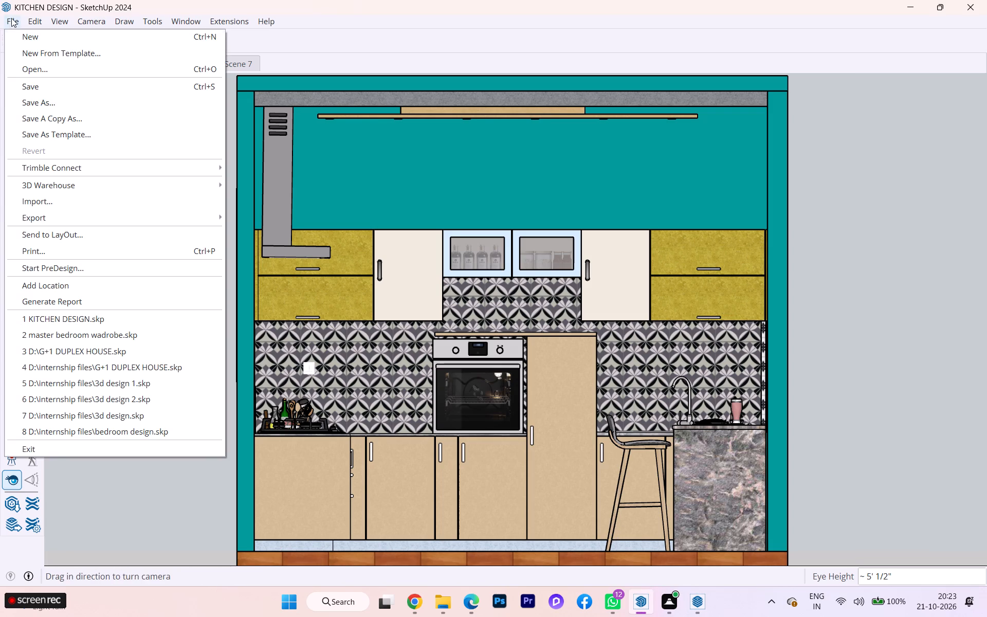
left_click(69, 230)
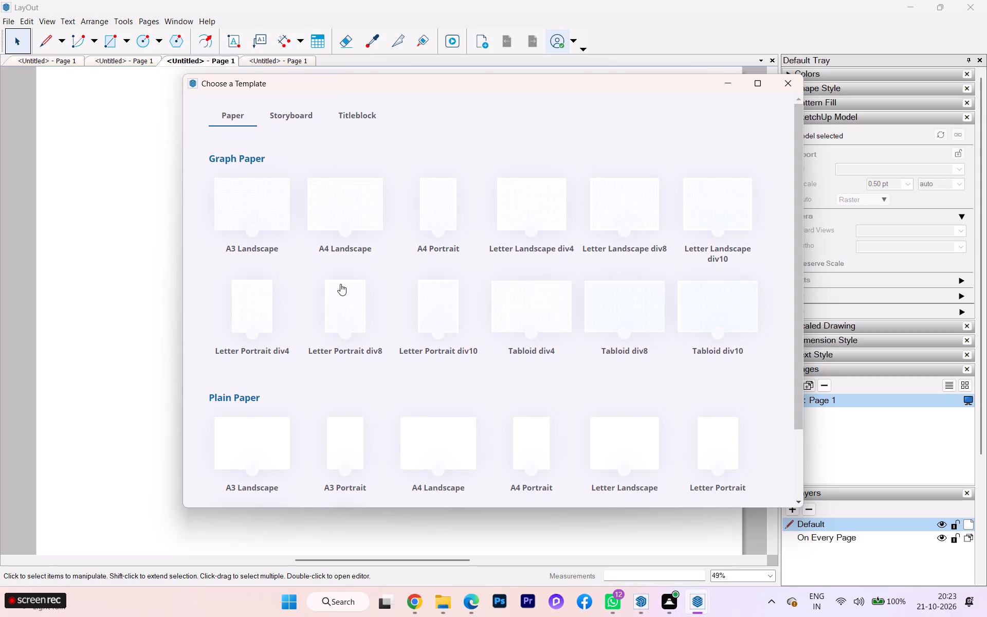
left_click(257, 447)
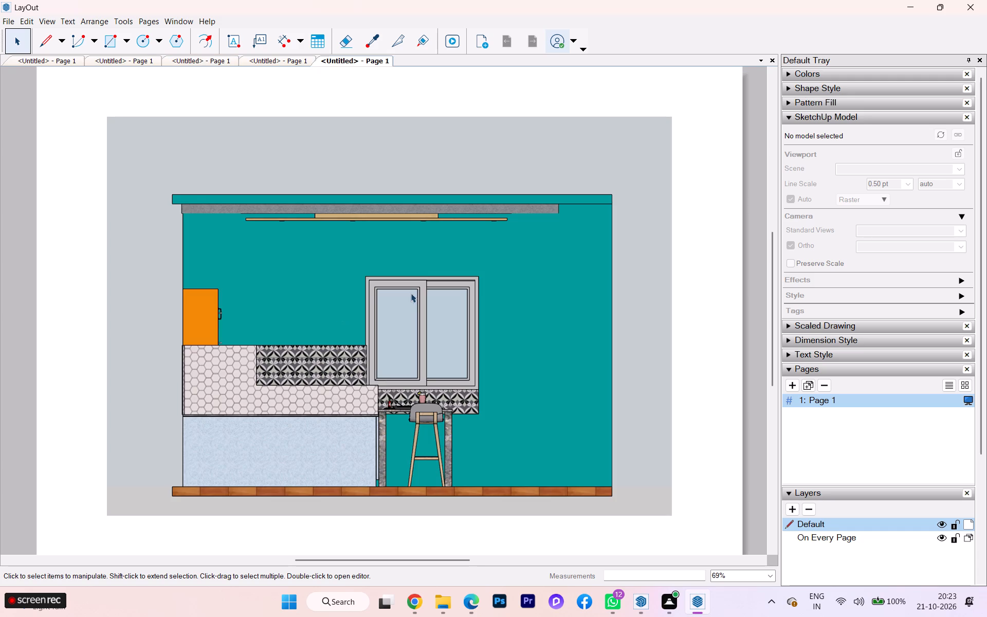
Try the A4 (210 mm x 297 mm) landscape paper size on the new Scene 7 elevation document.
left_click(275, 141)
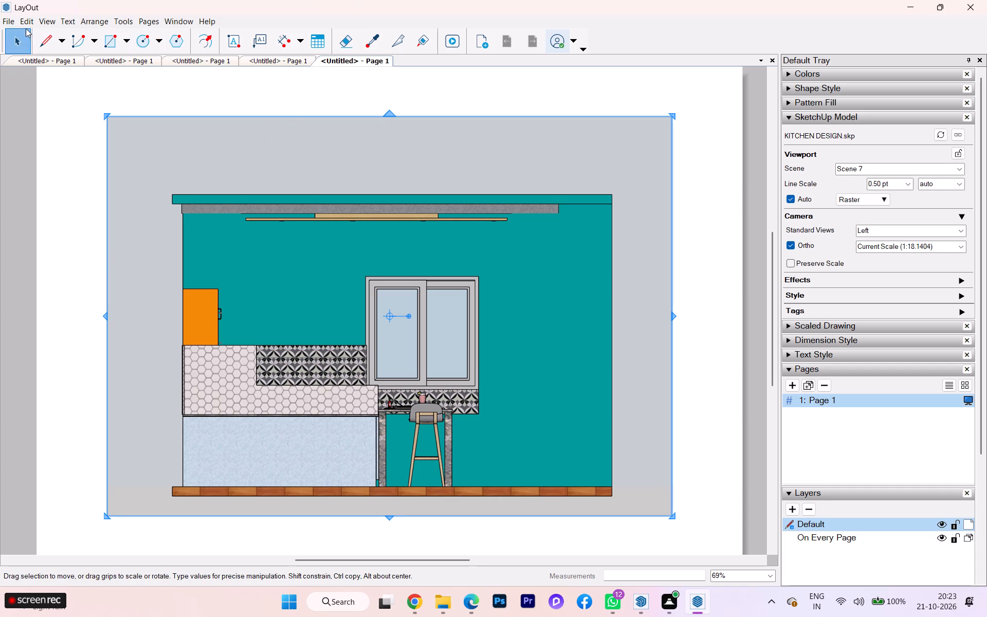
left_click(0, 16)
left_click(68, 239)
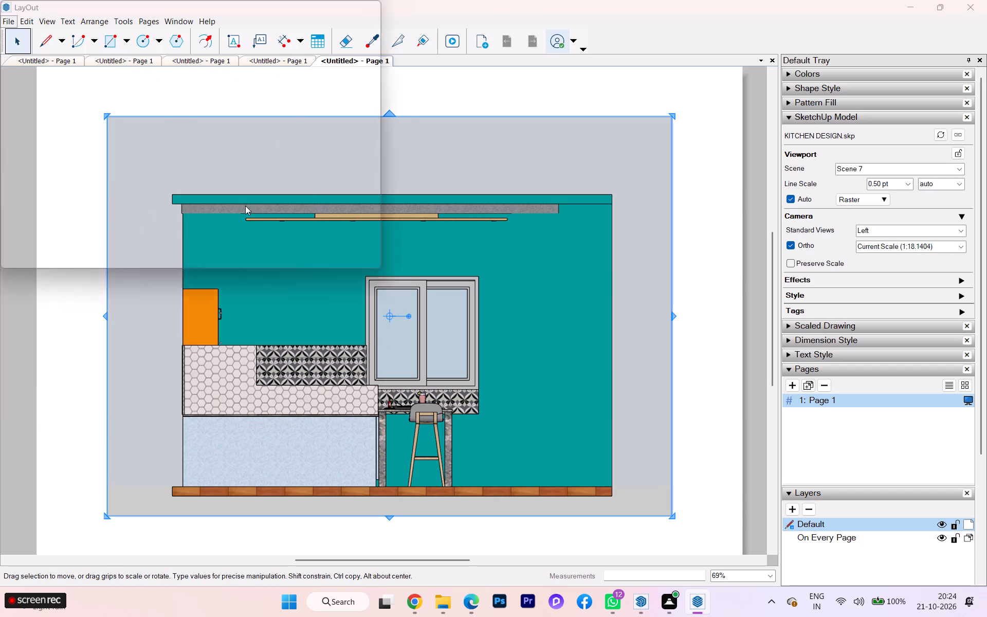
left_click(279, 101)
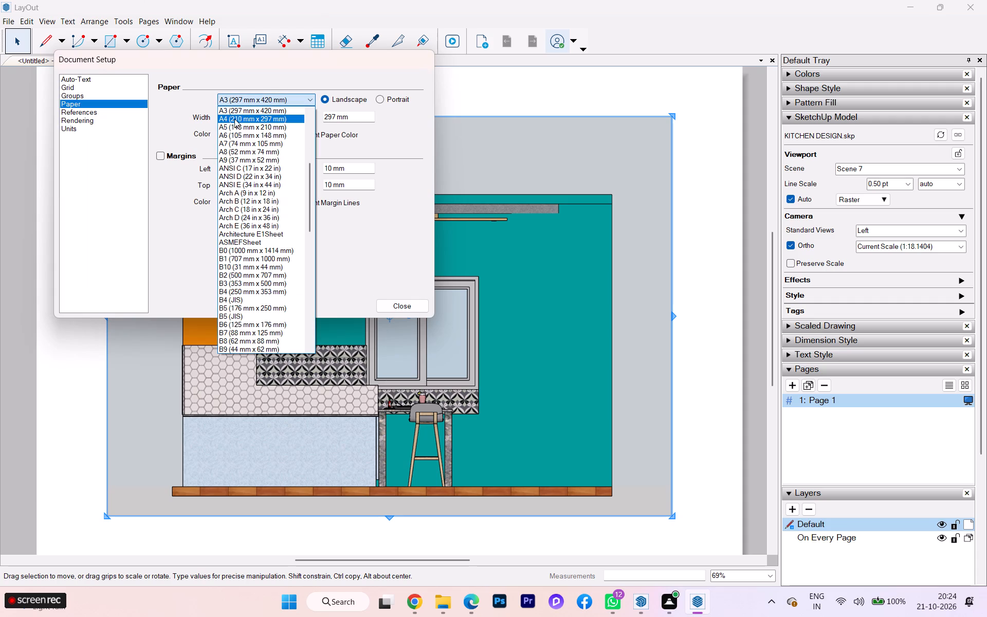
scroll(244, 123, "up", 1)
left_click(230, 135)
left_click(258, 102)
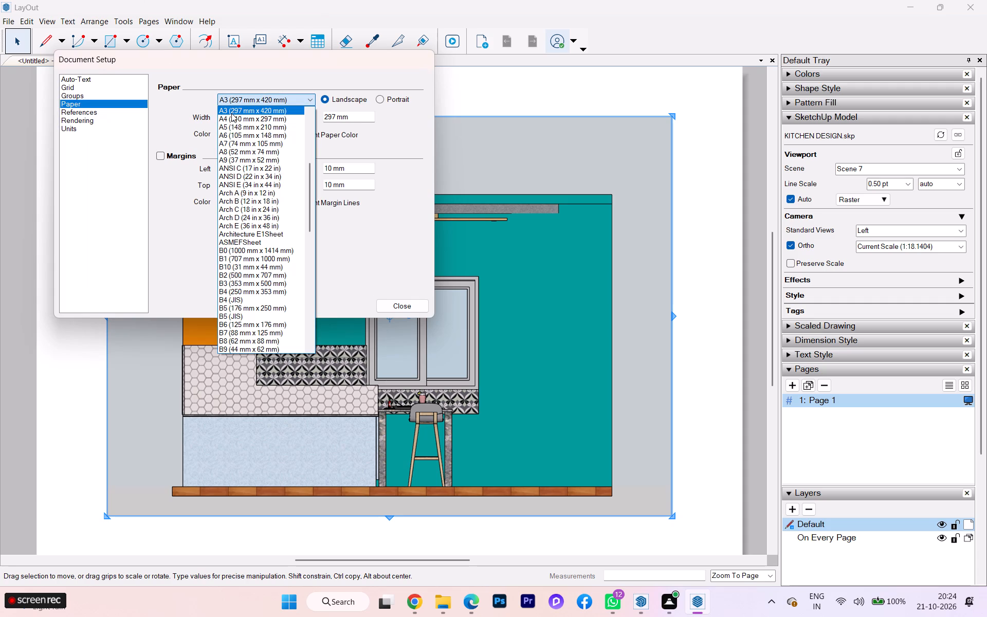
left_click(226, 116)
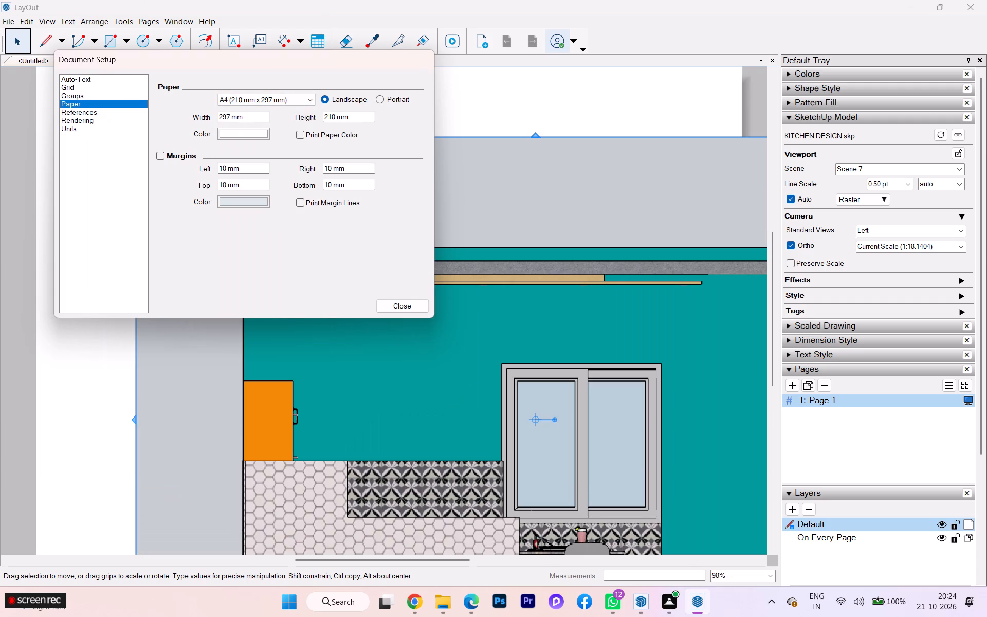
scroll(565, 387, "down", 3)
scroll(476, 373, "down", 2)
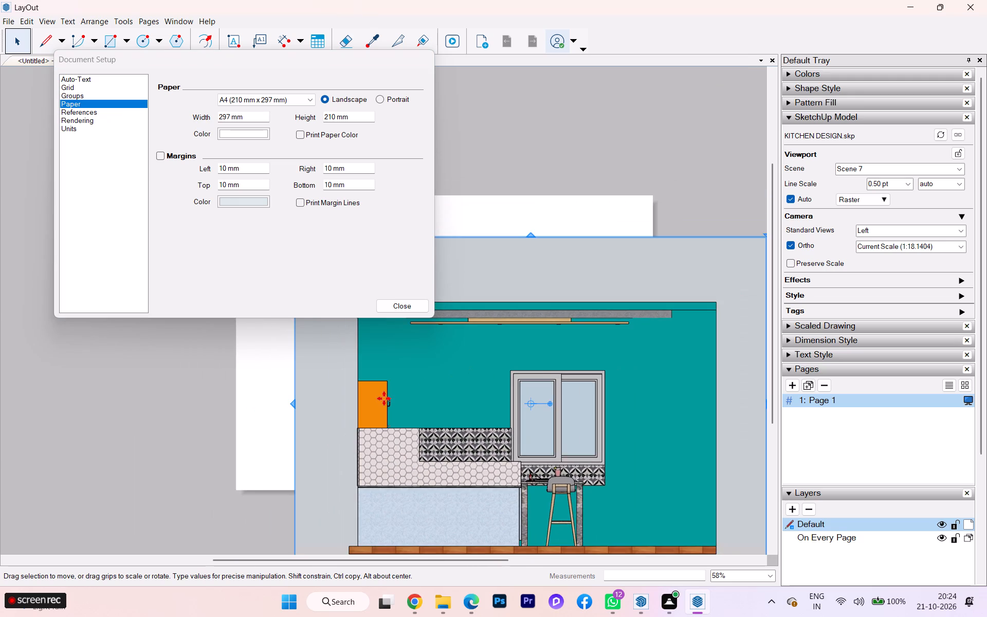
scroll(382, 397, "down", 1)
Set the new Scene 7 elevation document's paper size to A3 (297 mm x 420 mm), landscape.
left_click(273, 94)
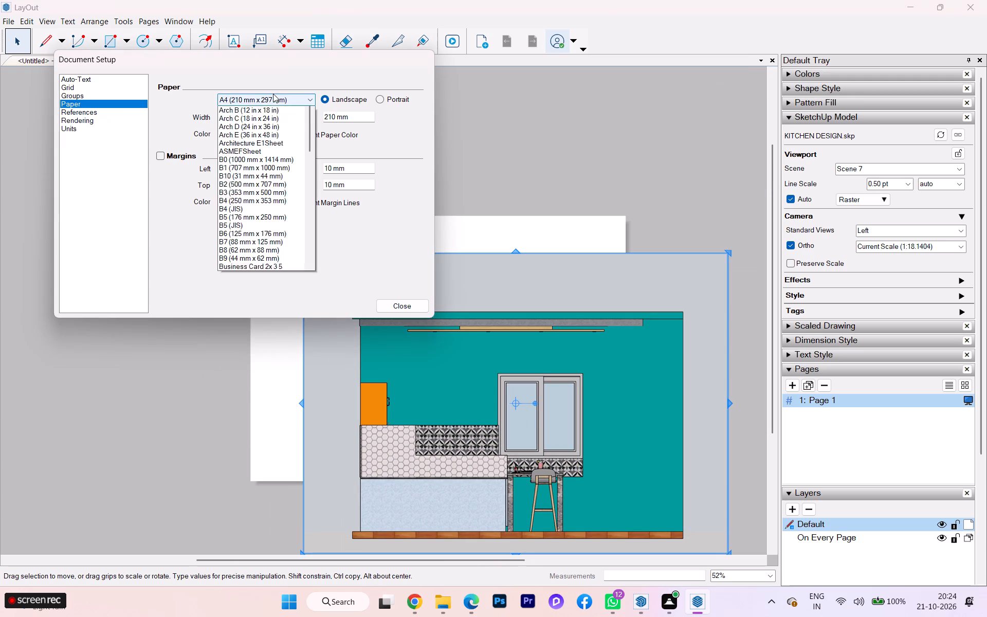
scroll(246, 110, "up", 1)
left_click(241, 129)
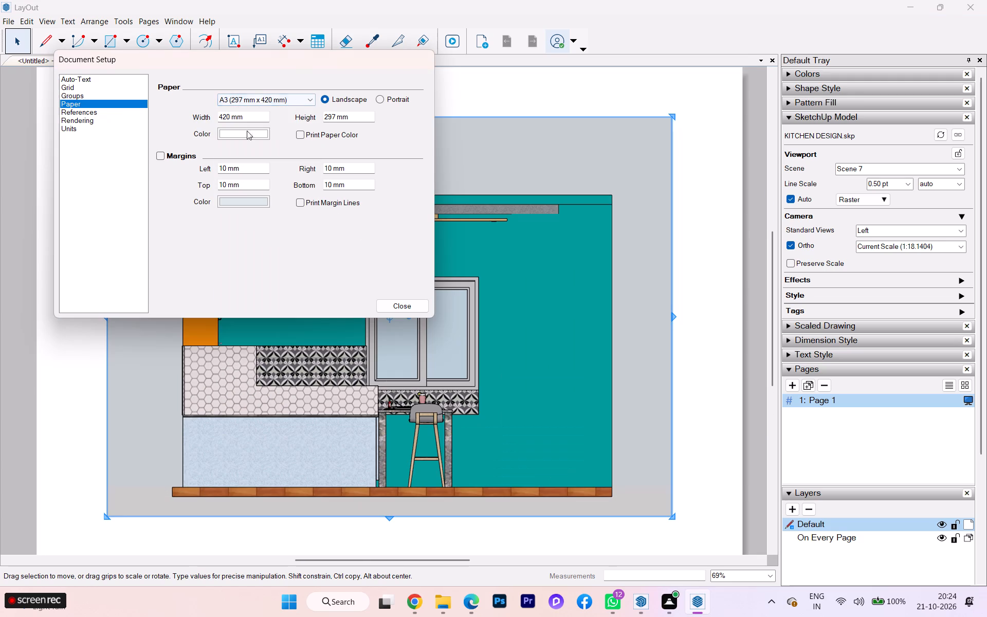
scroll(452, 245, "down", 1)
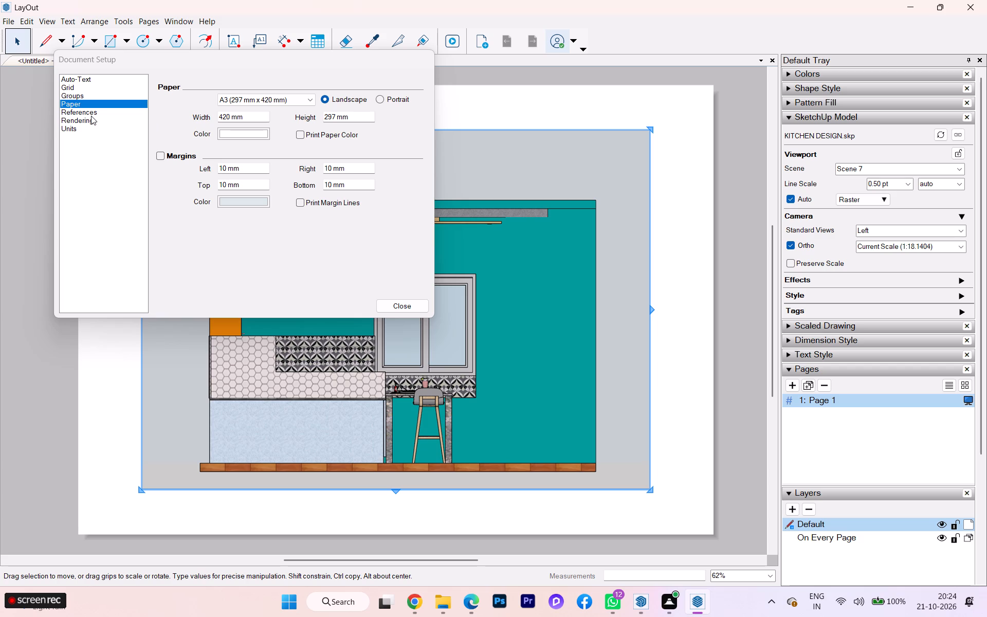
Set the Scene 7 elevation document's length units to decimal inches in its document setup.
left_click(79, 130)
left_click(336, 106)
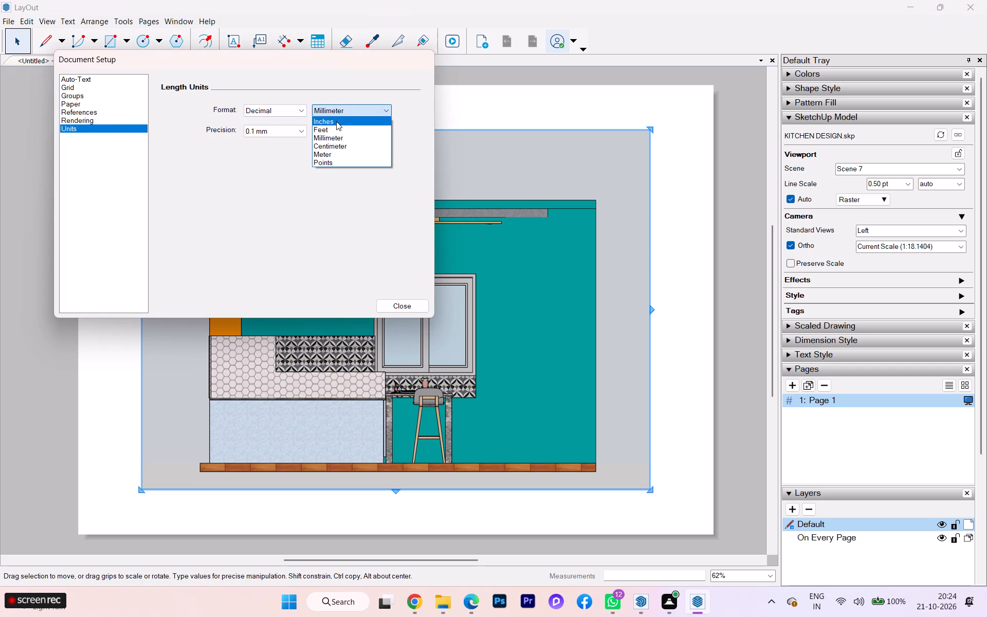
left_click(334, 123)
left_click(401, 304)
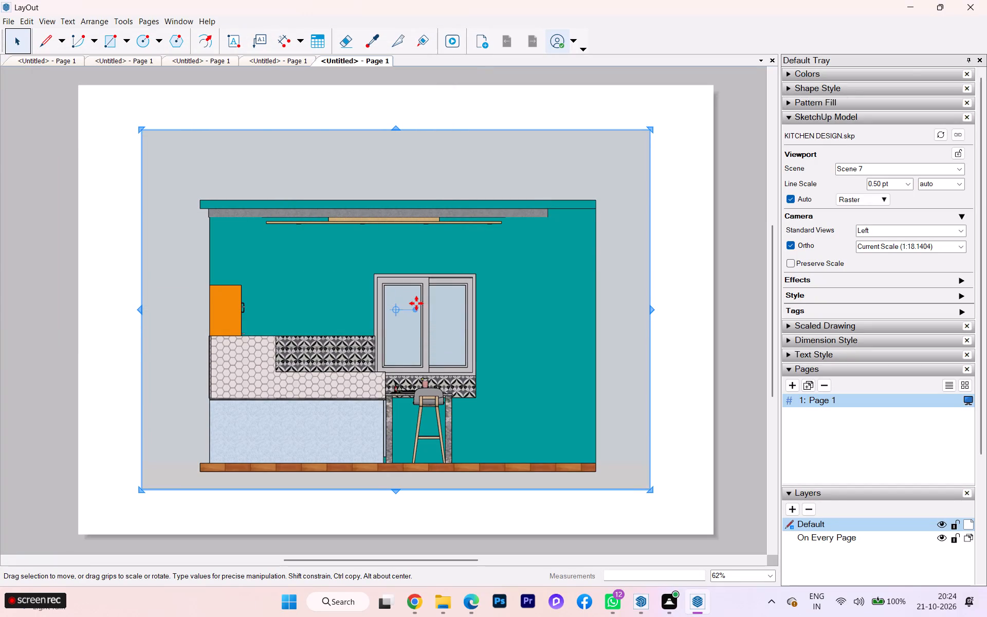
Look through the open untitled documents to compare which hold the kitchen elevation and which are blank.
left_click(209, 60)
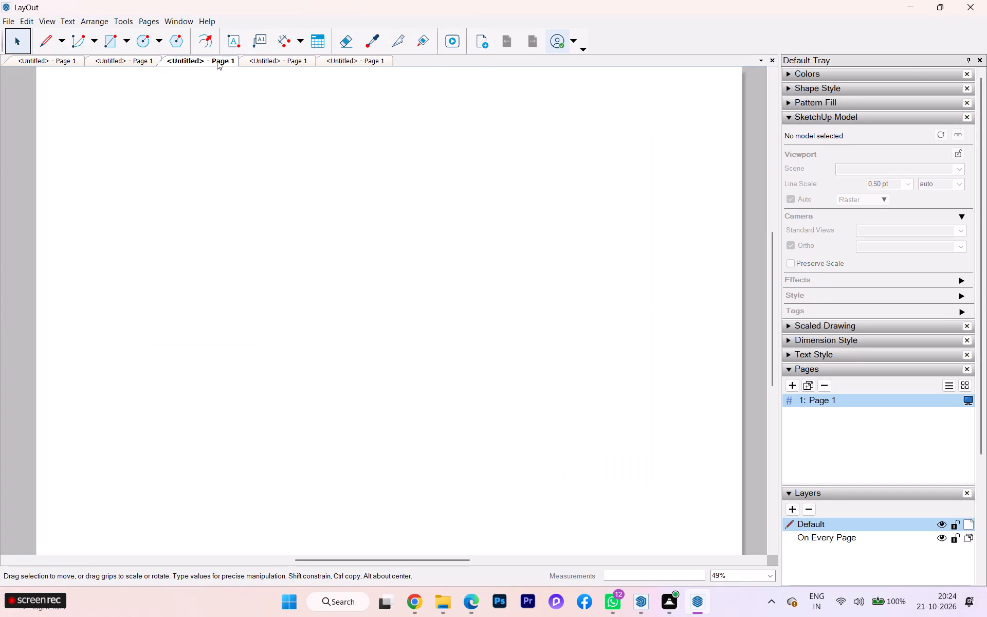
left_click(268, 57)
left_click(348, 61)
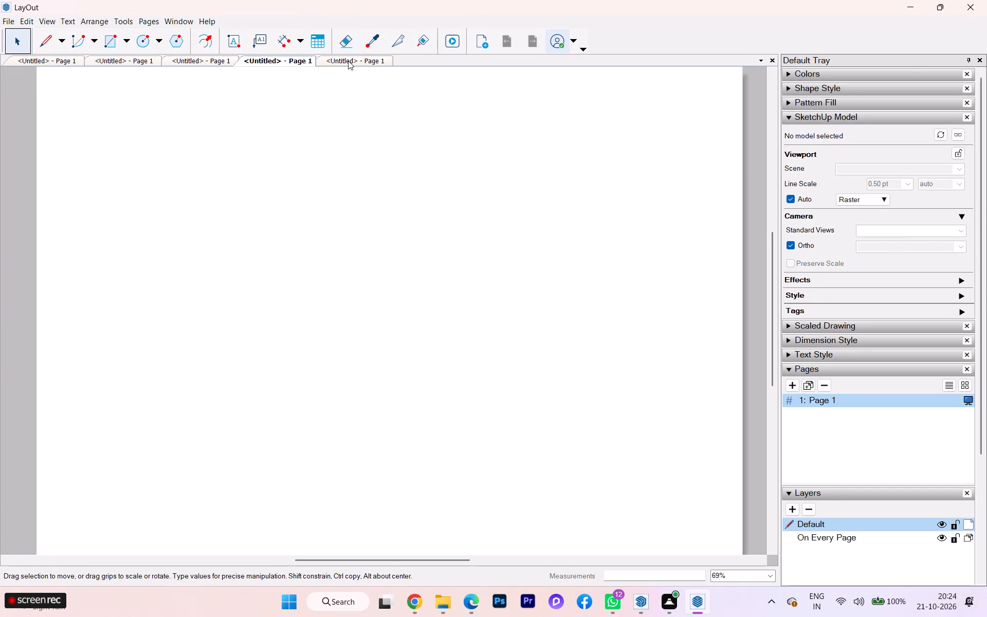
left_click(119, 62)
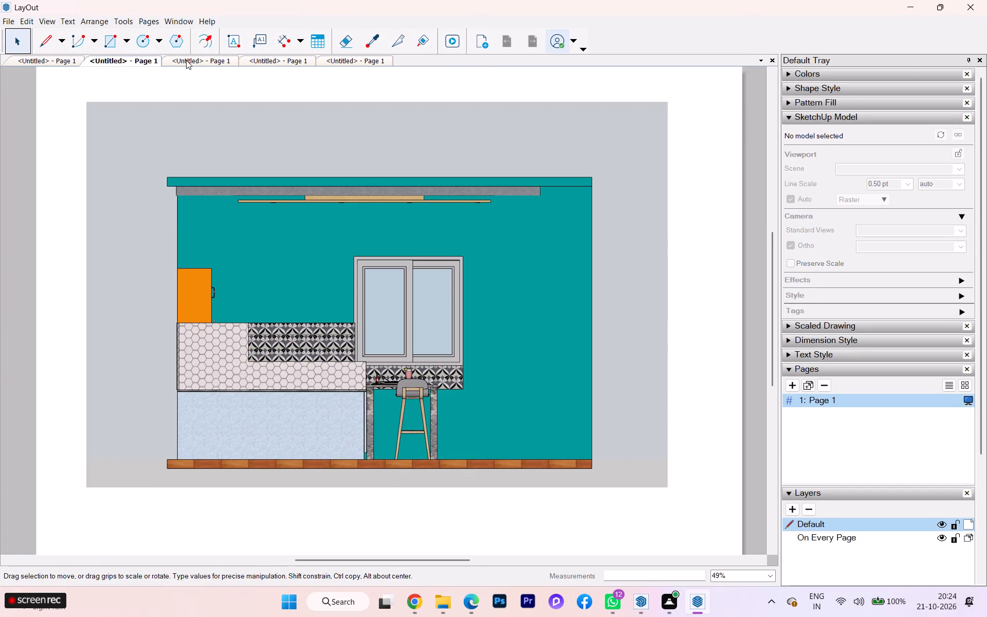
left_click(219, 61)
left_click(263, 59)
left_click(337, 58)
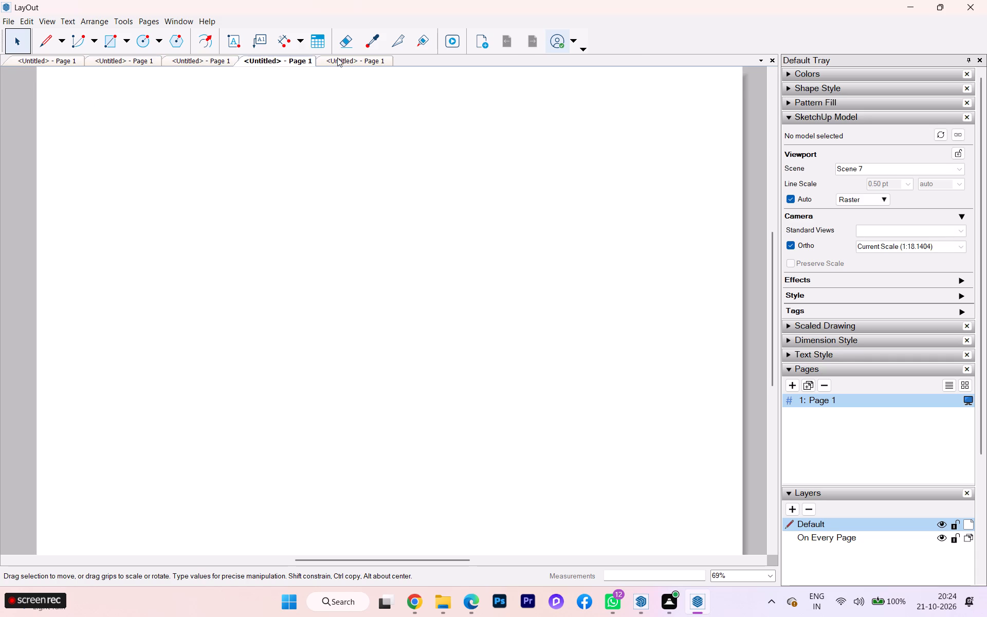
left_click(270, 62)
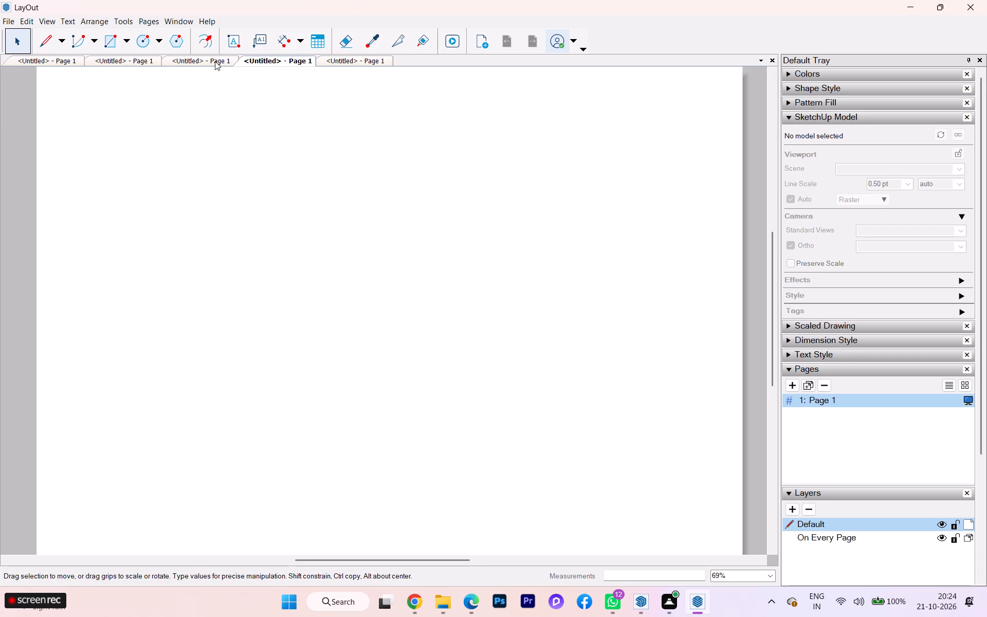
left_click(215, 61)
left_click(260, 63)
left_click(146, 63)
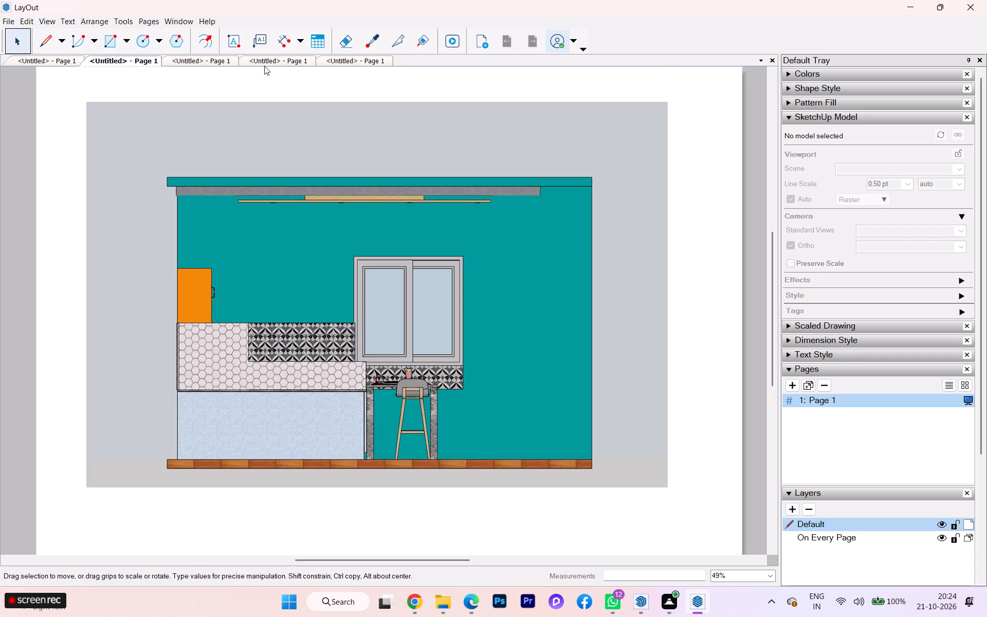
left_click(348, 60)
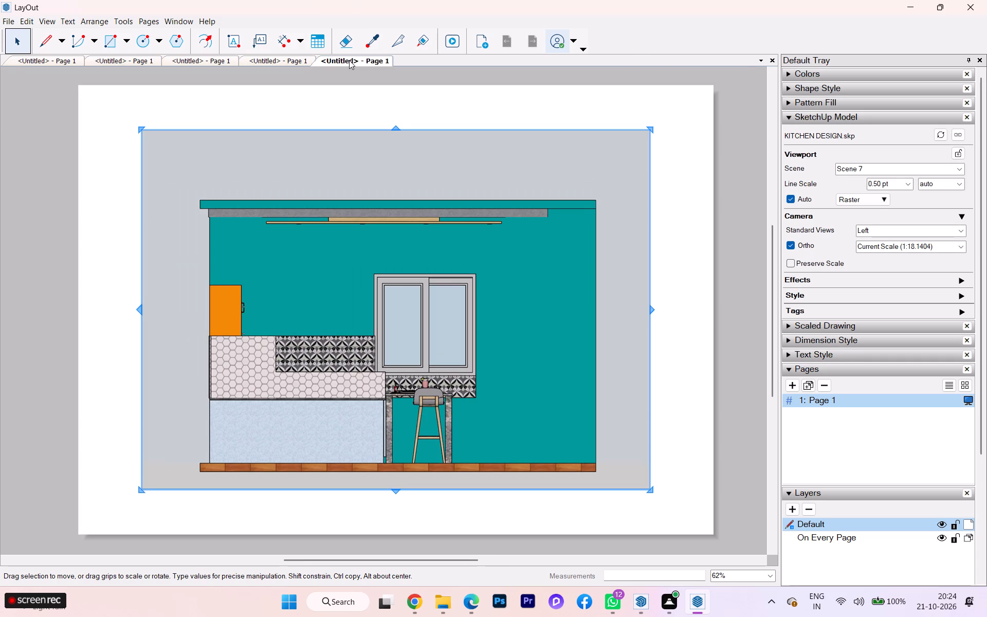
Close the fifth untitled document, holding the Scene 7 elevation, without saving it.
right_click(359, 60)
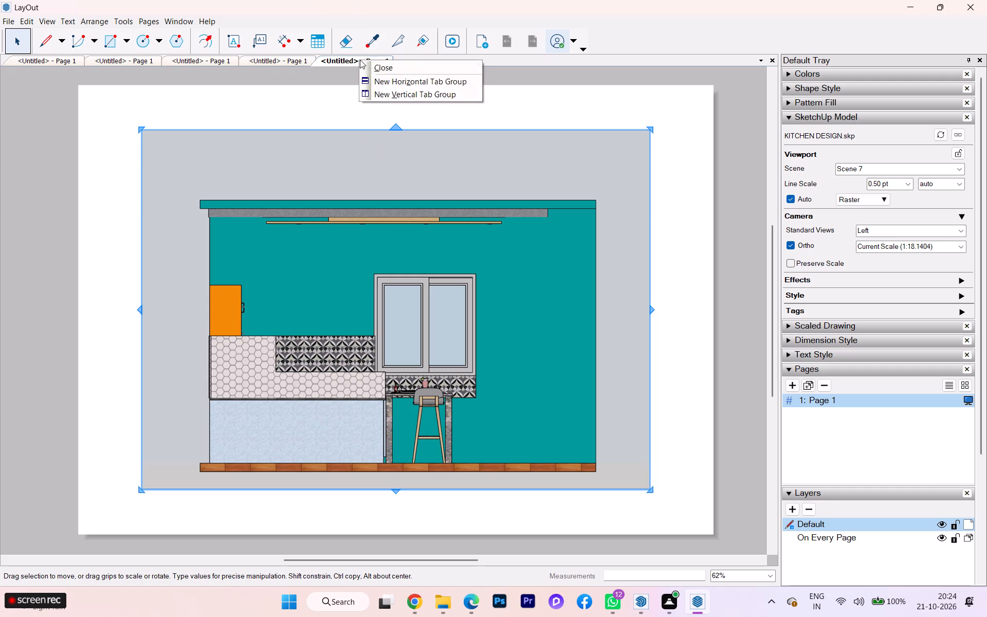
left_click(379, 69)
left_click(563, 328)
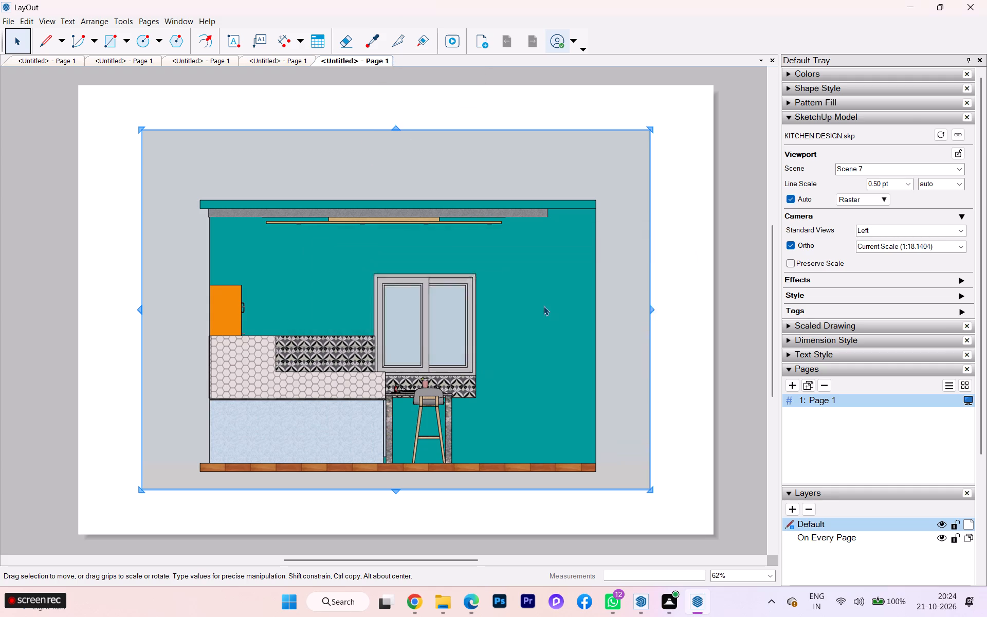
Add two new pages, Page 2 and Page 3, to the blank third document.
left_click(186, 57)
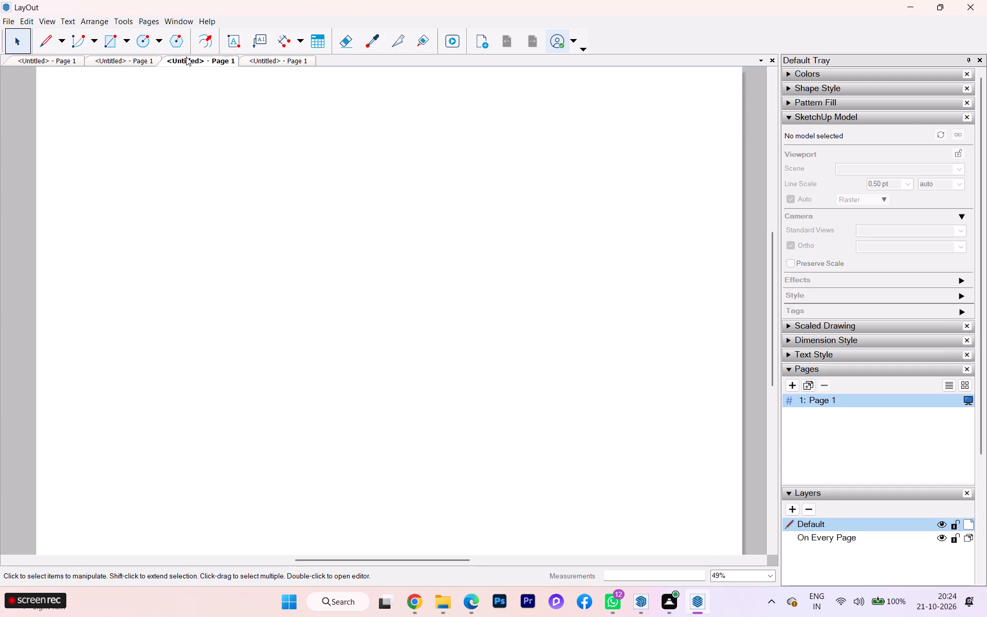
right_click(186, 57)
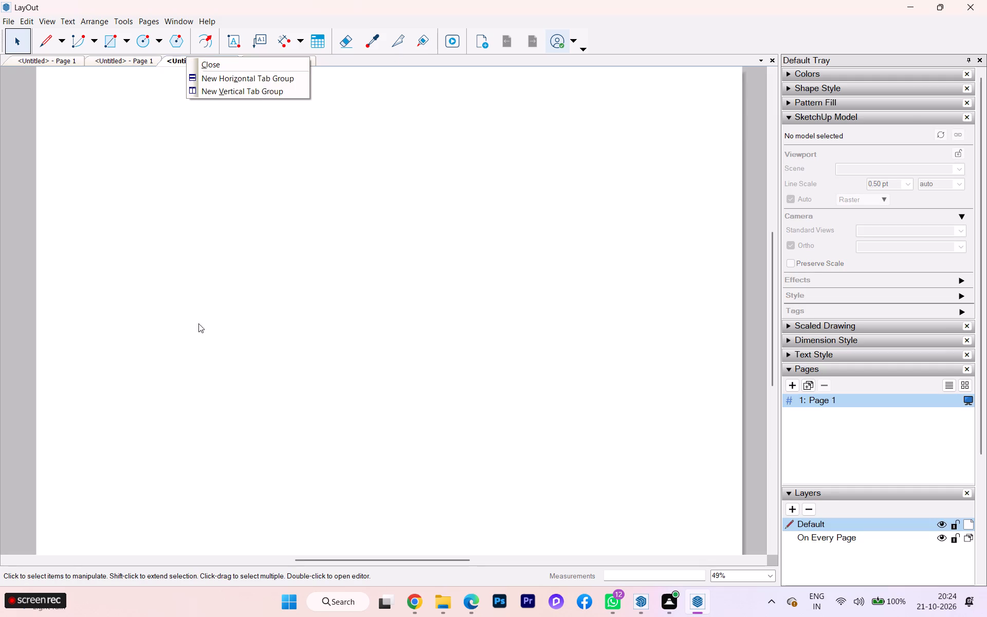
left_click(790, 385)
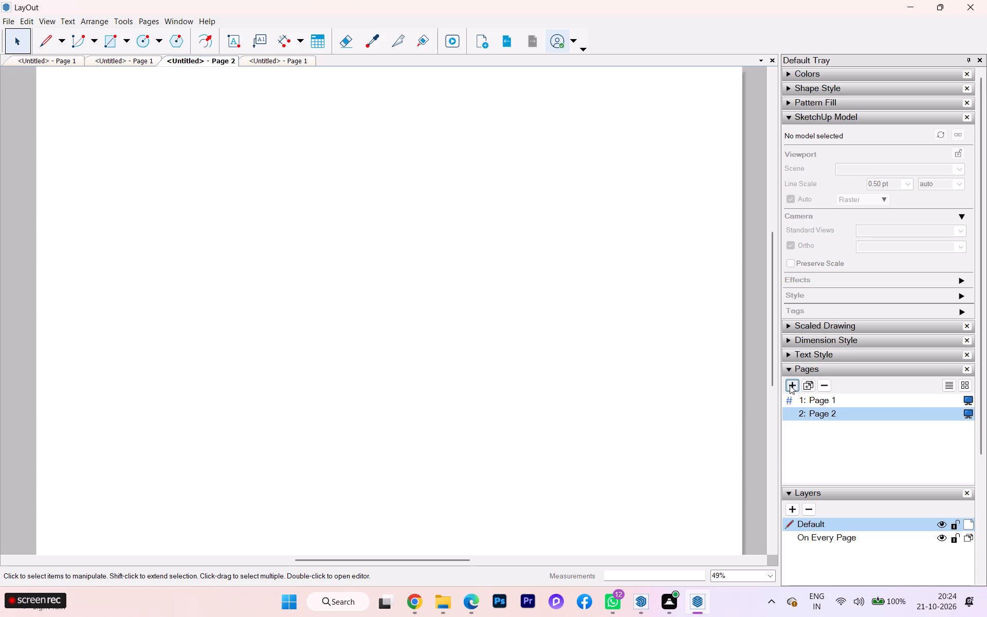
left_click(790, 385)
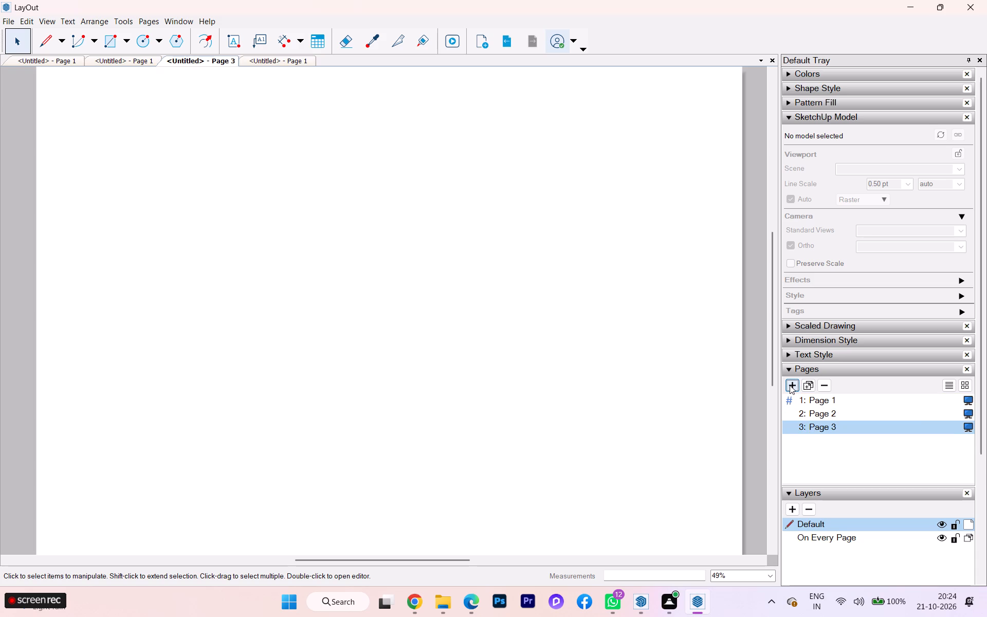
Close the blank fourth untitled document.
left_click(183, 56)
left_click(168, 61)
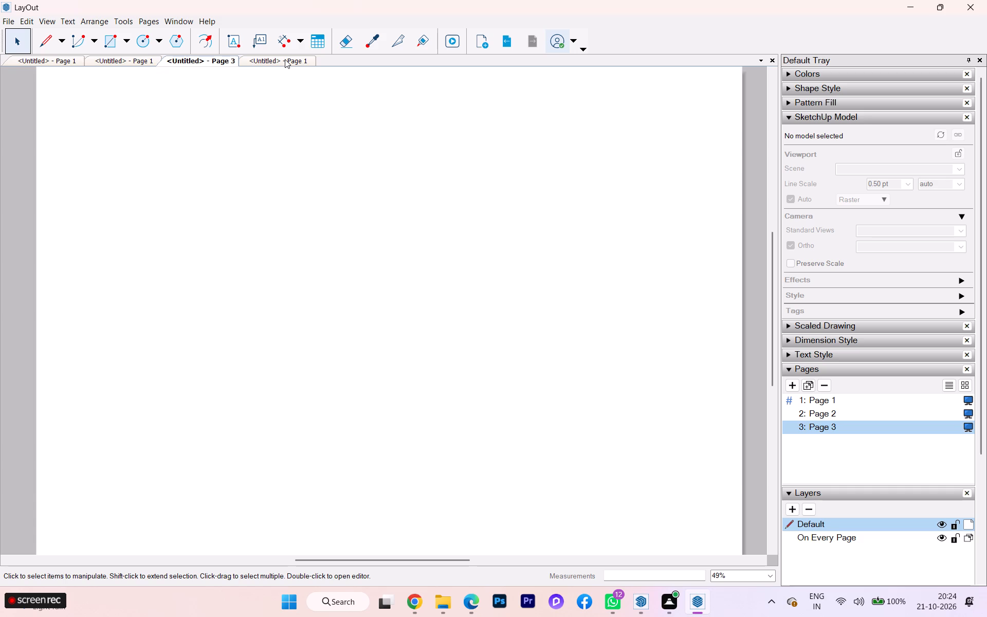
left_click(285, 59)
left_click(210, 62)
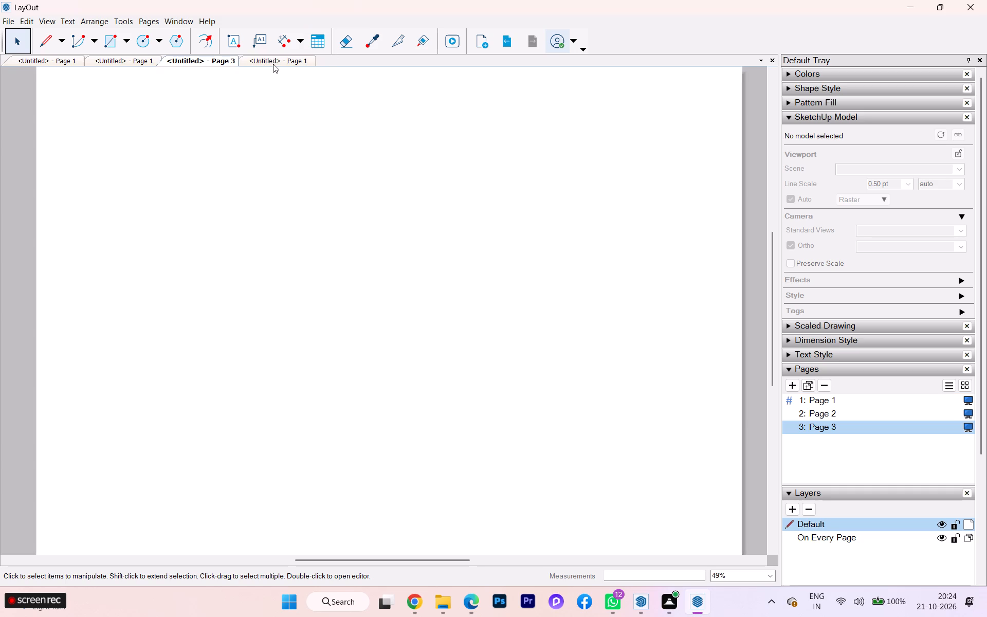
left_click(273, 61)
right_click(273, 61)
left_click(294, 68)
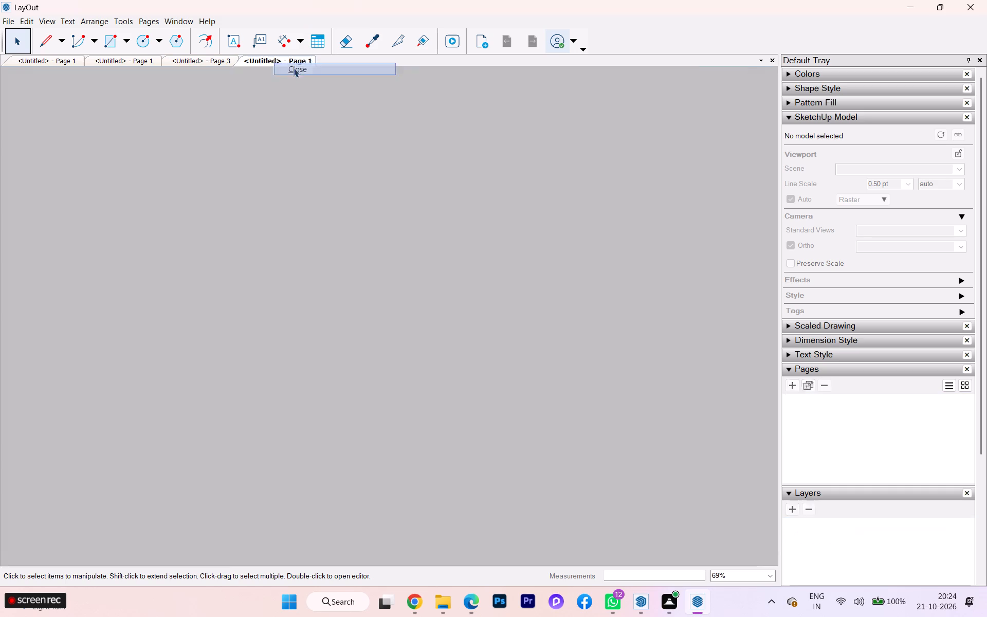
Make Page 2 the current page of the third document.
left_click(813, 413)
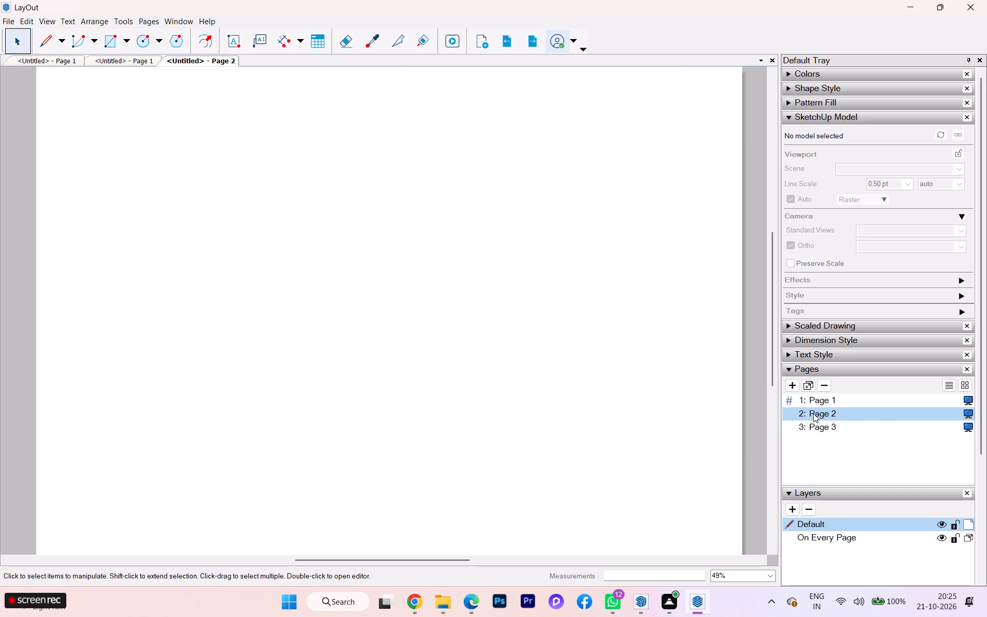
left_click(3, 20)
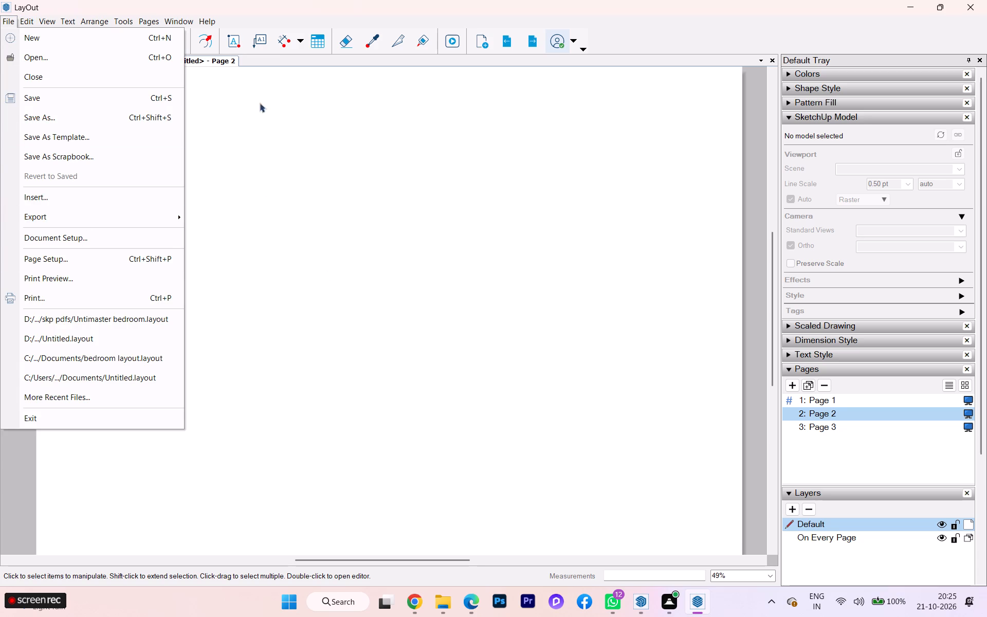
left_click(210, 75)
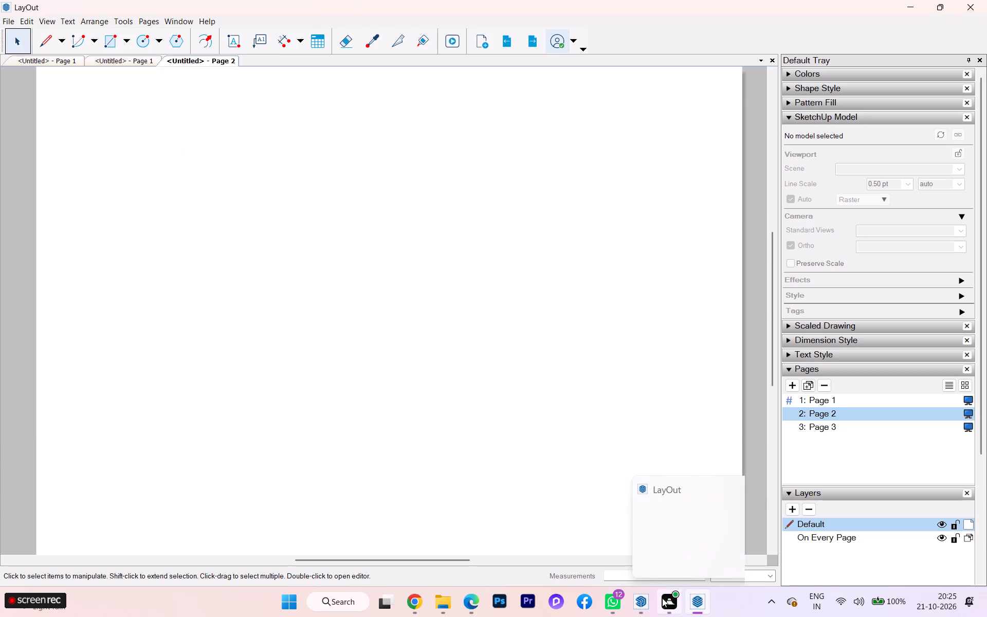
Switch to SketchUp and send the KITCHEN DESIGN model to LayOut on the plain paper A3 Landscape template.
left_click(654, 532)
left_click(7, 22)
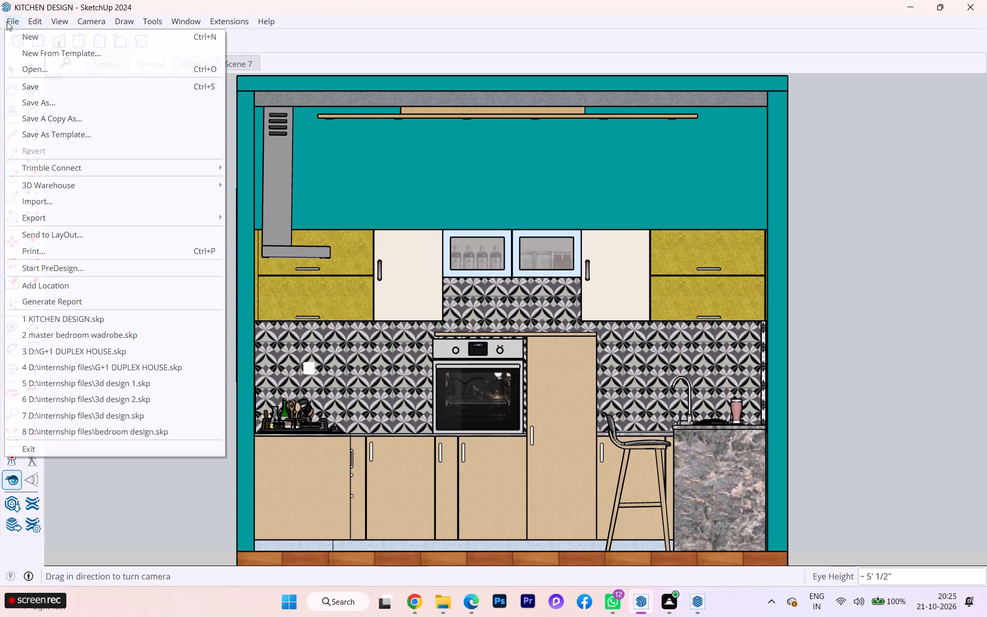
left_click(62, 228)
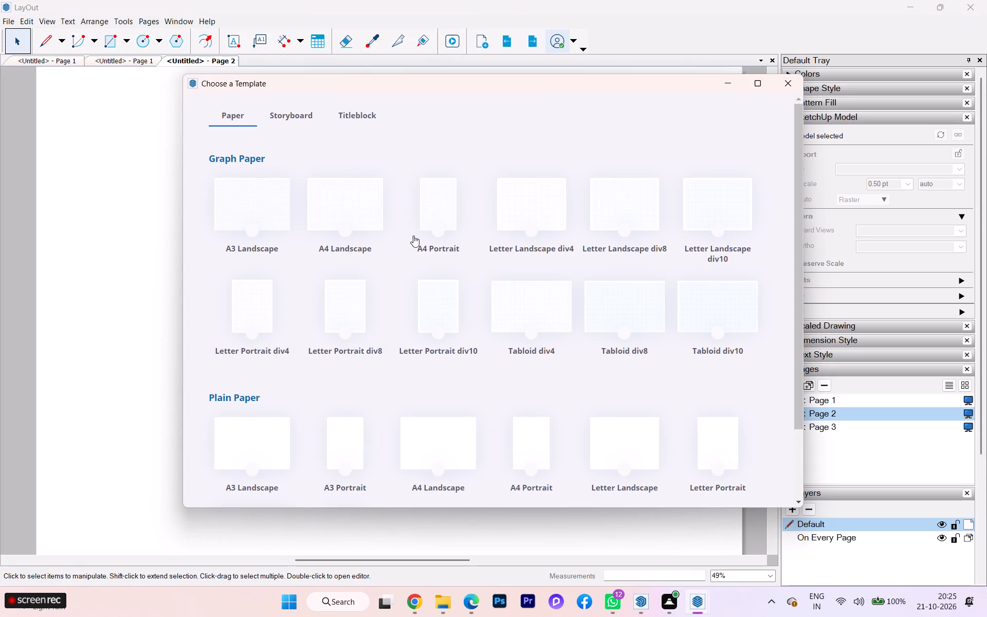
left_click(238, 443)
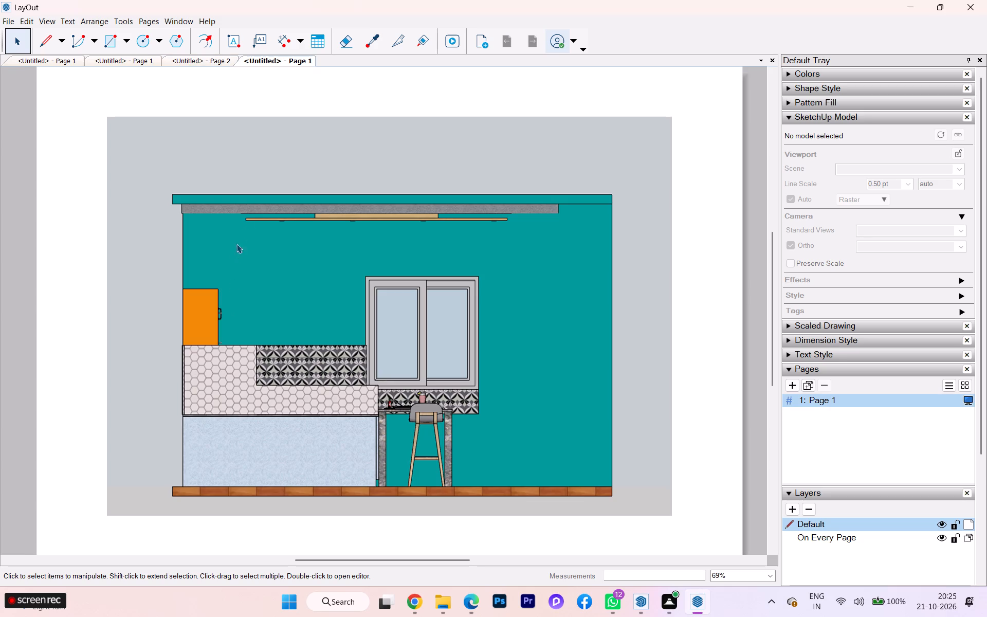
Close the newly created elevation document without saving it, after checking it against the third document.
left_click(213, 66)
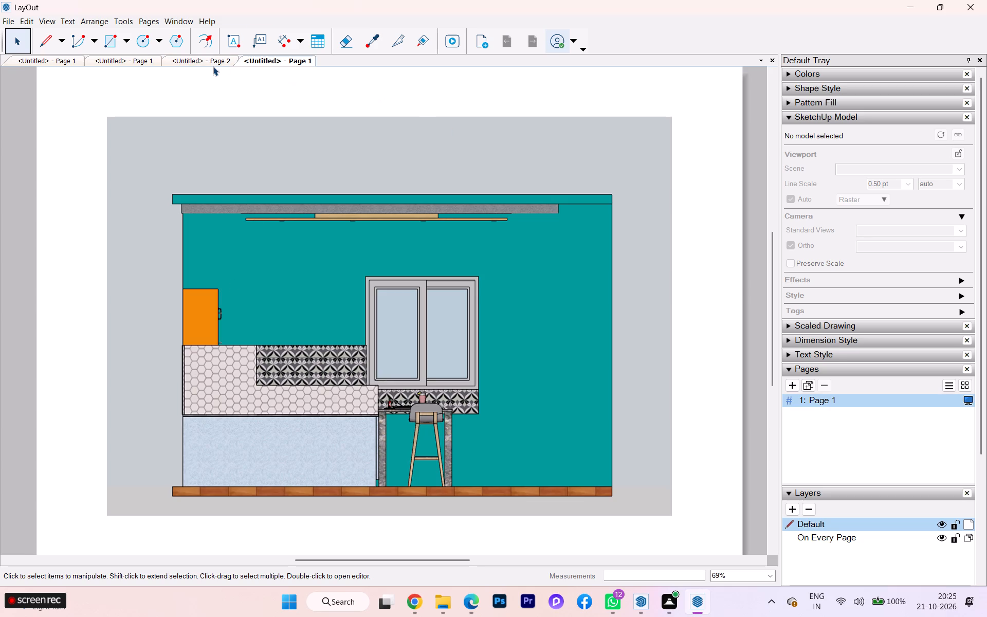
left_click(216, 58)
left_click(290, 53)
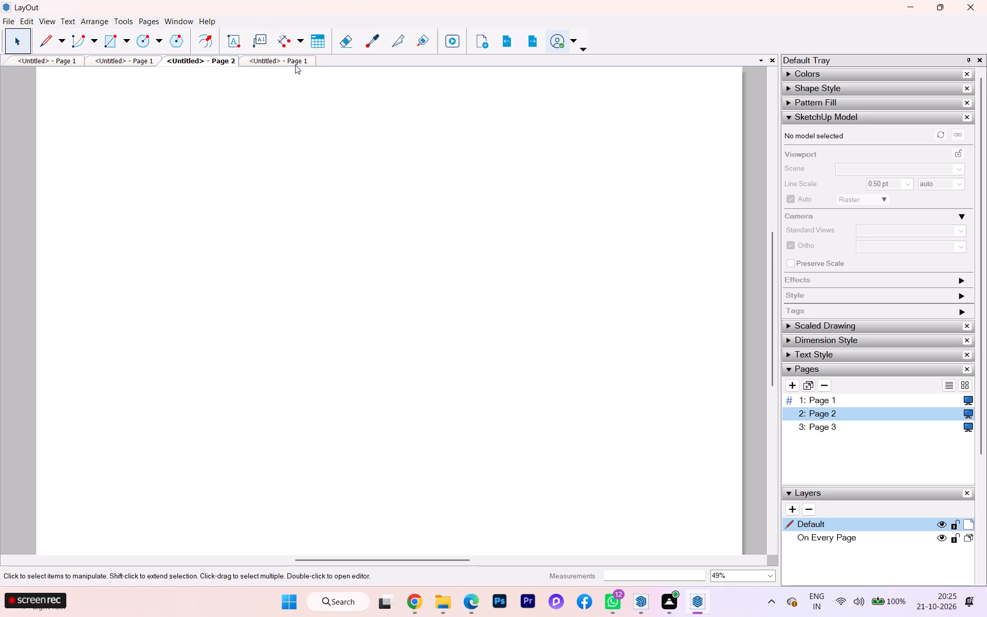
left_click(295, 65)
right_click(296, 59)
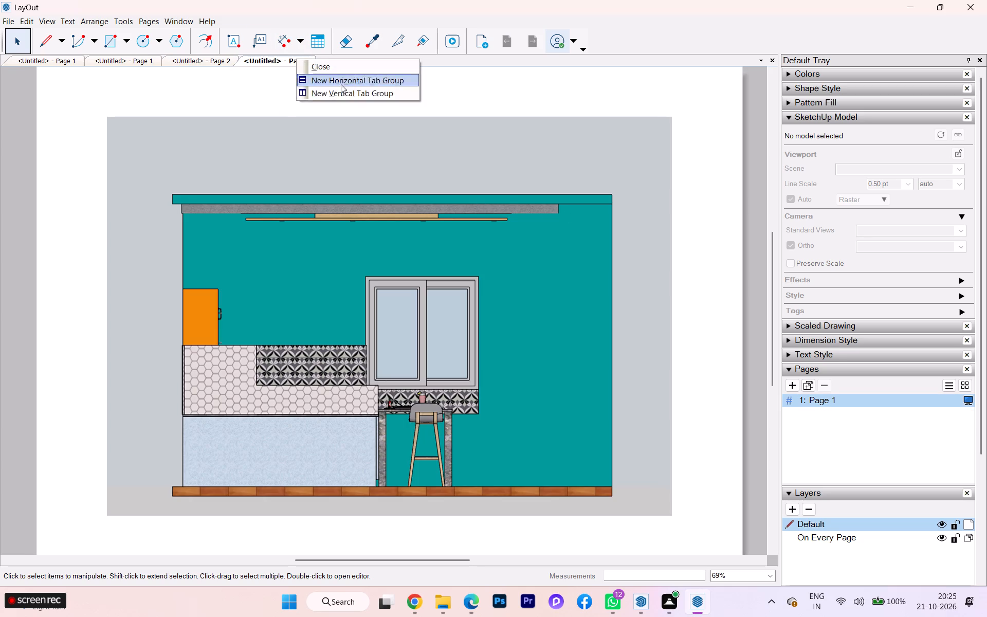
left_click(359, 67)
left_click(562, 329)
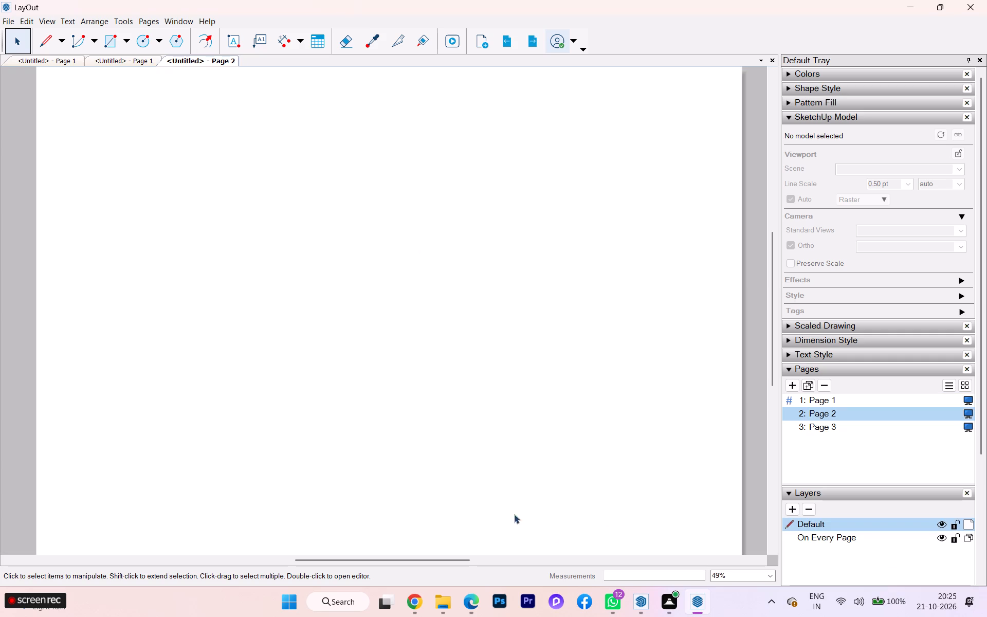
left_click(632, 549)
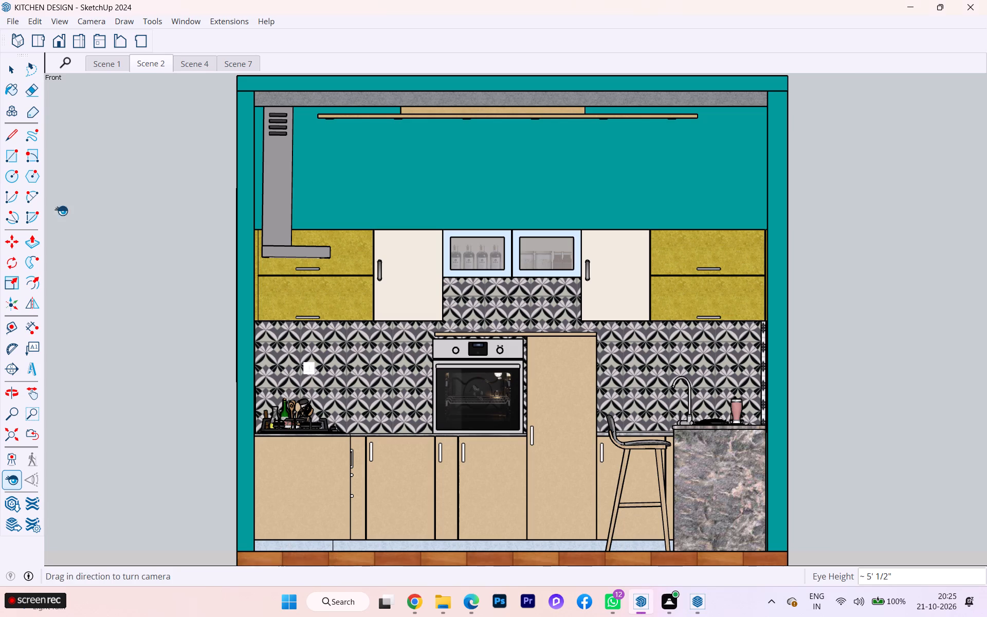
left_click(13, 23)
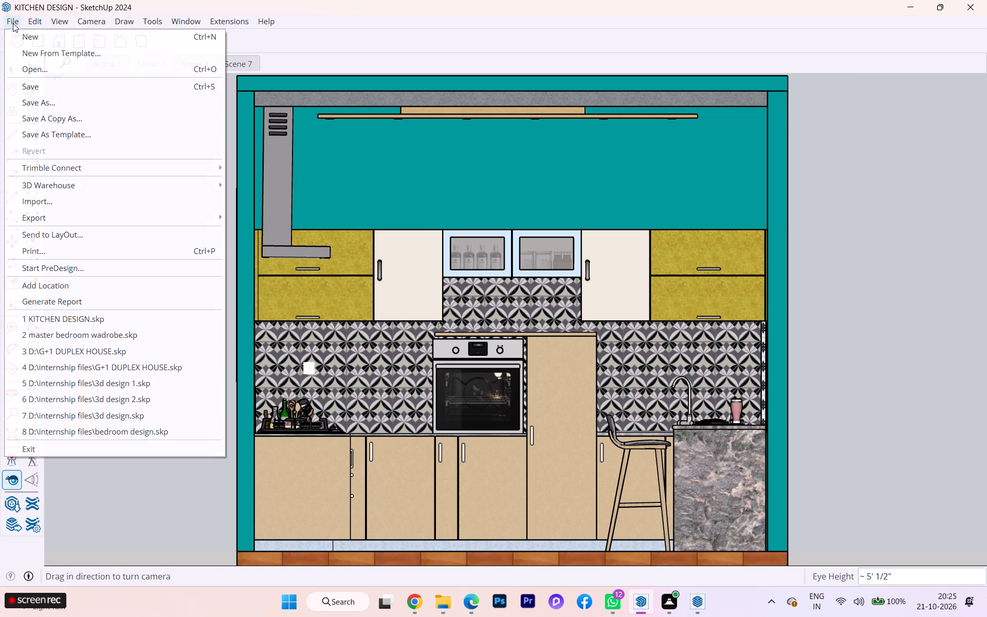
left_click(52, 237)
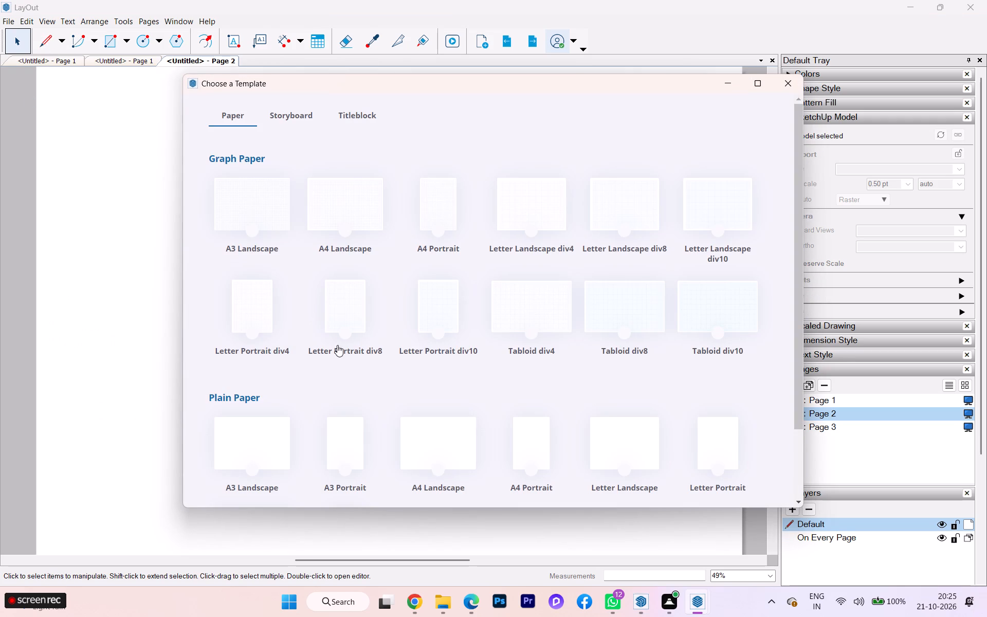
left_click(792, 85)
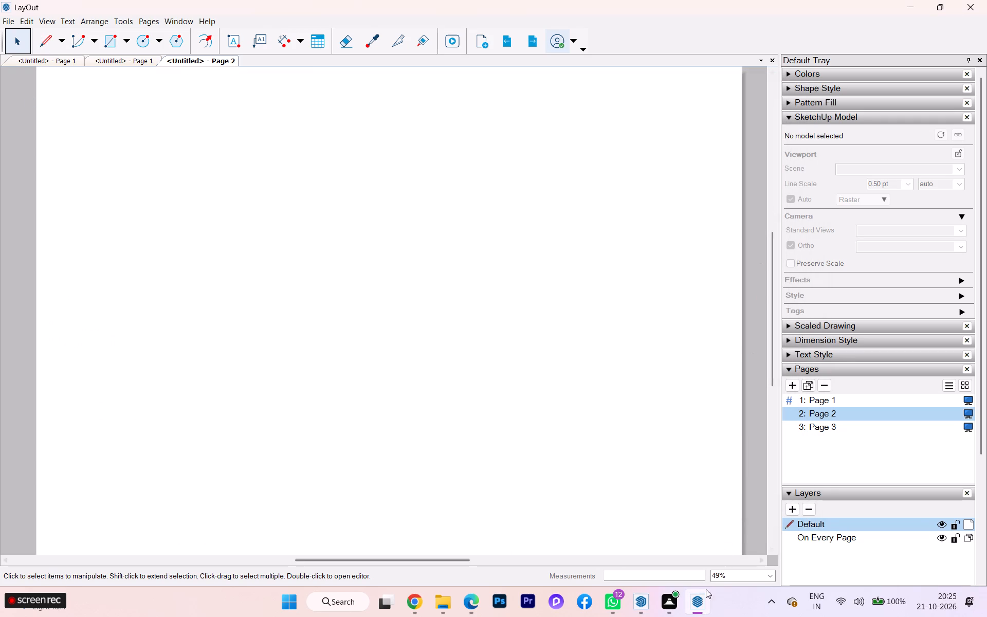
Switch to SketchUp and show Scene 1 of the KITCHEN DESIGN model.
left_click(633, 553)
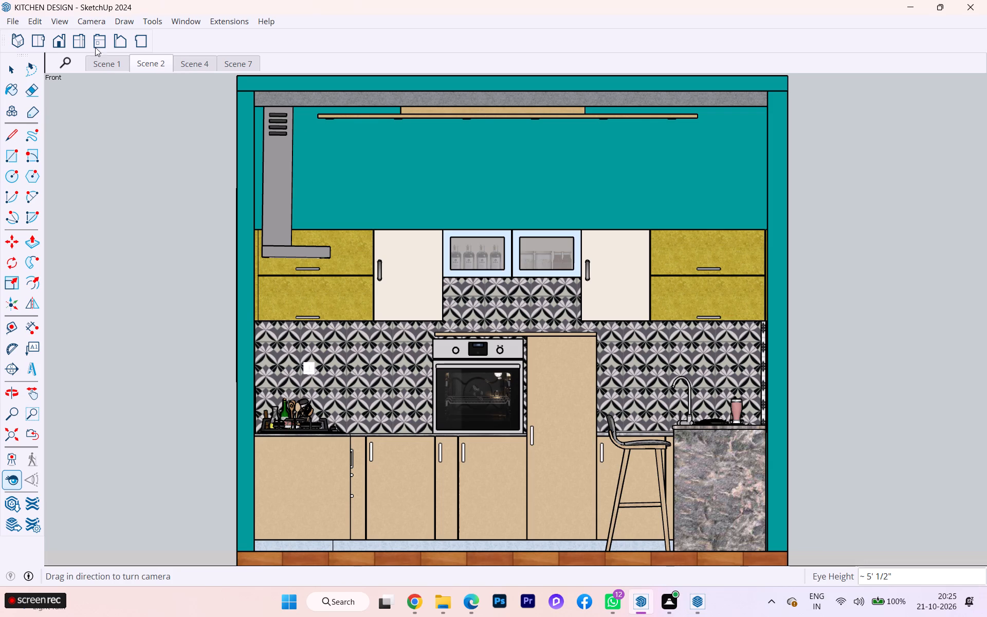
left_click(94, 63)
left_click(68, 65)
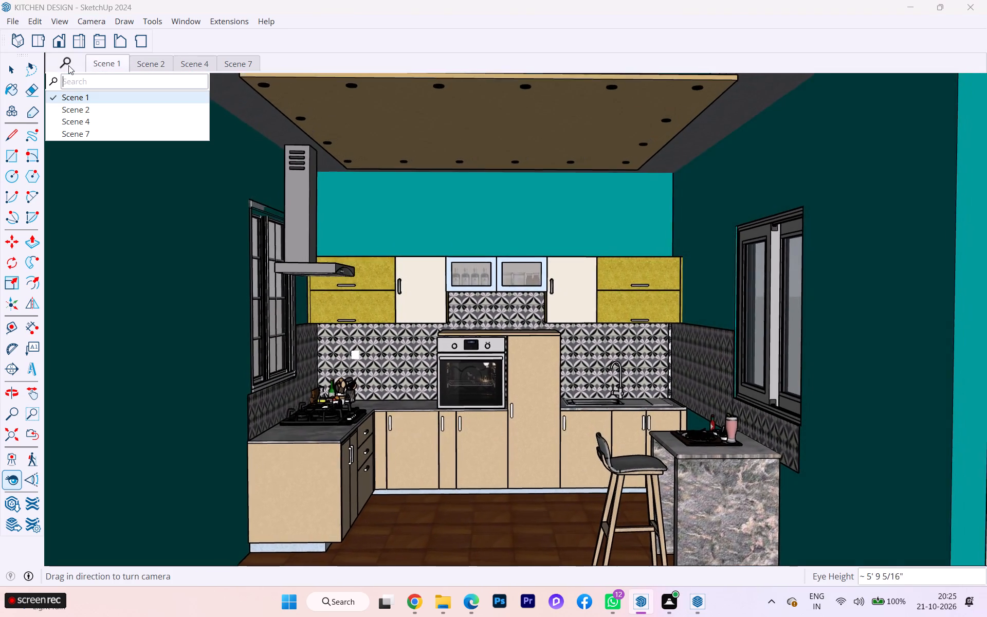
left_click(100, 170)
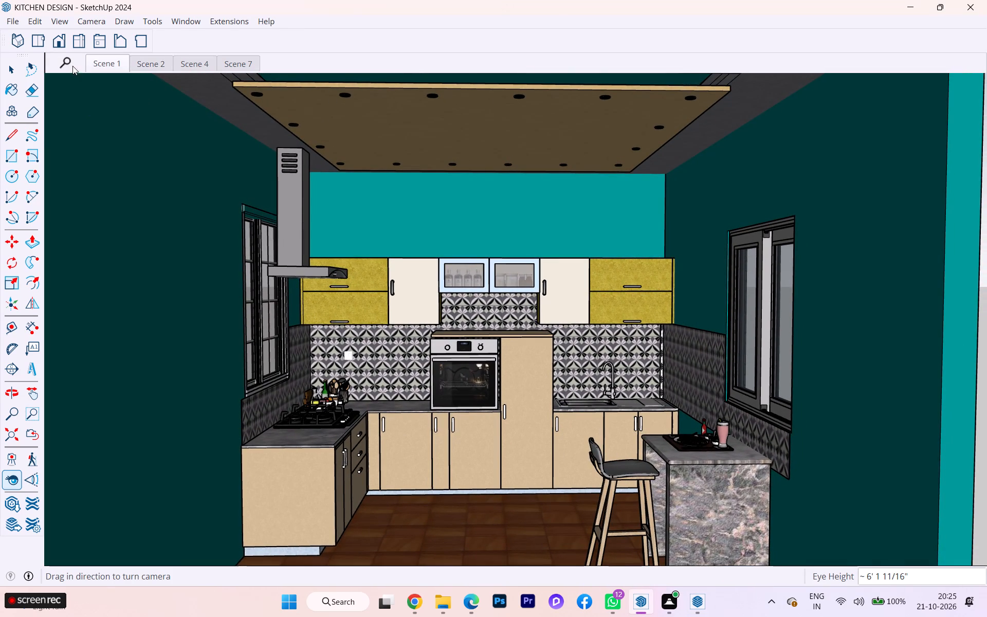
left_click(72, 66)
left_click(89, 156)
Export the scene animation as the MP4 video KITCHEN DESIGN.mp4 in the skp projectss folder.
left_click(5, 20)
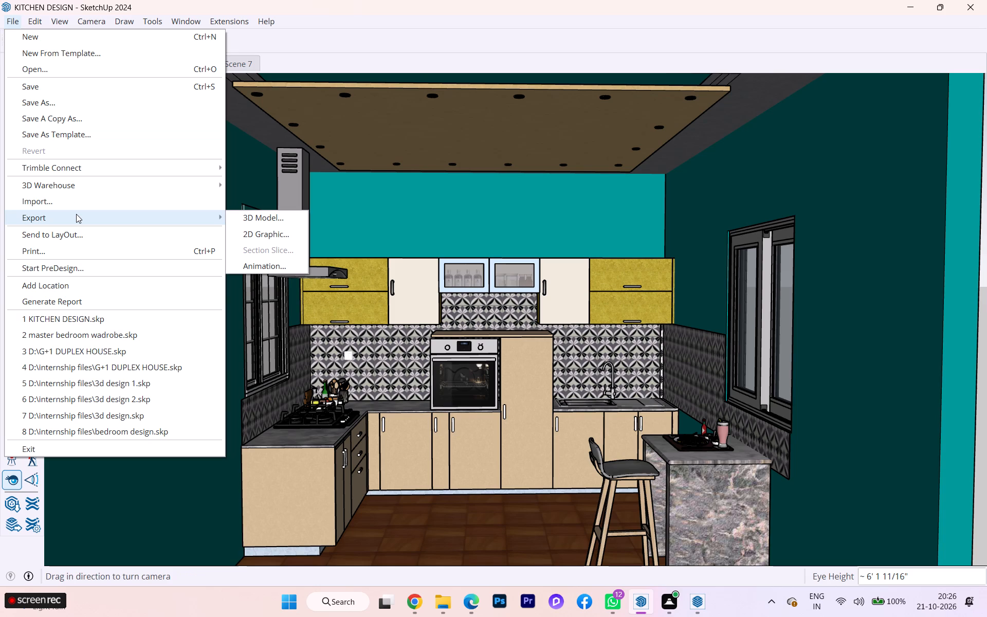
left_click(266, 264)
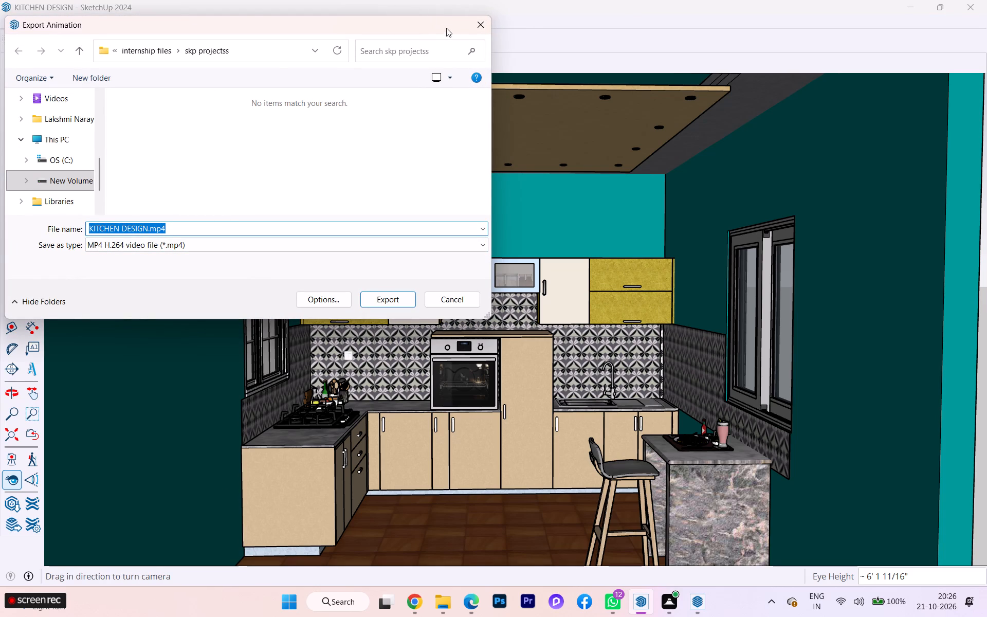
left_click(390, 303)
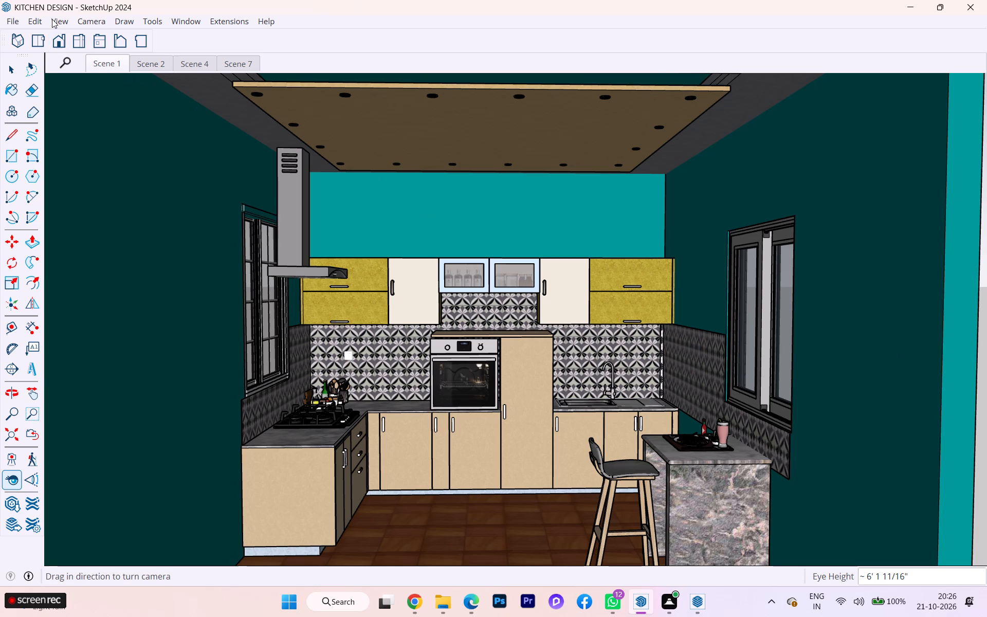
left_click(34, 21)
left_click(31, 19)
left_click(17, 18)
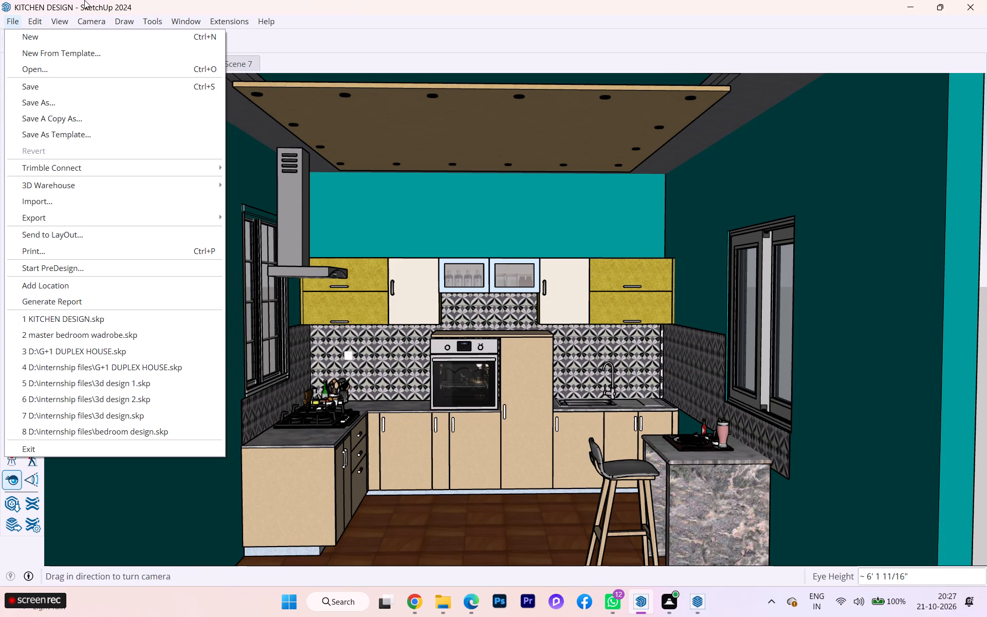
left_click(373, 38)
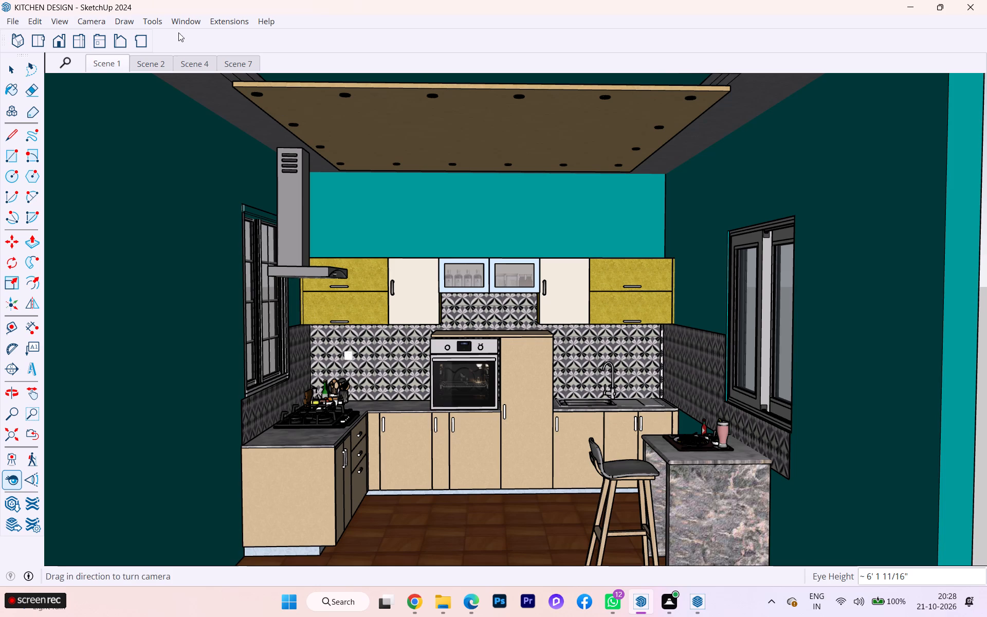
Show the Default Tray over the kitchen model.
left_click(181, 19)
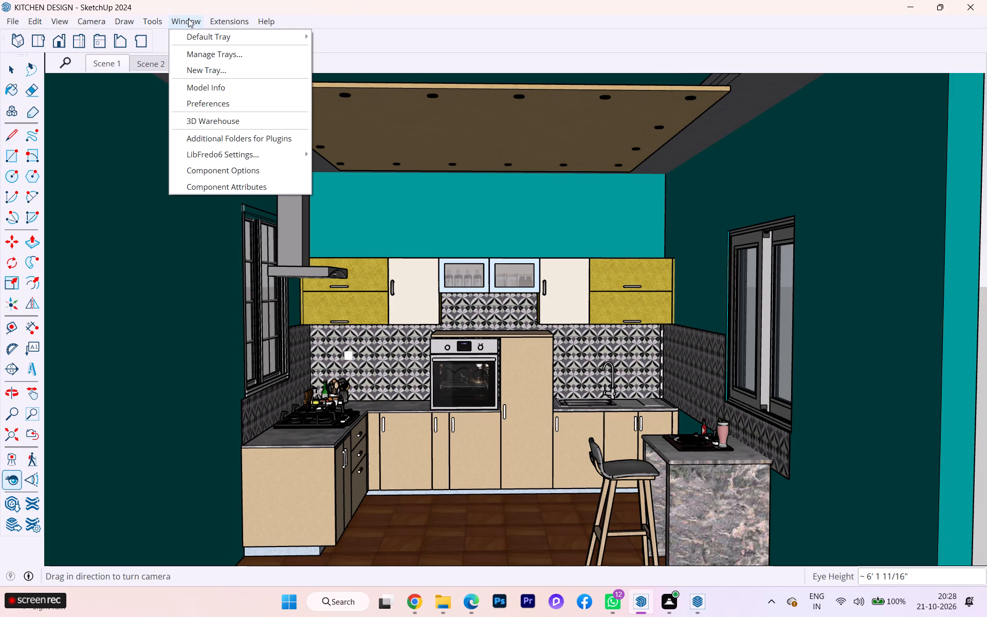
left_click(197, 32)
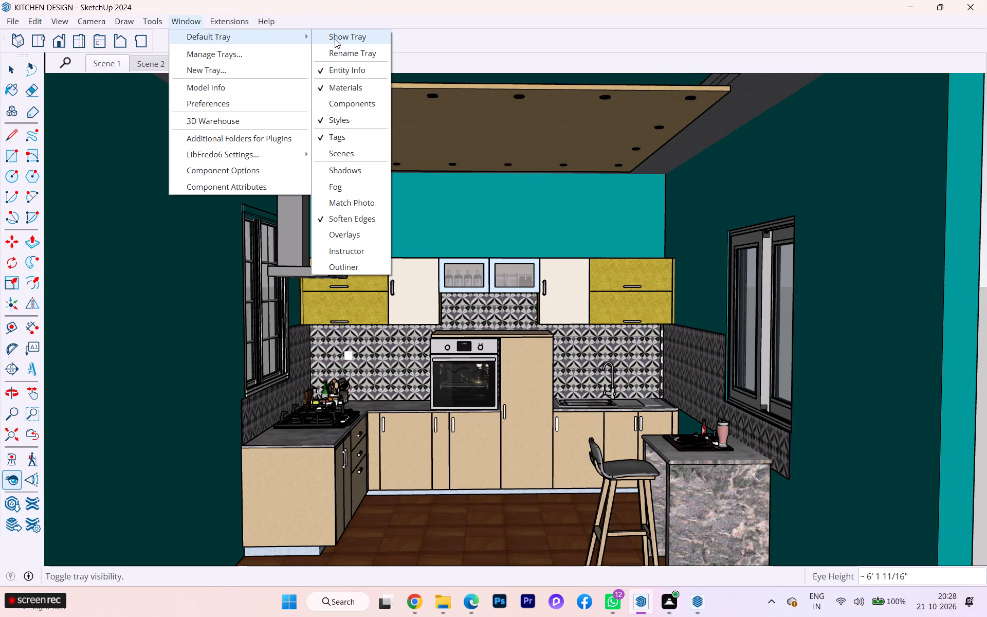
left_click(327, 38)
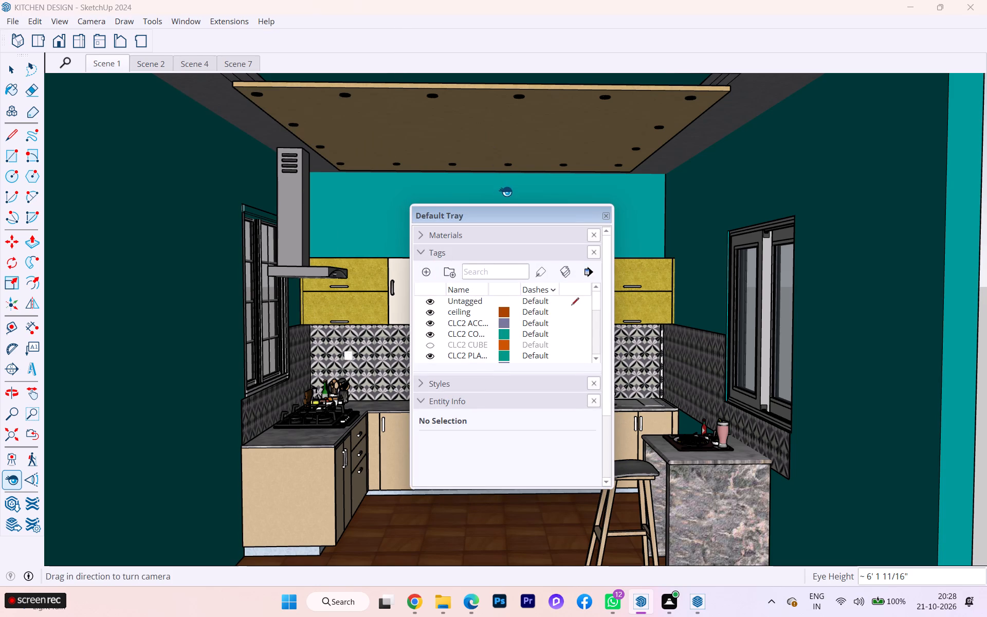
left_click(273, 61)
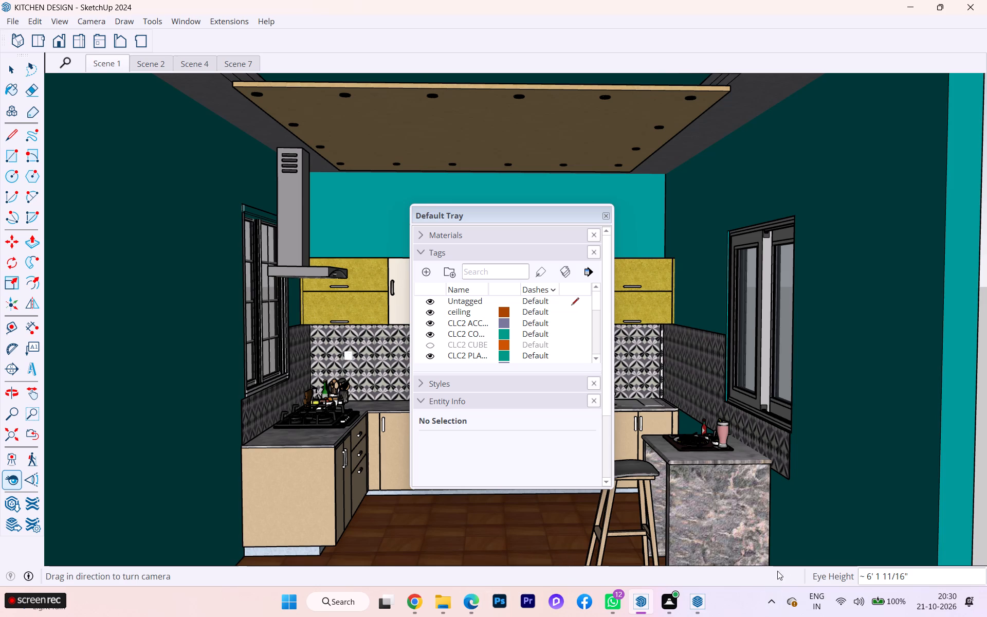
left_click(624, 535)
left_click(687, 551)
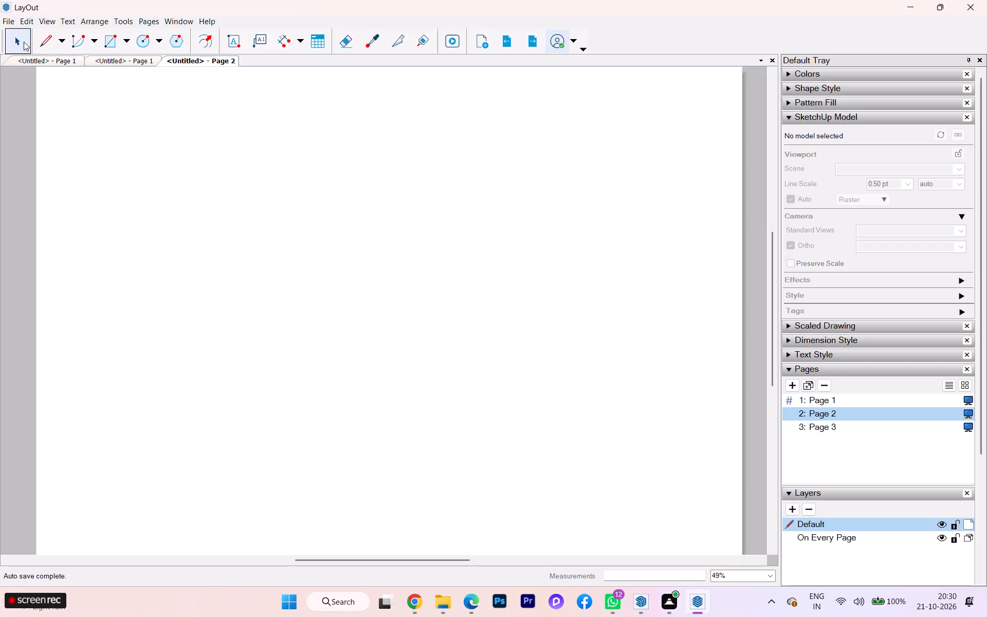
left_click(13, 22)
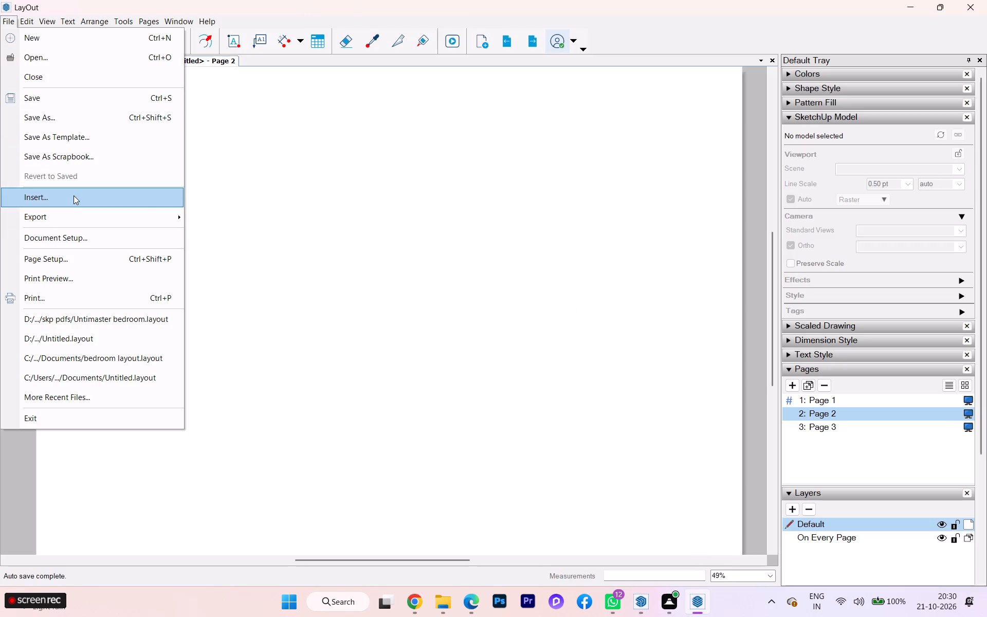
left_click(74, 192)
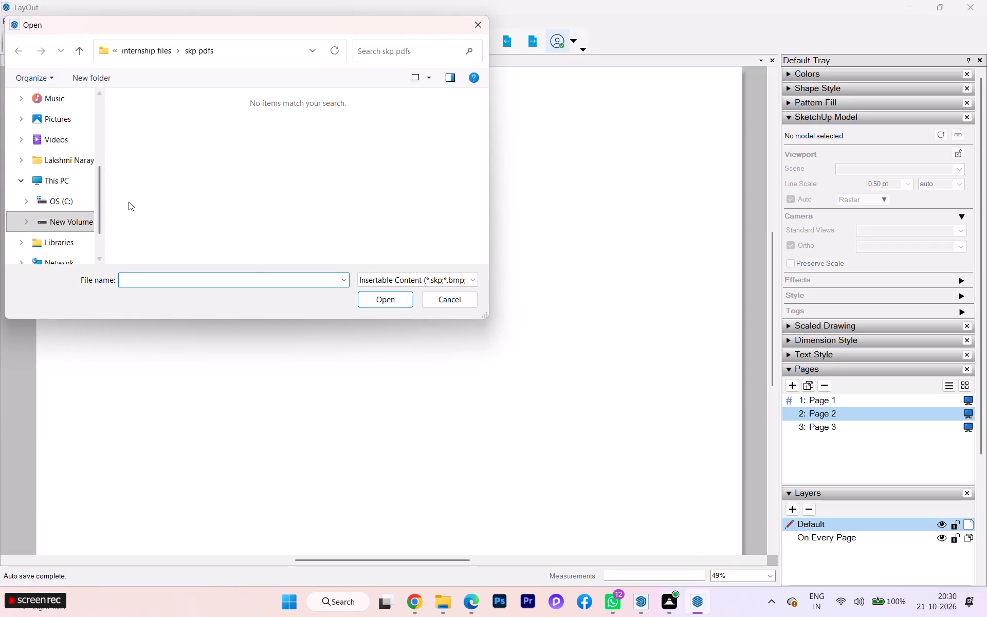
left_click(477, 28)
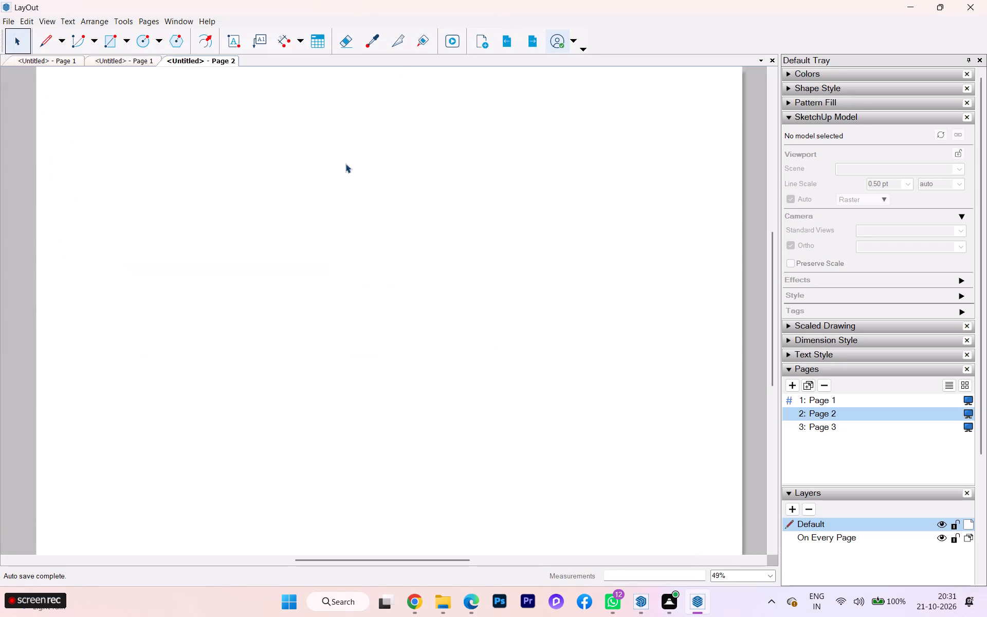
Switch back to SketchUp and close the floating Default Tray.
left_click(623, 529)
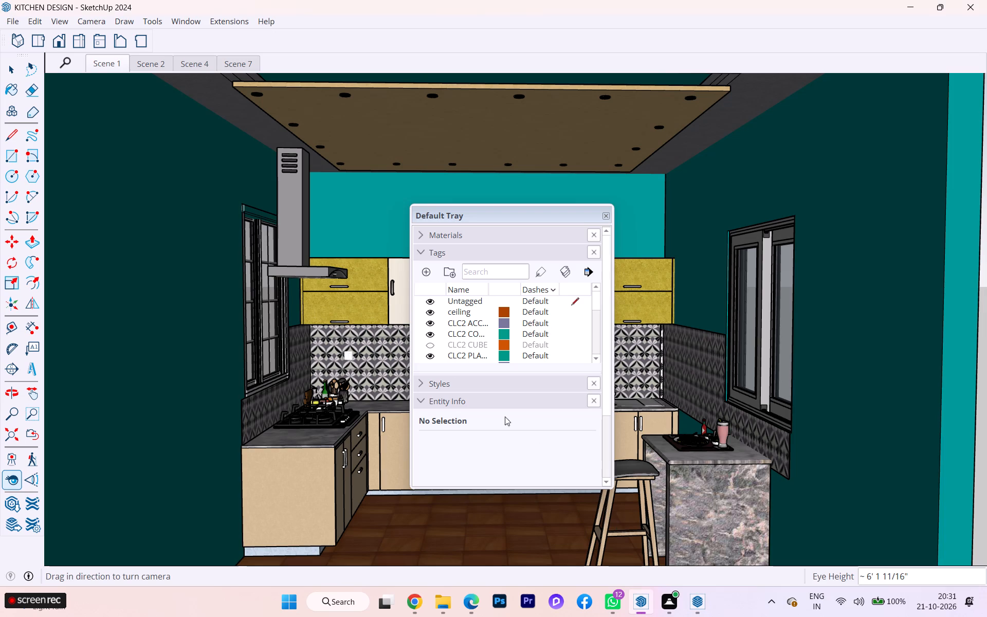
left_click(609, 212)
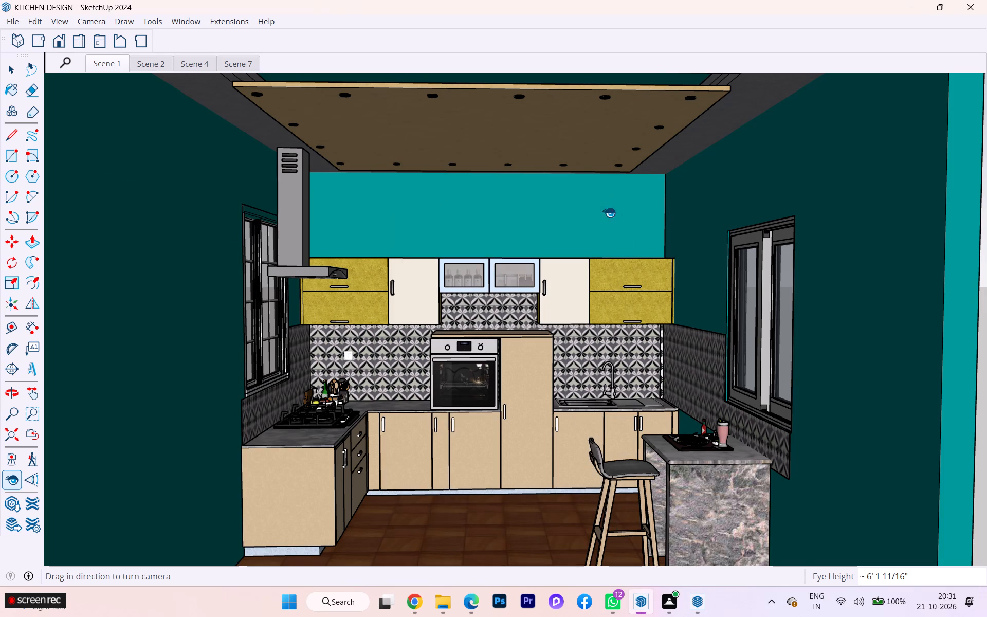
Save the model as KITCHEN DESIGN.skp in the skp projectss folder, replacing the existing file.
left_click(6, 17)
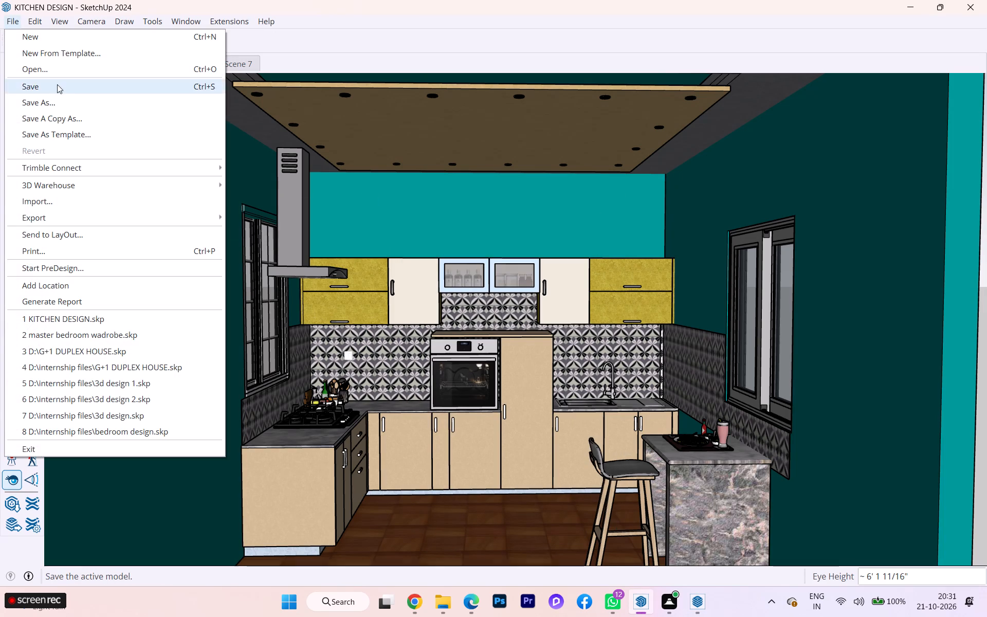
left_click(62, 100)
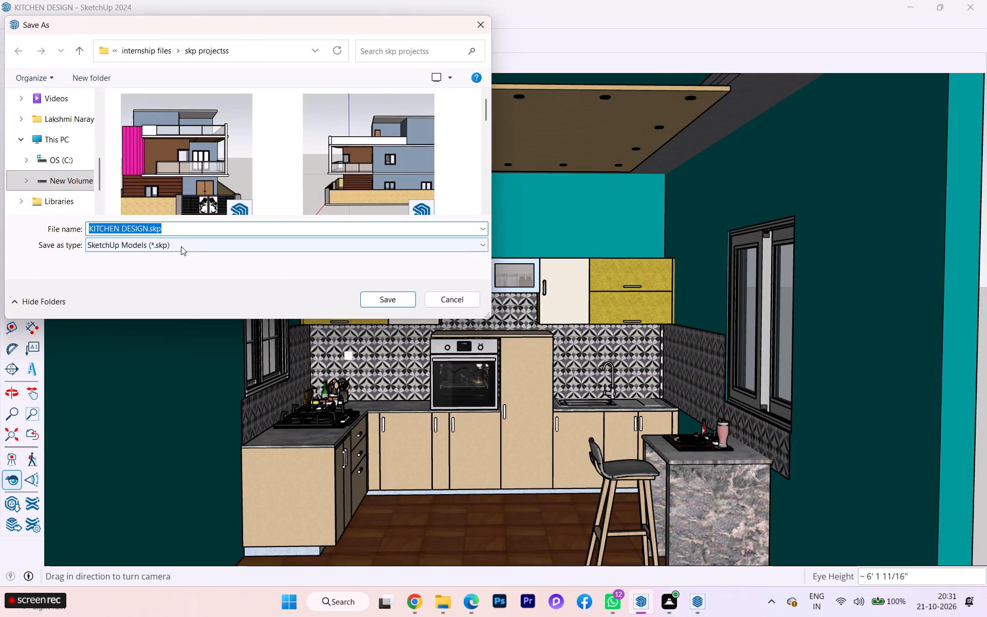
left_click(393, 300)
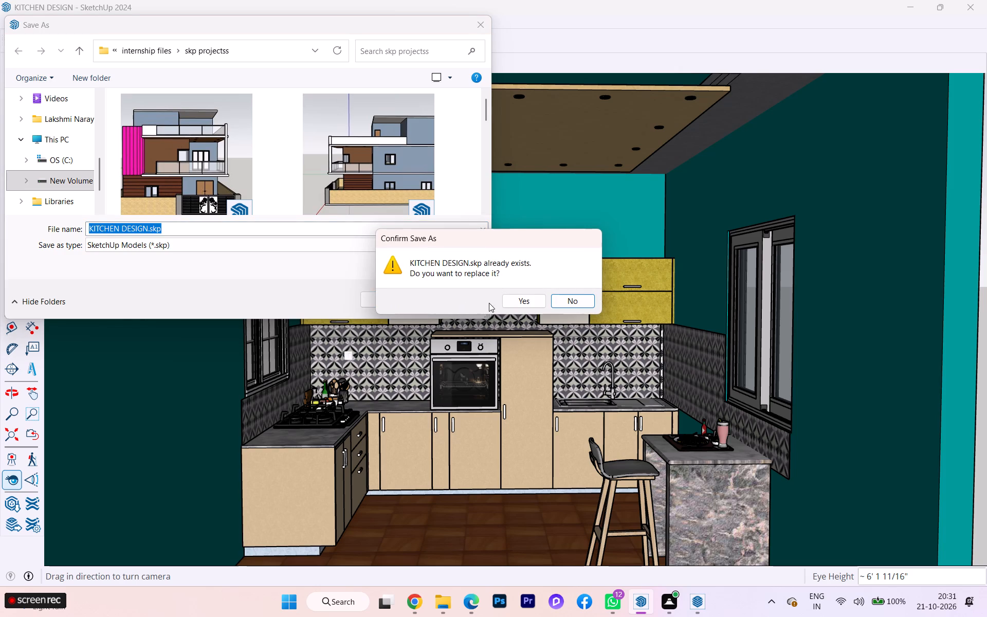
left_click(515, 299)
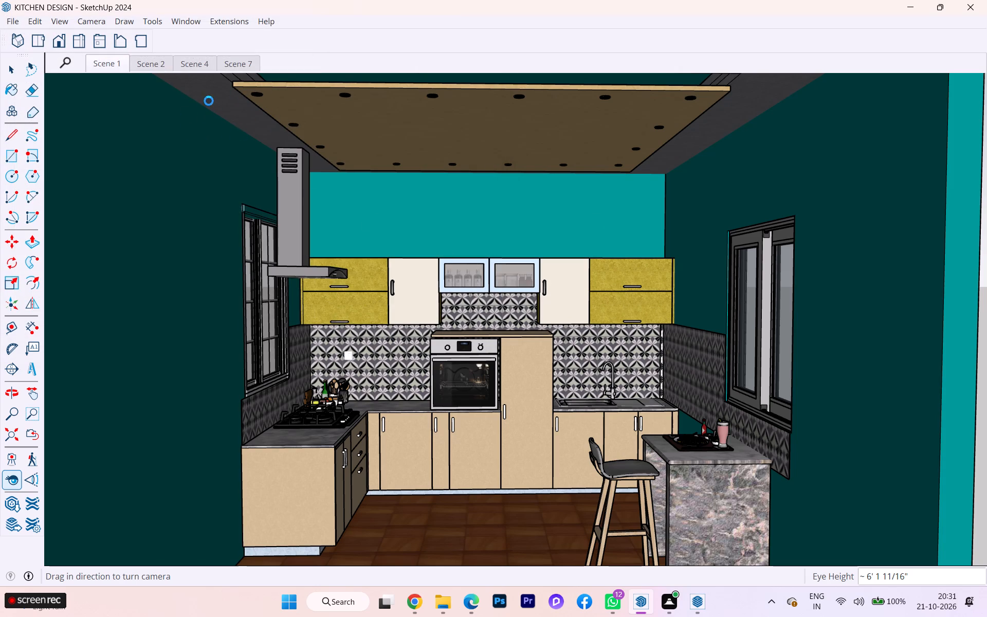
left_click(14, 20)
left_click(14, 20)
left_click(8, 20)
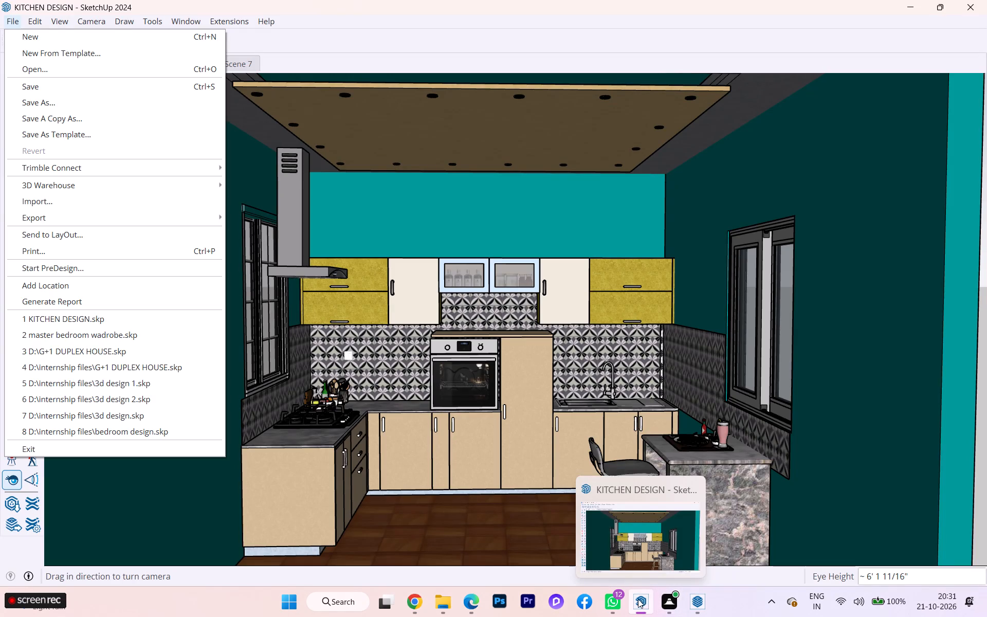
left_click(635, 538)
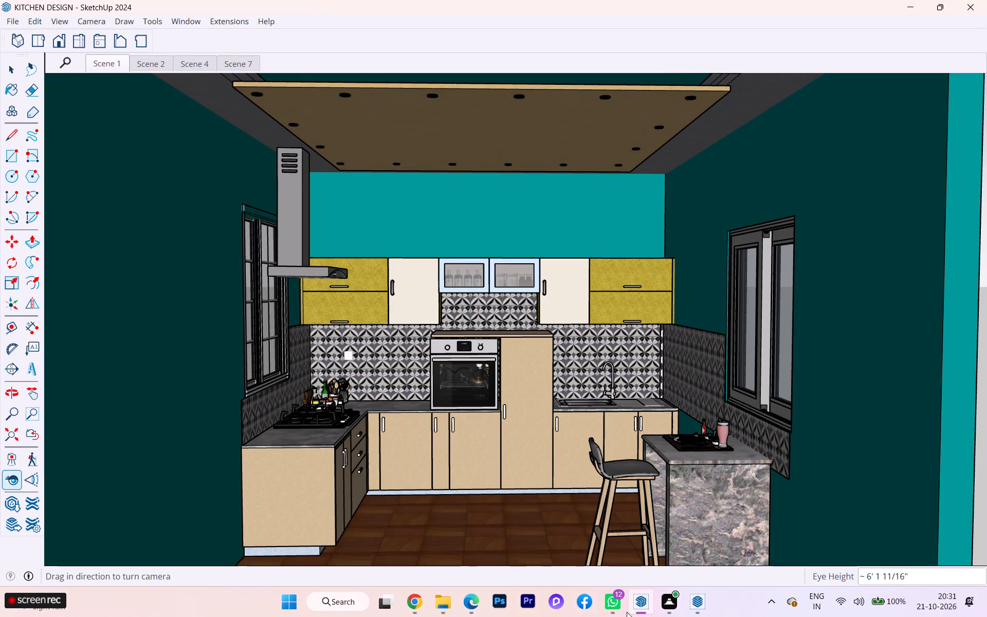
Switch to LayOut, look through the open documents and close the third, three-page one without saving it.
left_click(694, 559)
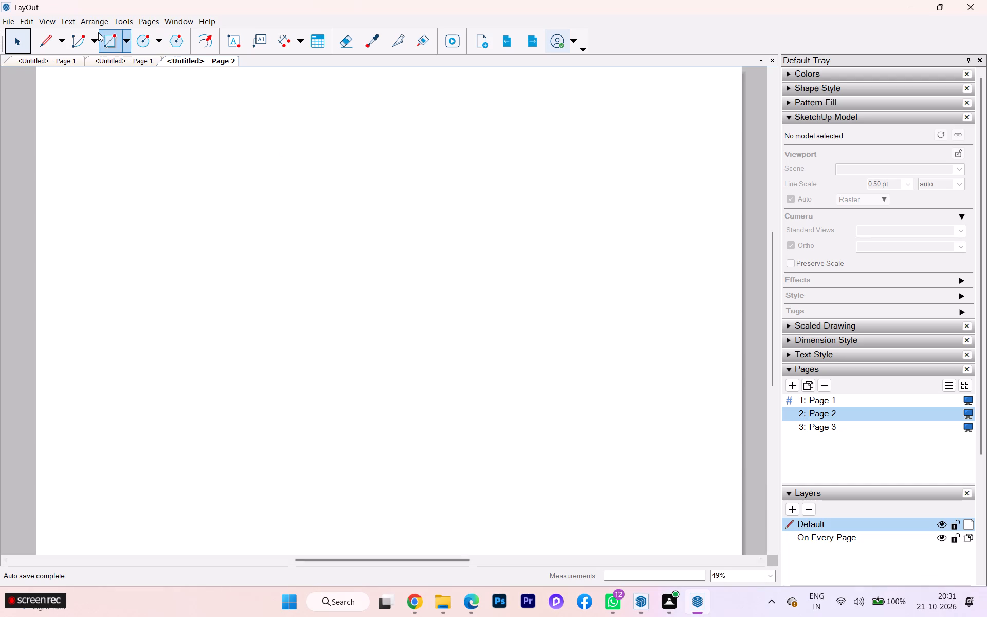
left_click(134, 63)
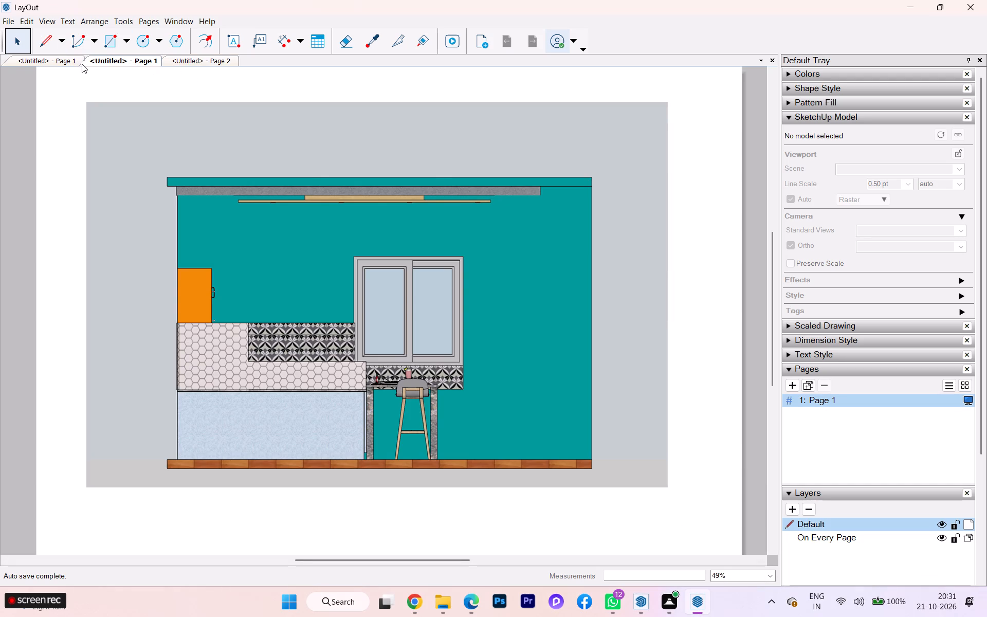
left_click(60, 61)
right_click(197, 61)
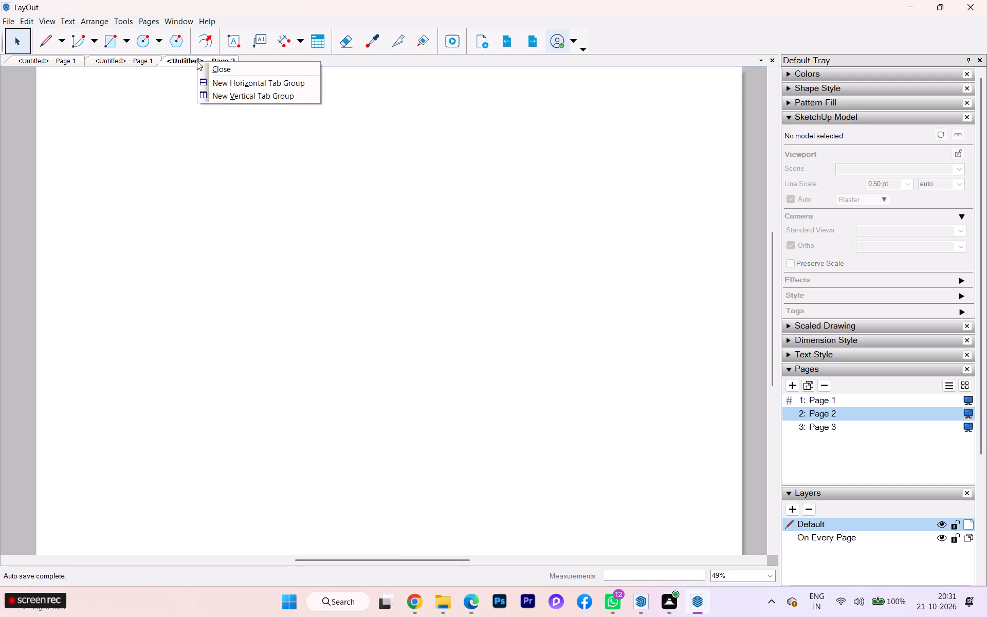
left_click(257, 67)
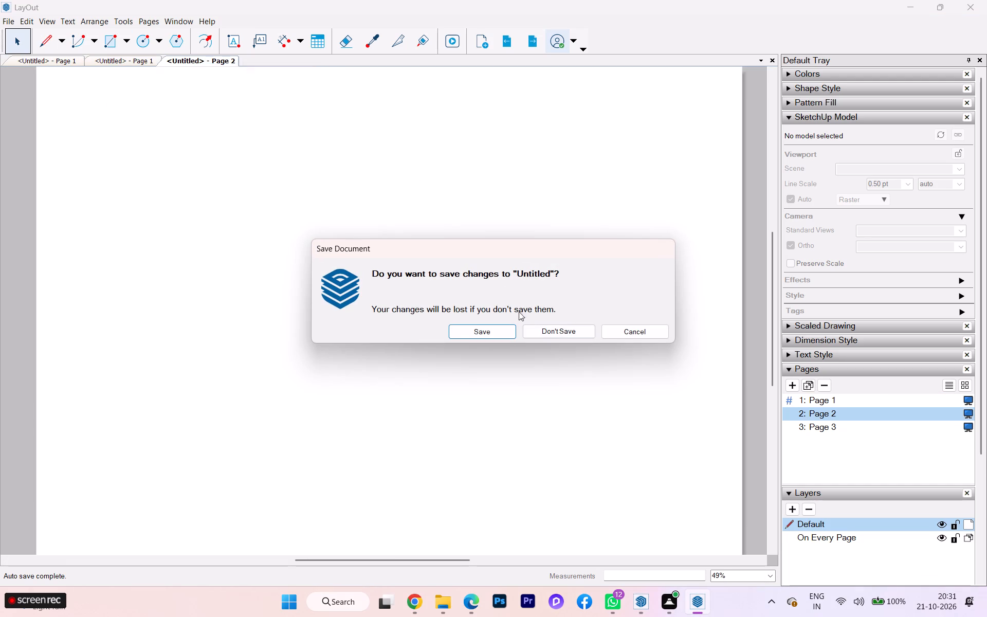
left_click(566, 332)
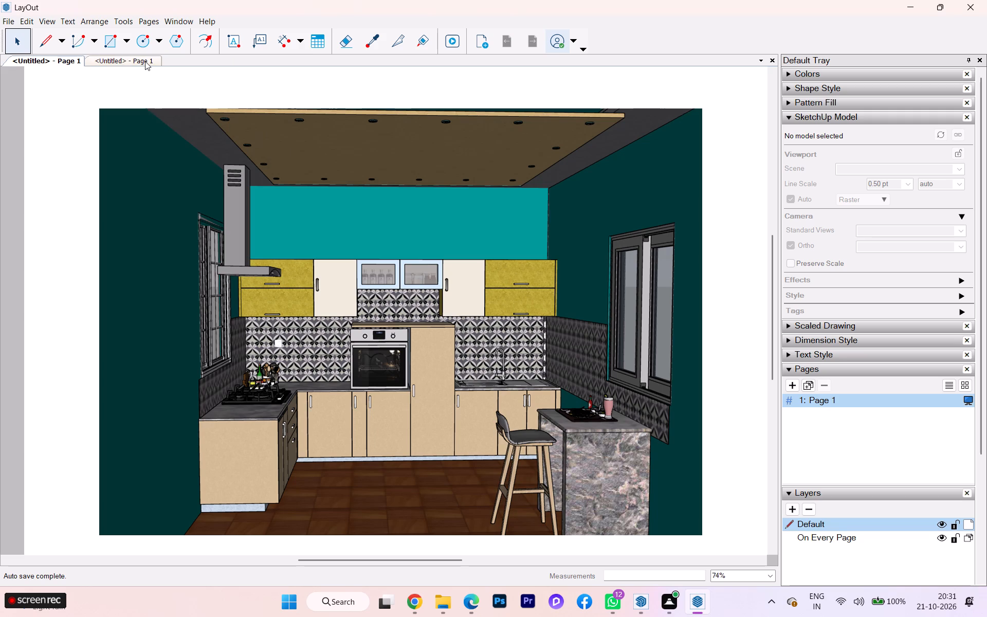
Add a new page to the document with the kitchen perspective.
key("ctrl+z")
left_click(795, 383)
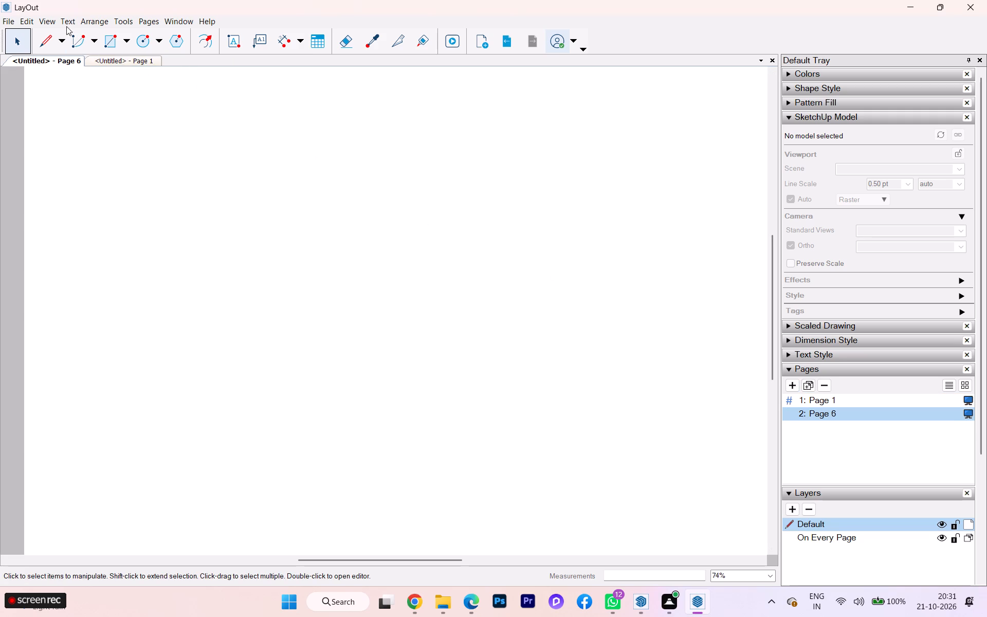
Insert KITCHEN DESIGN.skp from the skp projectss folder in internship files onto Page 6.
left_click(15, 19)
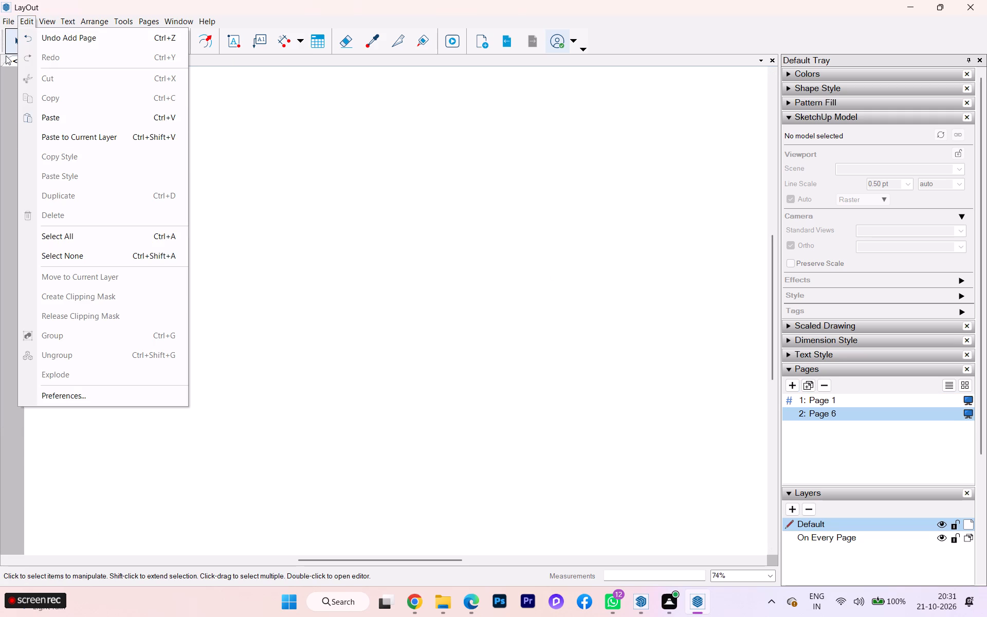
left_click(46, 191)
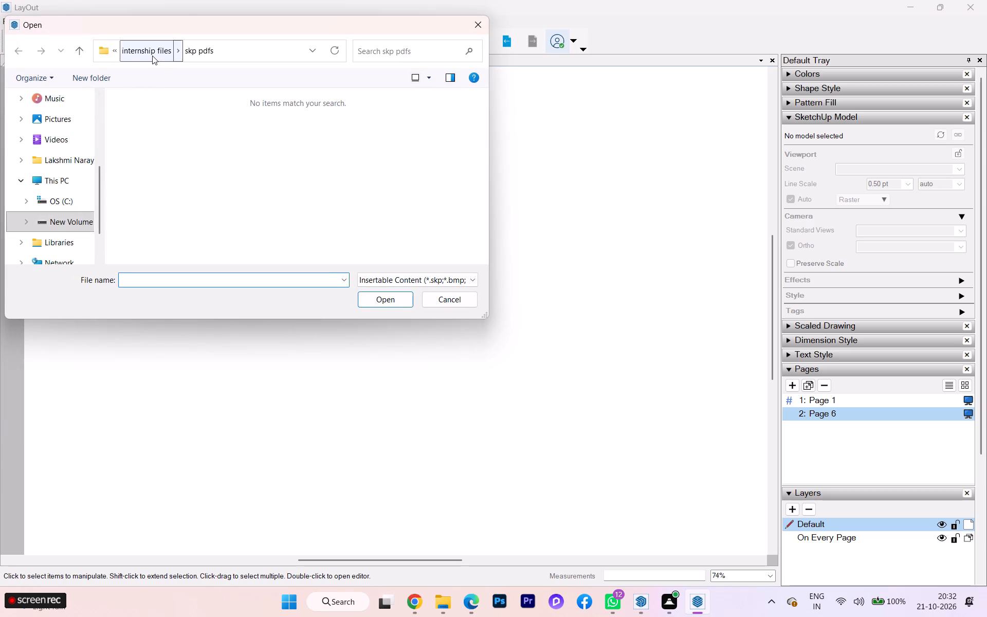
left_click(152, 56)
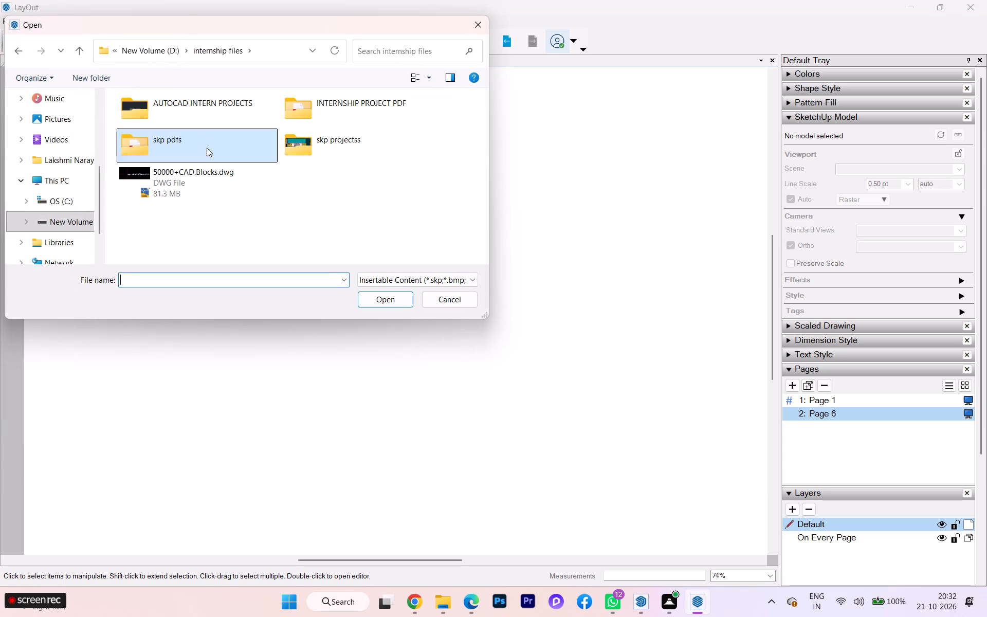
double_click(331, 154)
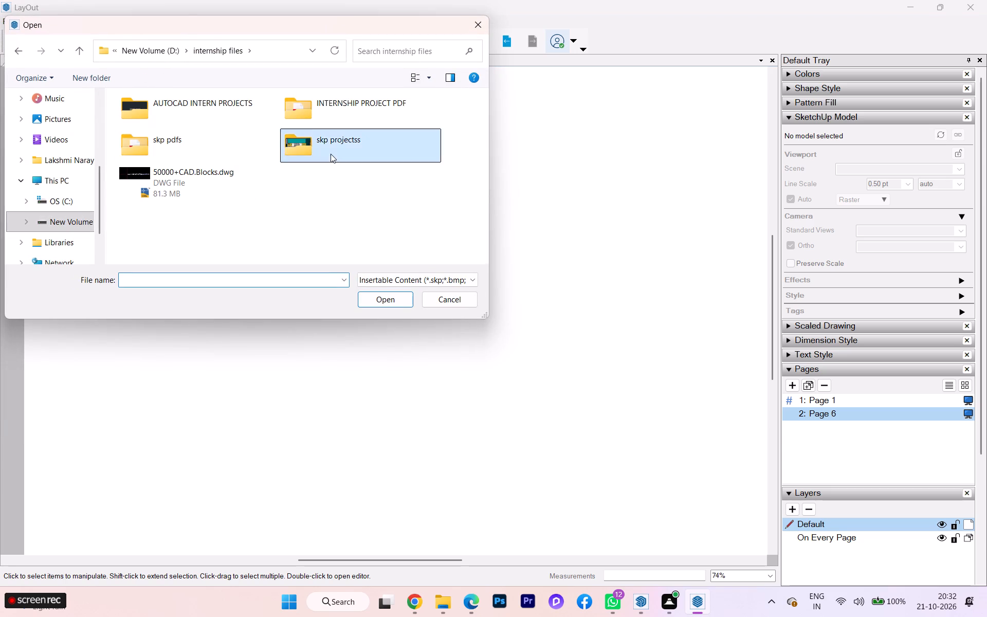
scroll(294, 179, "down", 1)
scroll(294, 179, "up", 1)
scroll(294, 179, "down", 2)
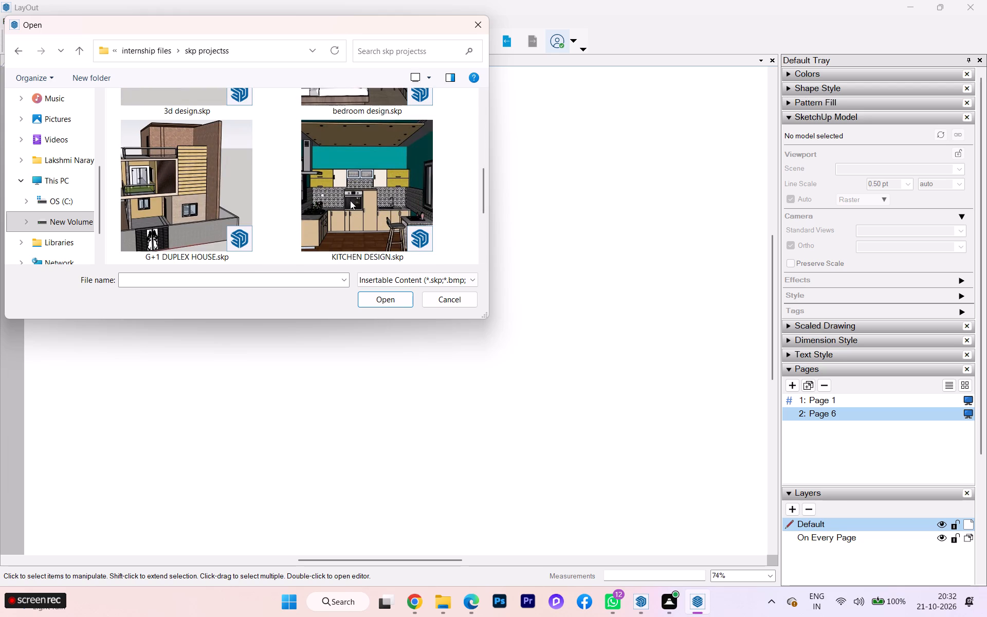
left_click(382, 202)
left_click(394, 296)
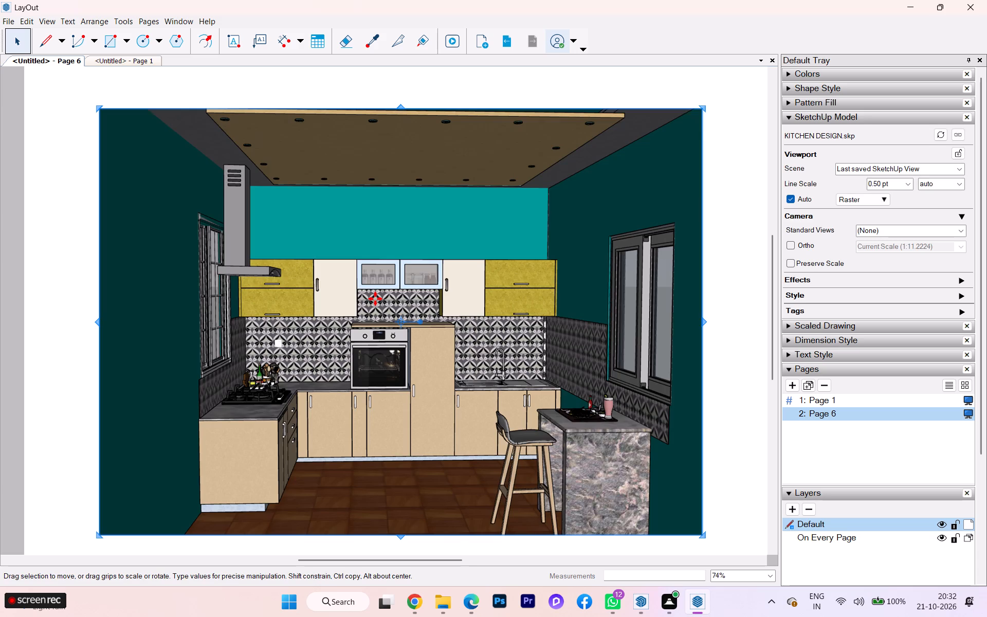
scroll(363, 299, "down", 1)
scroll(355, 291, "up", 1)
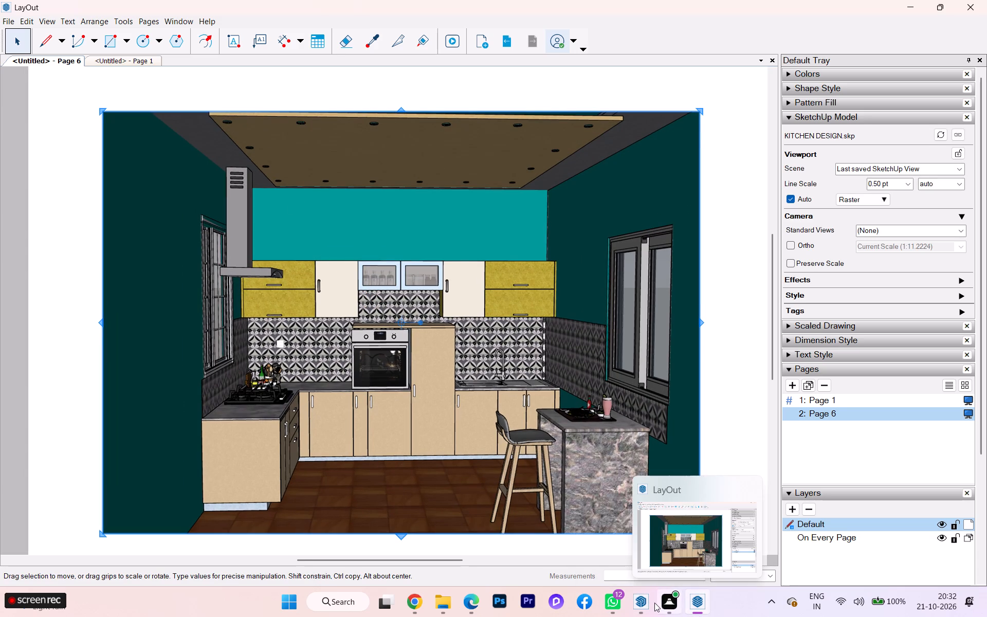
Switch to SketchUp, show the Scene 2 front elevation and save the model under the new name KITCHEN DESIGN 1.skp.
left_click(631, 515)
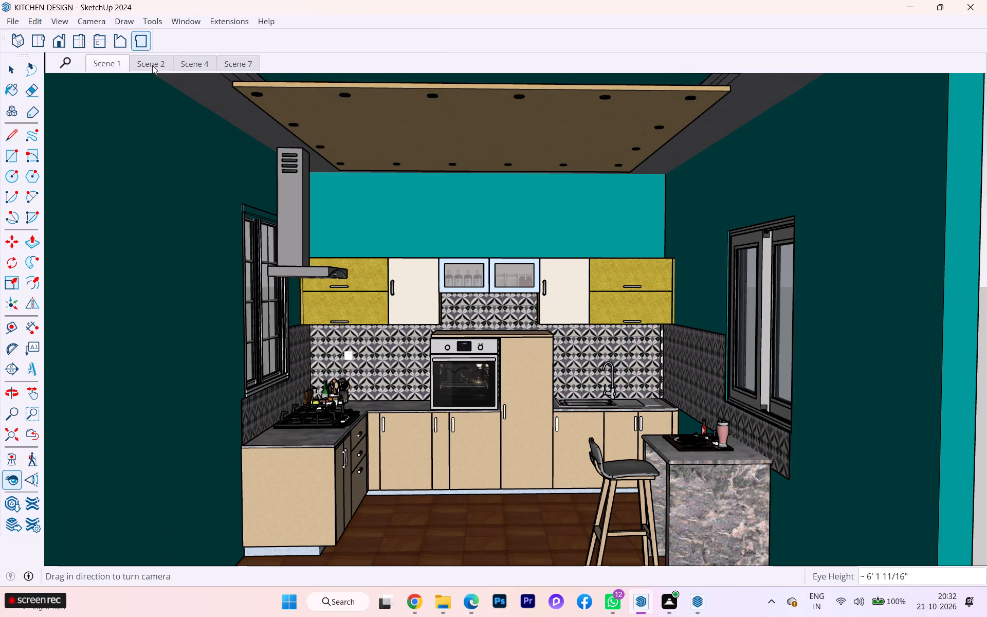
left_click(152, 65)
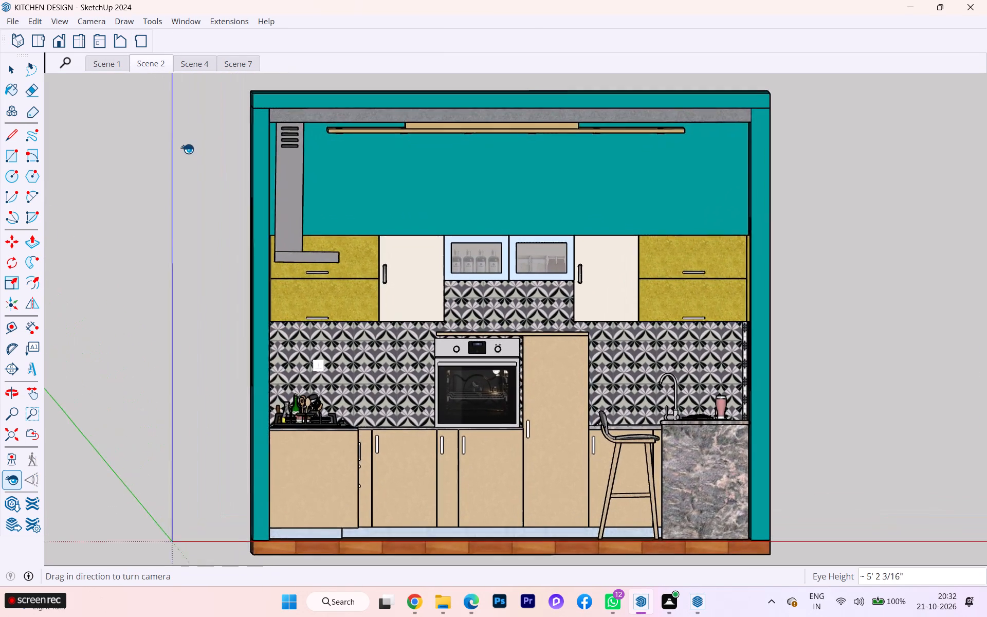
left_click(14, 24)
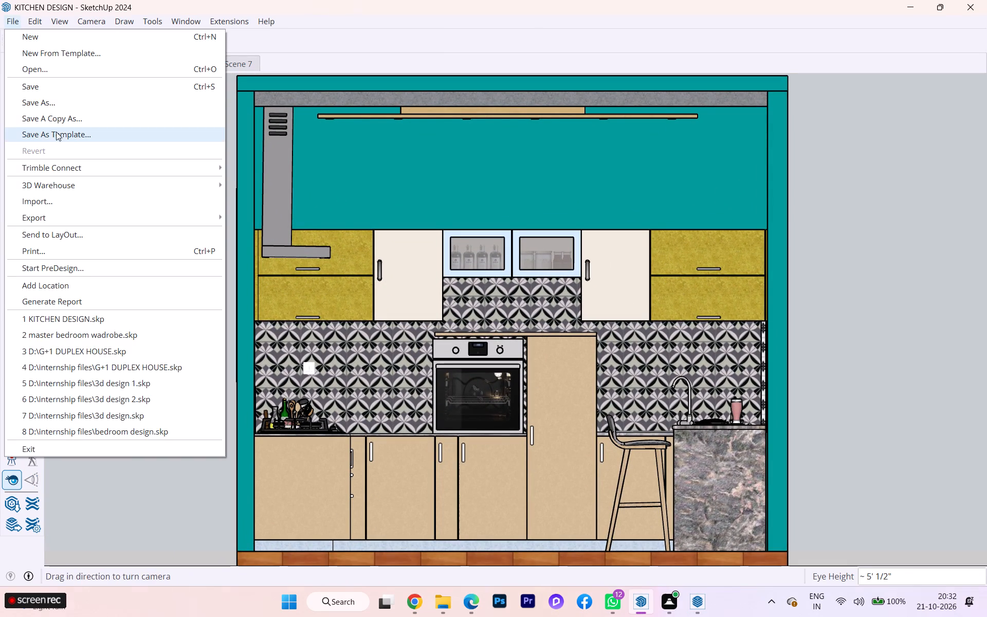
left_click(59, 103)
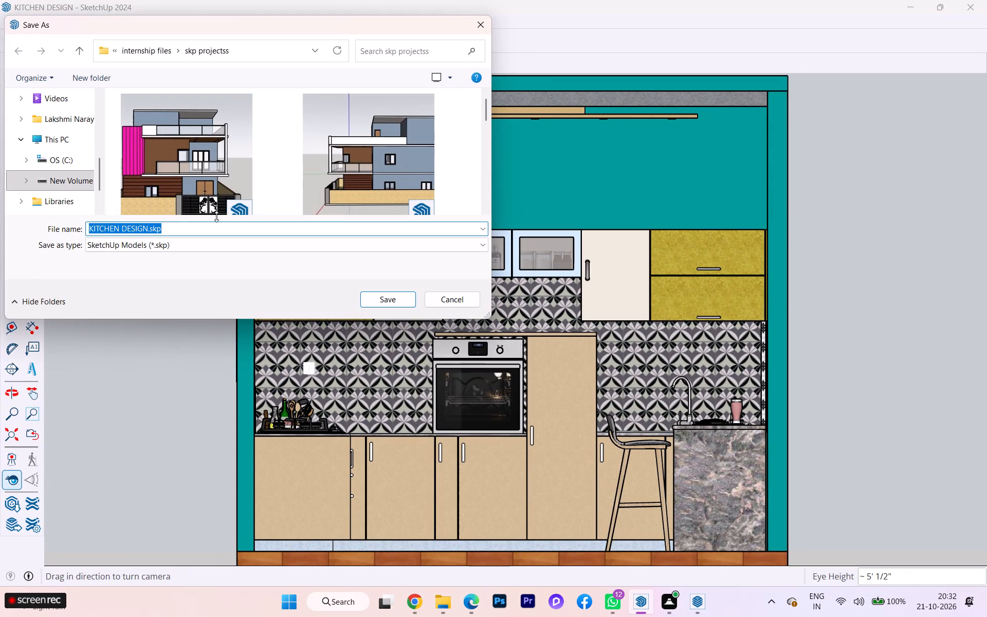
left_click(148, 226)
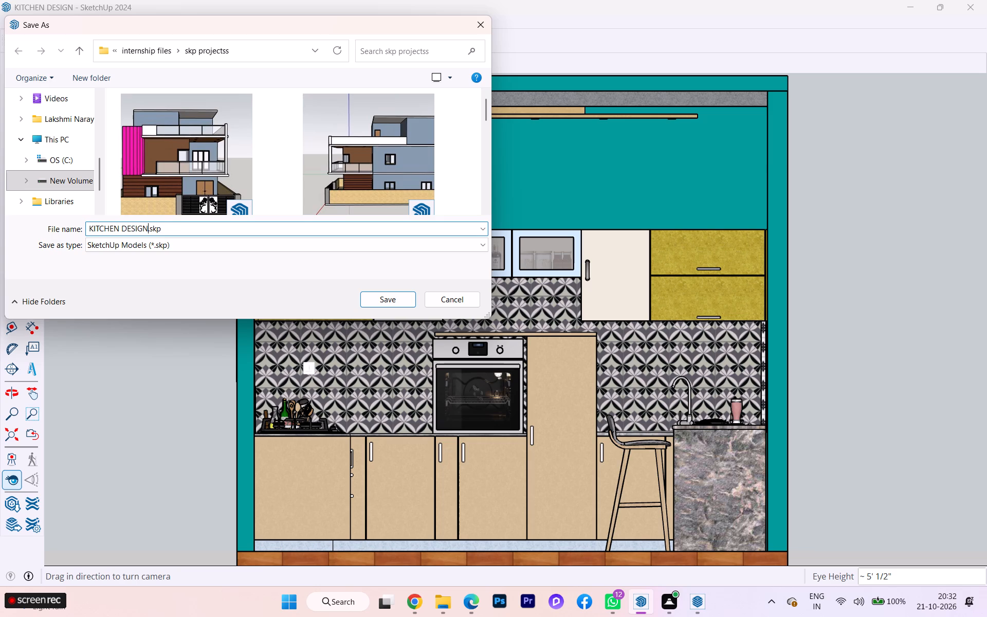
key("space")
type("1")
left_click(387, 303)
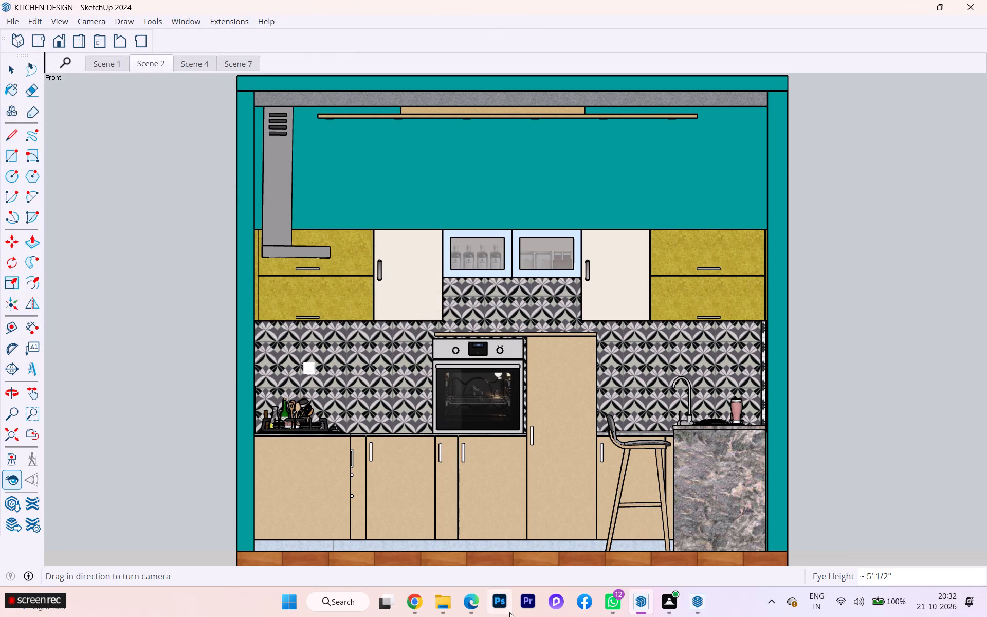
View Scene 4 and bring up the Scene 7 left elevation of the kitchen.
left_click(200, 72)
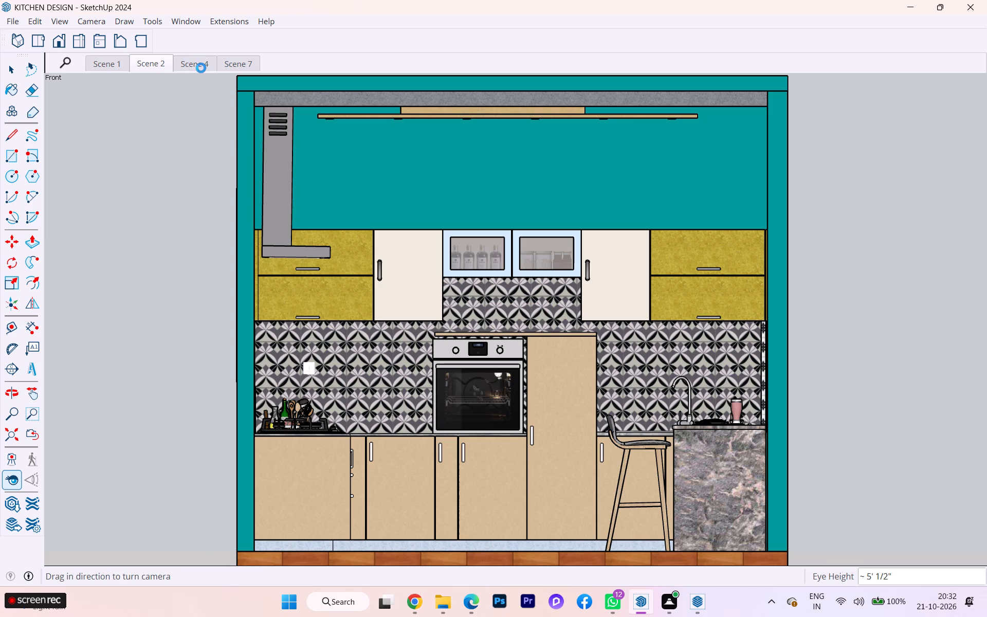
left_click(193, 62)
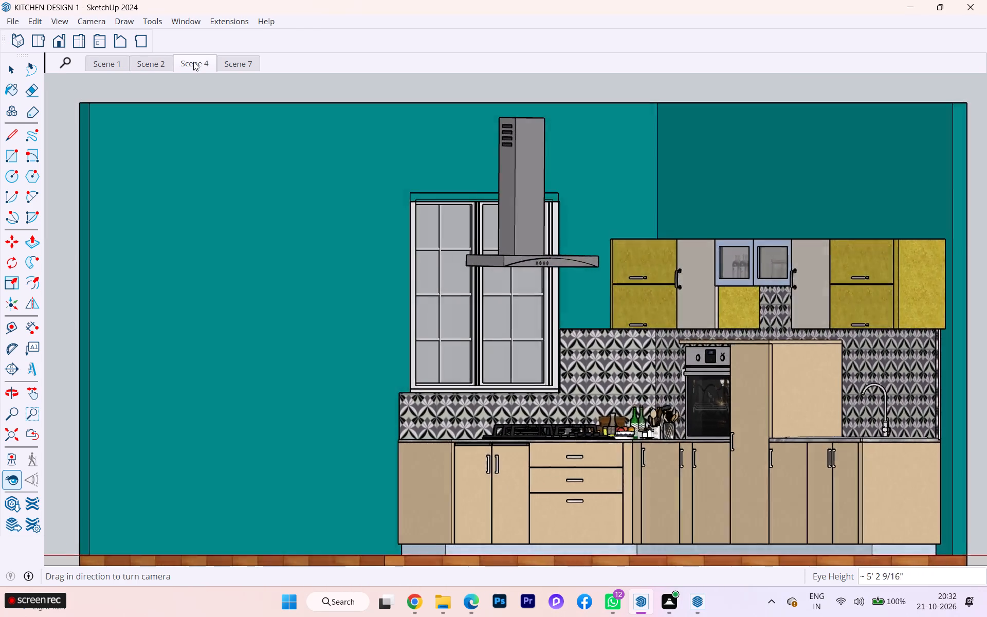
left_click(244, 63)
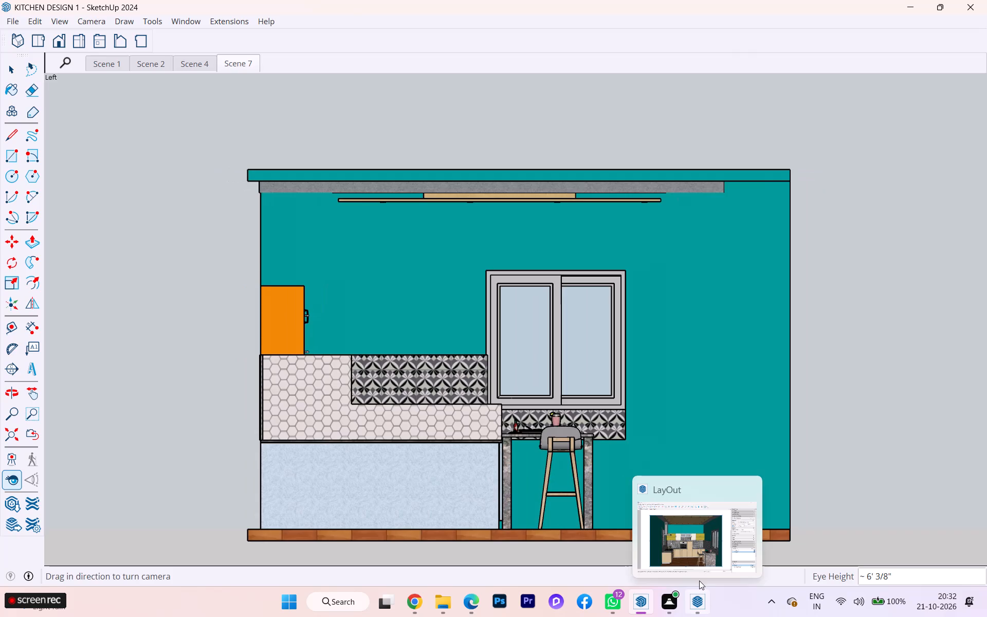
Switch back to LayOut and add a new page after Page 6.
left_click(710, 540)
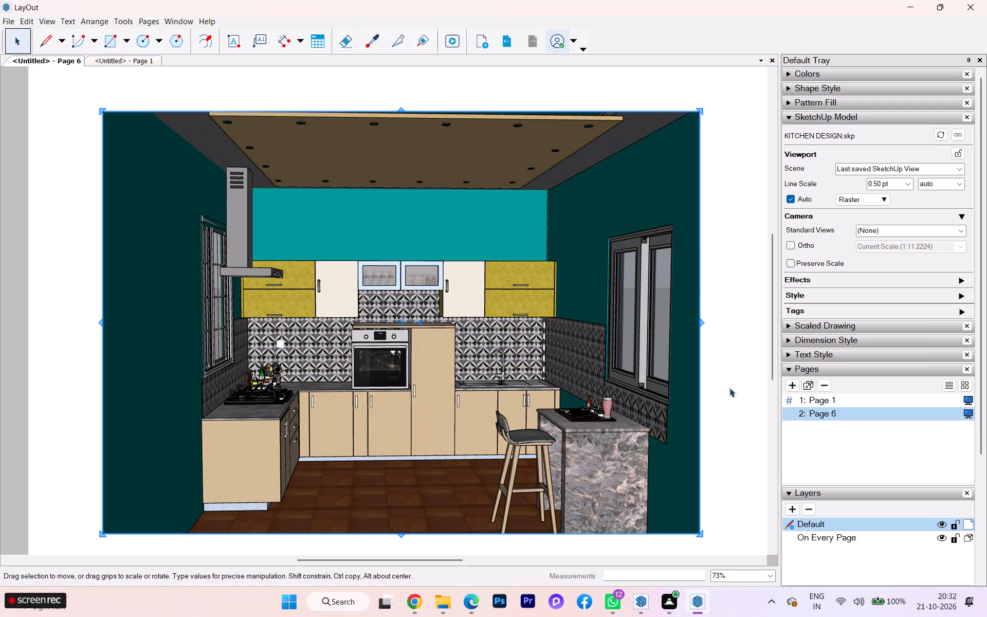
left_click(796, 386)
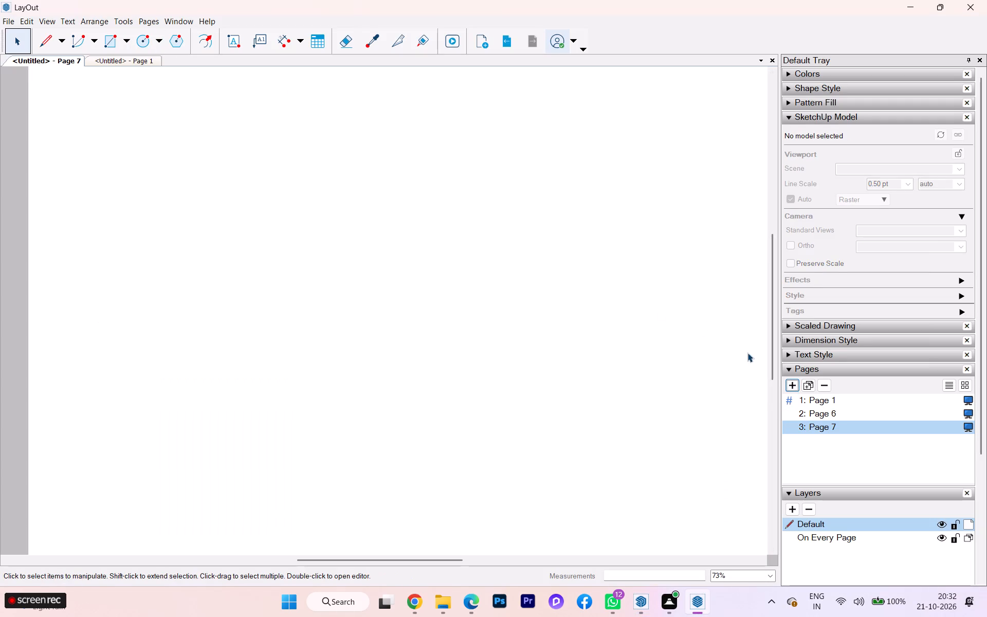
Compare the contents of Page 1, Page 6 and Page 7, finishing on Page 6.
left_click(820, 415)
left_click(822, 406)
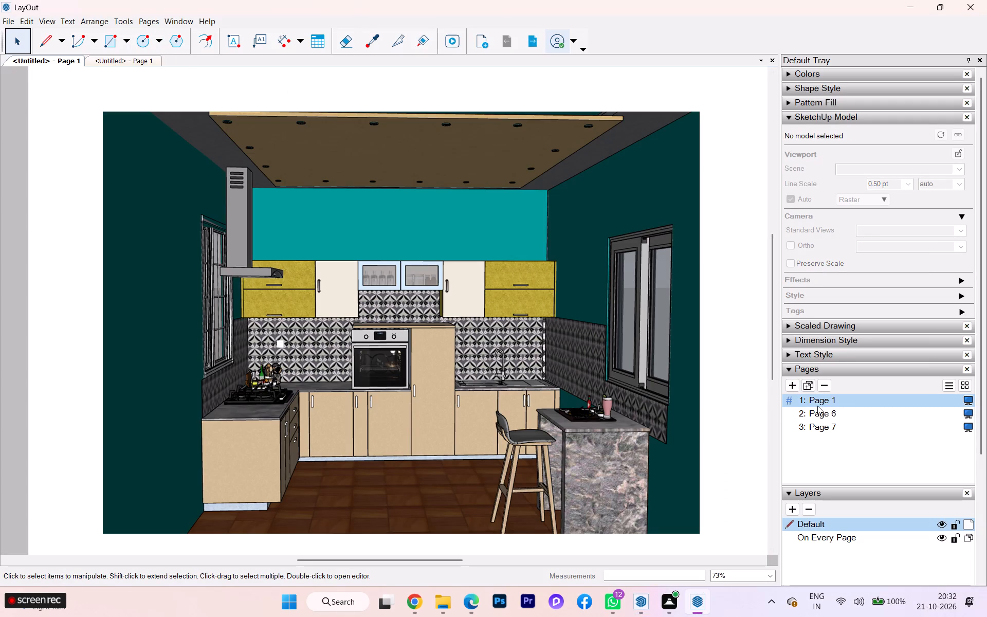
left_click(820, 413)
left_click(822, 403)
left_click(821, 413)
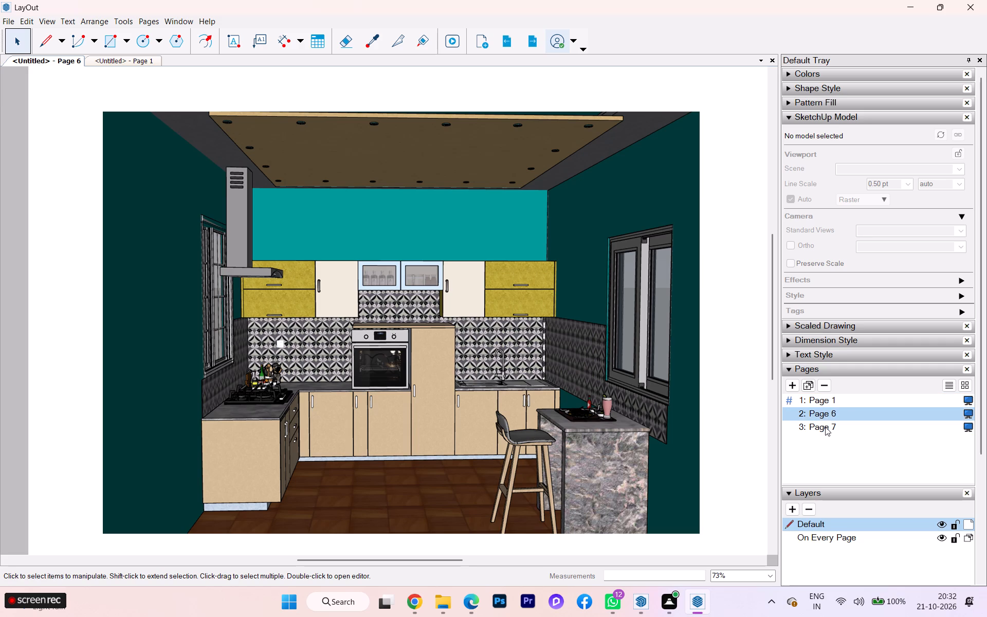
left_click(825, 427)
left_click(815, 413)
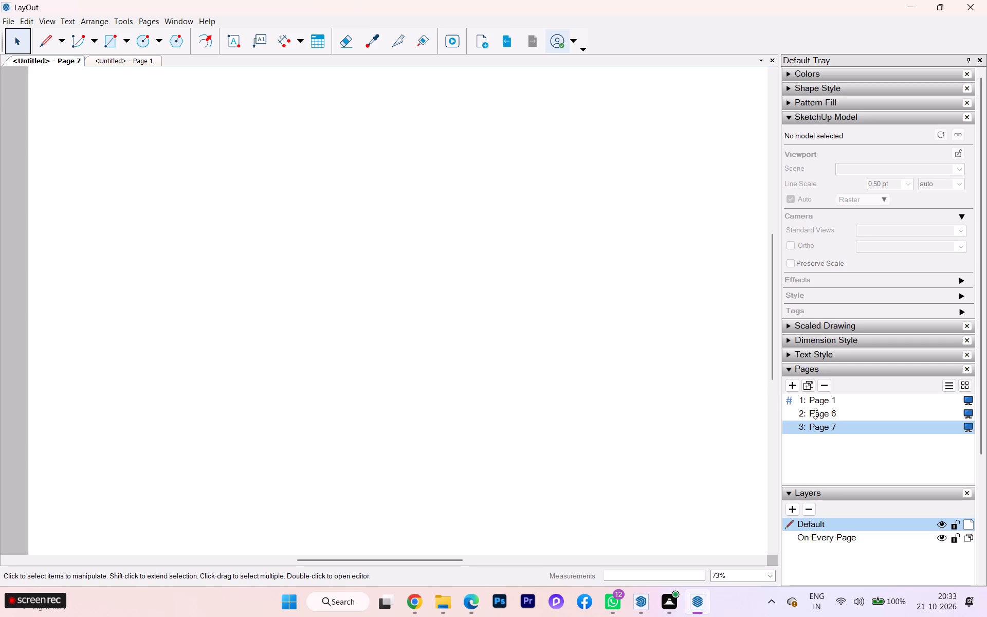
left_click(818, 399)
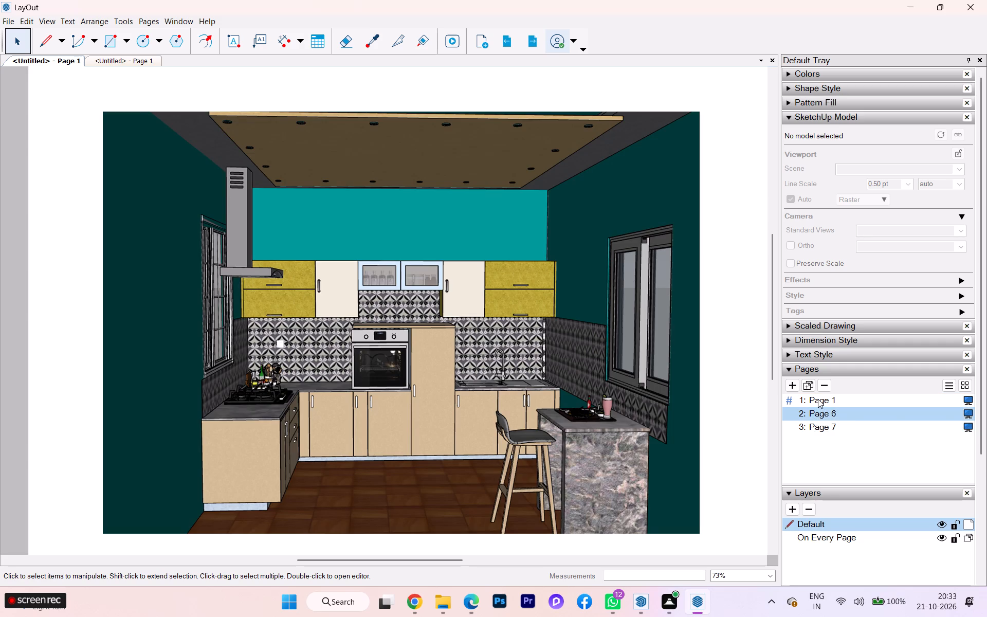
left_click(819, 411)
Insert KITCHEN DESIGN 1.skp from the skp projectss folder onto Page 6.
left_click(13, 21)
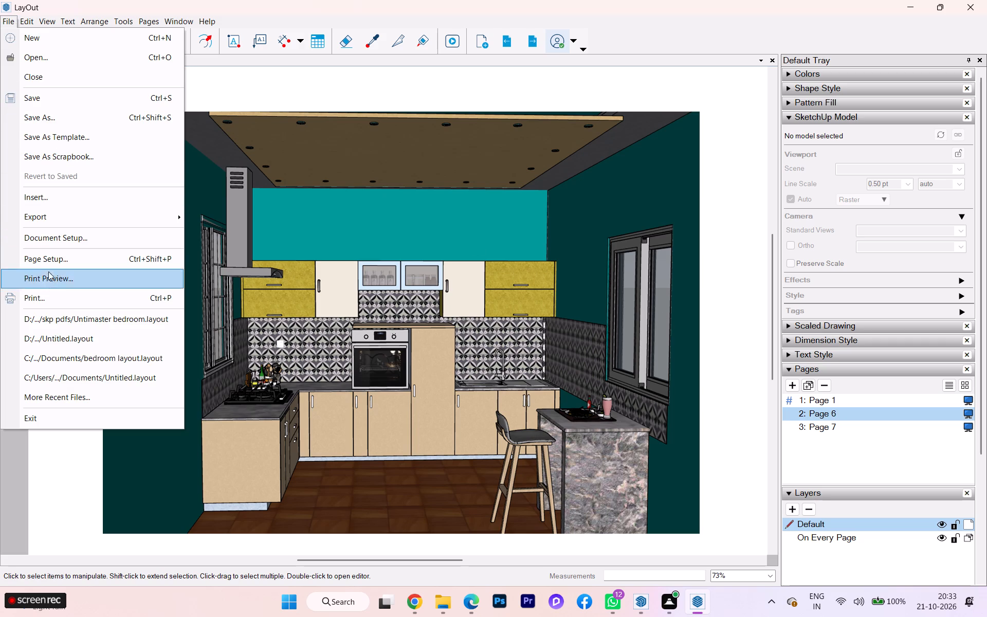
left_click(49, 202)
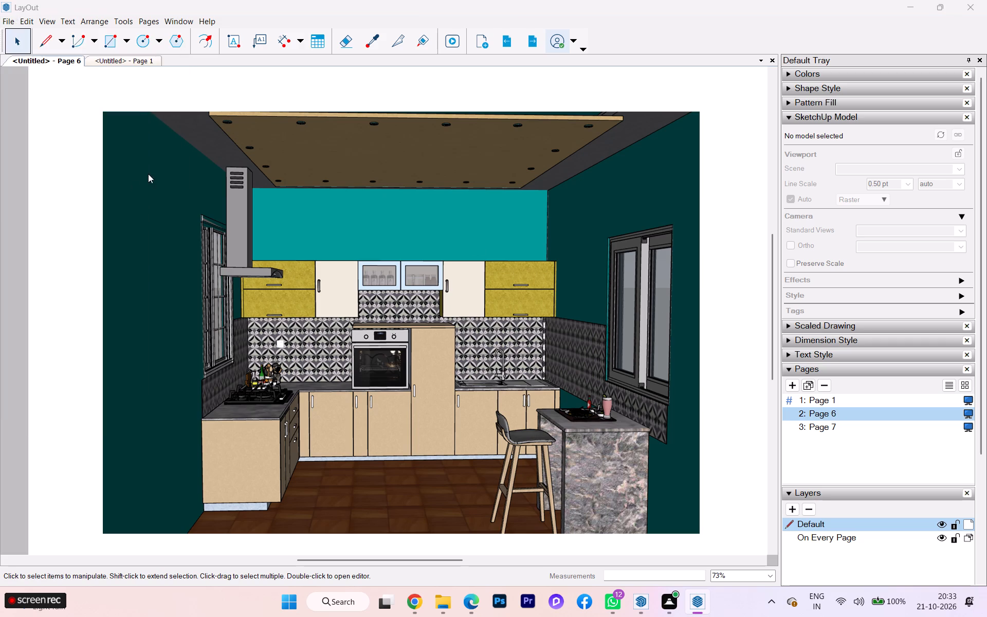
scroll(340, 220, "down", 3)
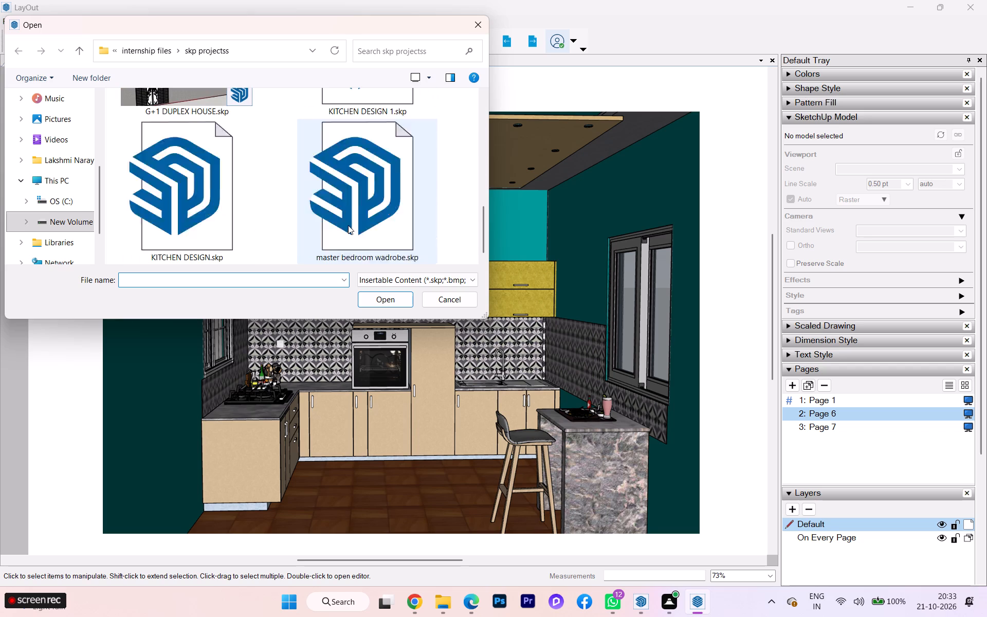
left_click(353, 100)
left_click(386, 298)
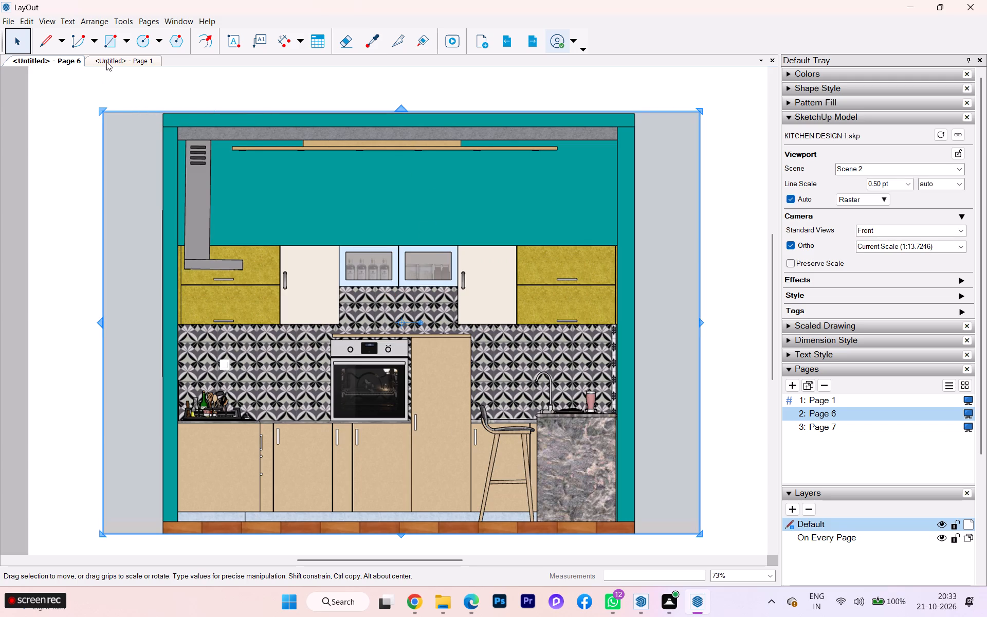
Add a new page directly after Page 1.
left_click(803, 400)
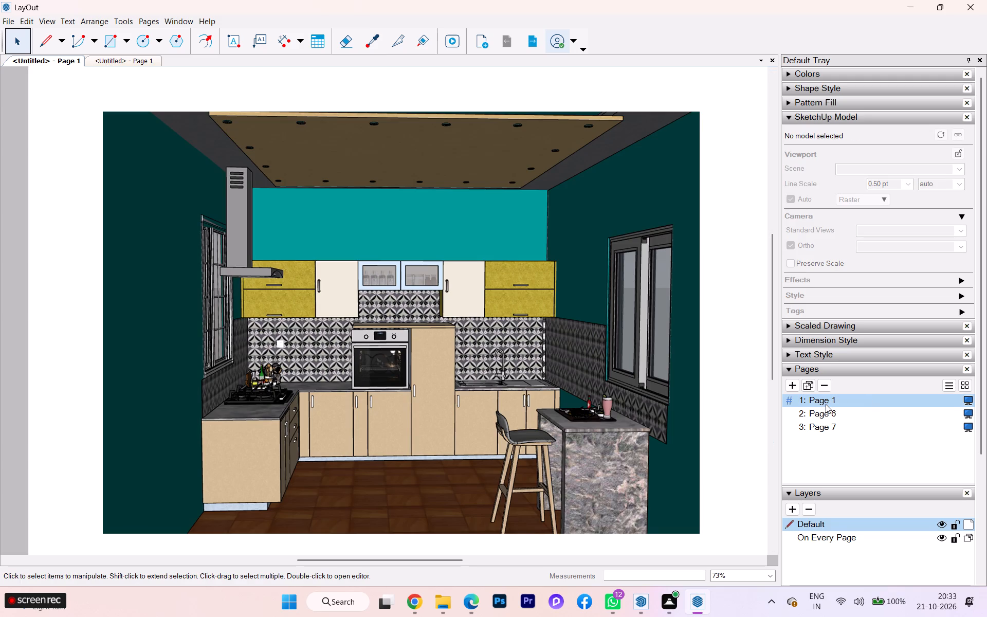
left_click(789, 390)
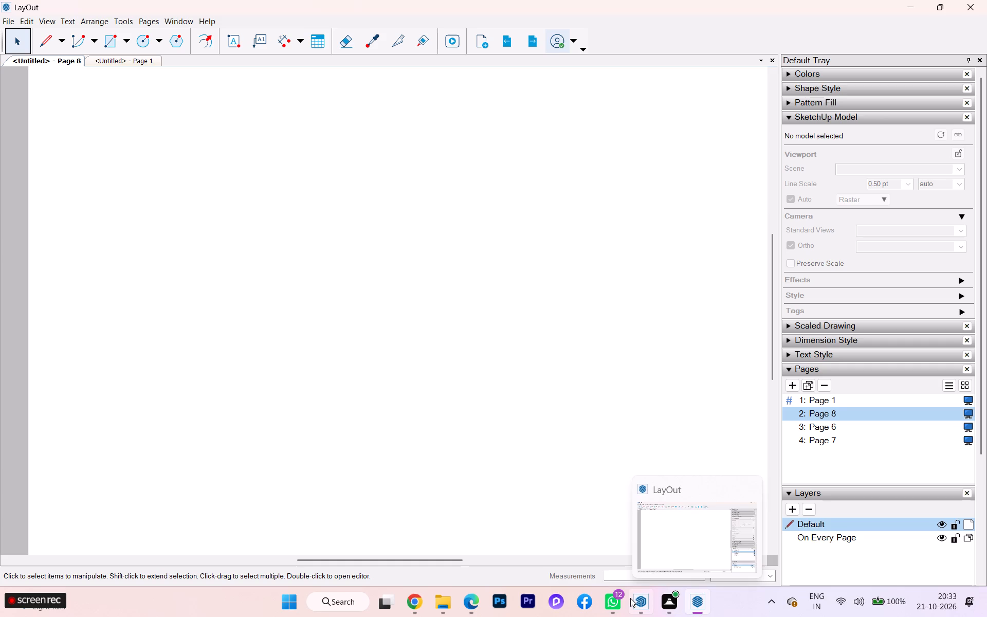
Switch to SketchUp and save the Scene 7 model as KITCHEN DESIGN 2.skp in the skp projectss folder.
left_click(652, 554)
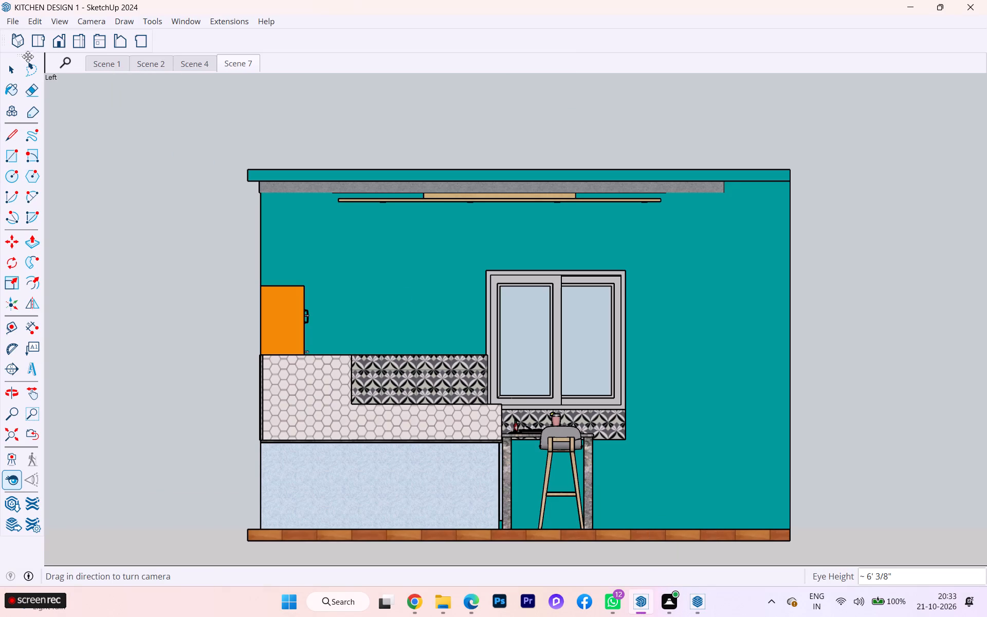
left_click(14, 22)
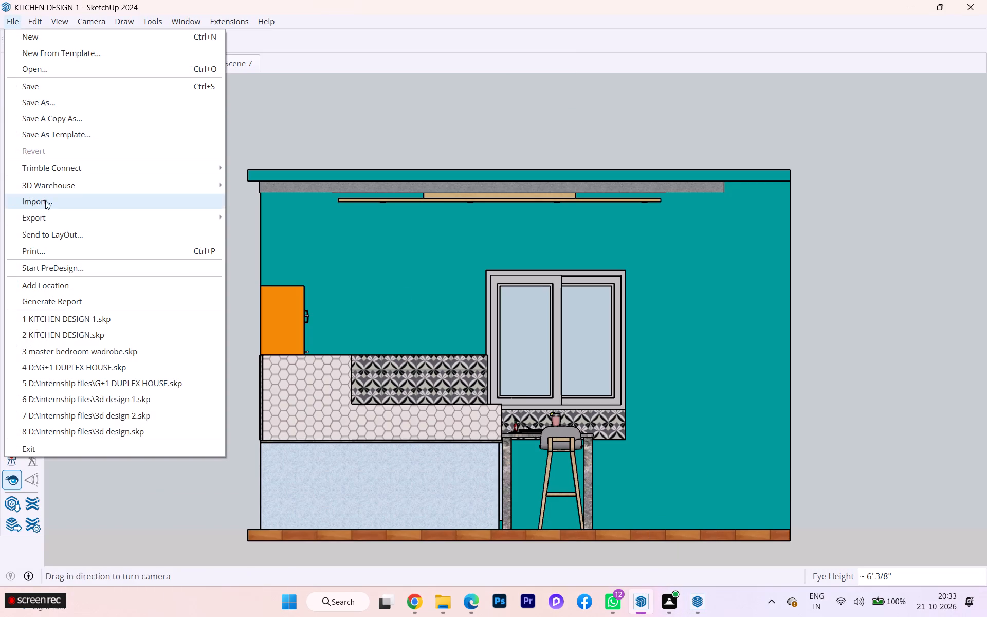
left_click(58, 103)
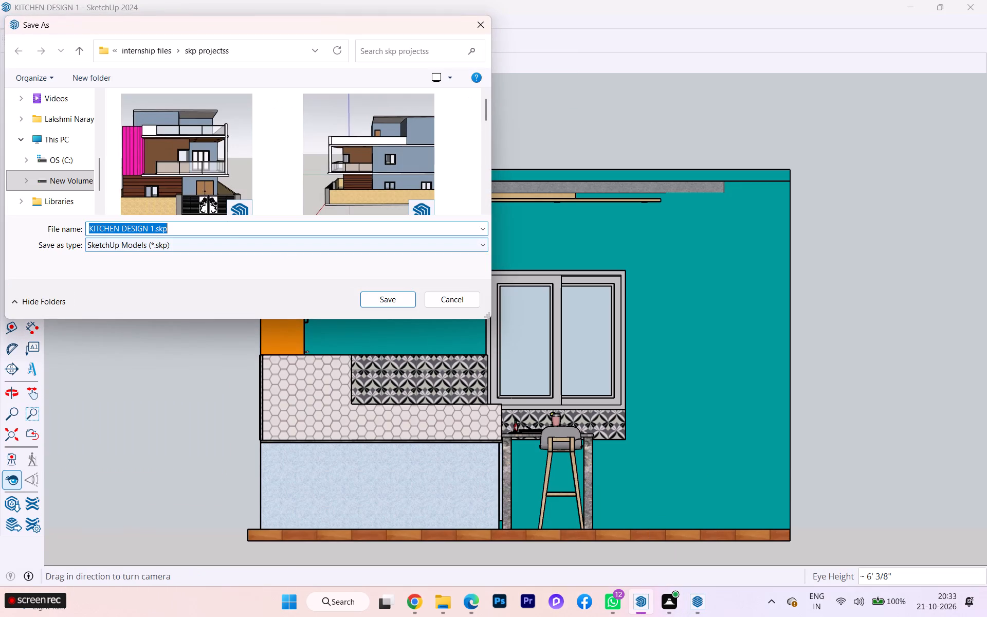
left_click(154, 224)
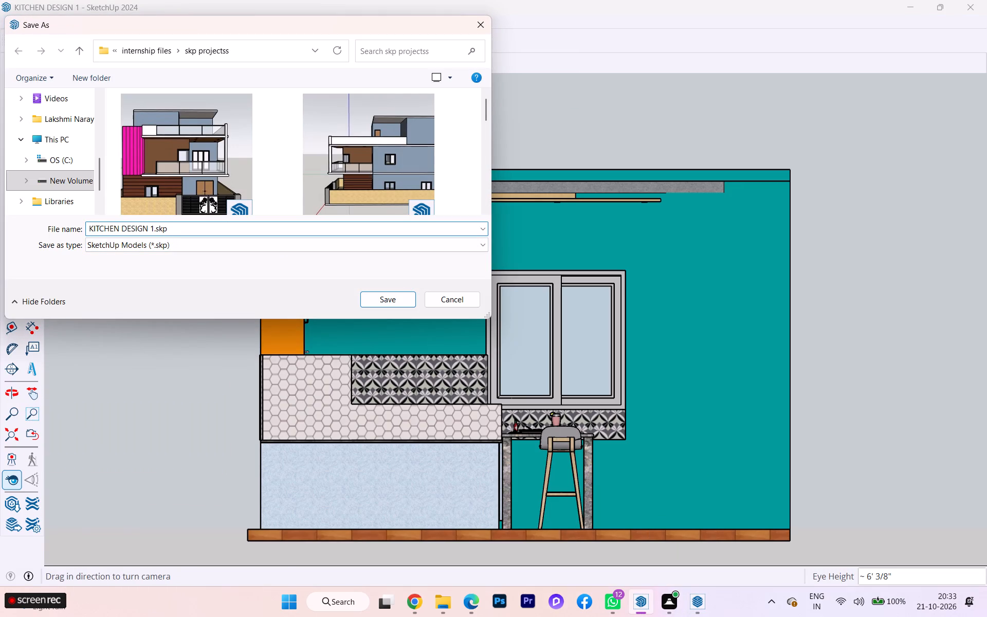
key("BackSpace")
key("2")
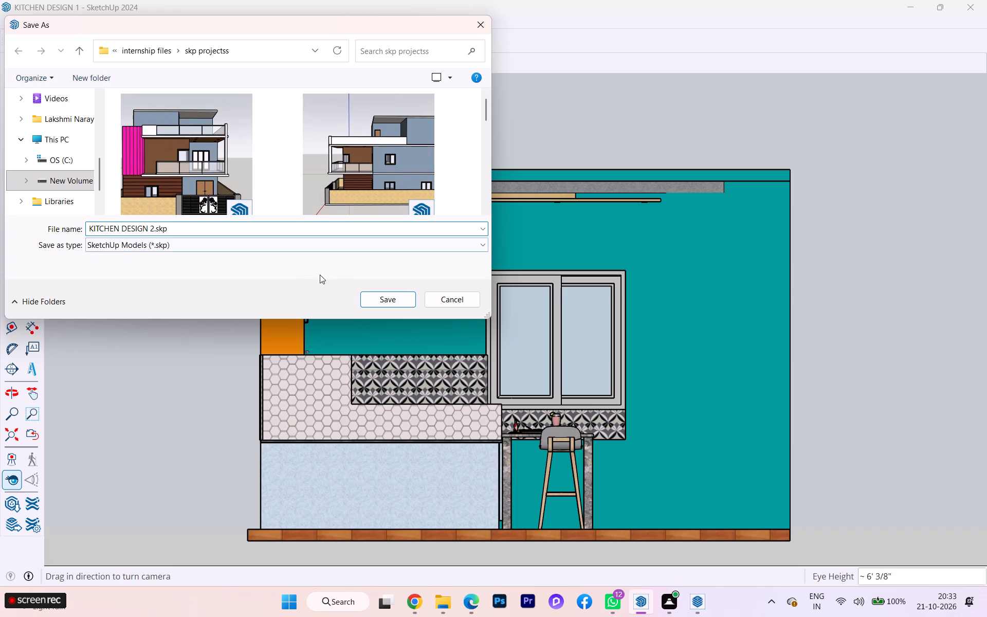
left_click(385, 293)
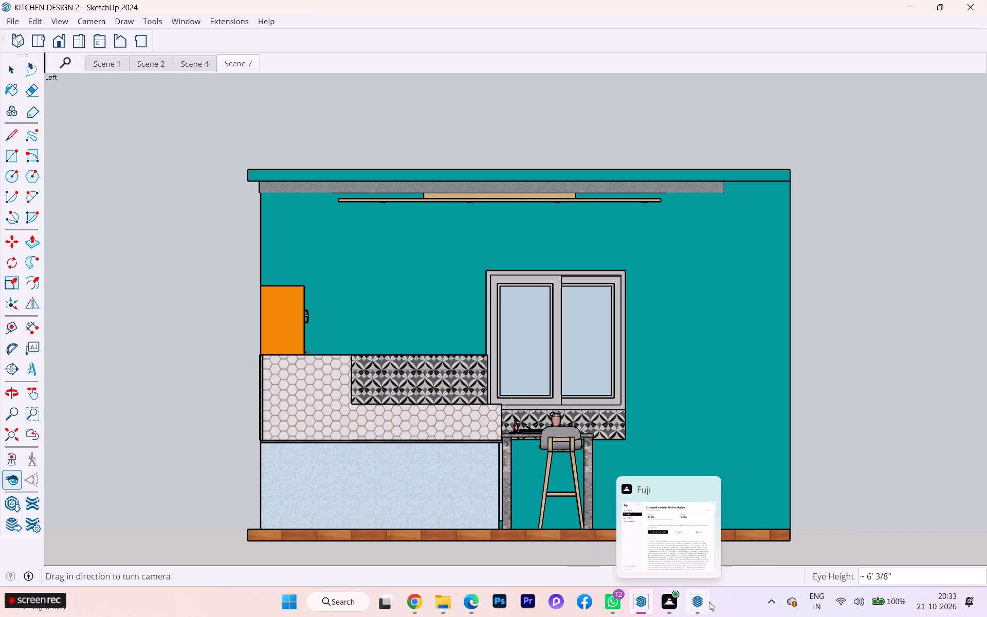
Switch back to LayOut and insert KITCHEN DESIGN 2.skp from the skp projectss folder onto Page 8.
left_click(672, 507)
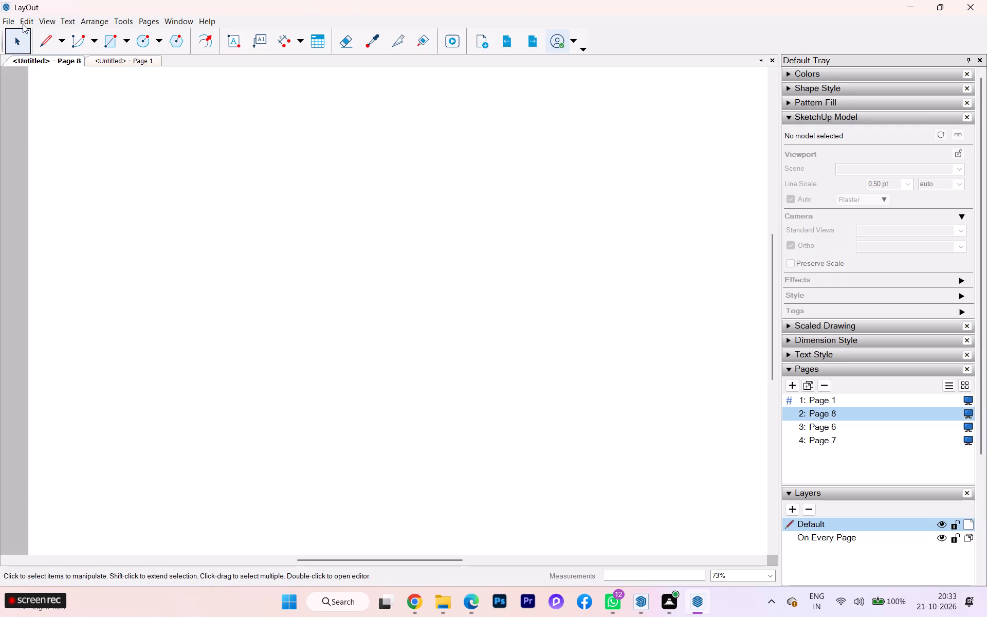
left_click(14, 16)
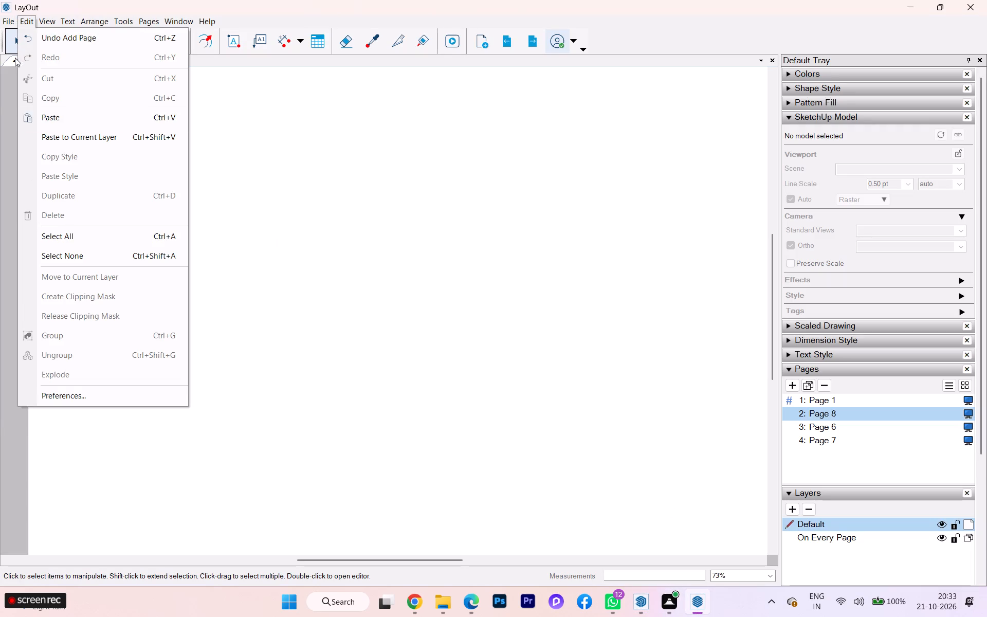
left_click(27, 202)
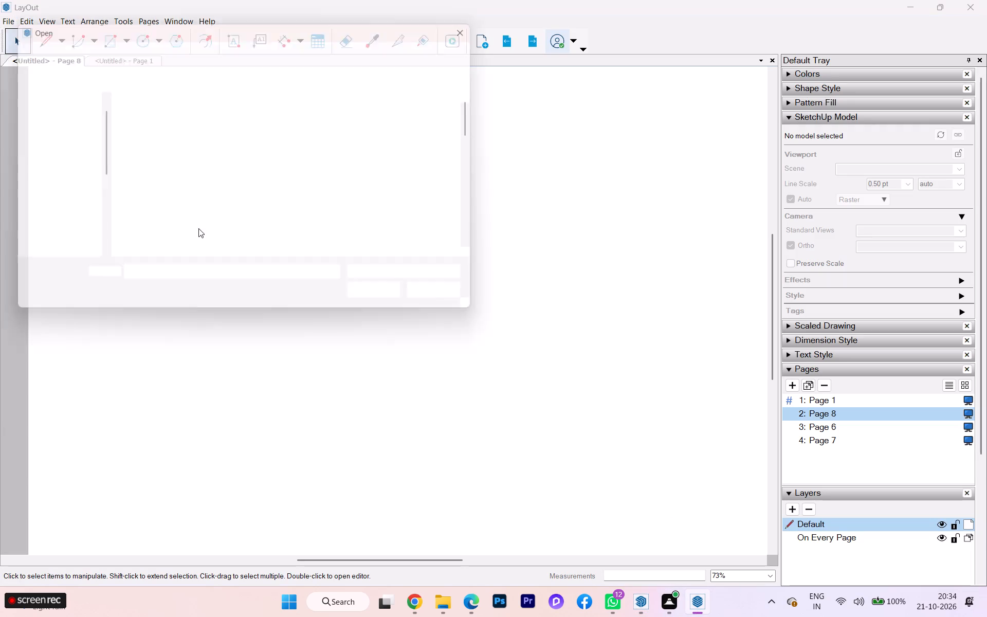
scroll(315, 228, "down", 1)
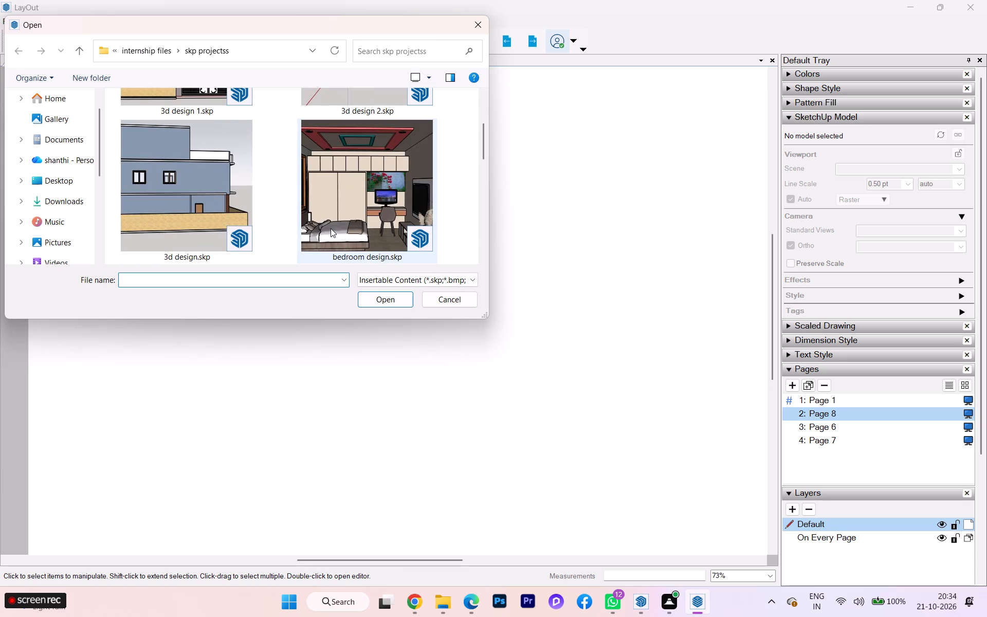
scroll(333, 228, "down", 1)
scroll(333, 228, "up", 1)
scroll(199, 223, "down", 2)
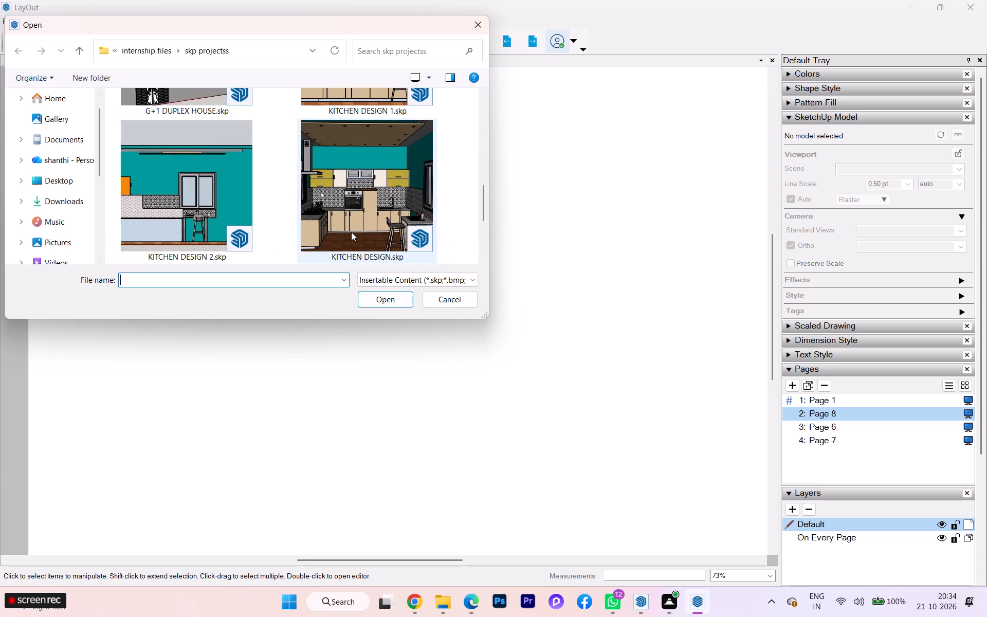
scroll(351, 232, "down", 2)
scroll(304, 204, "up", 1)
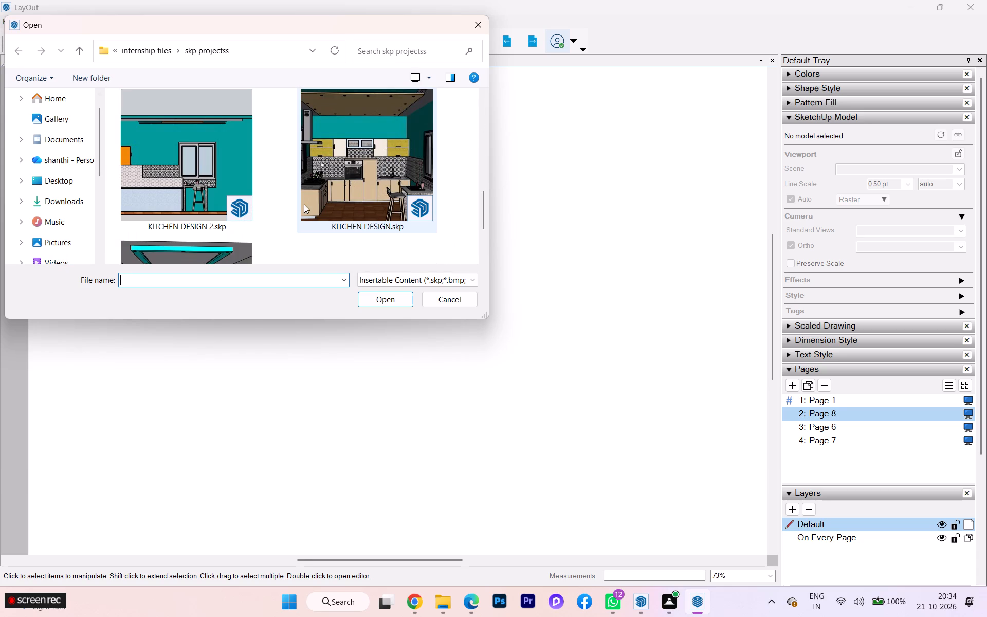
scroll(243, 207, "up", 1)
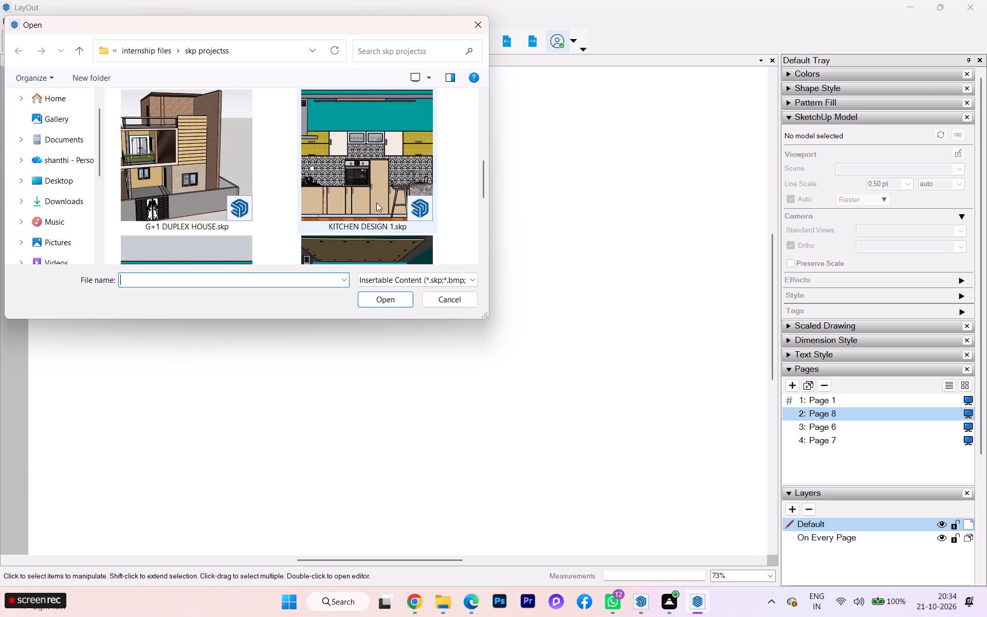
scroll(376, 203, "down", 1)
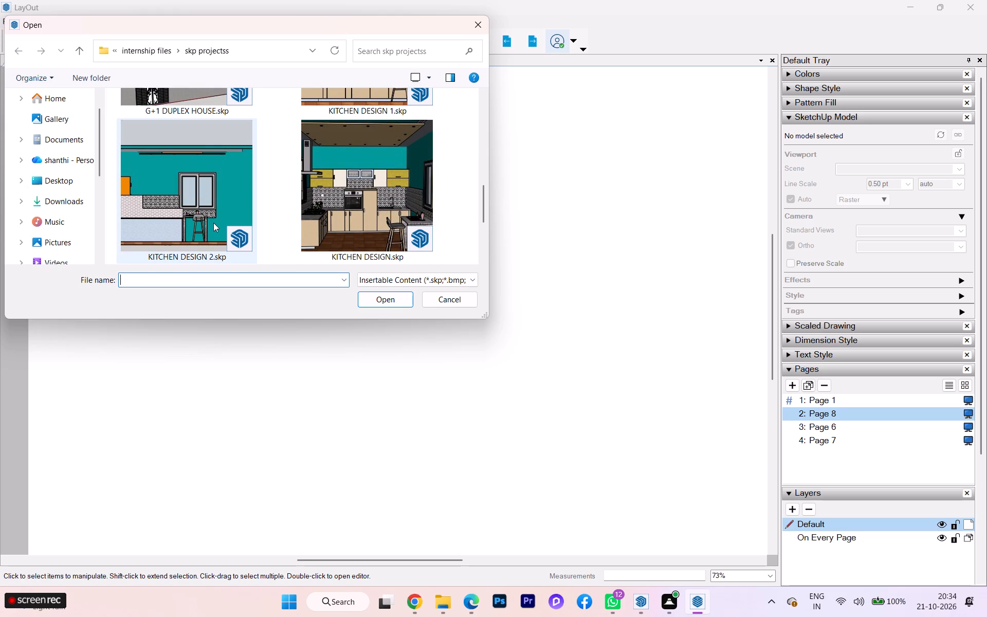
left_click(213, 223)
left_click(387, 298)
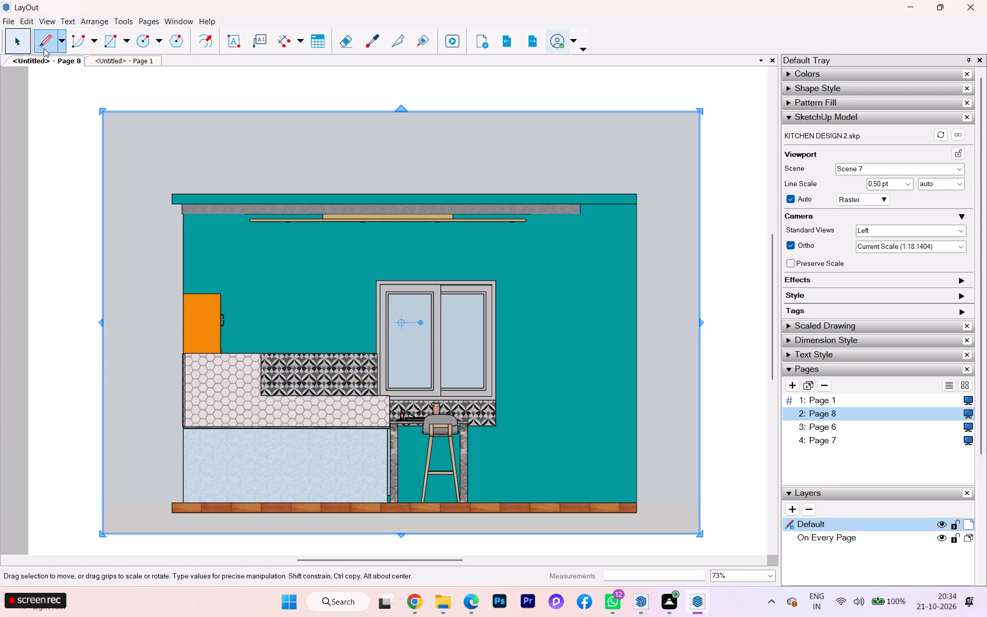
Set the document's length units to inches and check the paper settings.
left_click(6, 20)
left_click(79, 236)
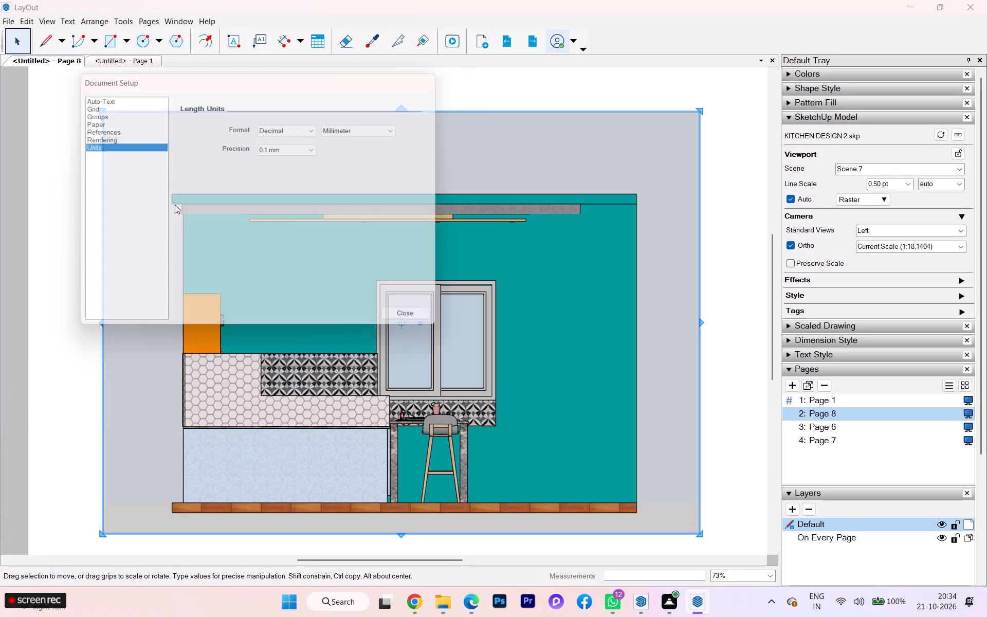
left_click(366, 124)
left_click(358, 137)
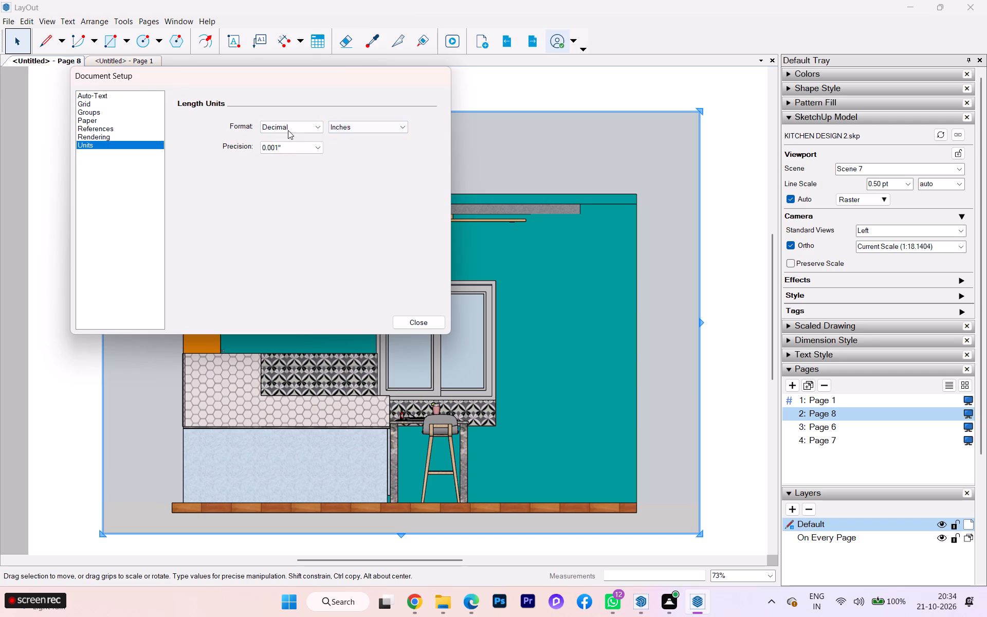
left_click(111, 119)
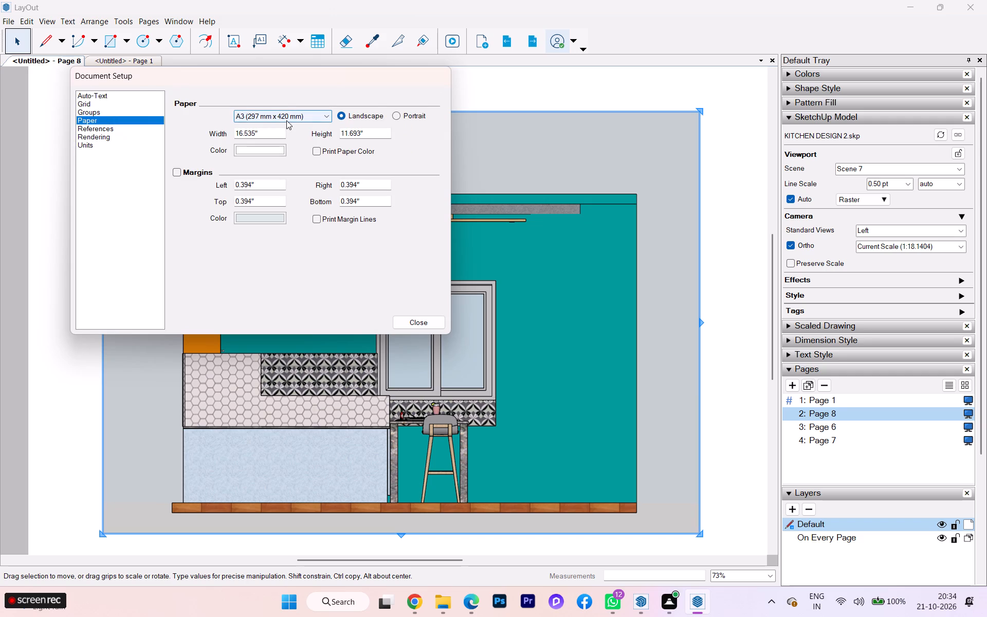
left_click(405, 321)
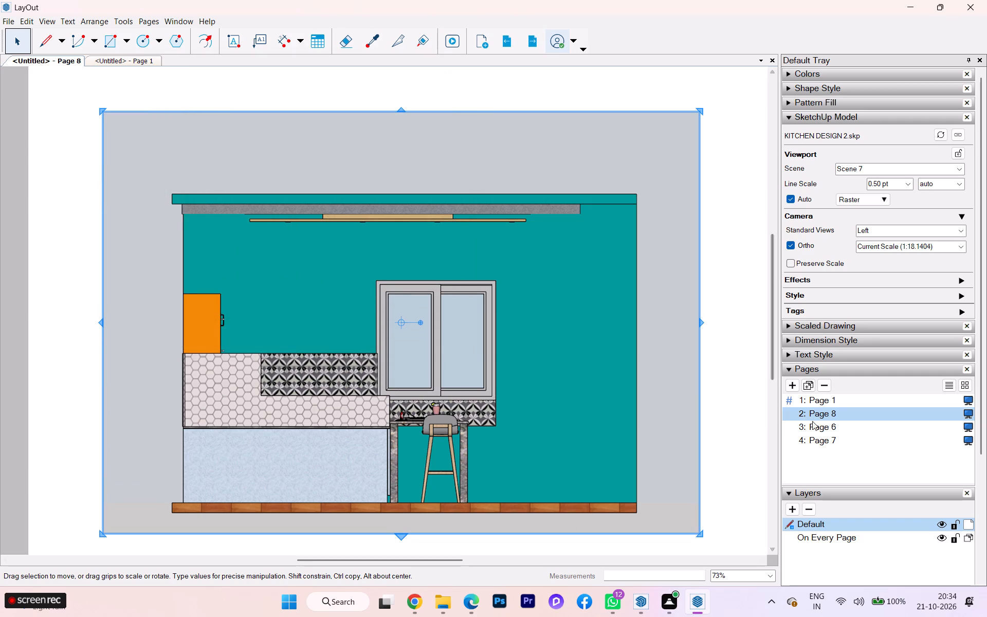
Check the document's paper and unit settings from Page 6, and review the contents of Pages 7, 6, 8 and 1.
left_click(815, 425)
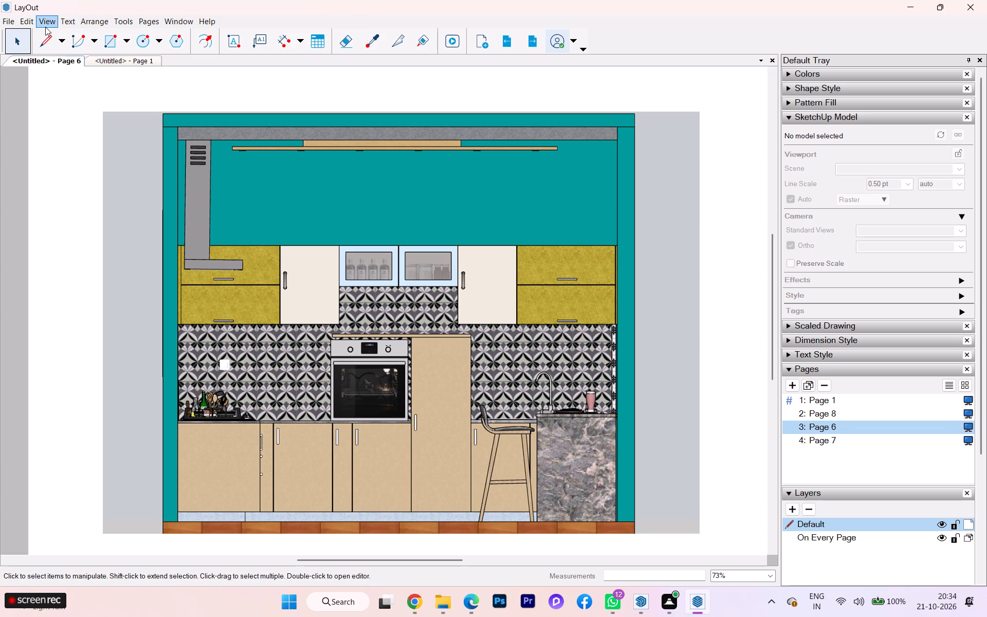
left_click(17, 19)
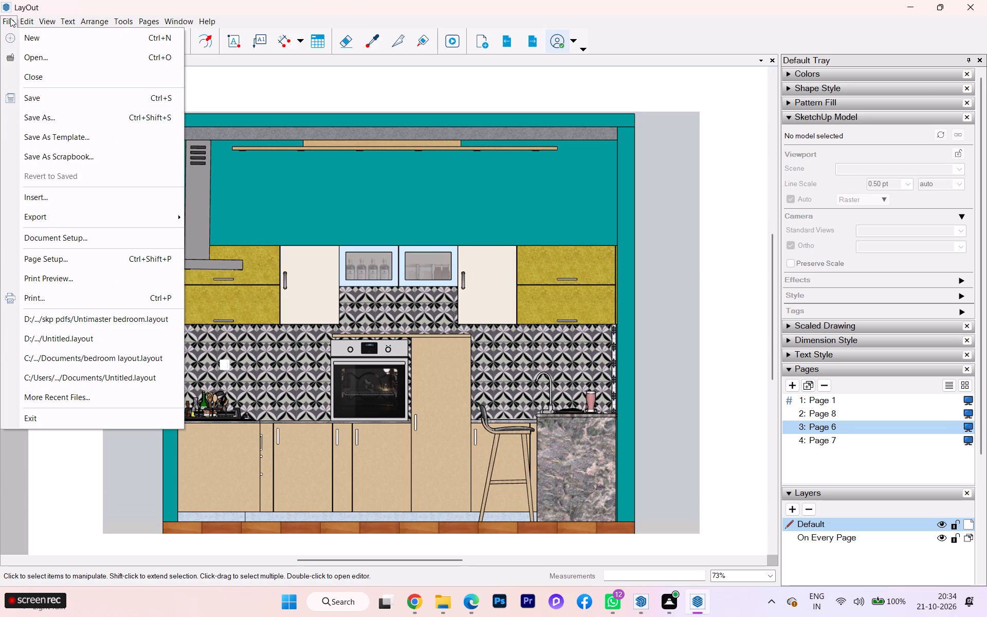
left_click(52, 235)
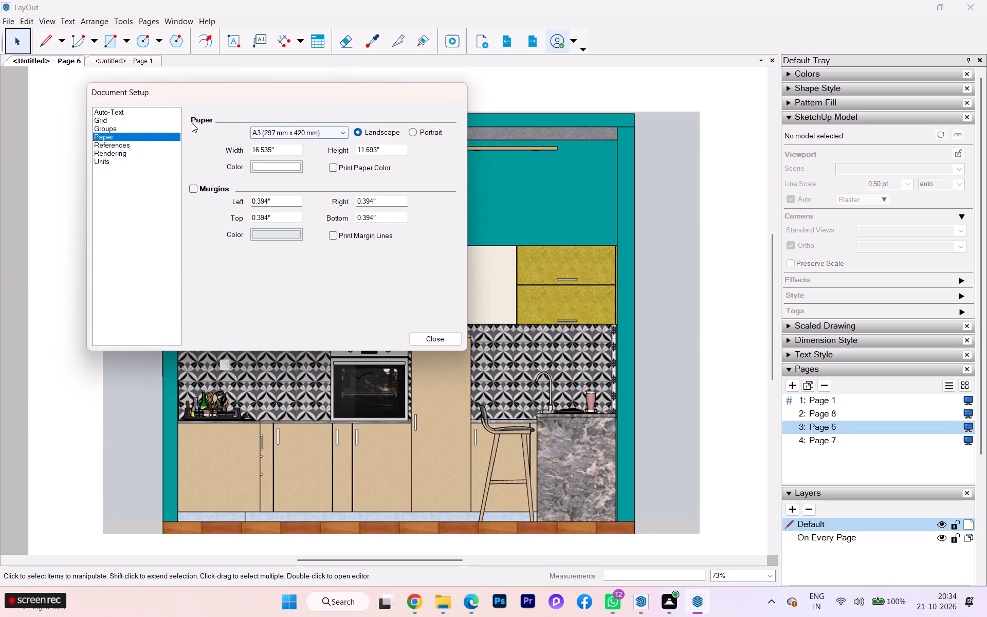
left_click(100, 160)
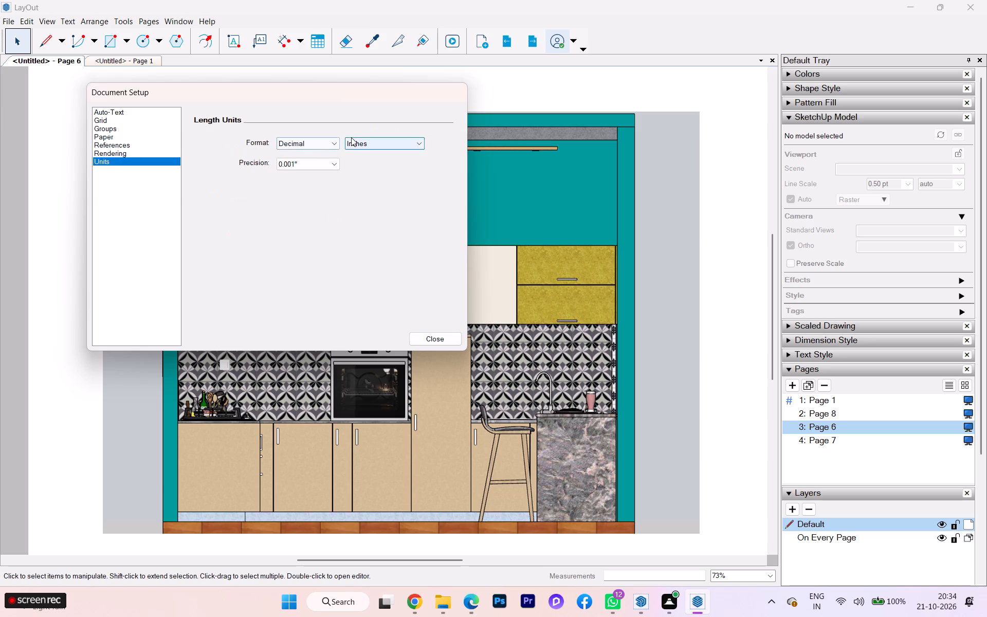
left_click(419, 344)
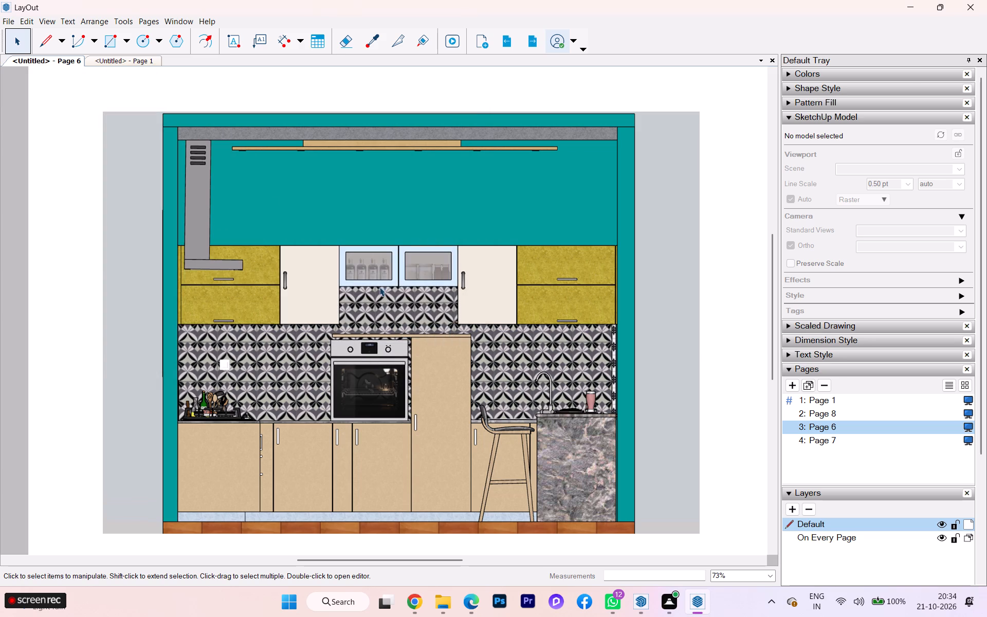
left_click(820, 444)
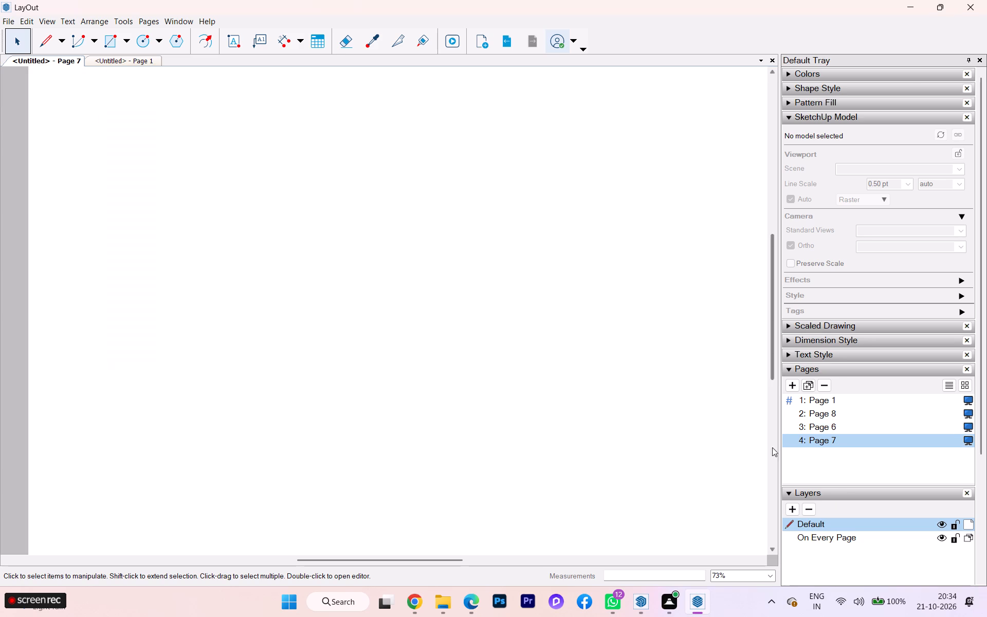
left_click(810, 423)
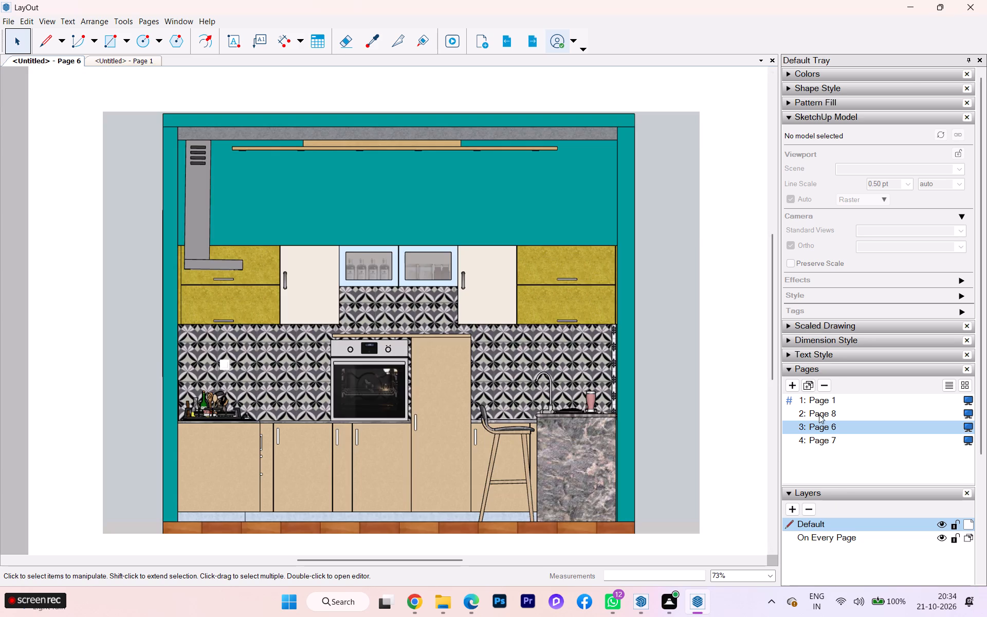
left_click(819, 414)
left_click(815, 399)
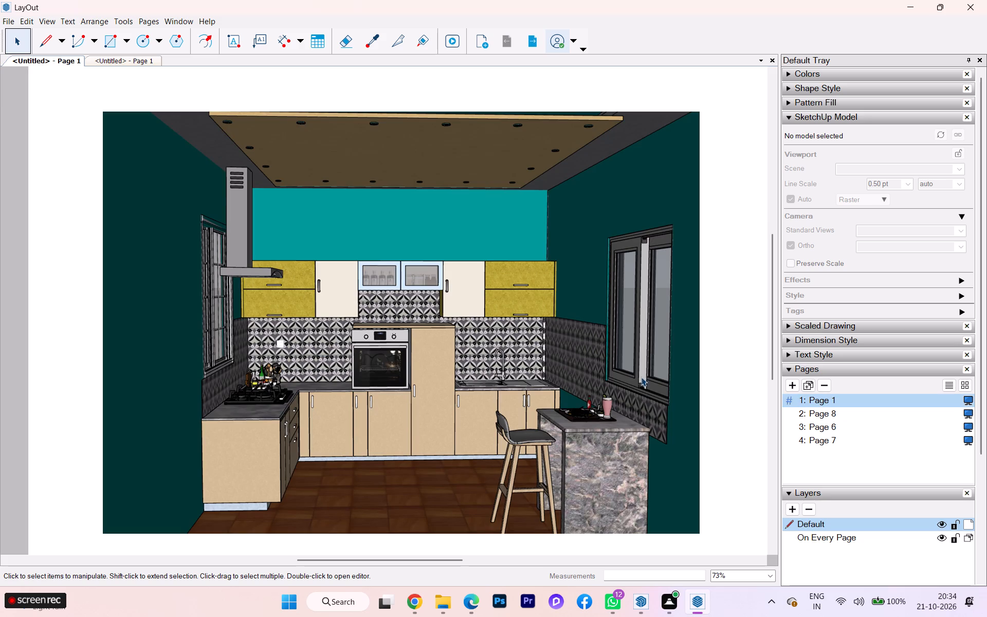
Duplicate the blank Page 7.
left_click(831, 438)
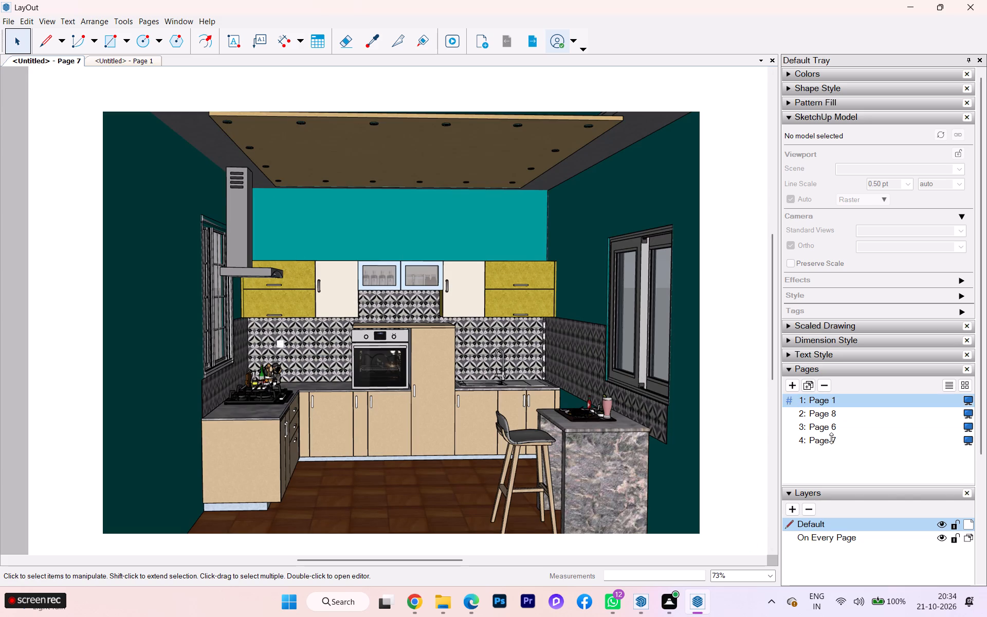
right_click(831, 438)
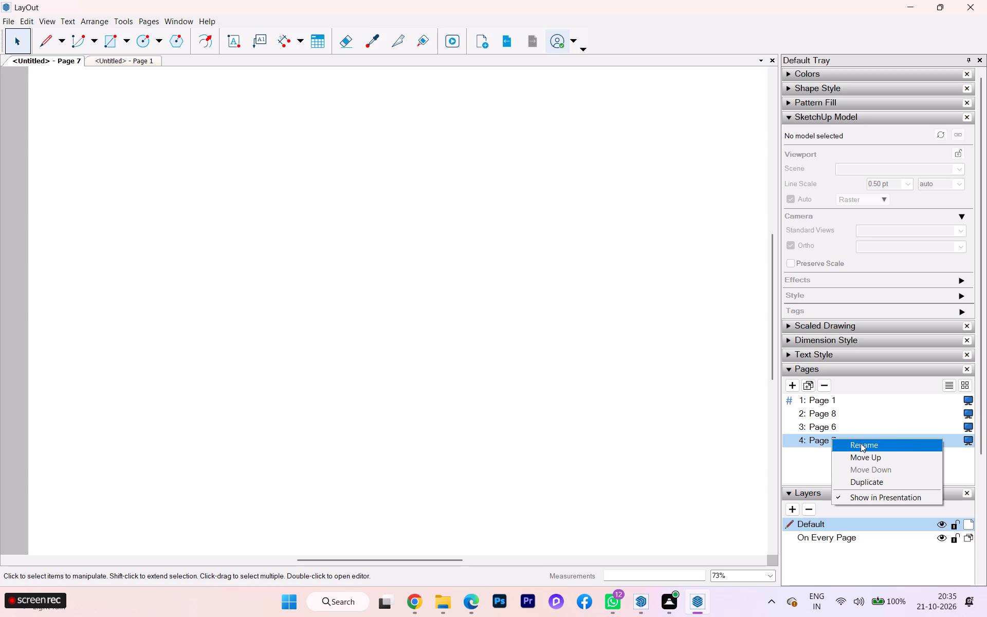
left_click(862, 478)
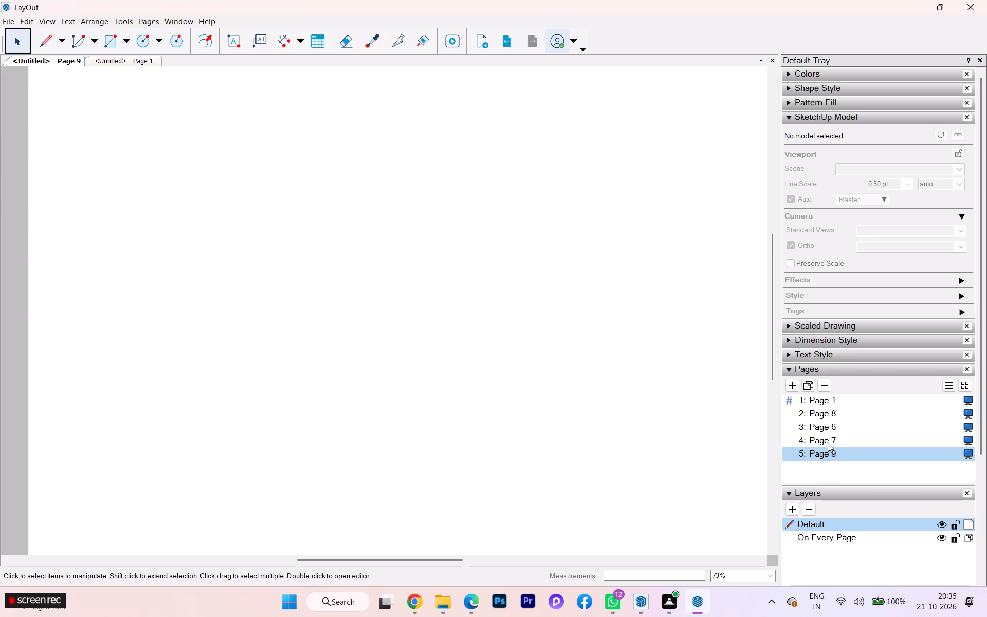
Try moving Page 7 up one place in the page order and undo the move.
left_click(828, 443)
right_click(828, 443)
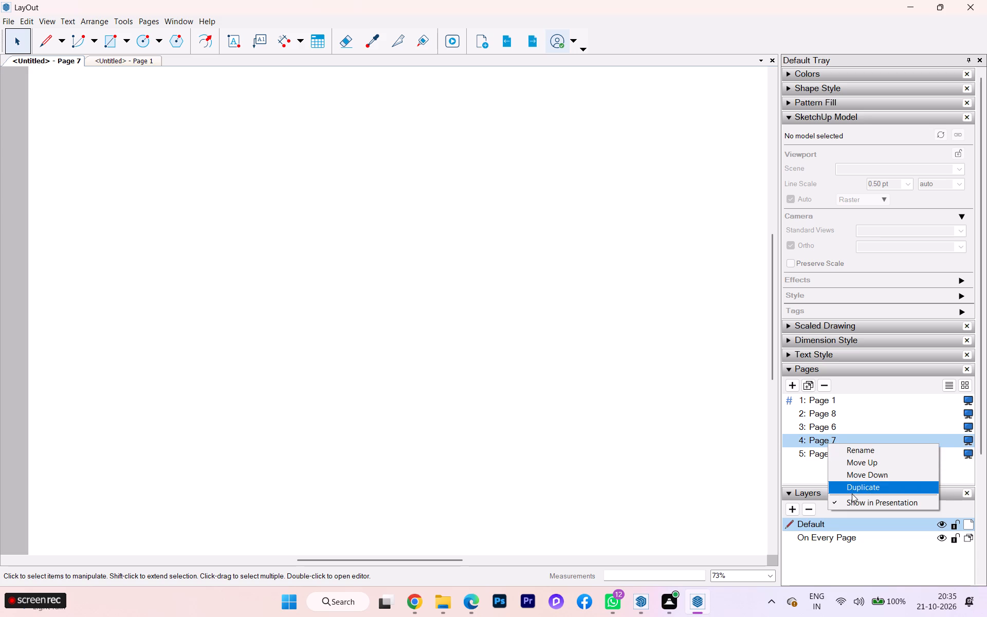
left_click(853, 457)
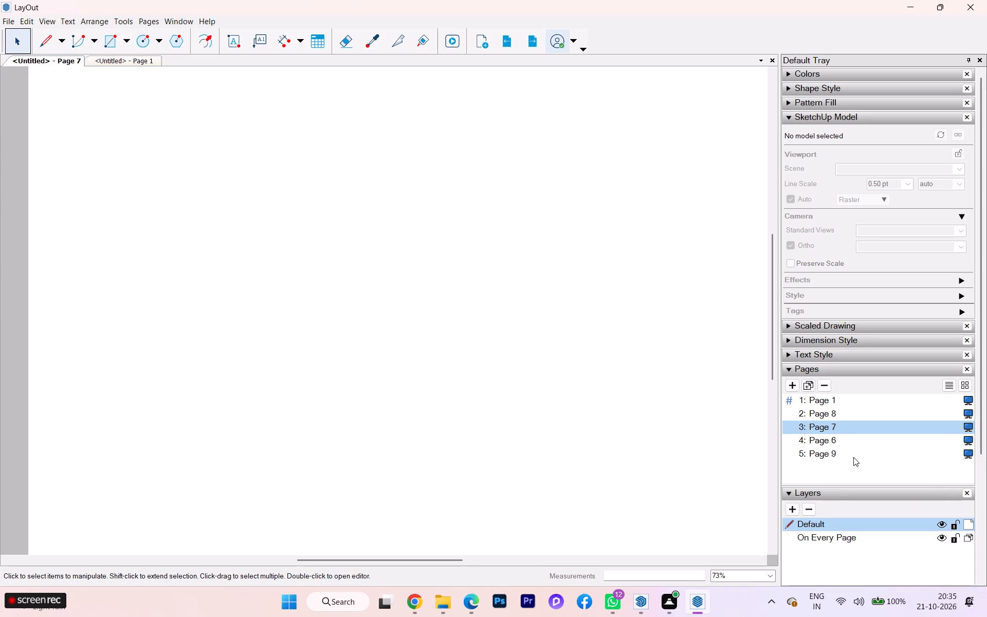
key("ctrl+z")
Delete the blank Page 7 and Page 9 from the document.
left_click(834, 443)
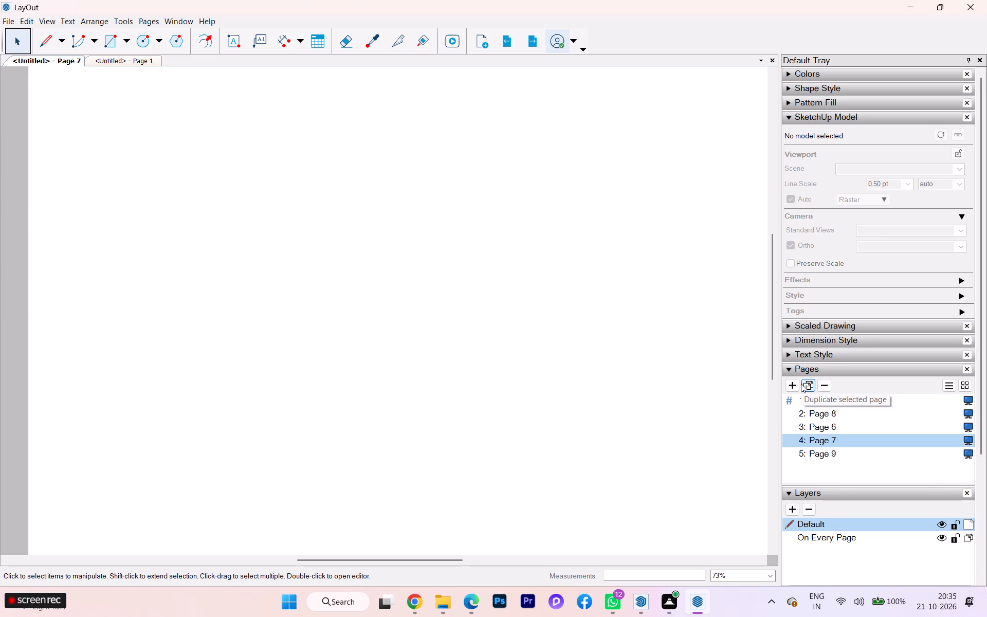
left_click(822, 382)
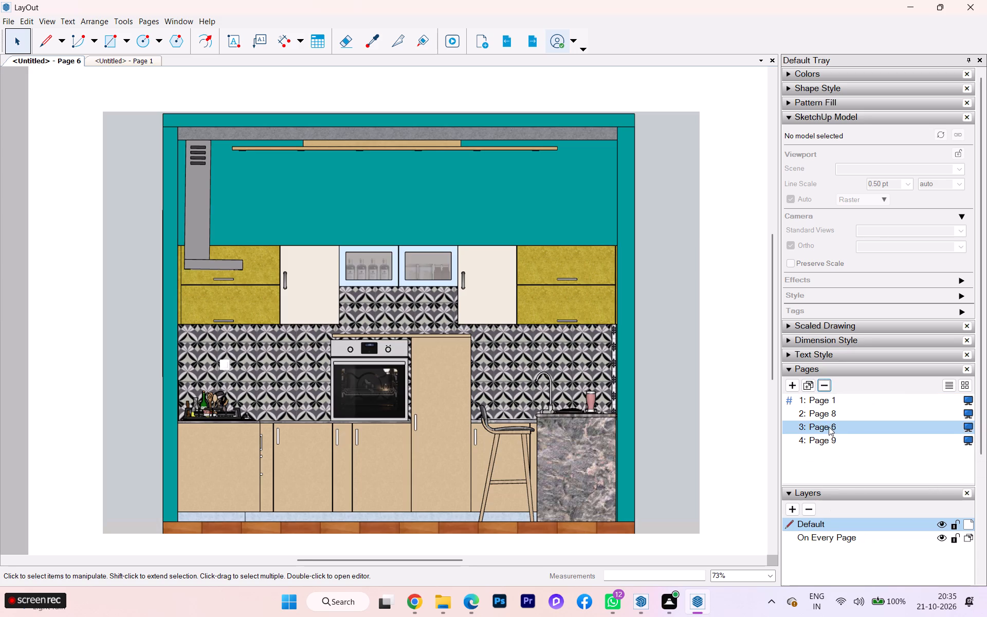
left_click(822, 440)
left_click(824, 386)
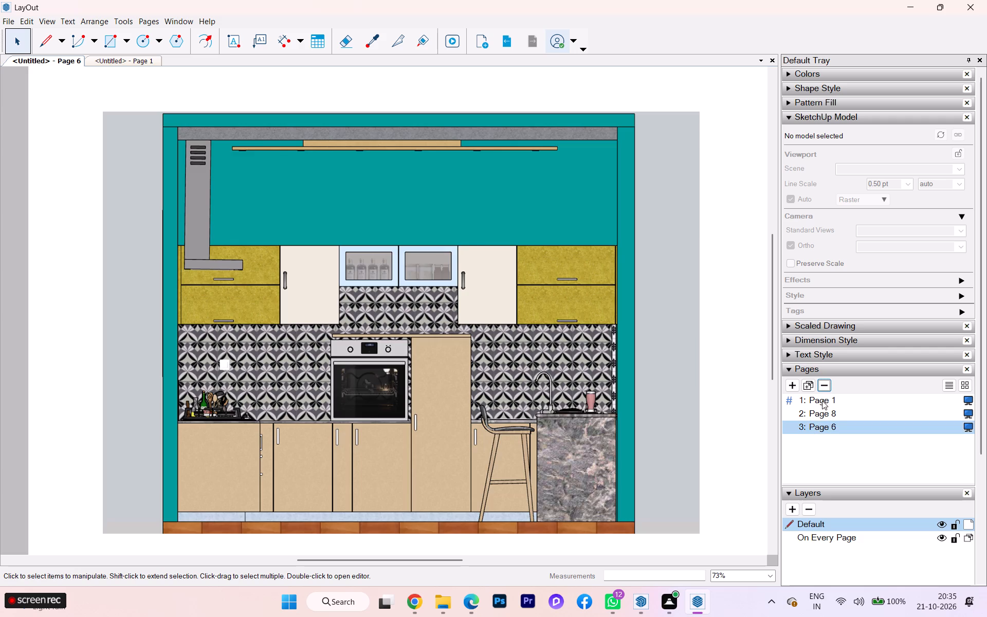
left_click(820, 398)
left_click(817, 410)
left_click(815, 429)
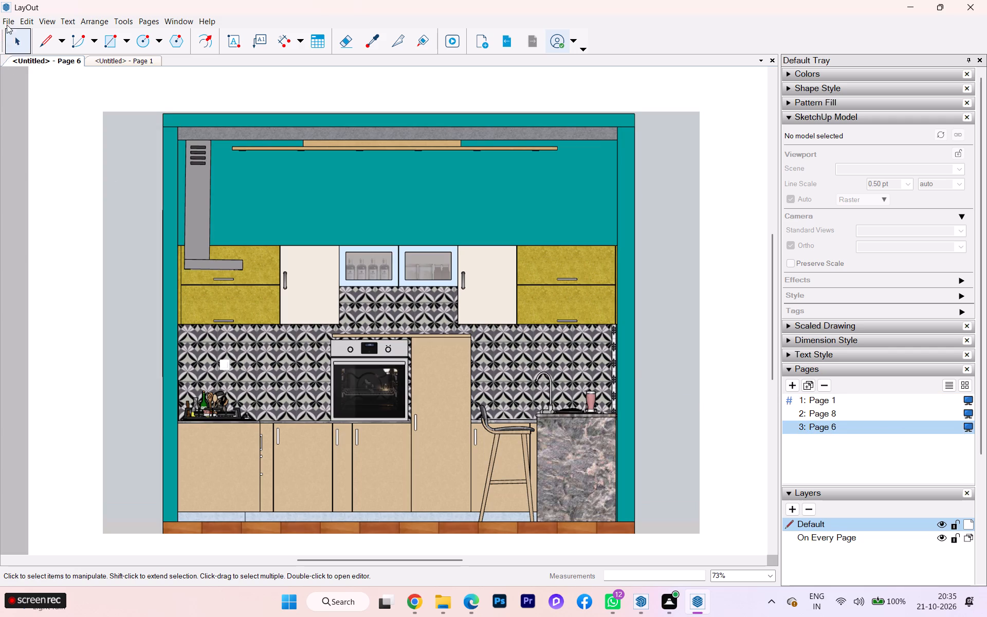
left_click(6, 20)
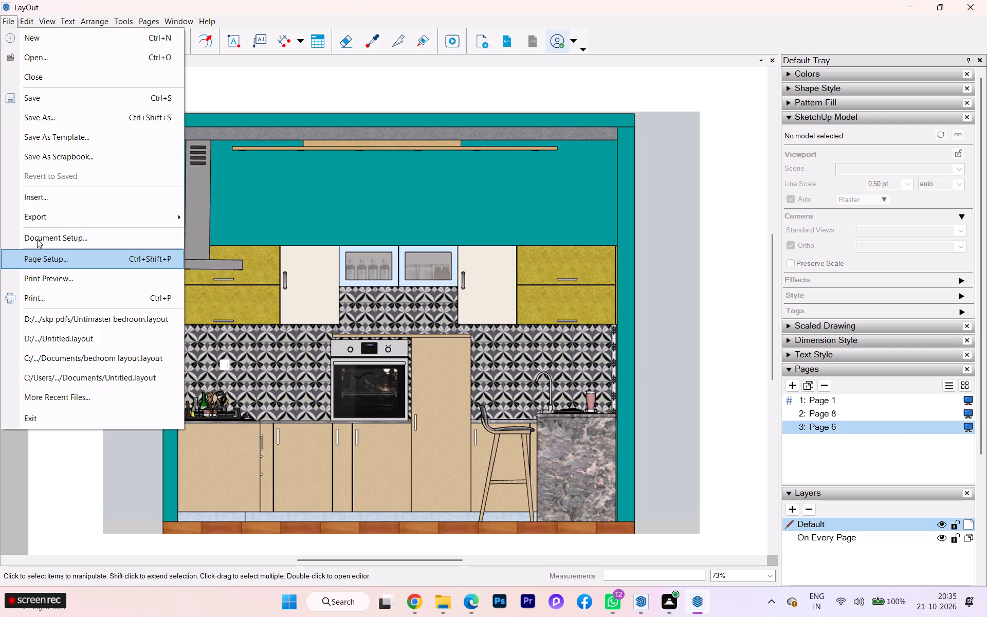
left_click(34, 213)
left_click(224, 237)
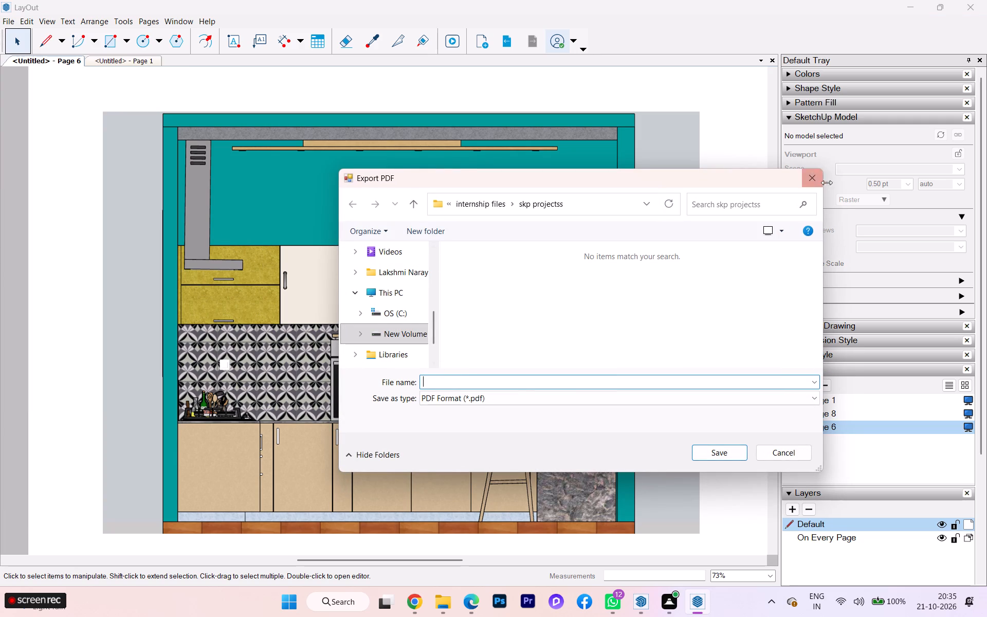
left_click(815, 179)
Start a PDF export from Page 1 with the skp pdfs folder inside internship files as the destination.
left_click(827, 395)
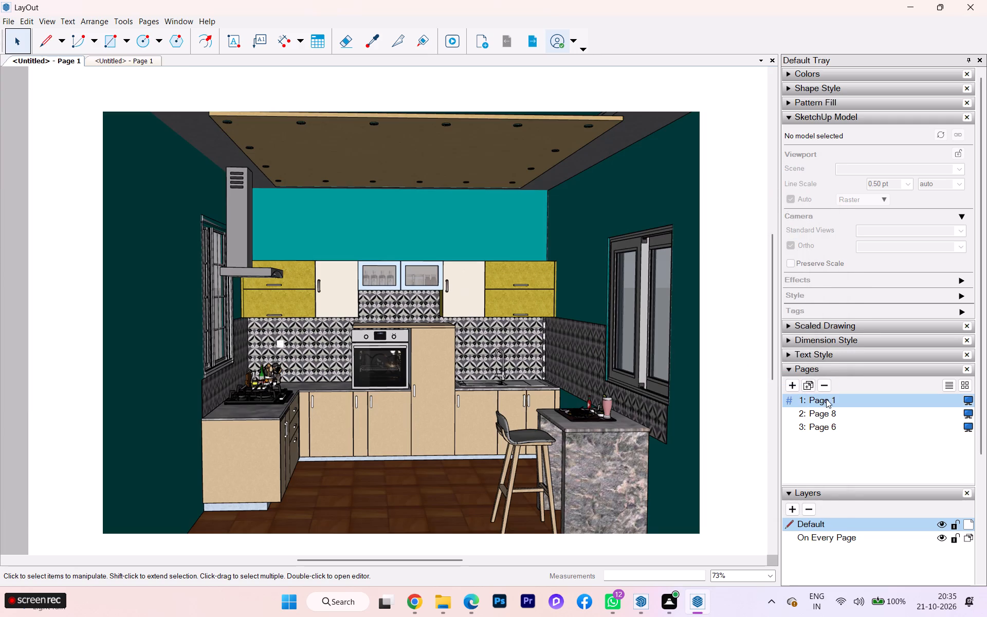
left_click(2, 25)
left_click(68, 211)
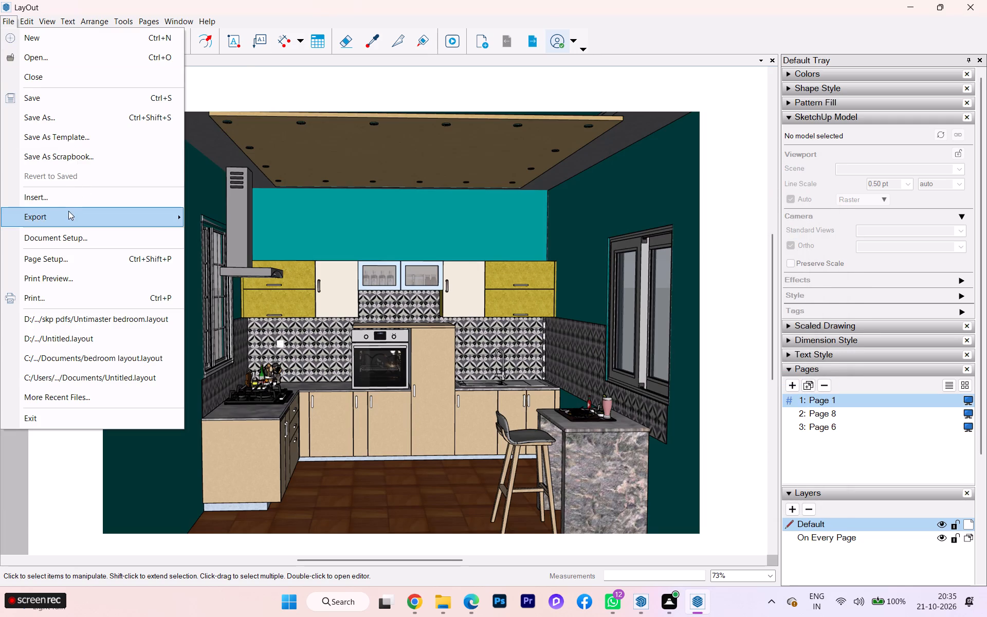
left_click(224, 246)
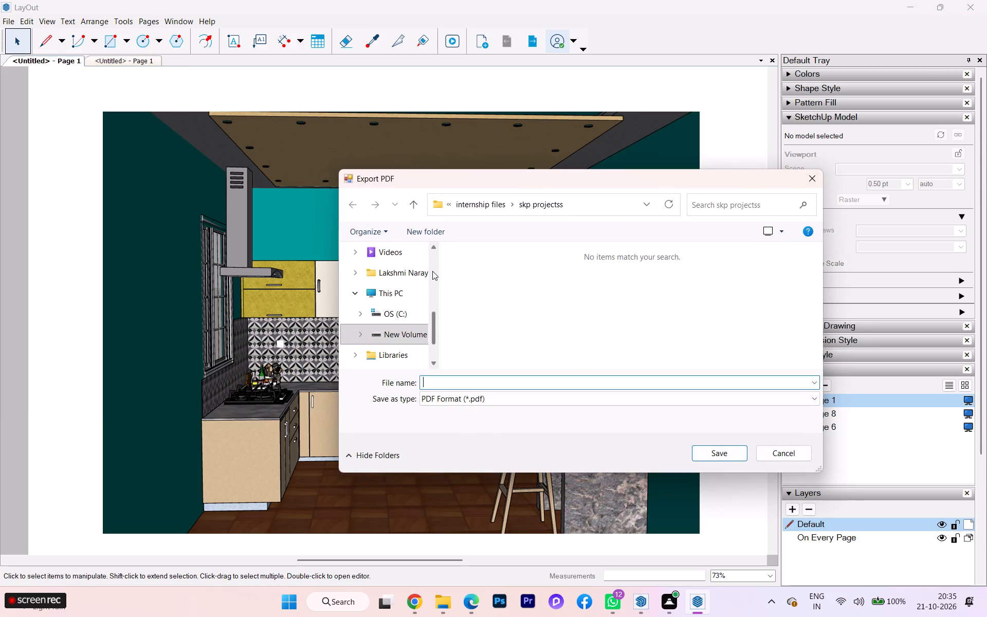
left_click(435, 380)
left_click(504, 203)
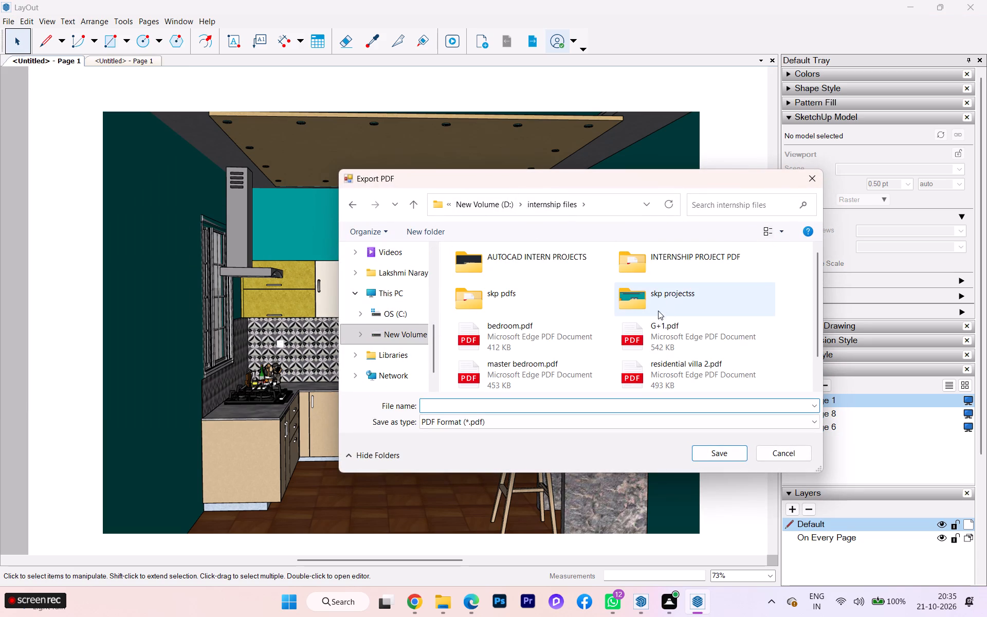
double_click(531, 304)
left_click(442, 402)
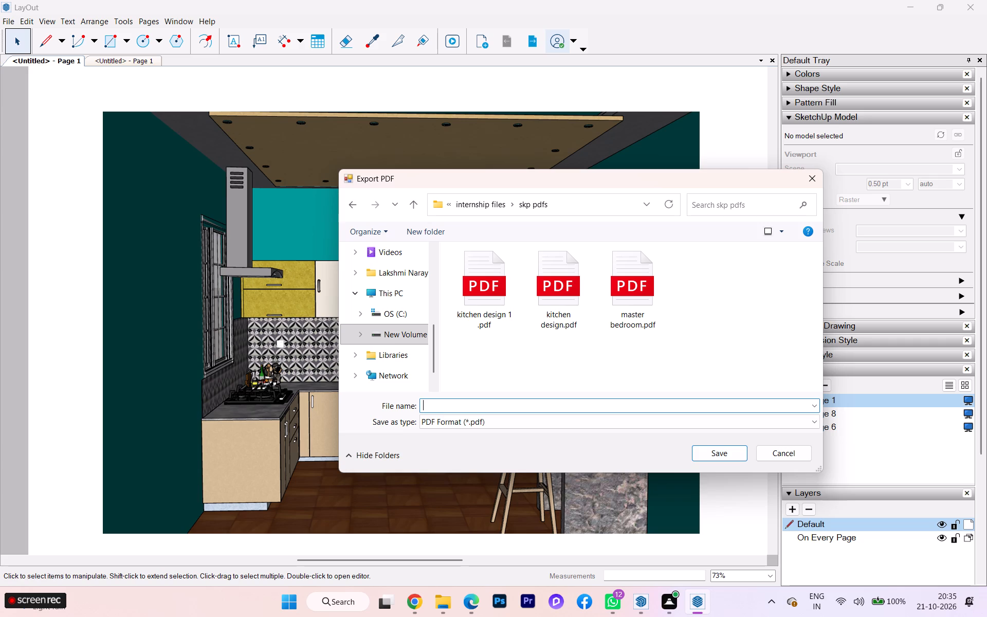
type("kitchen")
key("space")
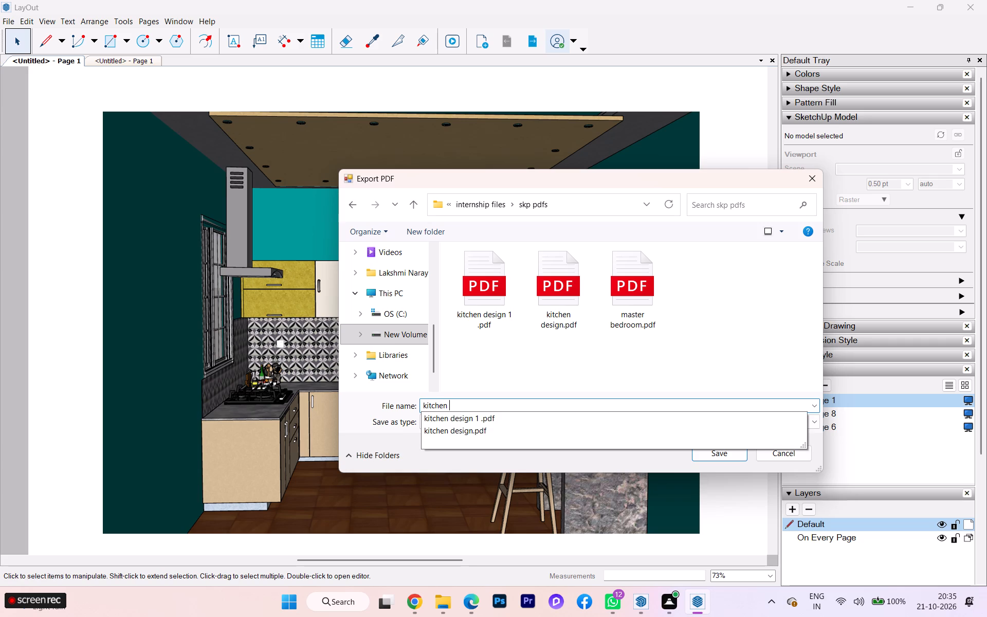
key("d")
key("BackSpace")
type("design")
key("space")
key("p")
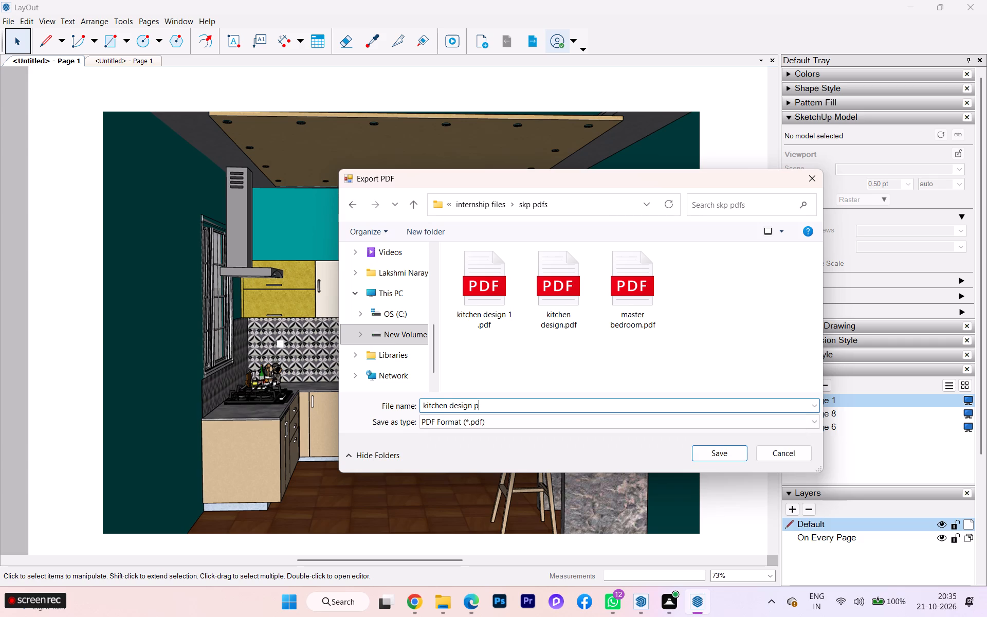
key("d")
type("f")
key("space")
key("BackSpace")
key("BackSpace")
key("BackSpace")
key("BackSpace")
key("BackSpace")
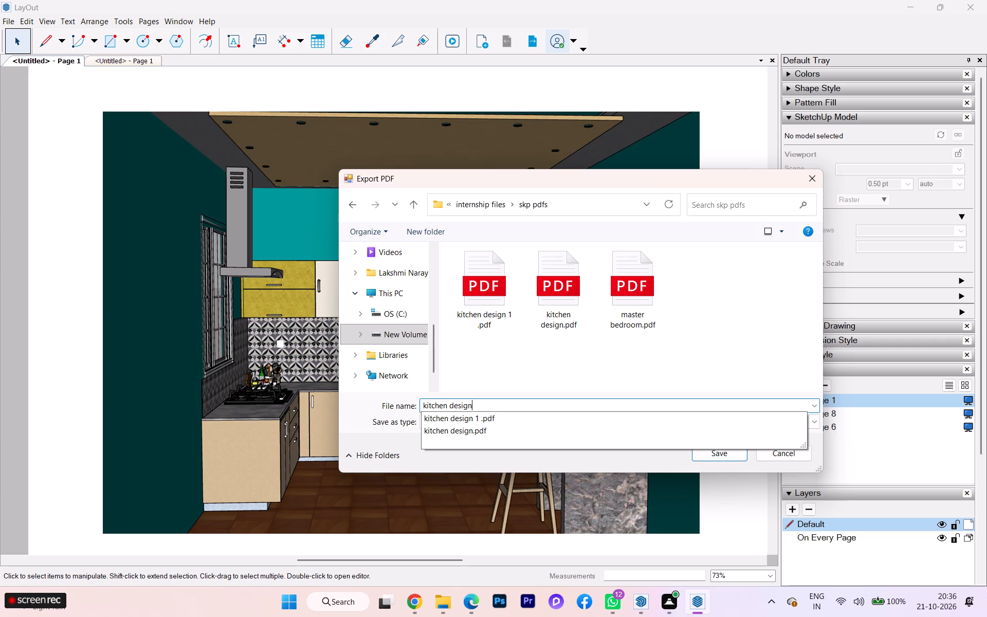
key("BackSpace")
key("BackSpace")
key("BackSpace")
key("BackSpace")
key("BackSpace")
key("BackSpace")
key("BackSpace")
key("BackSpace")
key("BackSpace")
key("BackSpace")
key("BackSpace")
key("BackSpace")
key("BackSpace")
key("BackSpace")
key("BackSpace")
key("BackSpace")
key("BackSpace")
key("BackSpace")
Name the exported file modern kitchen design.pdf and save it to the chosen folder.
type("modern")
key("space")
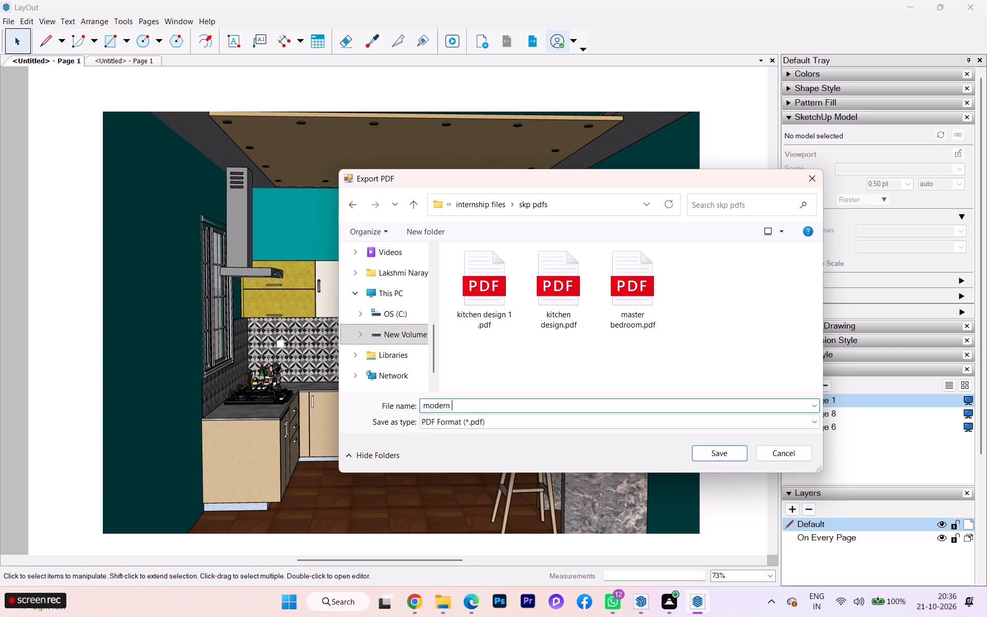
type("kitchen de")
type("is")
key("BackSpace")
key("BackSpace")
type("si")
type("gn.pdf")
left_click(721, 453)
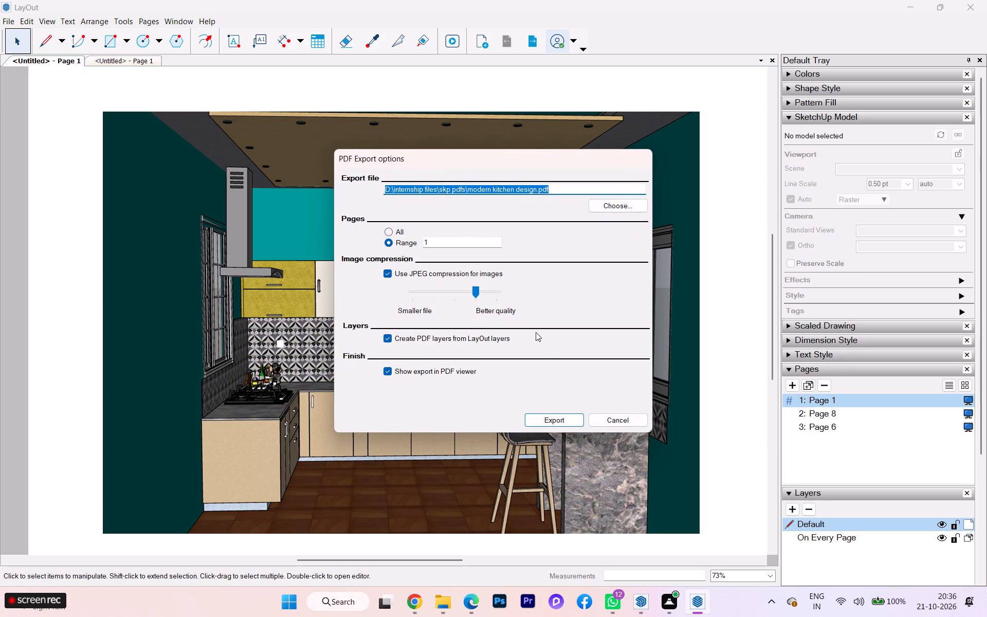
Set the PDF export's page option to All and export the document.
left_click(398, 233)
left_click(430, 244)
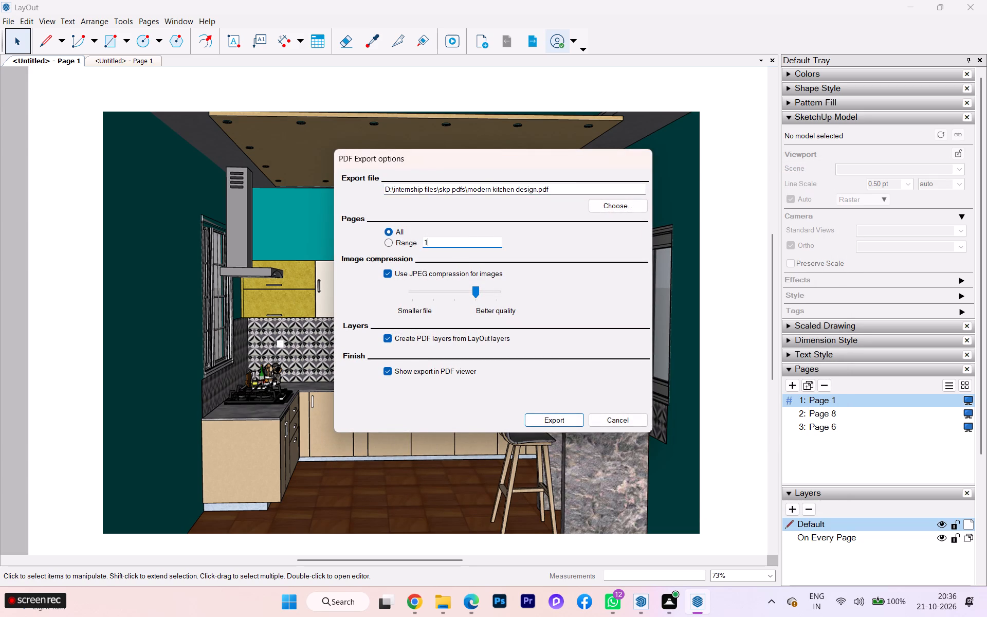
left_click_drag(435, 243, 434, 243)
left_click_drag(434, 243, 415, 242)
key("F12")
left_click(547, 257)
left_click(419, 243)
left_click(400, 237)
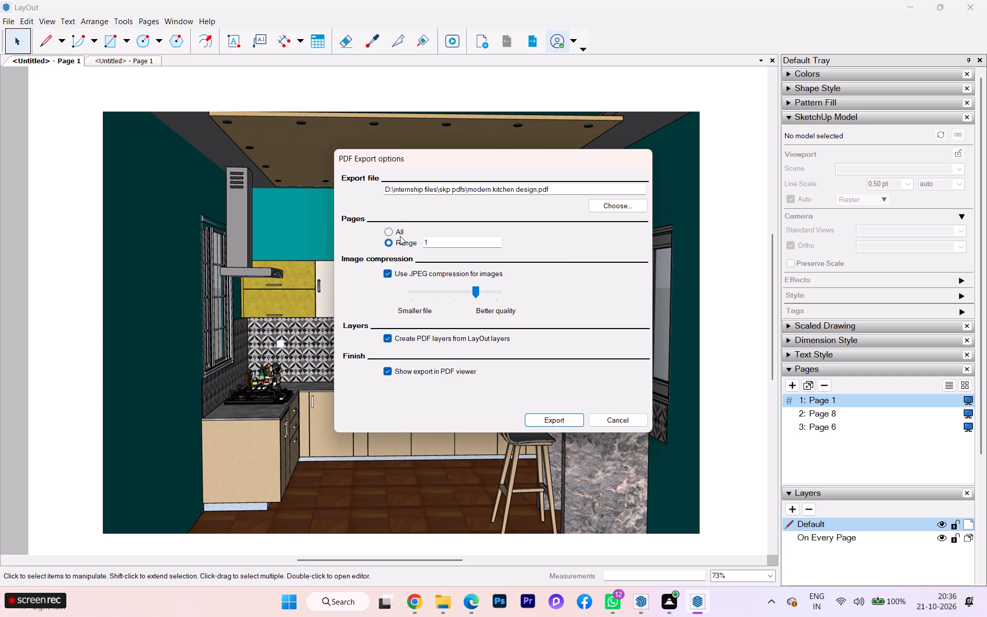
left_click(398, 233)
left_click(543, 416)
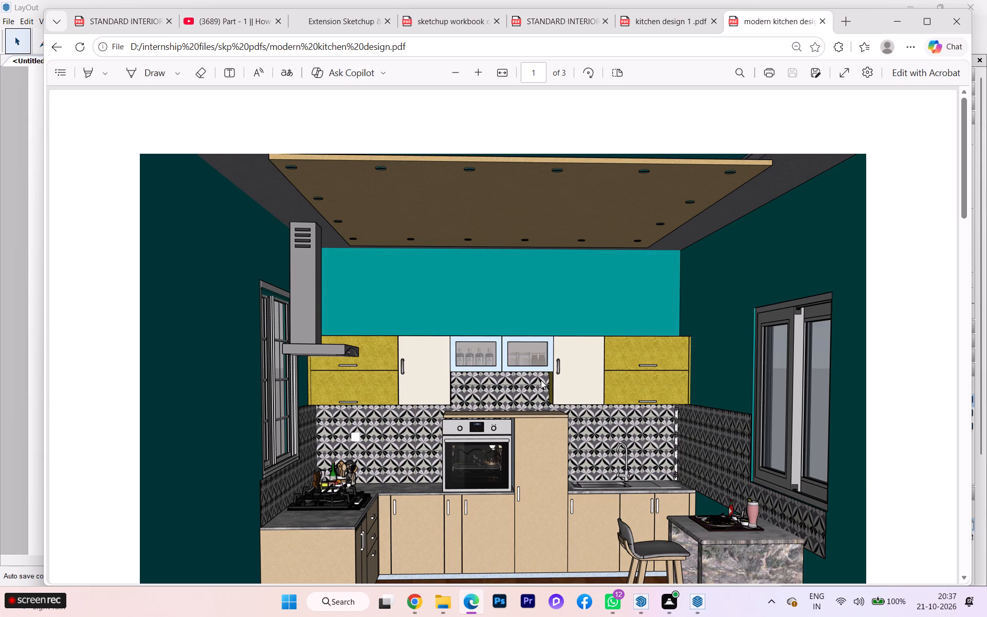
Review the perspective and elevation pages of the exported modern kitchen design PDF in the PDF viewer.
scroll(540, 372, "down", 4)
scroll(543, 380, "up", 4)
scroll(545, 385, "down", 12)
scroll(571, 408, "up", 2)
scroll(571, 408, "down", 5)
scroll(571, 408, "up", 3)
scroll(571, 408, "down", 3)
scroll(572, 409, "up", 1)
scroll(572, 409, "down", 7)
scroll(572, 409, "up", 1)
scroll(572, 409, "down", 5)
scroll(572, 409, "up", 2)
scroll(572, 409, "down", 1)
scroll(572, 410, "up", 5)
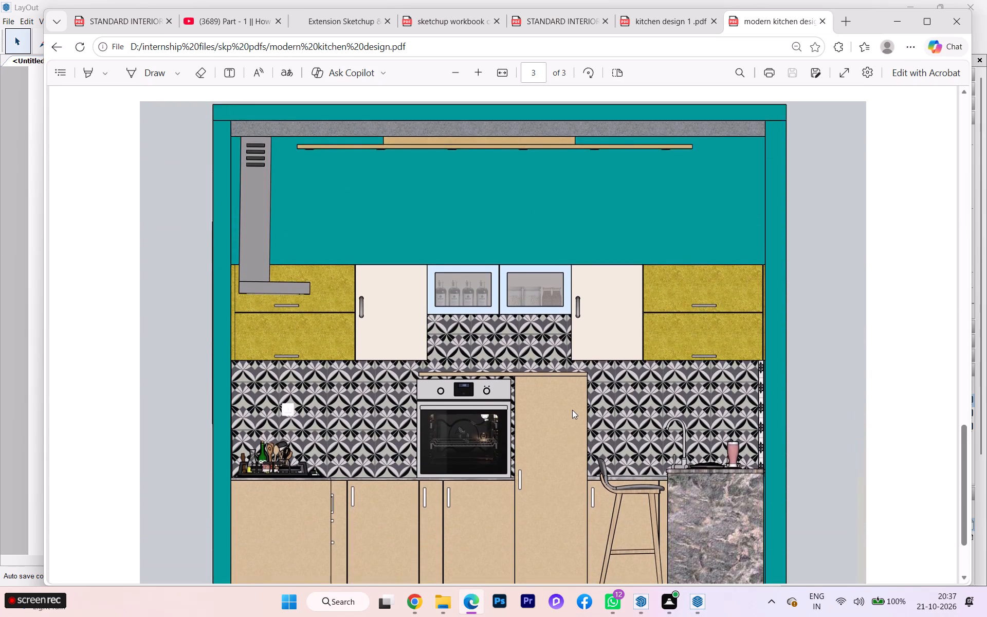
scroll(572, 410, "up", 2)
scroll(572, 410, "down", 2)
scroll(572, 410, "up", 4)
scroll(572, 410, "down", 2)
scroll(572, 410, "up", 4)
scroll(572, 410, "down", 1)
scroll(572, 410, "up", 1)
scroll(572, 410, "down", 2)
scroll(572, 410, "up", 2)
scroll(572, 410, "down", 4)
scroll(572, 410, "up", 2)
scroll(572, 410, "down", 4)
scroll(572, 410, "up", 6)
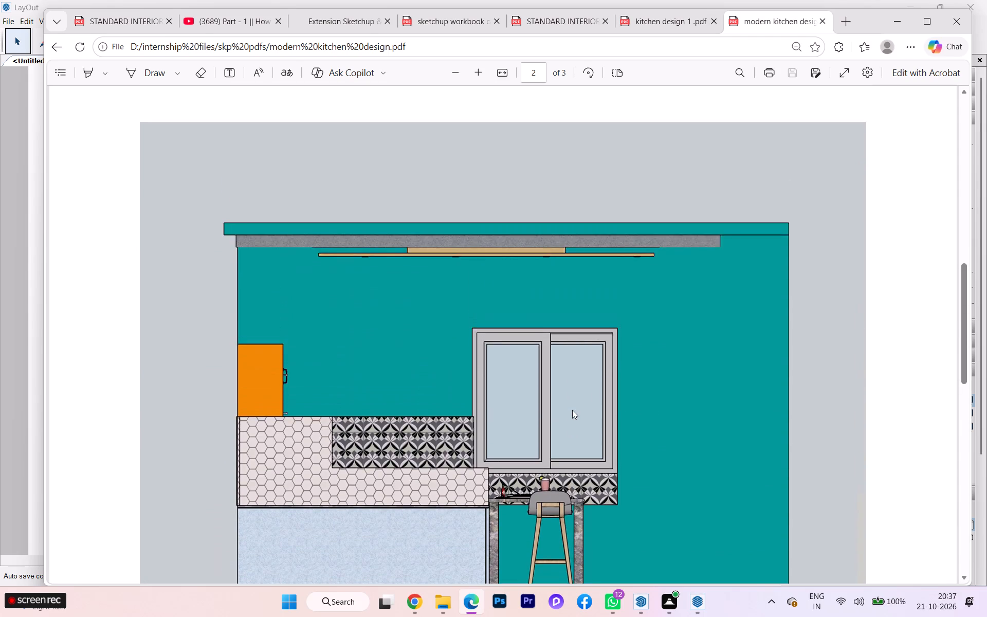
scroll(572, 410, "up", 3)
scroll(572, 410, "down", 1)
scroll(572, 410, "up", 1)
scroll(572, 410, "down", 1)
scroll(572, 410, "up", 2)
scroll(572, 410, "down", 1)
scroll(572, 410, "up", 2)
scroll(572, 410, "down", 5)
scroll(572, 410, "up", 2)
scroll(572, 410, "down", 4)
scroll(572, 410, "up", 1)
scroll(572, 410, "down", 1)
scroll(572, 410, "up", 2)
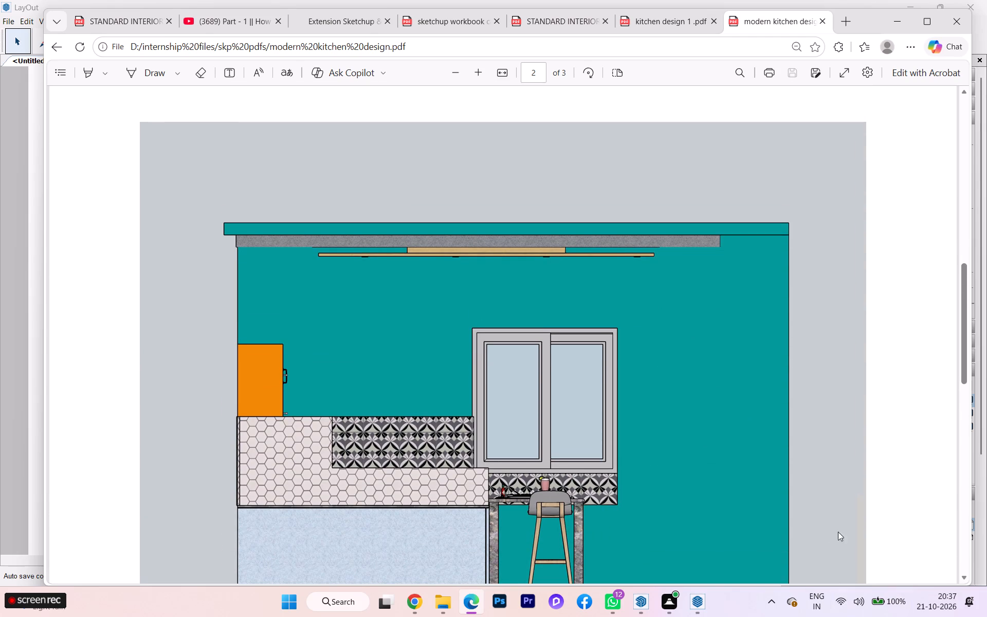
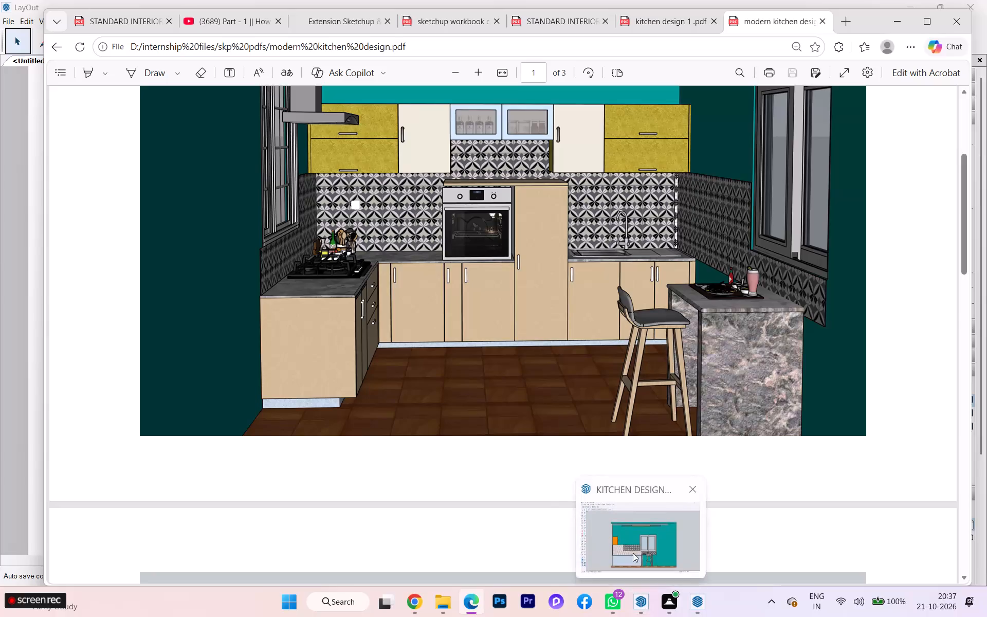
Switch to the KITCHEN DESIGN 2 model in SketchUp and view Scenes 1, 2, 4 and 7, finishing on Scene 1.
left_click(633, 553)
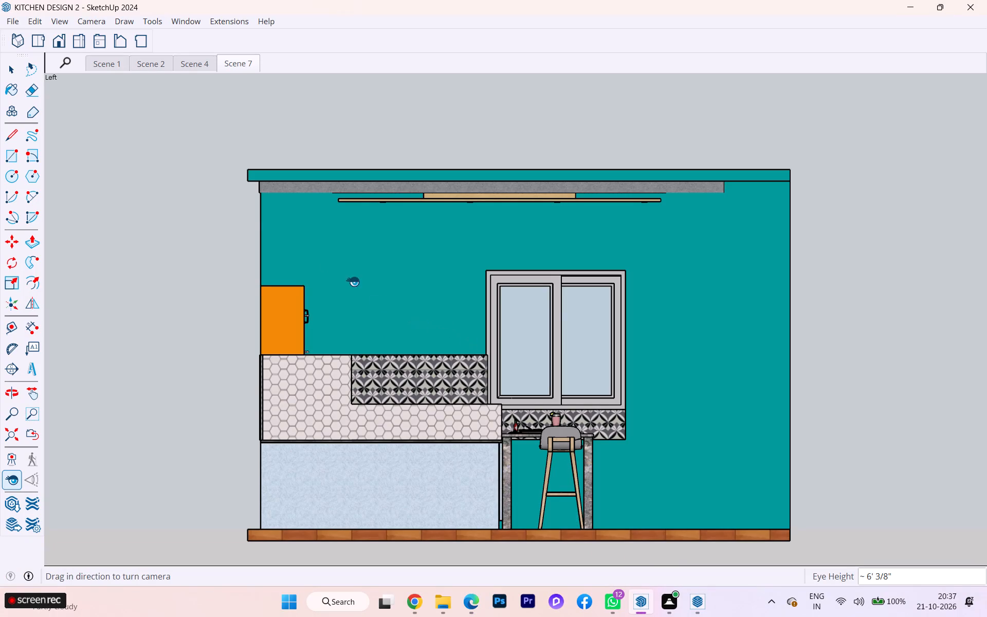
left_click(105, 59)
left_click(153, 60)
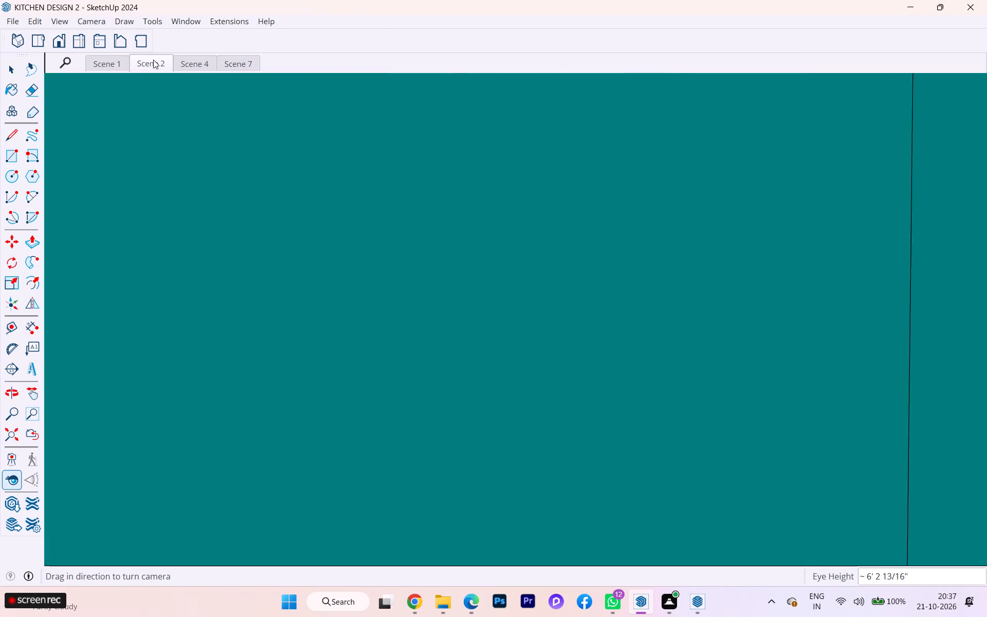
left_click(185, 65)
left_click(240, 60)
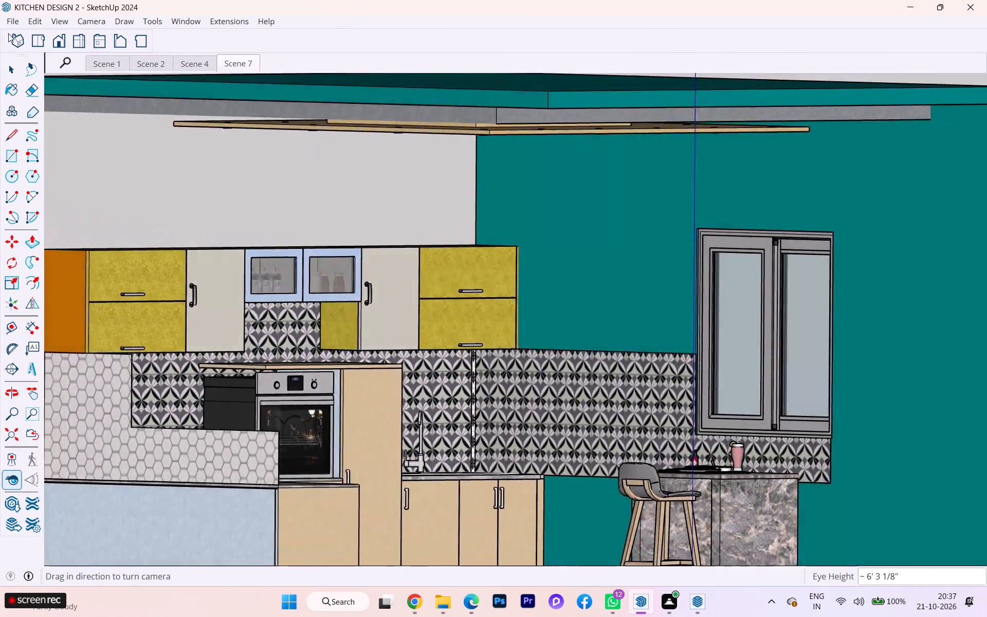
left_click(99, 61)
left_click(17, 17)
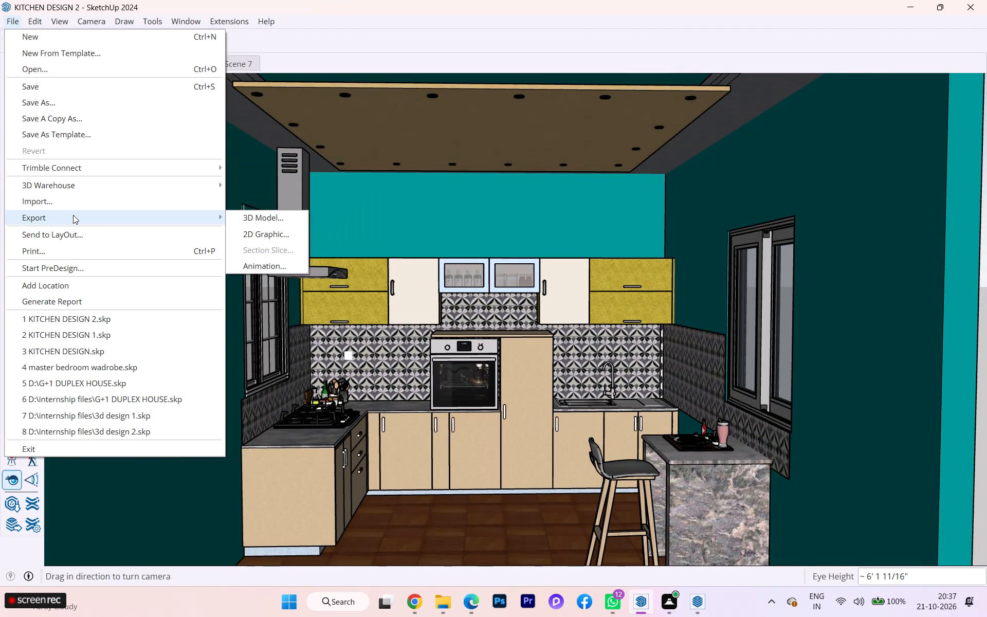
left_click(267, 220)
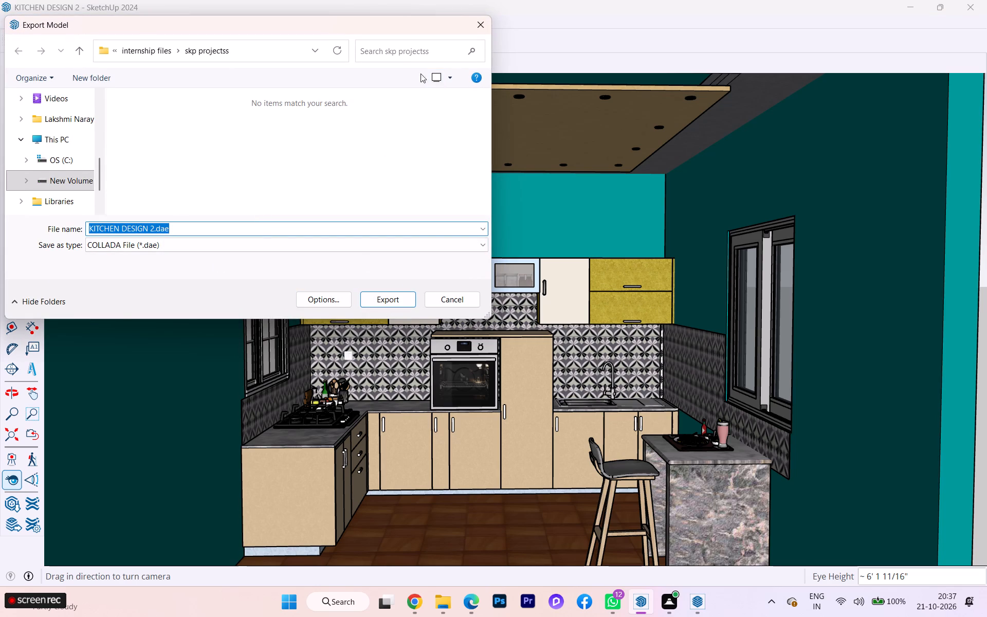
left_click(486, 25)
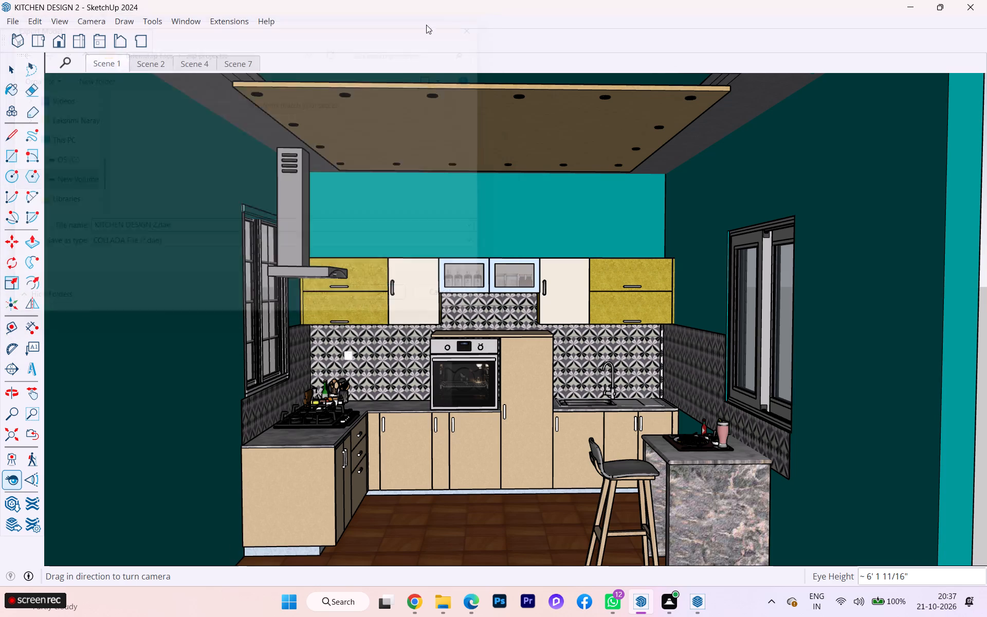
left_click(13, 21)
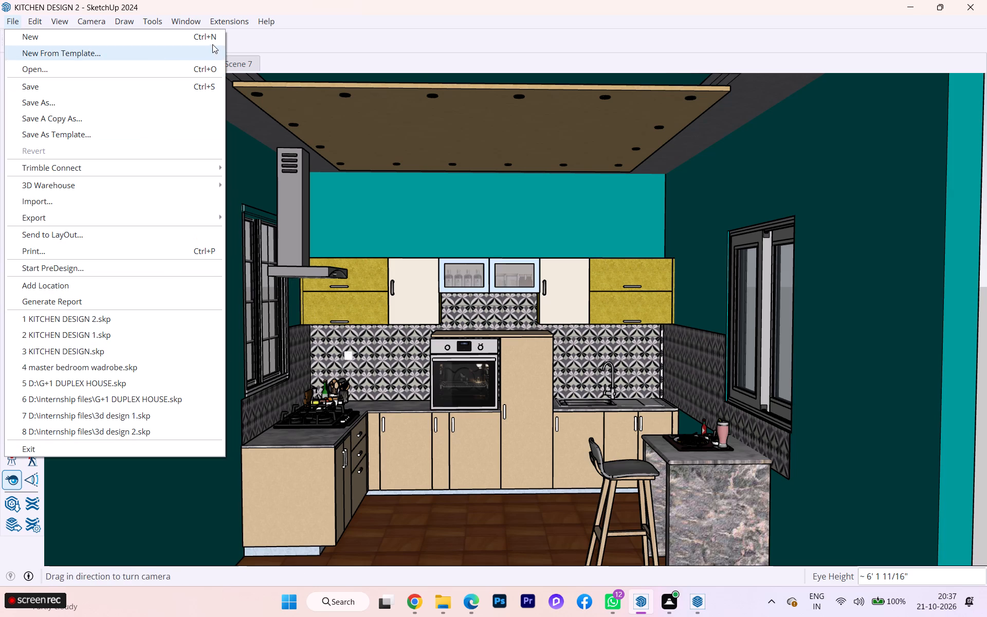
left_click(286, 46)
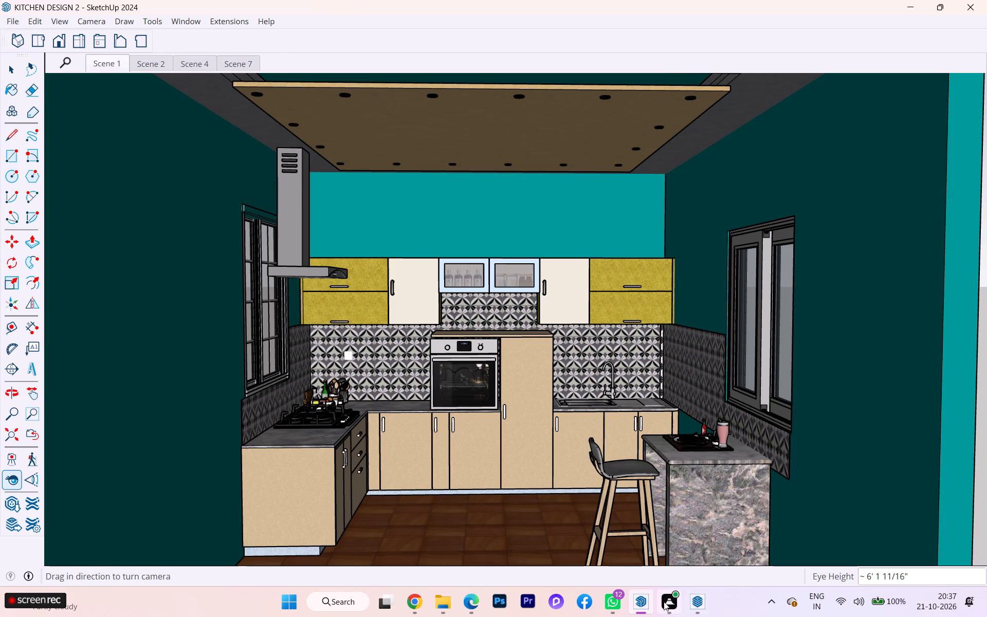